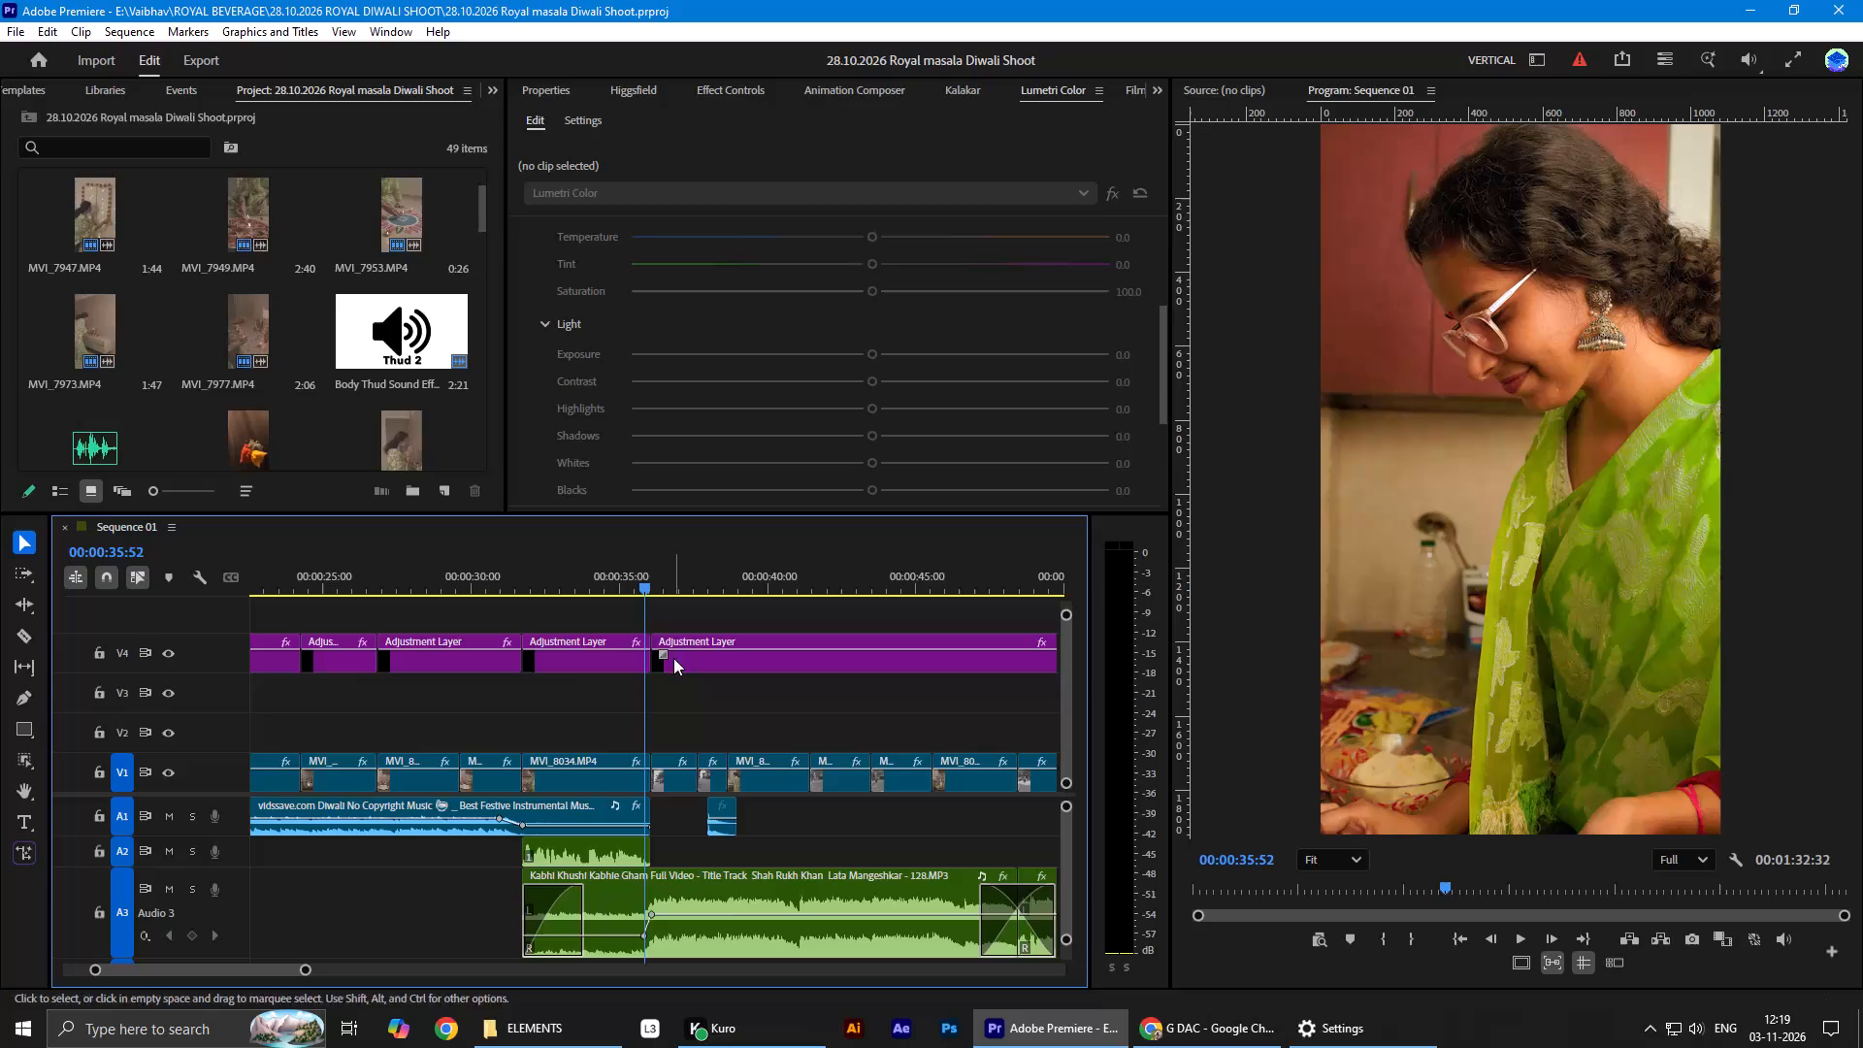
Play the sequence from just before the voice clip on audio track A2, near 00:00:32.
left_click_drag(654, 580, 514, 606)
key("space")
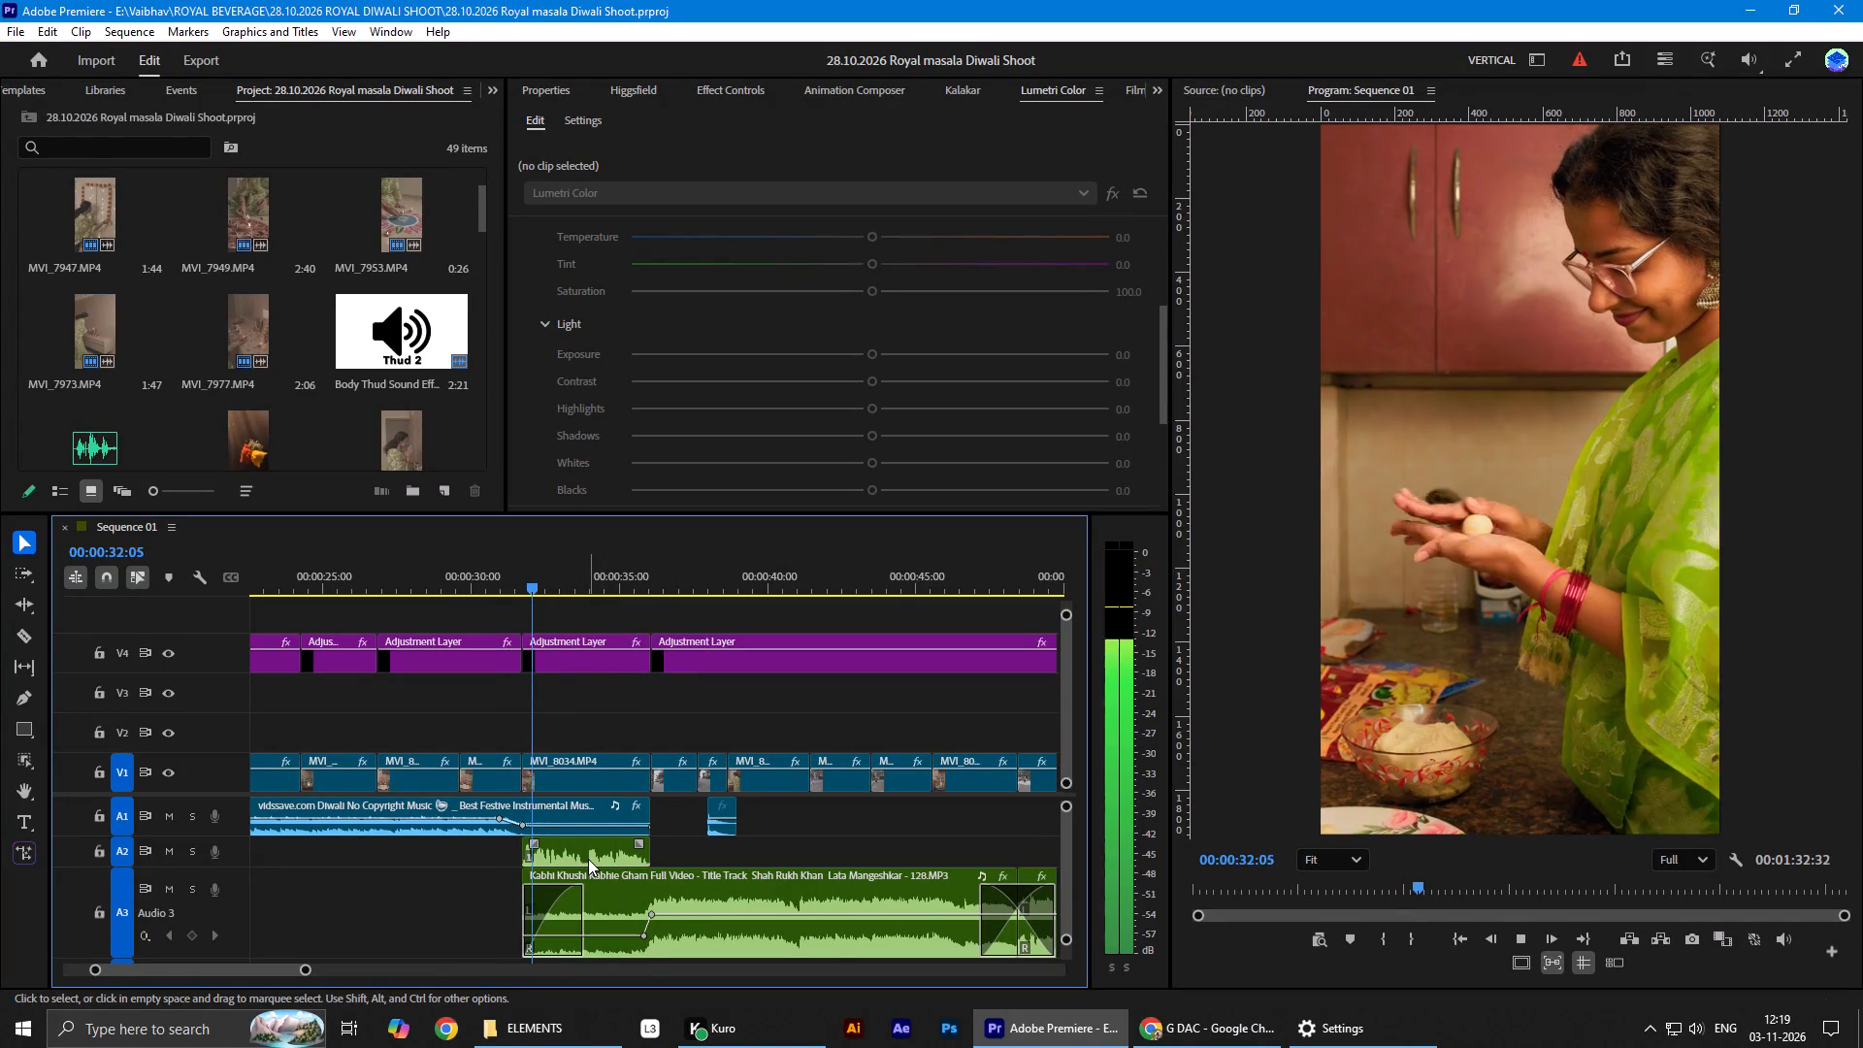
Apply the Essential Sound dialogue preset From Outside a Building to the WhatsApp voice clip on audio track A2.
left_click(588, 859)
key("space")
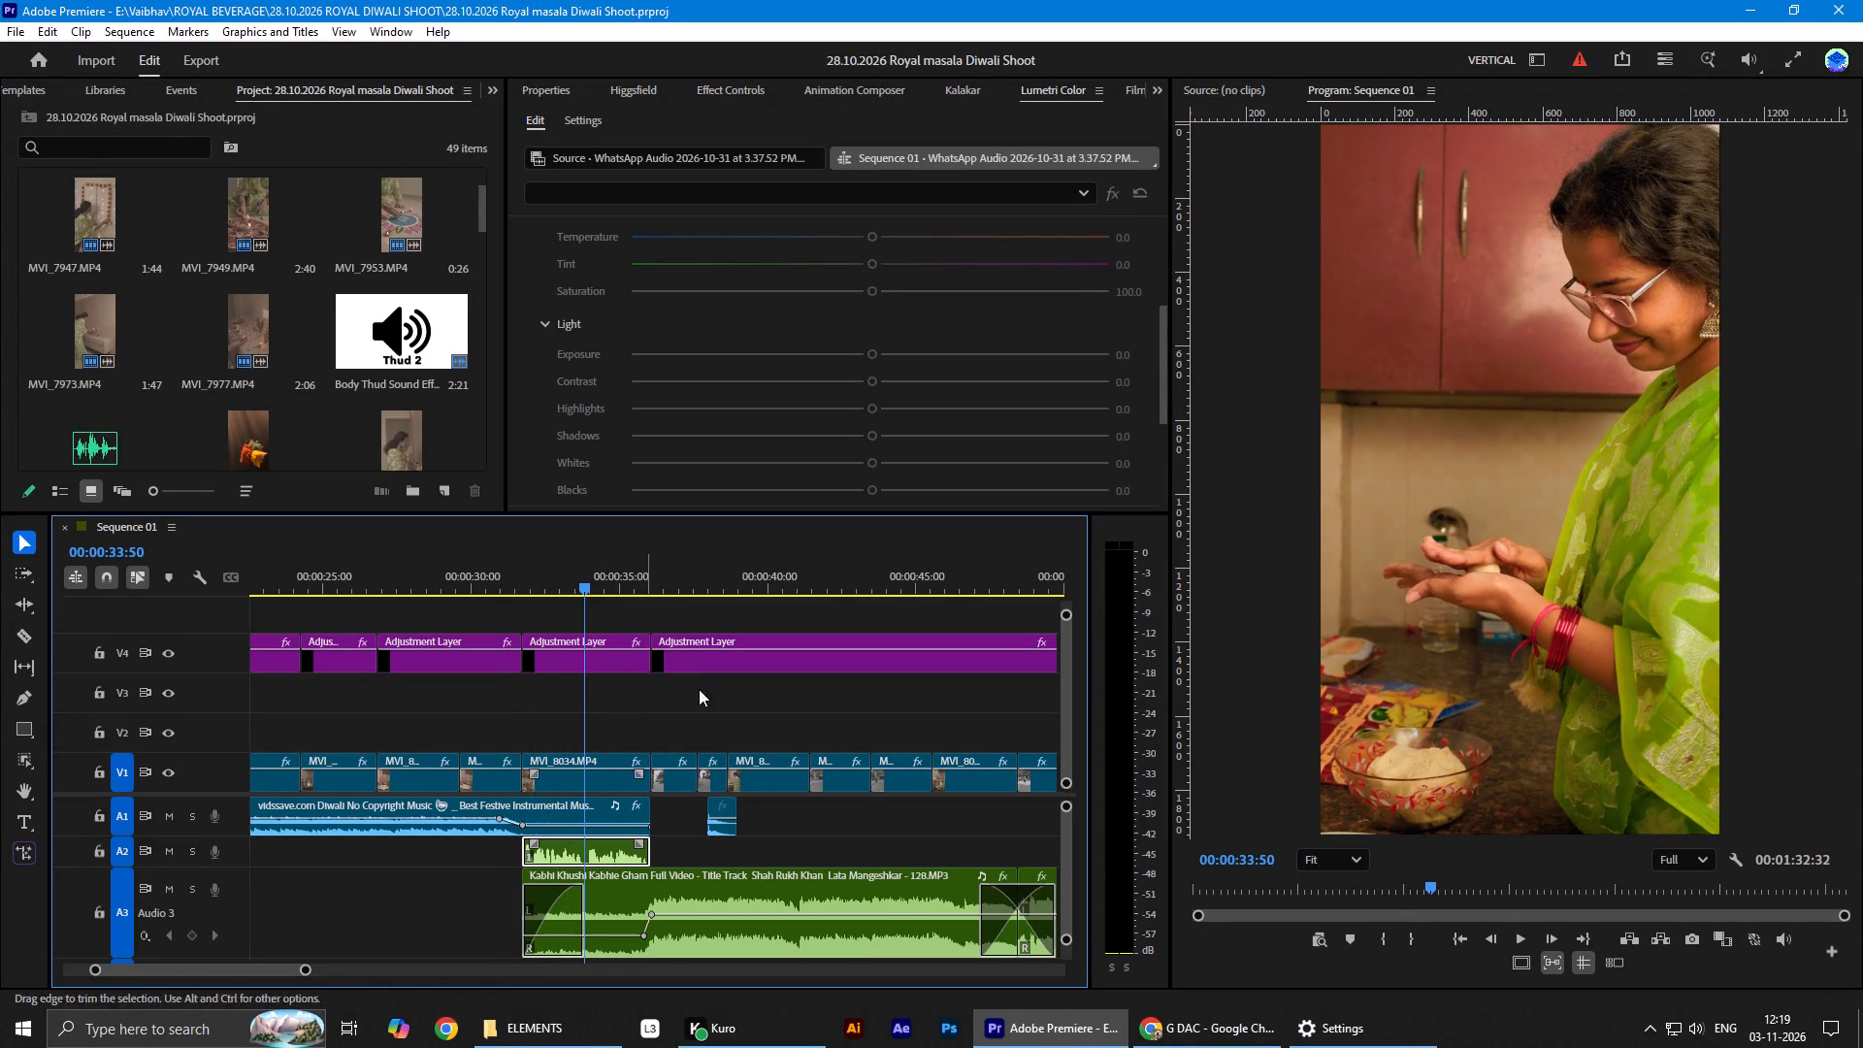
scroll(915, 82, "down", 4)
scroll(915, 82, "up", 4)
scroll(915, 82, "down", 3)
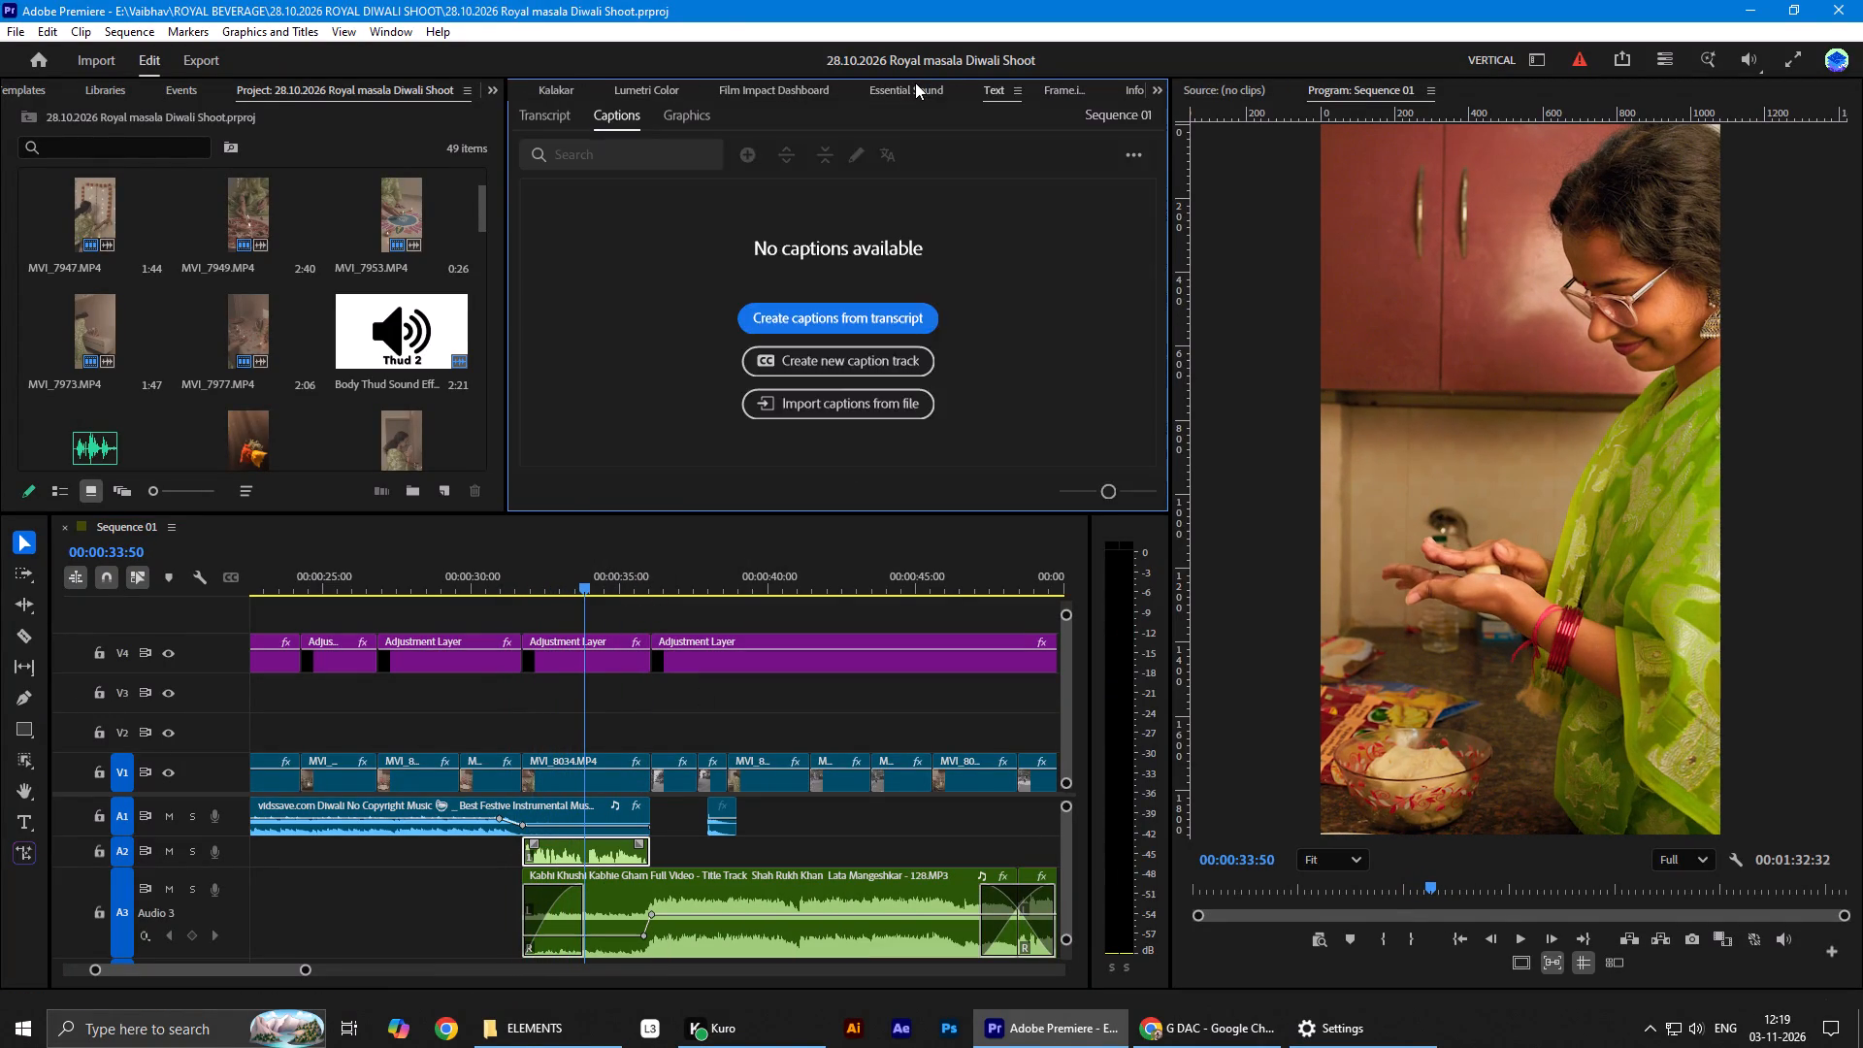
scroll(915, 82, "up", 2)
scroll(915, 82, "down", 1)
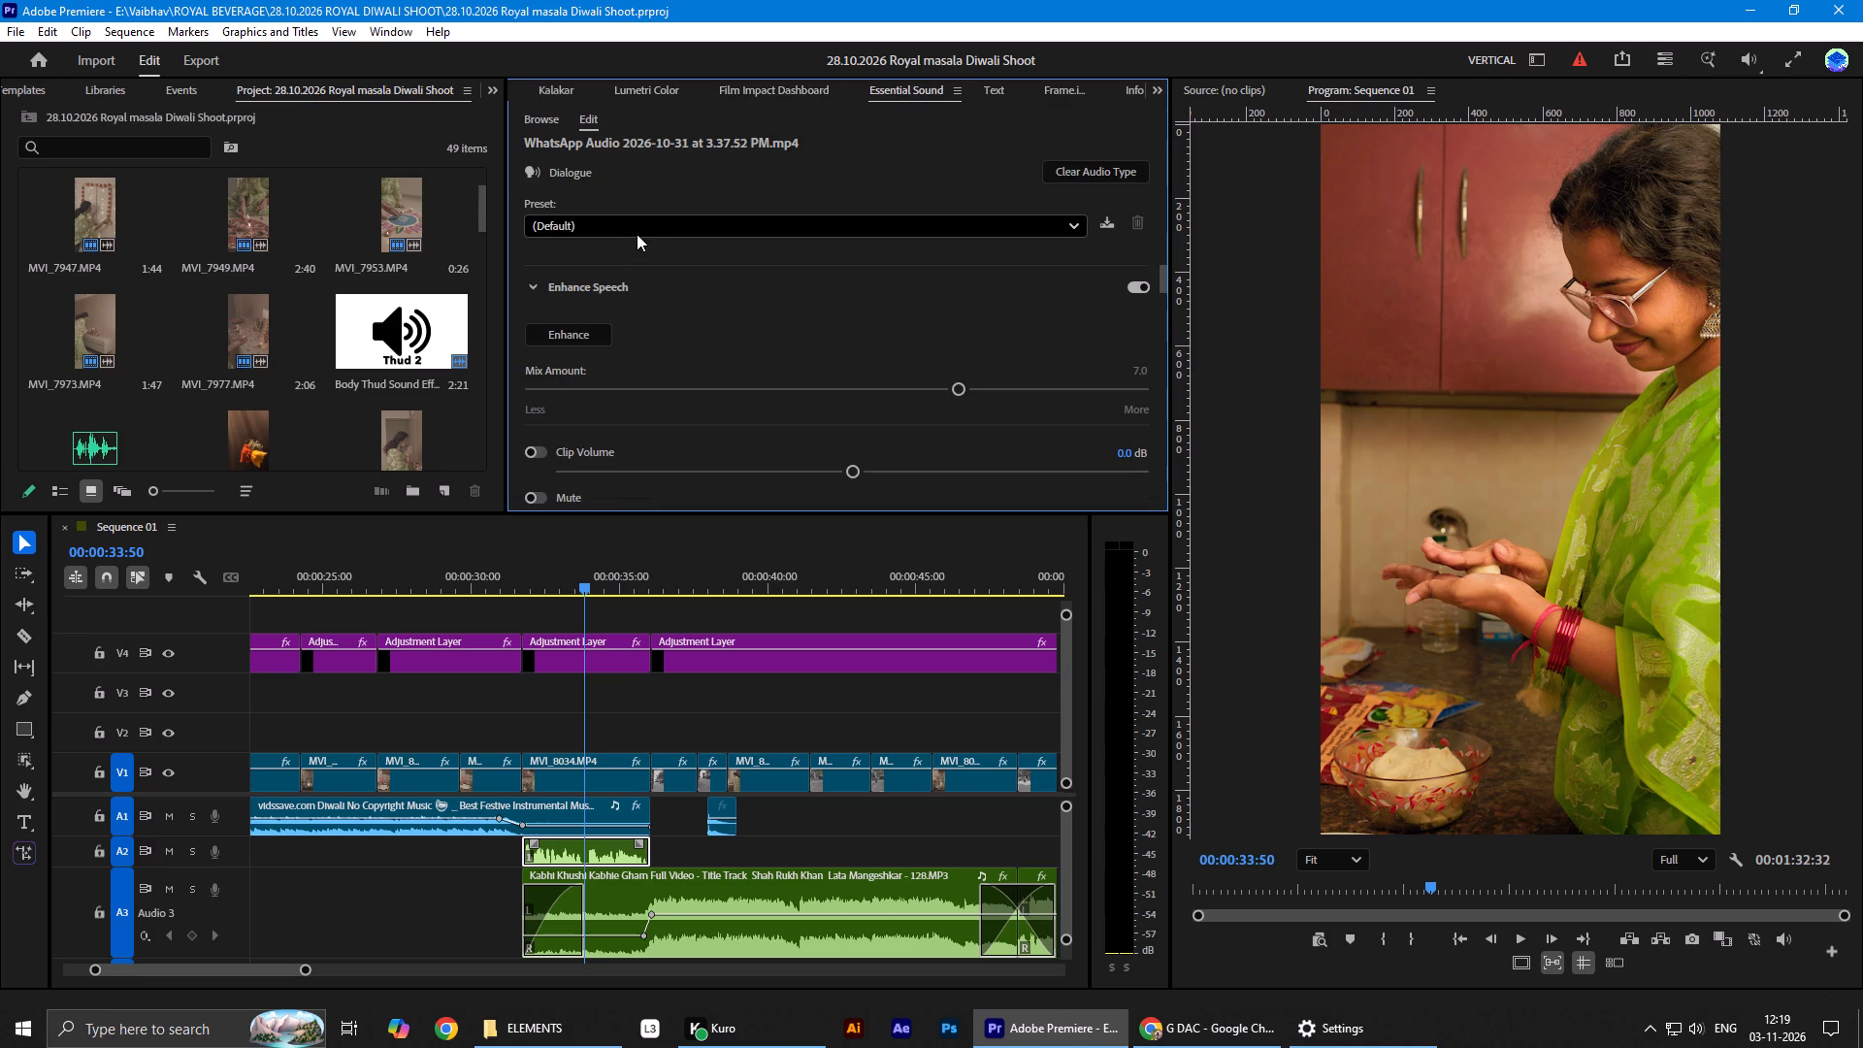
left_click(637, 234)
left_click(666, 217)
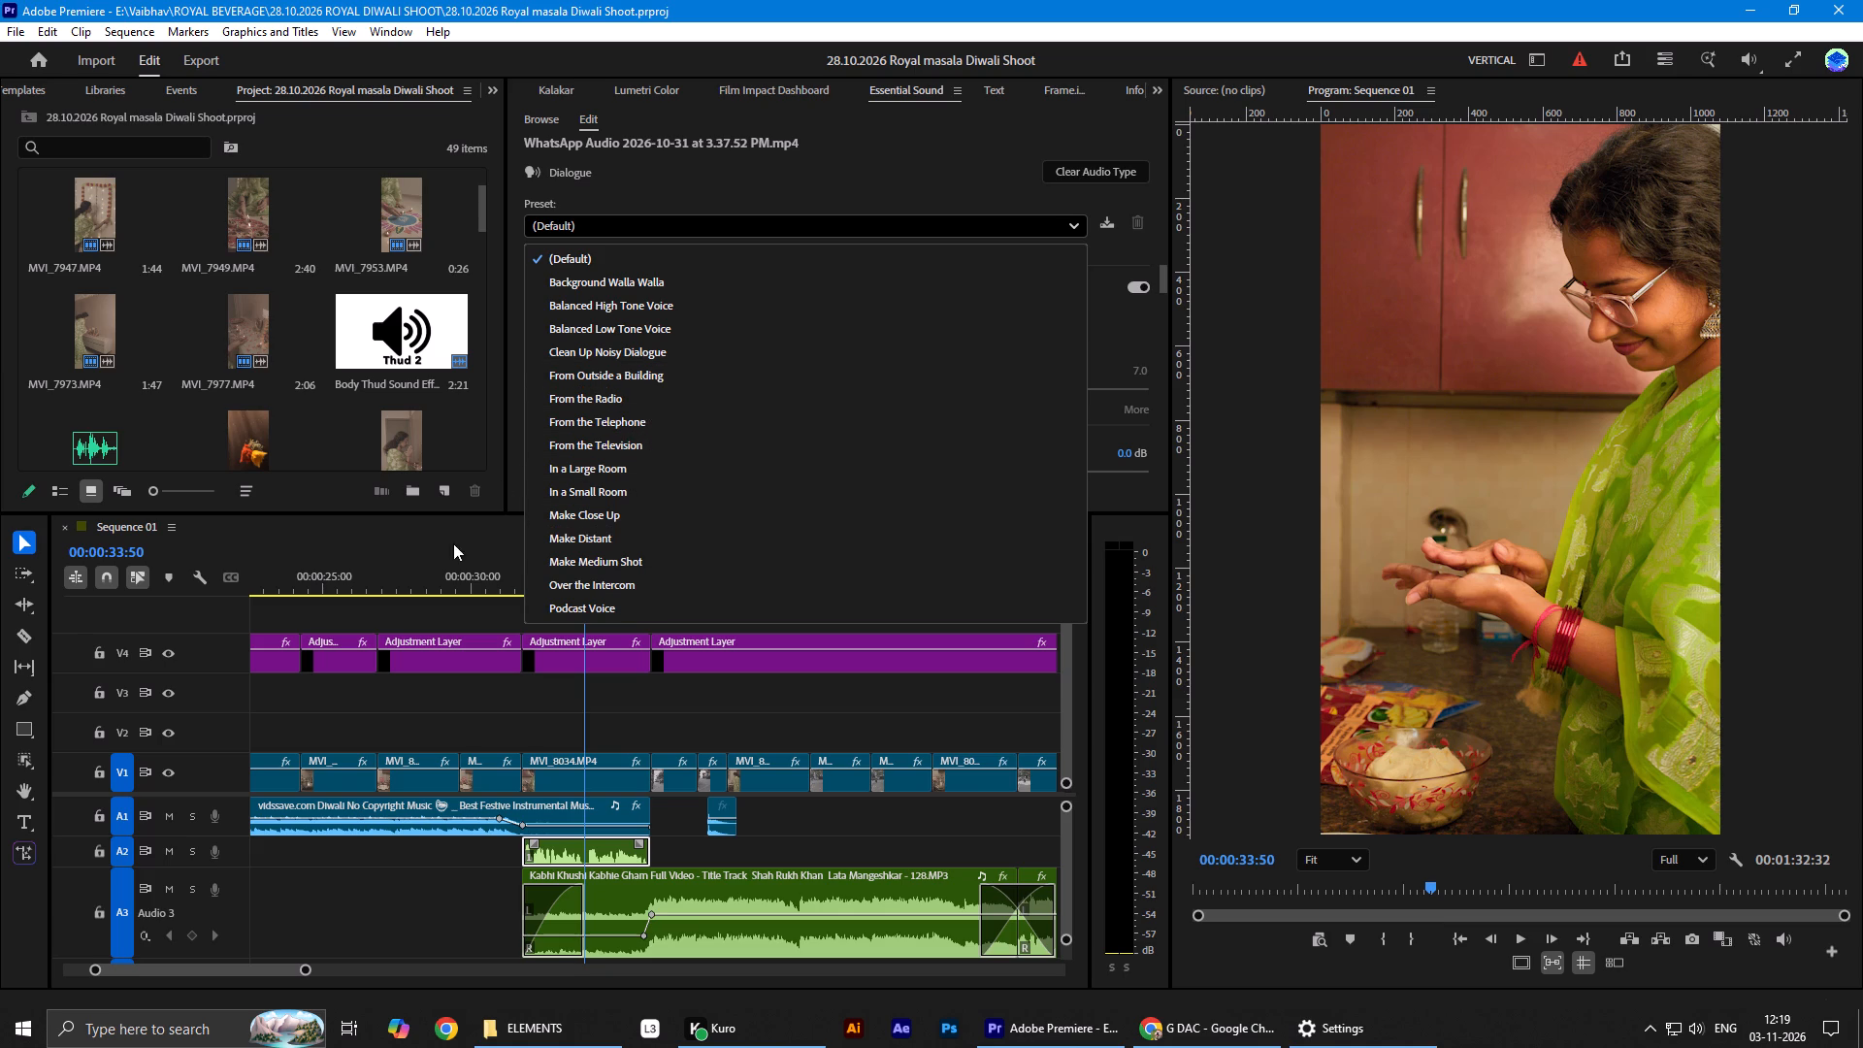
left_click(616, 372)
Move the playhead back to about 00:00:32:31, near the start of the voice clip, to review its sound.
left_click_drag(591, 583, 542, 582)
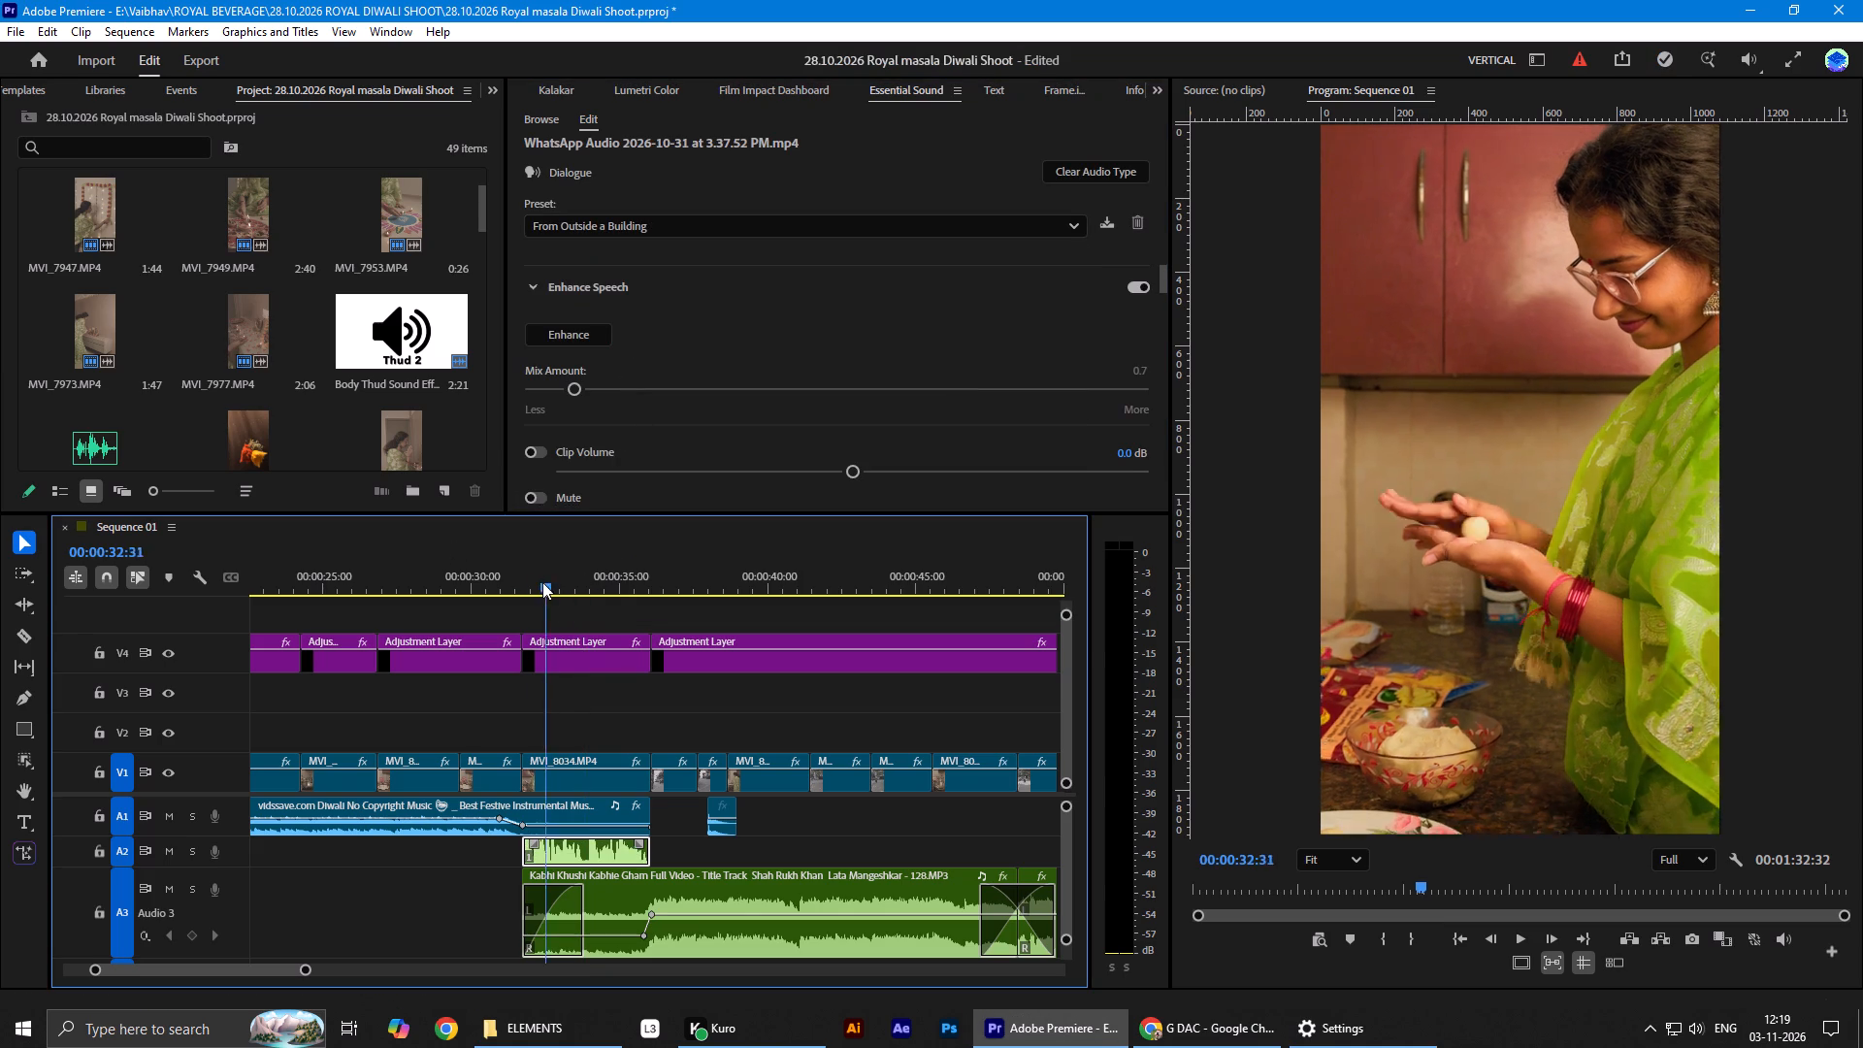
Play back Sequence 01 from about 00:00:32 to check the MVI_8034 clip with its audio.
left_click_drag(542, 582, 525, 588)
key("space")
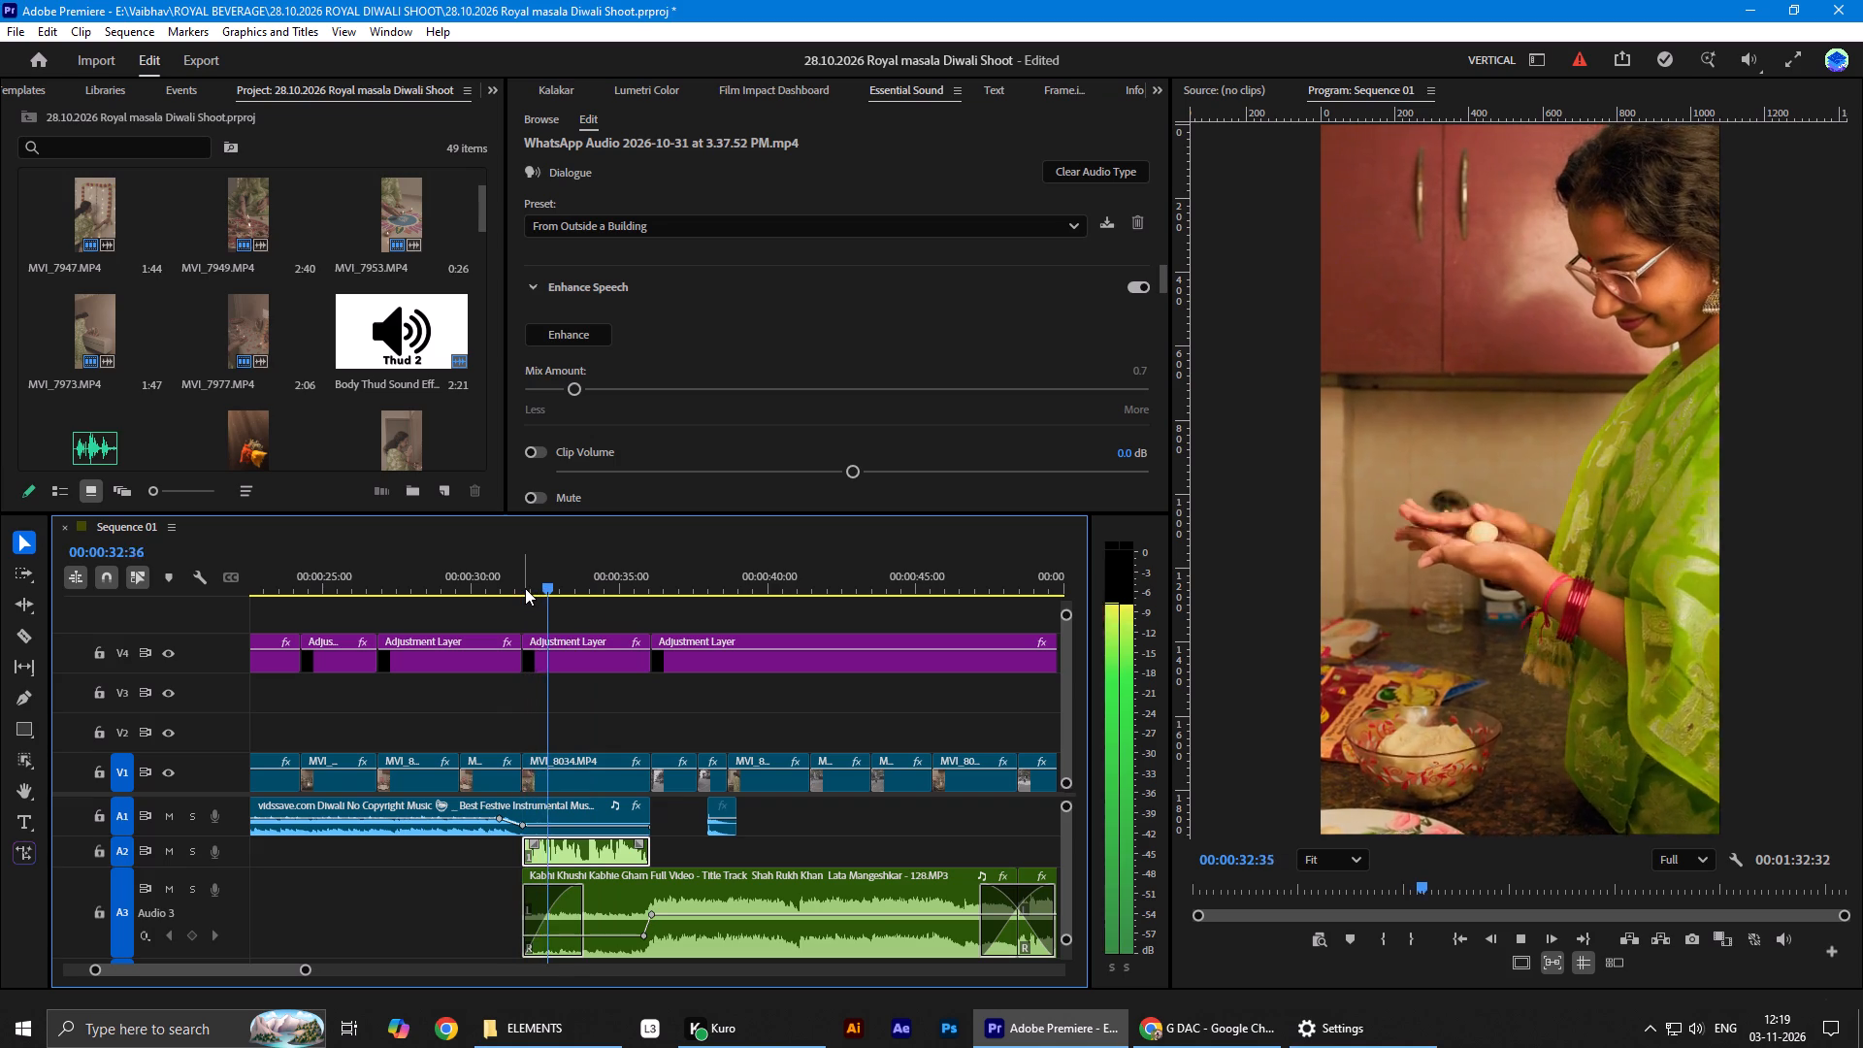
key("space")
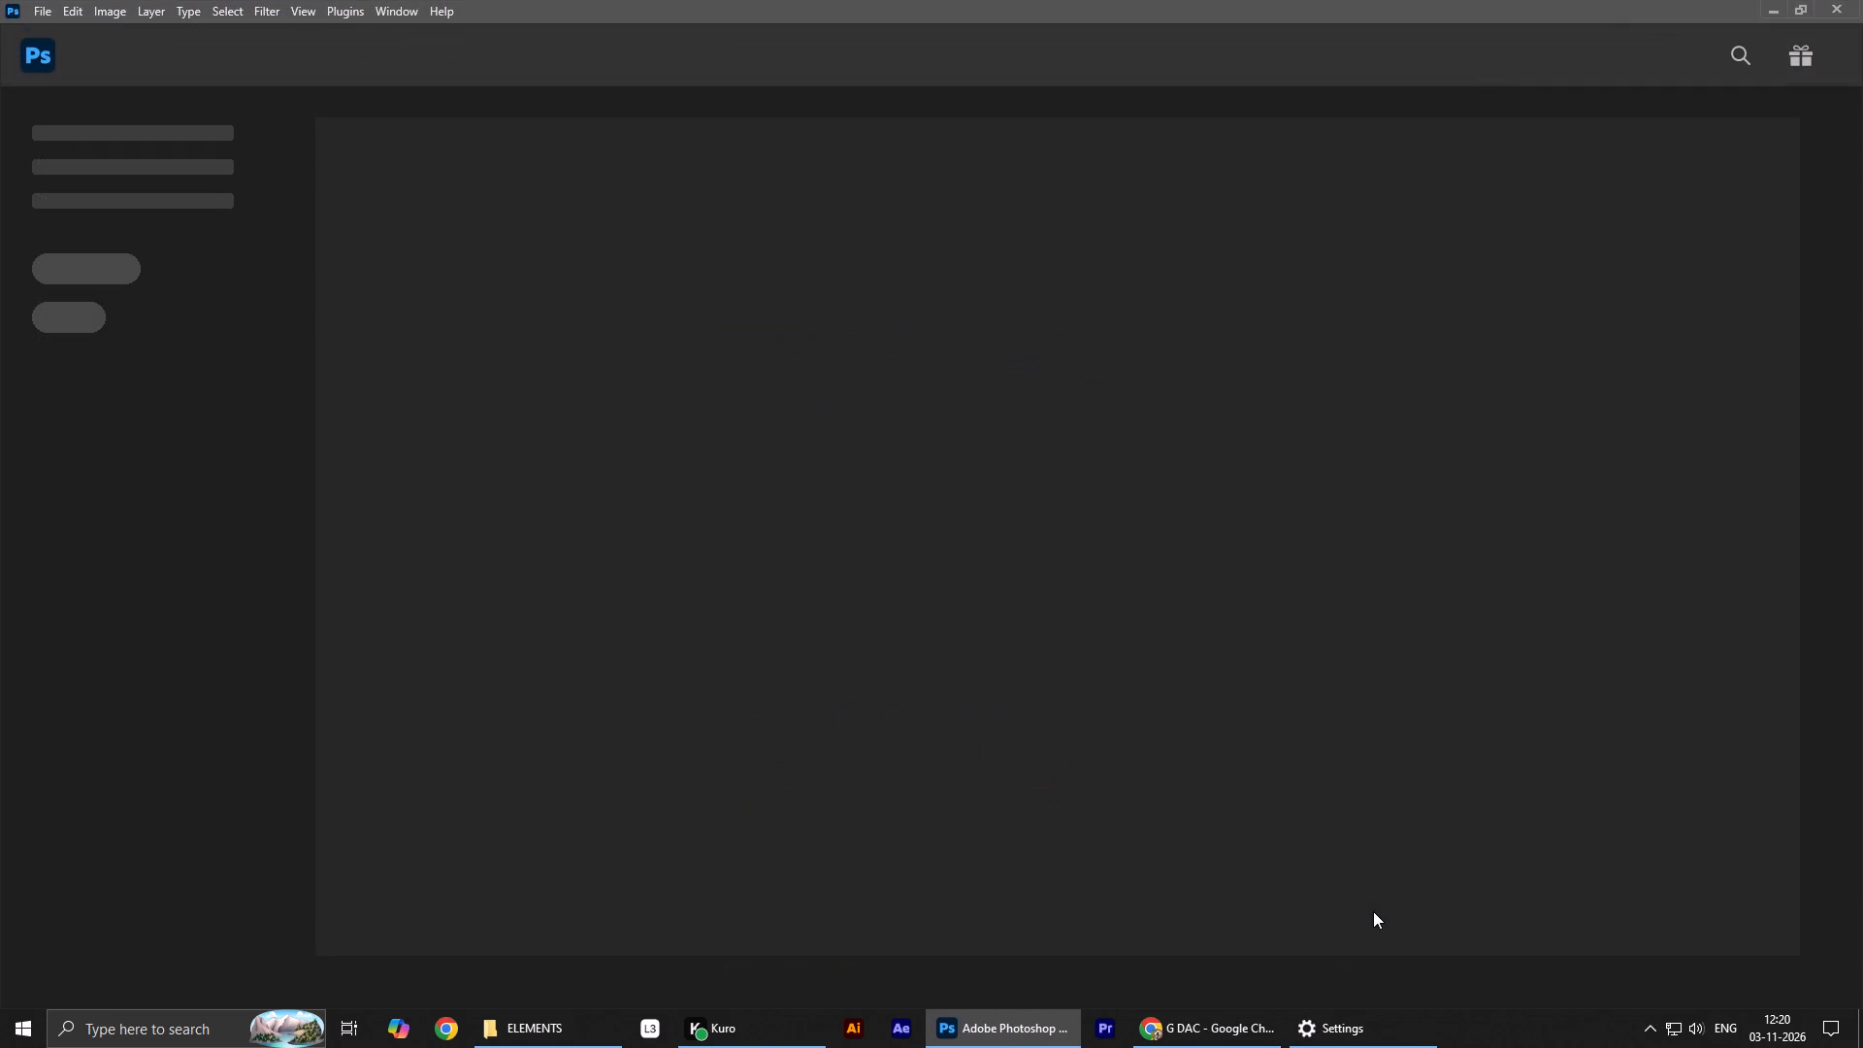
key("space")
type("b")
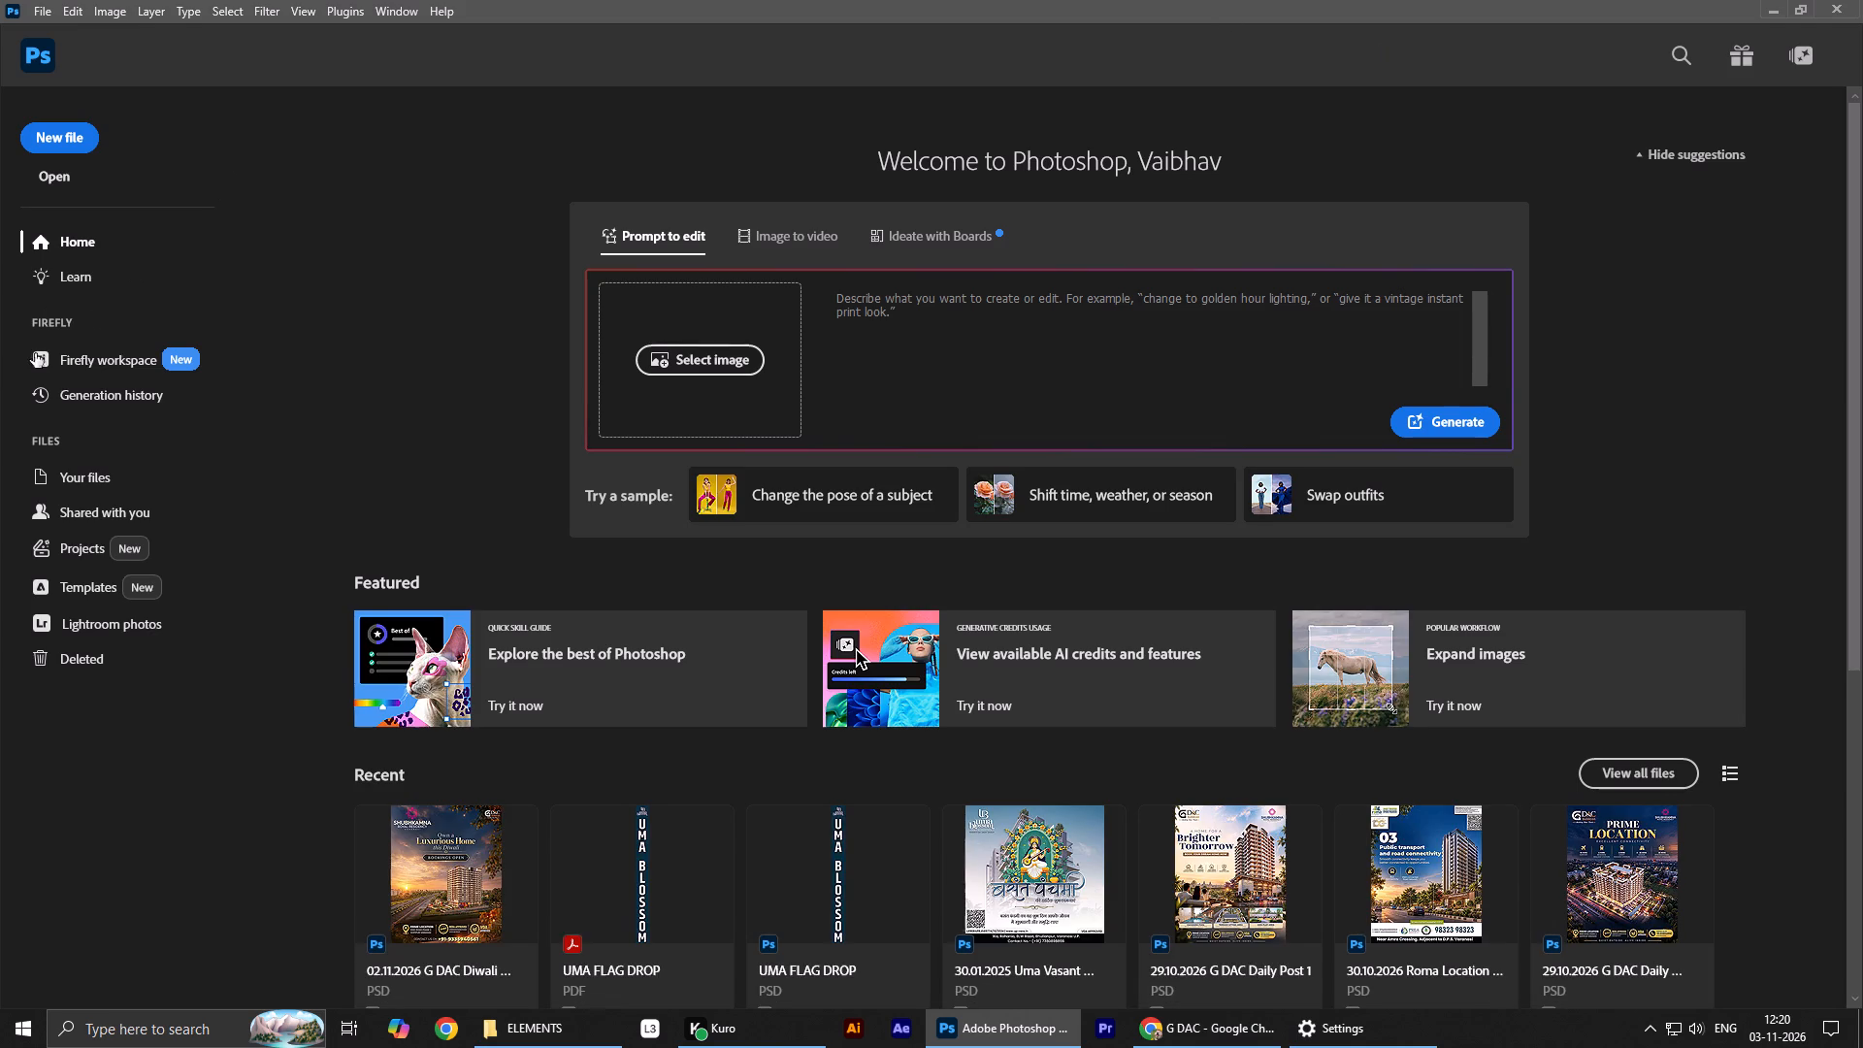
left_click(76, 136)
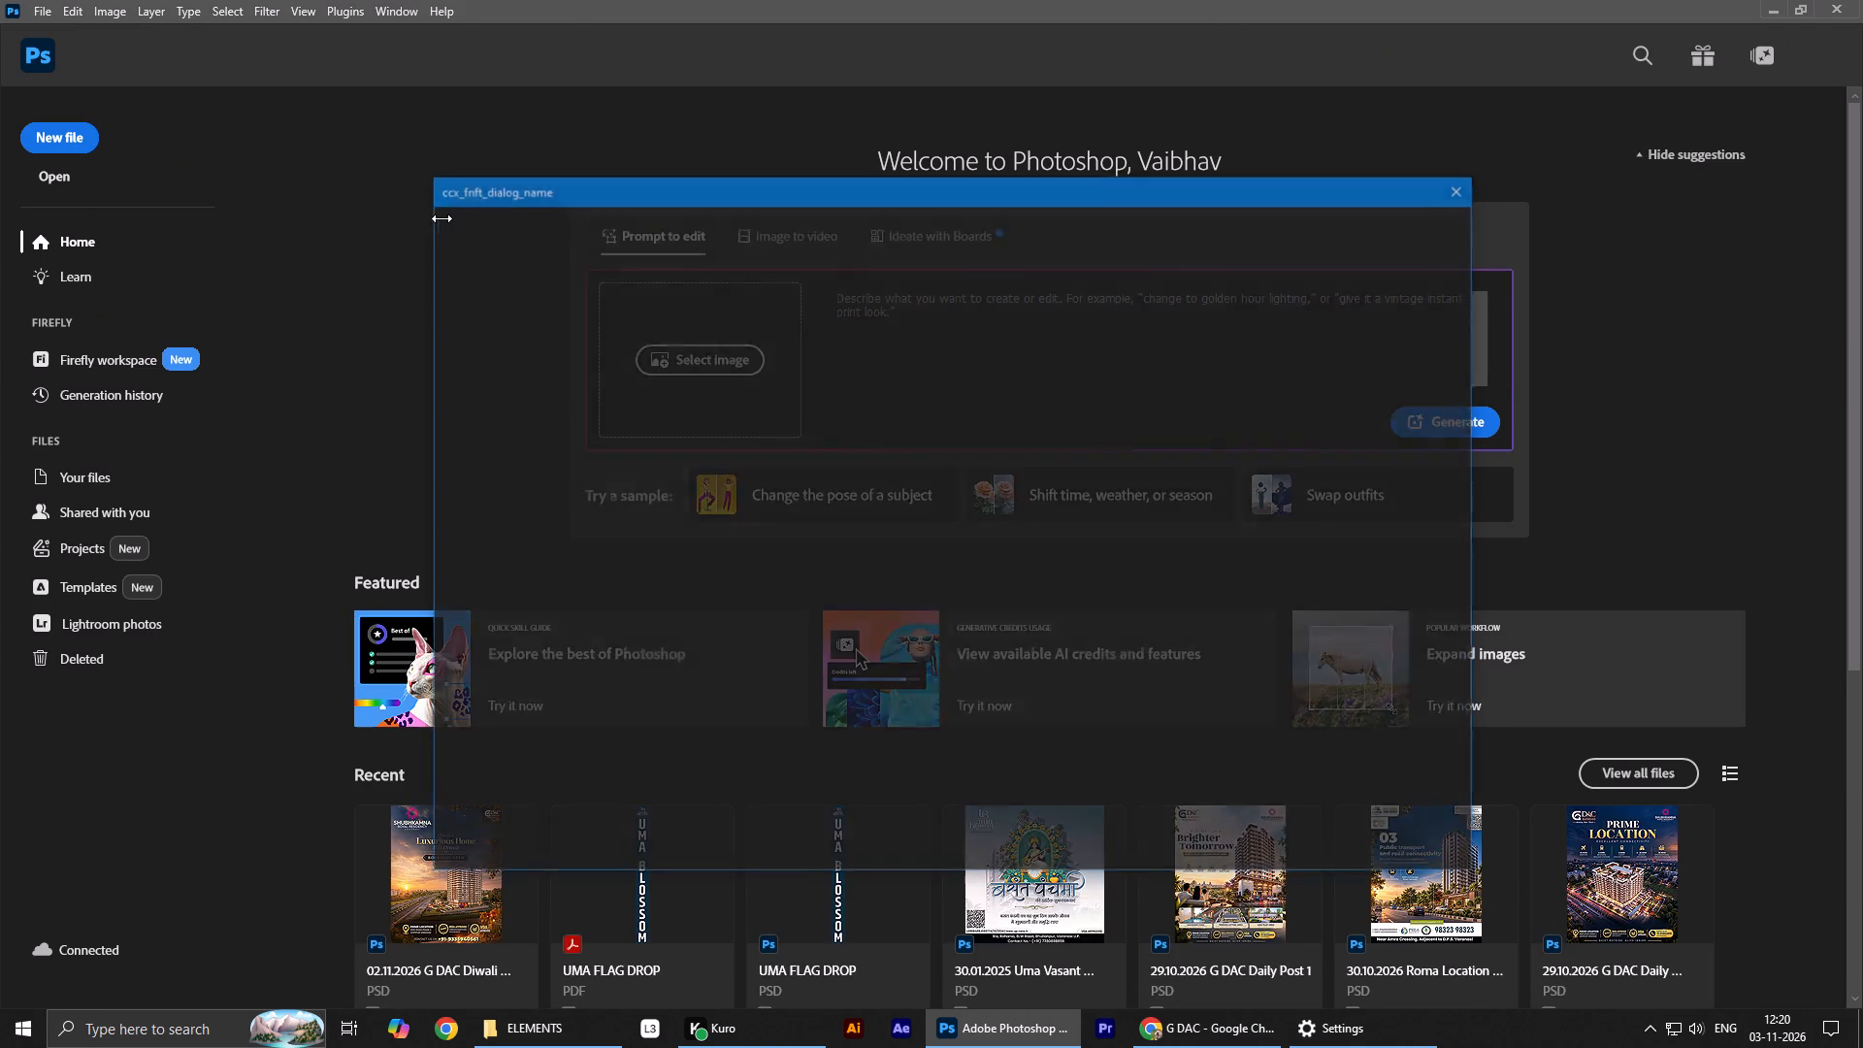
left_click(703, 380)
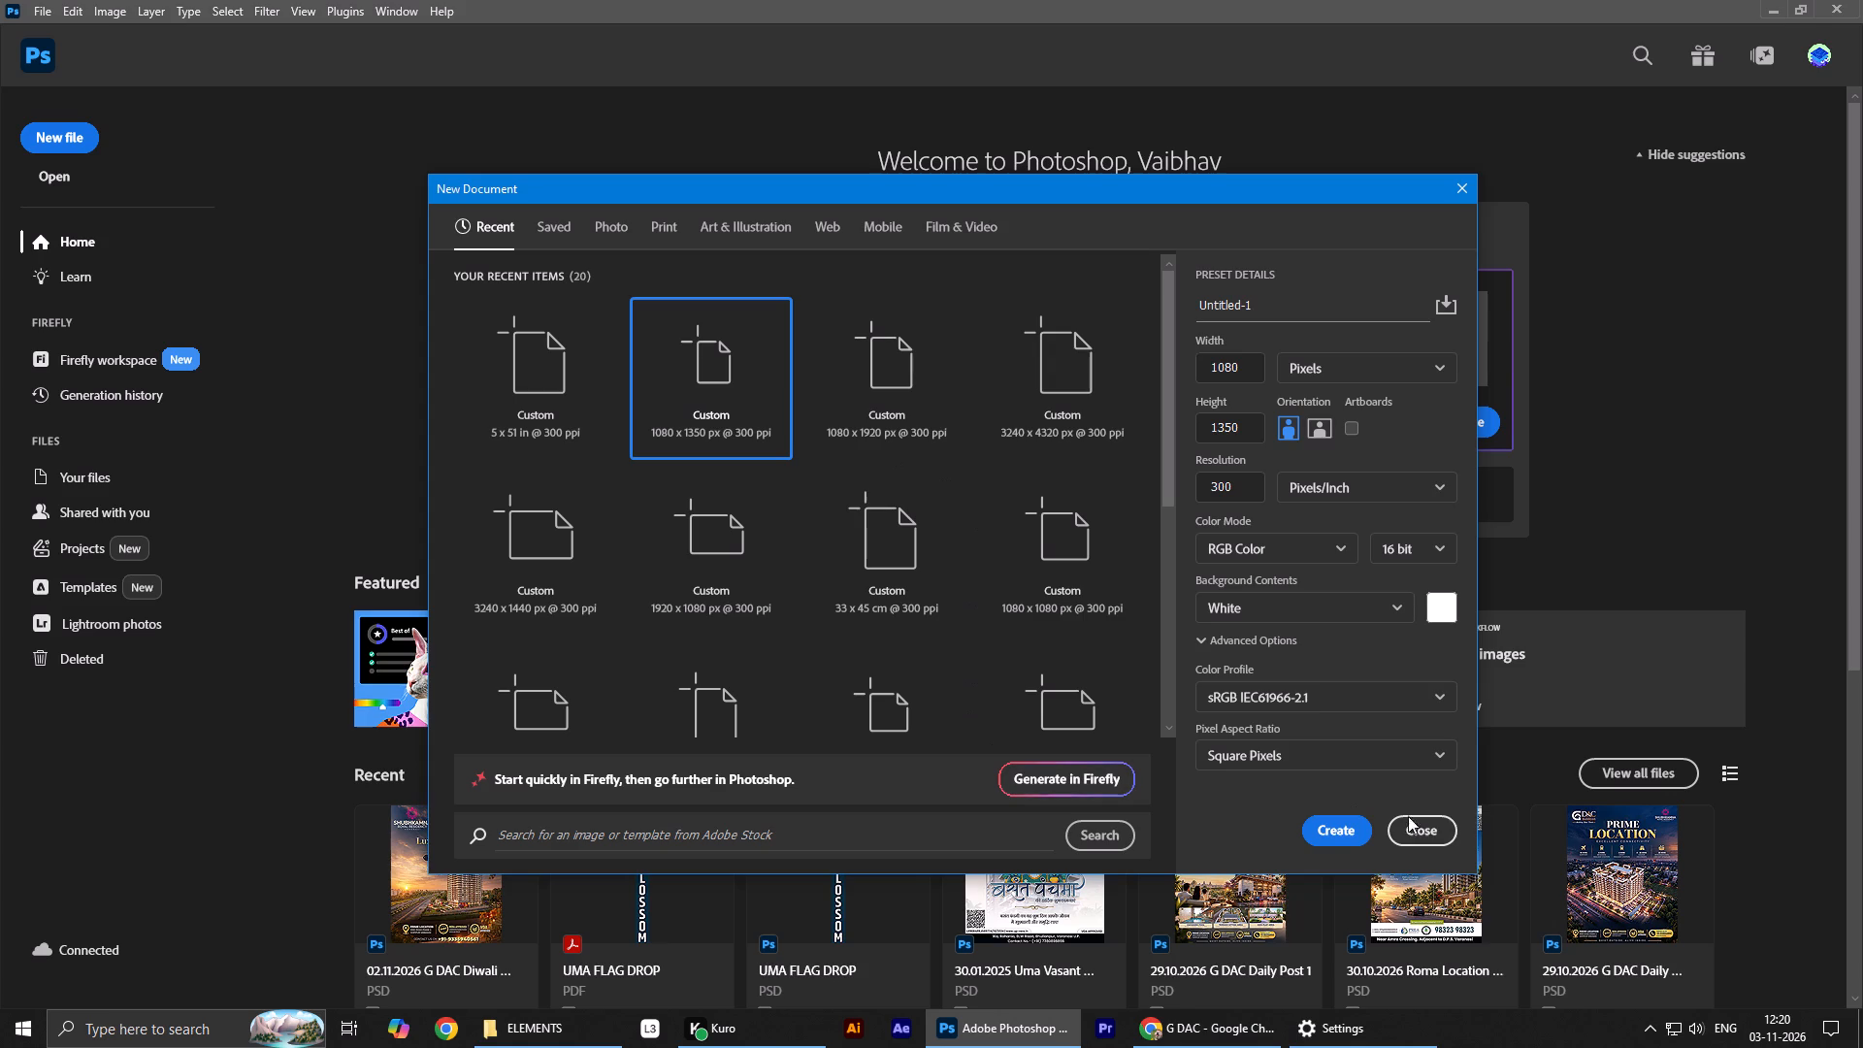
left_click(1350, 824)
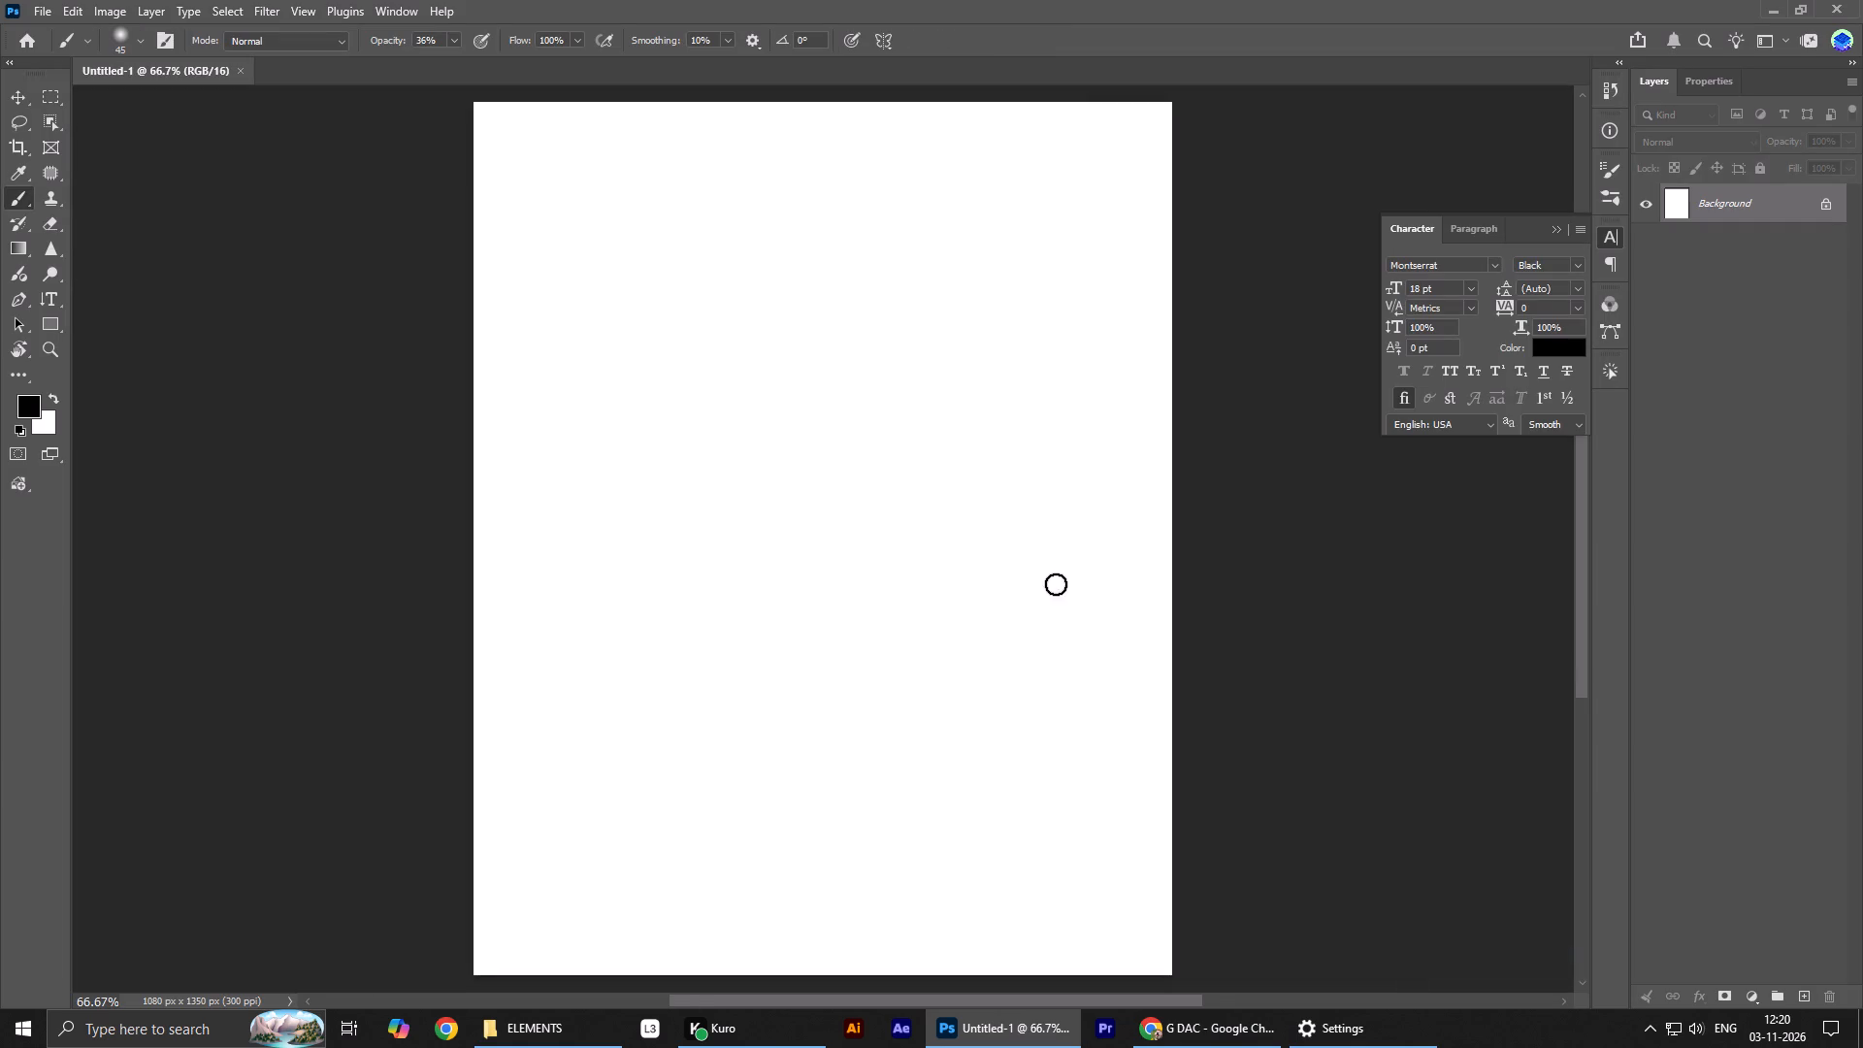
left_click(982, 460)
key("ctrl+z")
Paste the copied poster, scale it to 96.26% to match the canvas width, and align it to fill the canvas.
key("v")
key("ctrl+v")
key("ctrl+t")
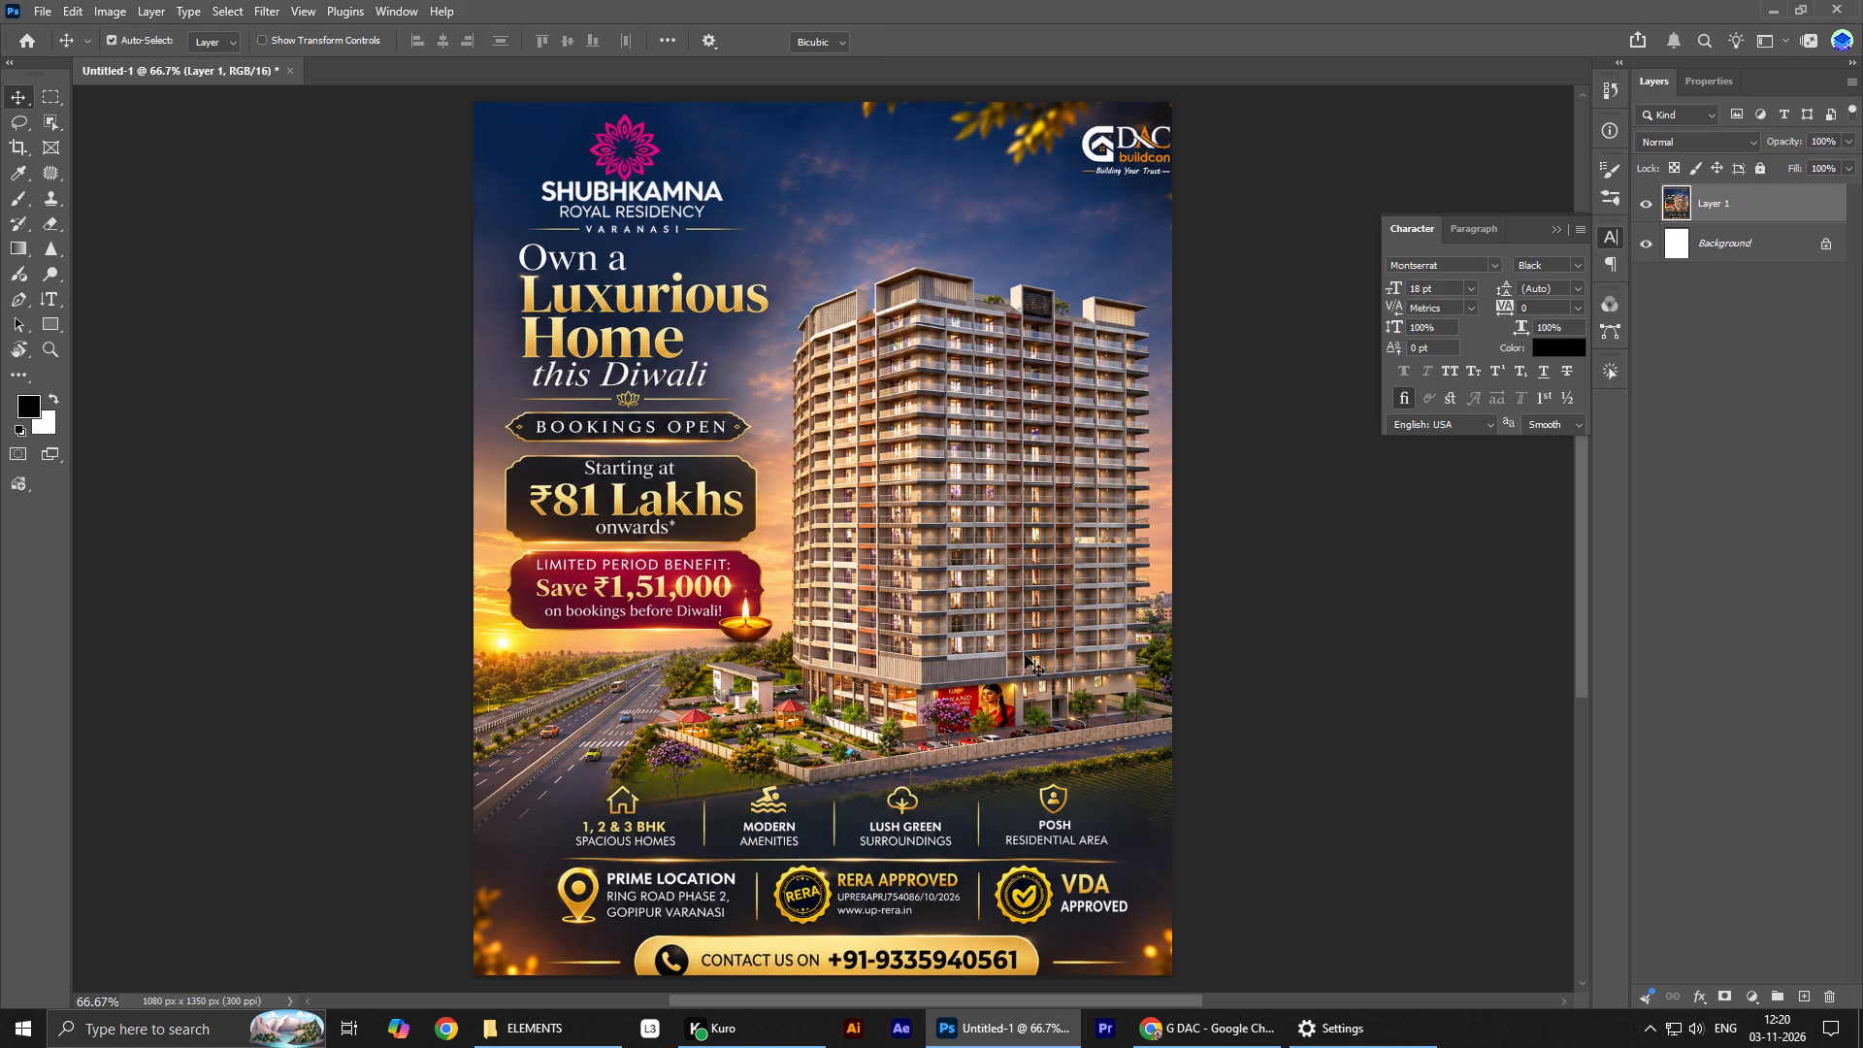
left_click(1198, 548)
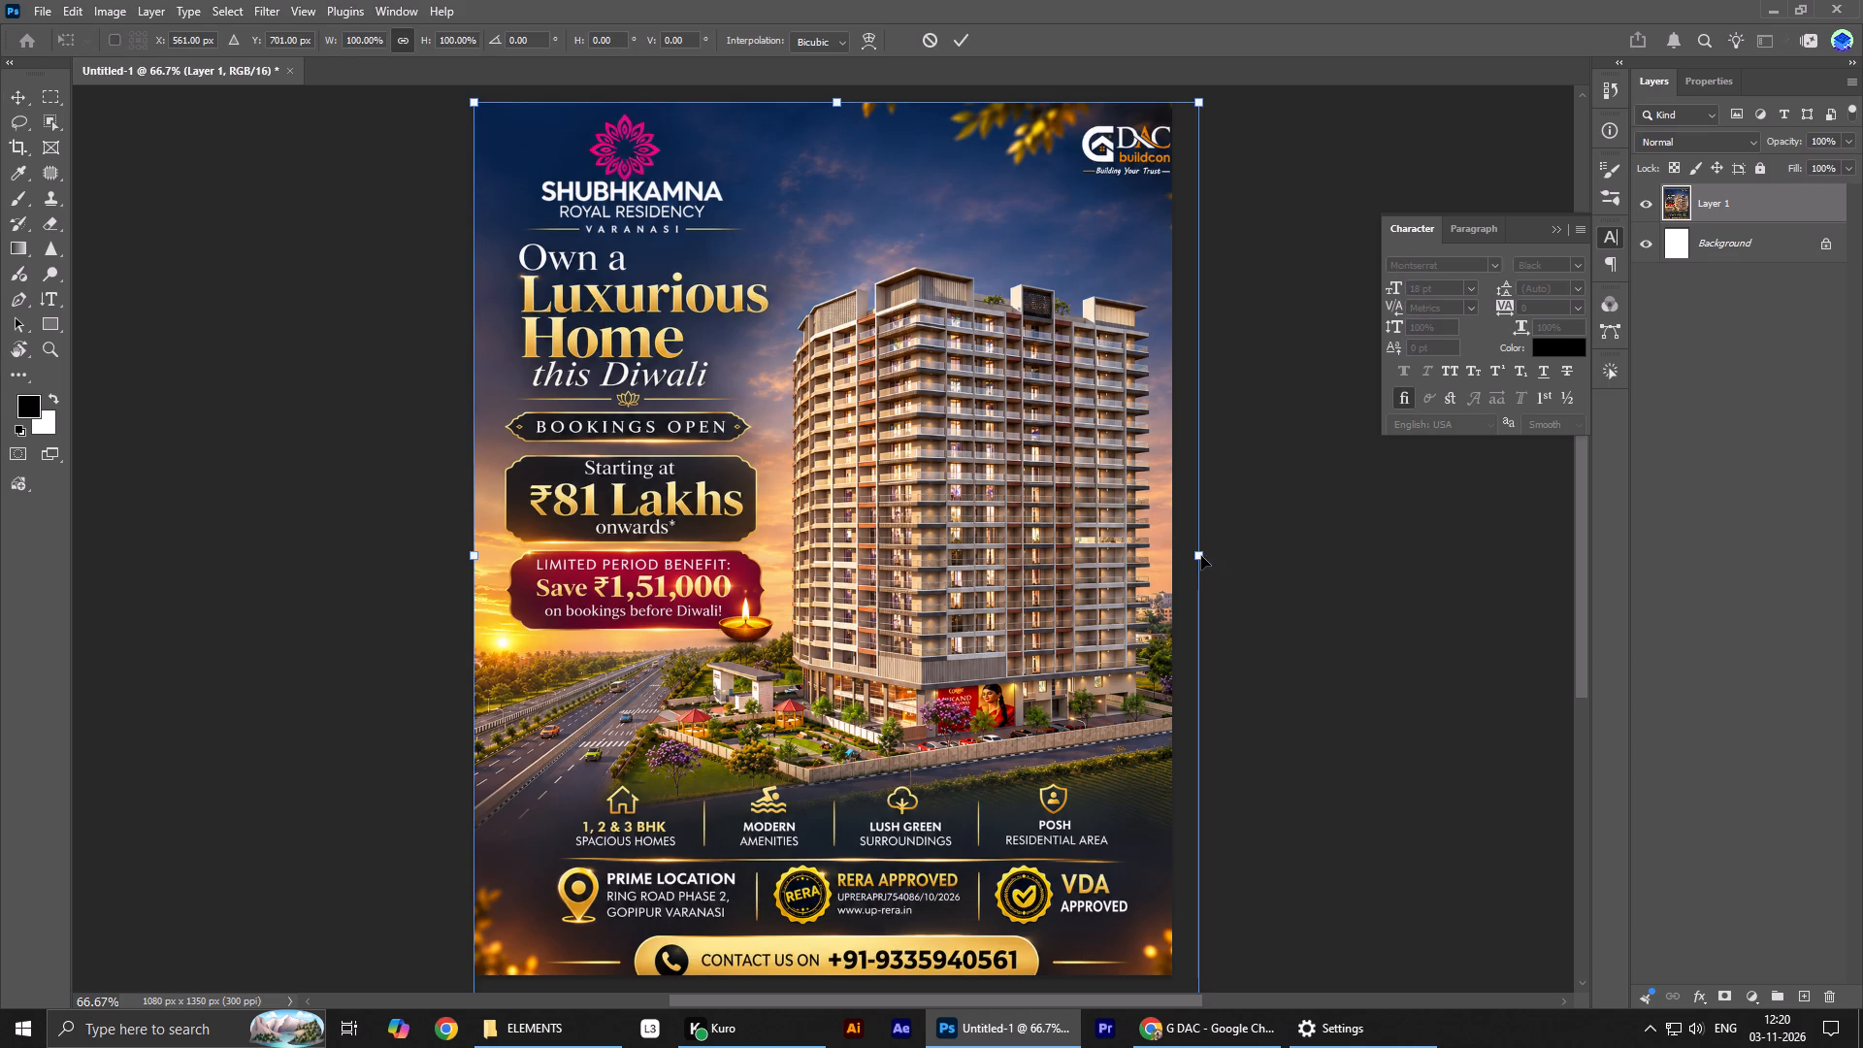
left_click(1201, 556)
left_click_drag(1198, 558, 1172, 556)
left_click_drag(1049, 566, 1046, 559)
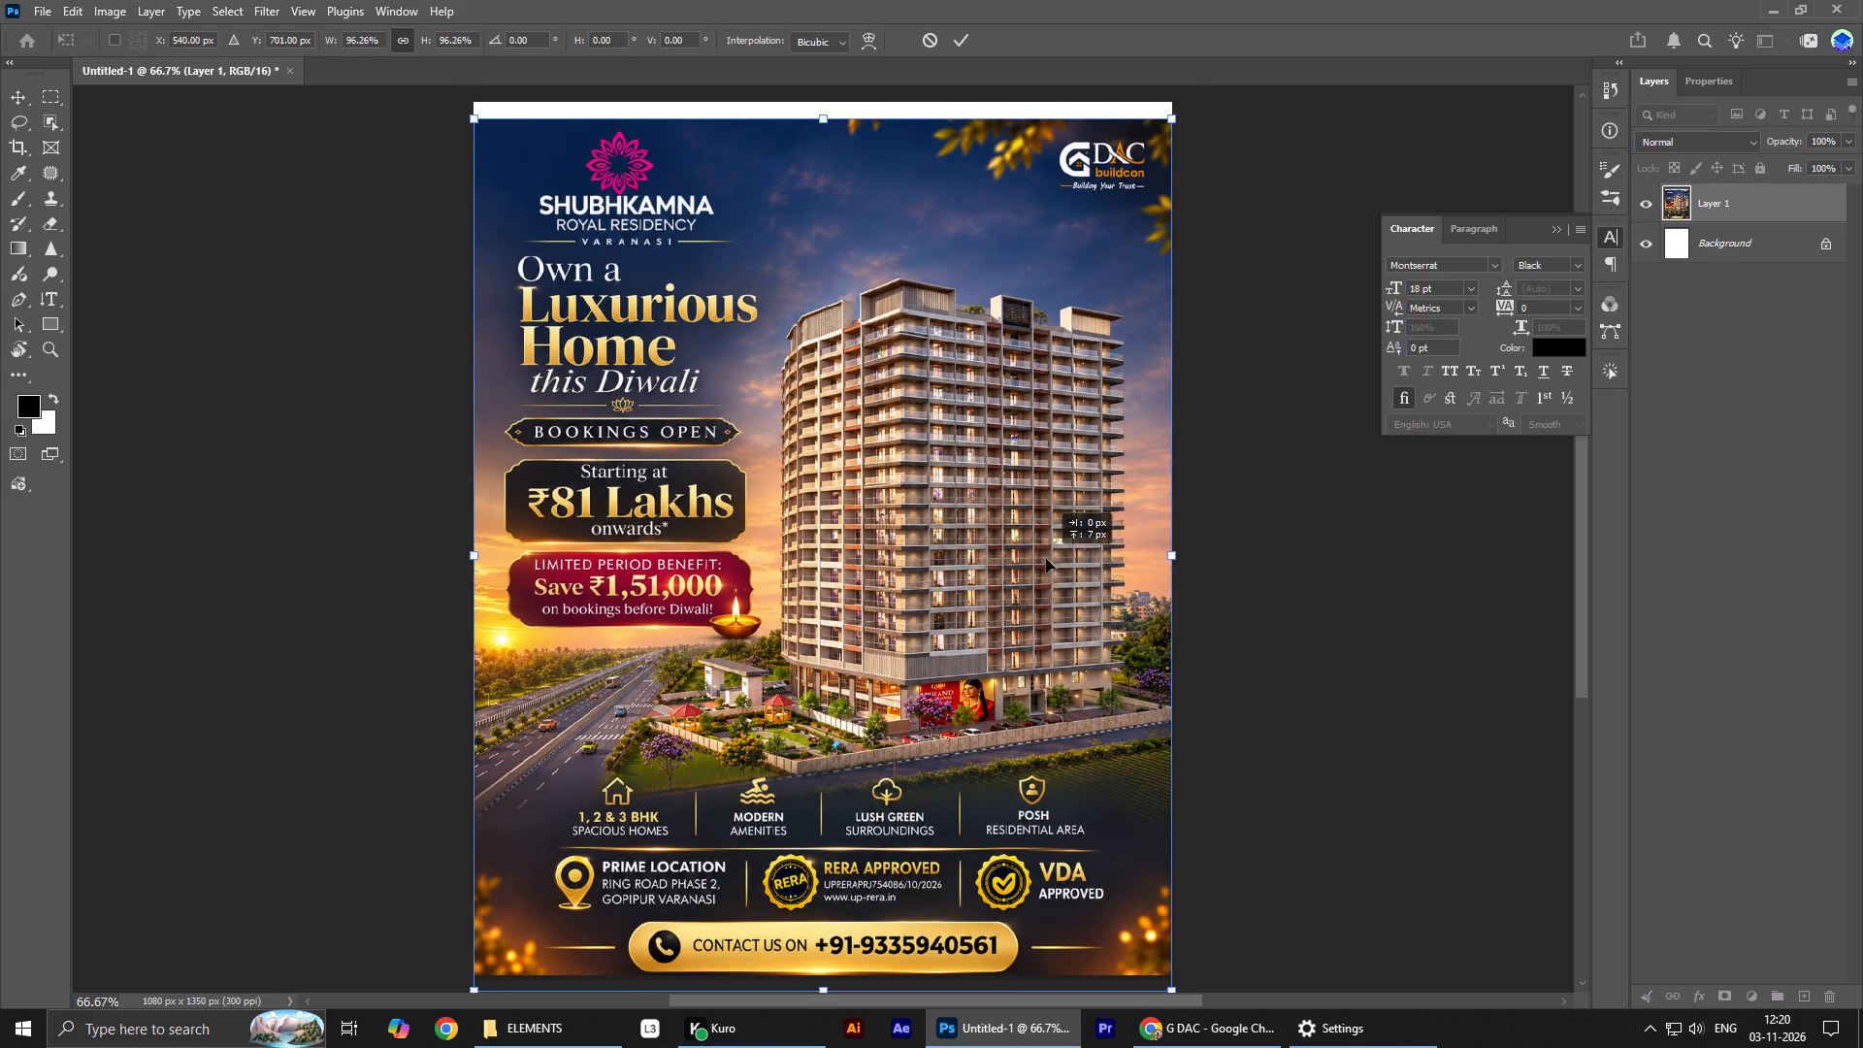
left_click_drag(1046, 559, 1047, 555)
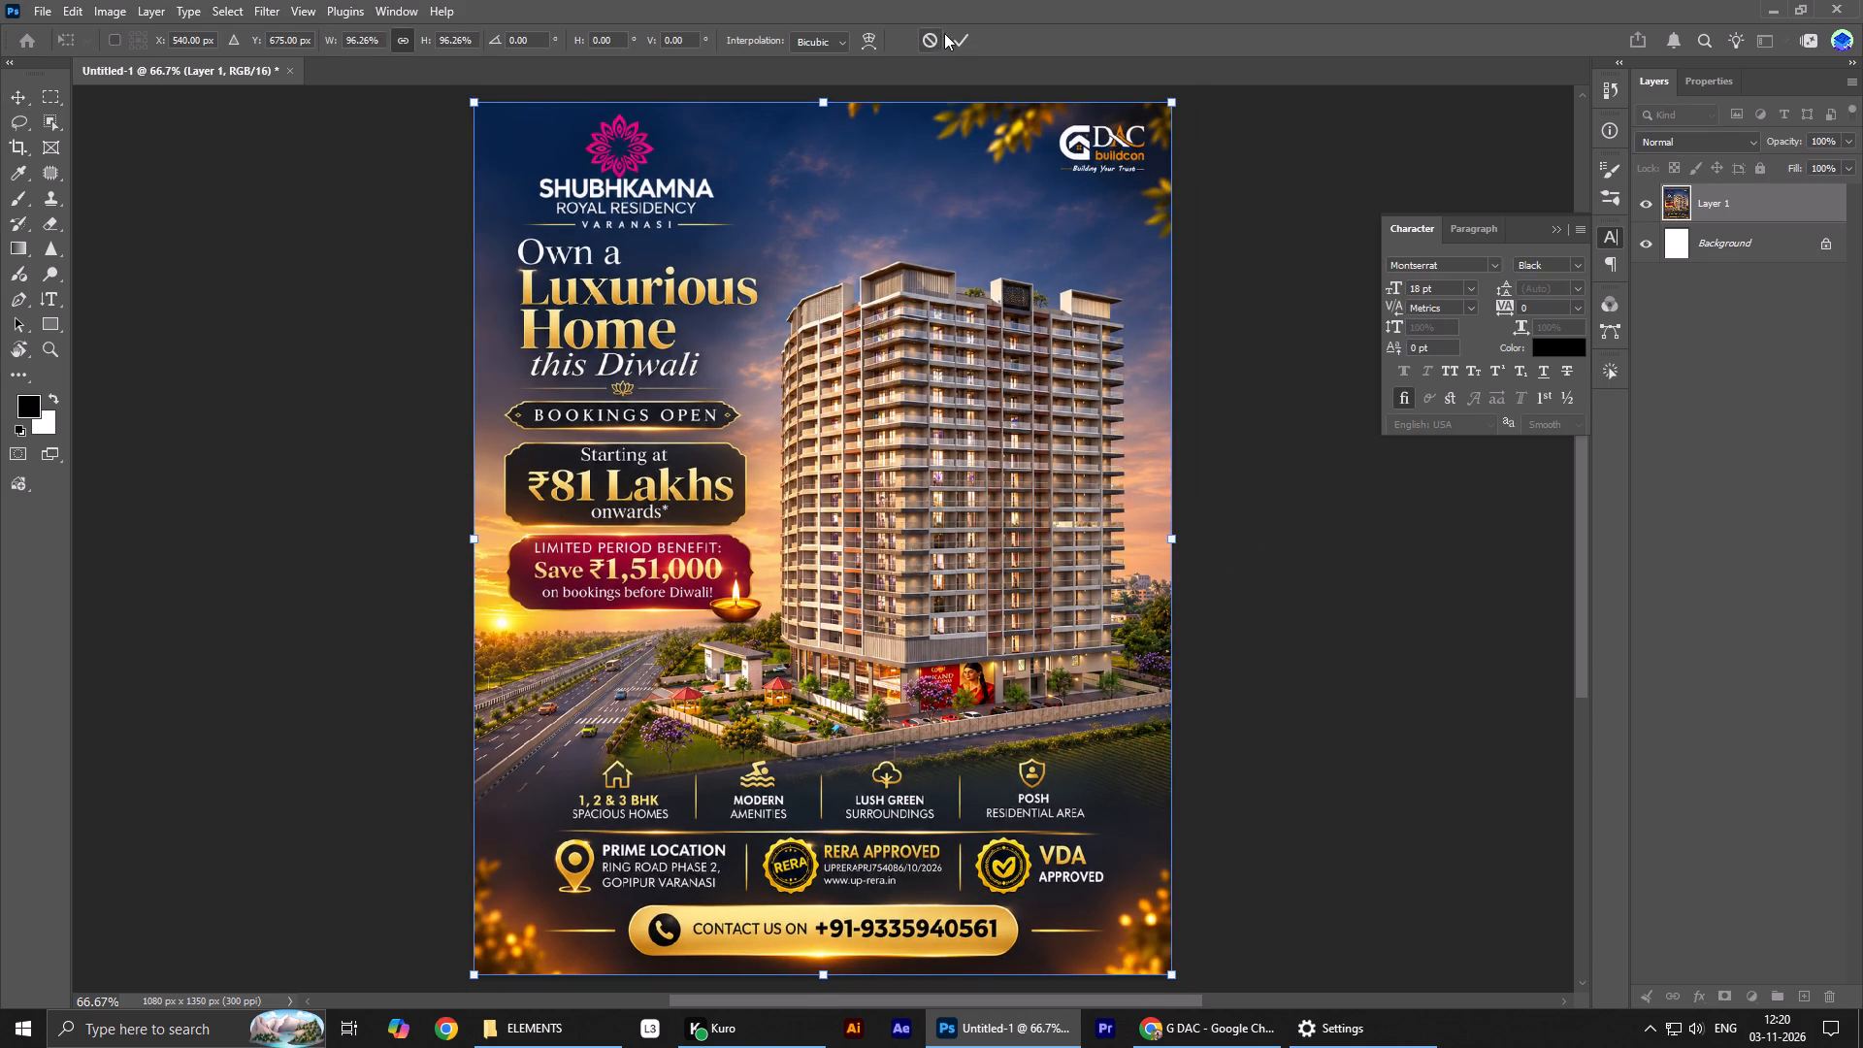
left_click(948, 33)
left_click(958, 41)
Make a rectangular selection around the G DAC Buildcon logo in the poster's upper-right corner.
left_click(59, 105)
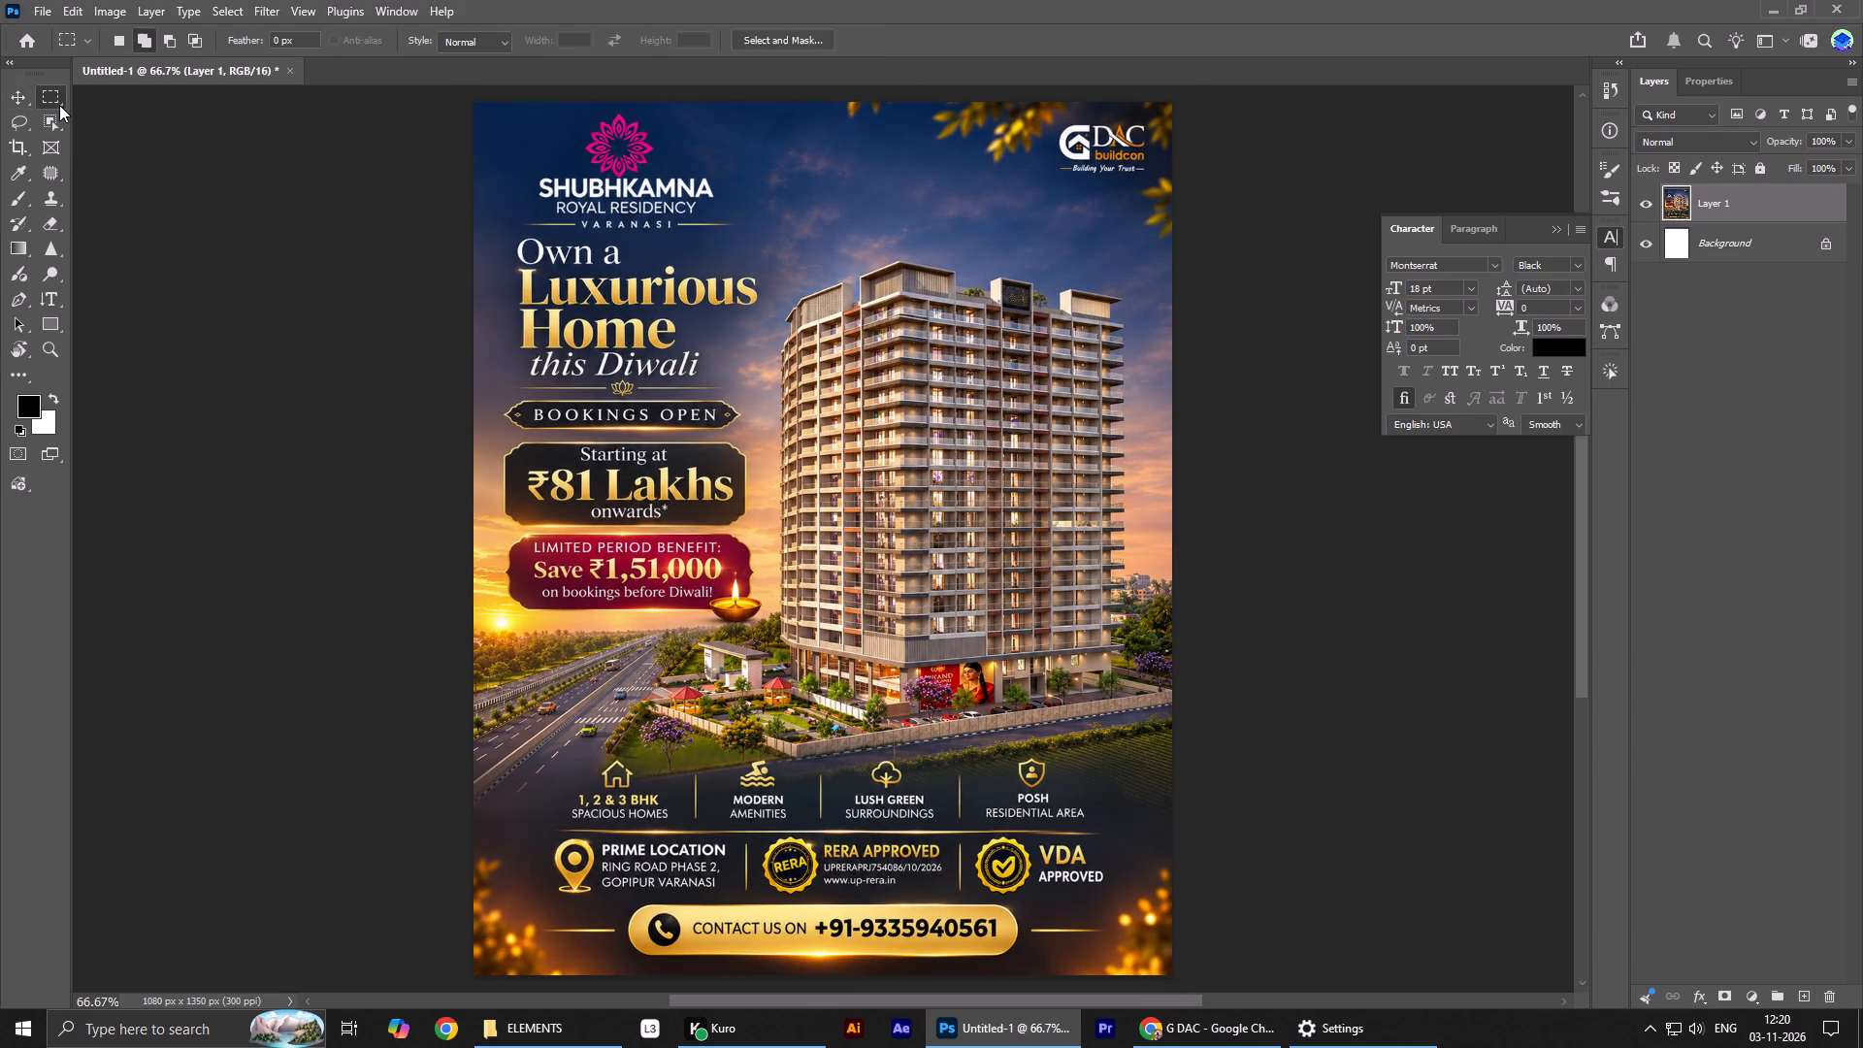
scroll(747, 296, "up", 5)
left_click_drag(1031, 172, 1160, 266)
Add the whole Shubhkamna Royal Residency Varanasi logo to the selection, including its left edge and gold line.
scroll(583, 224, "up", 3, "alt")
scroll(583, 224, "down", 1, "alt")
scroll(583, 224, "up", 2, "alt")
scroll(583, 224, "down", 1, "alt")
scroll(583, 224, "up", 1, "alt")
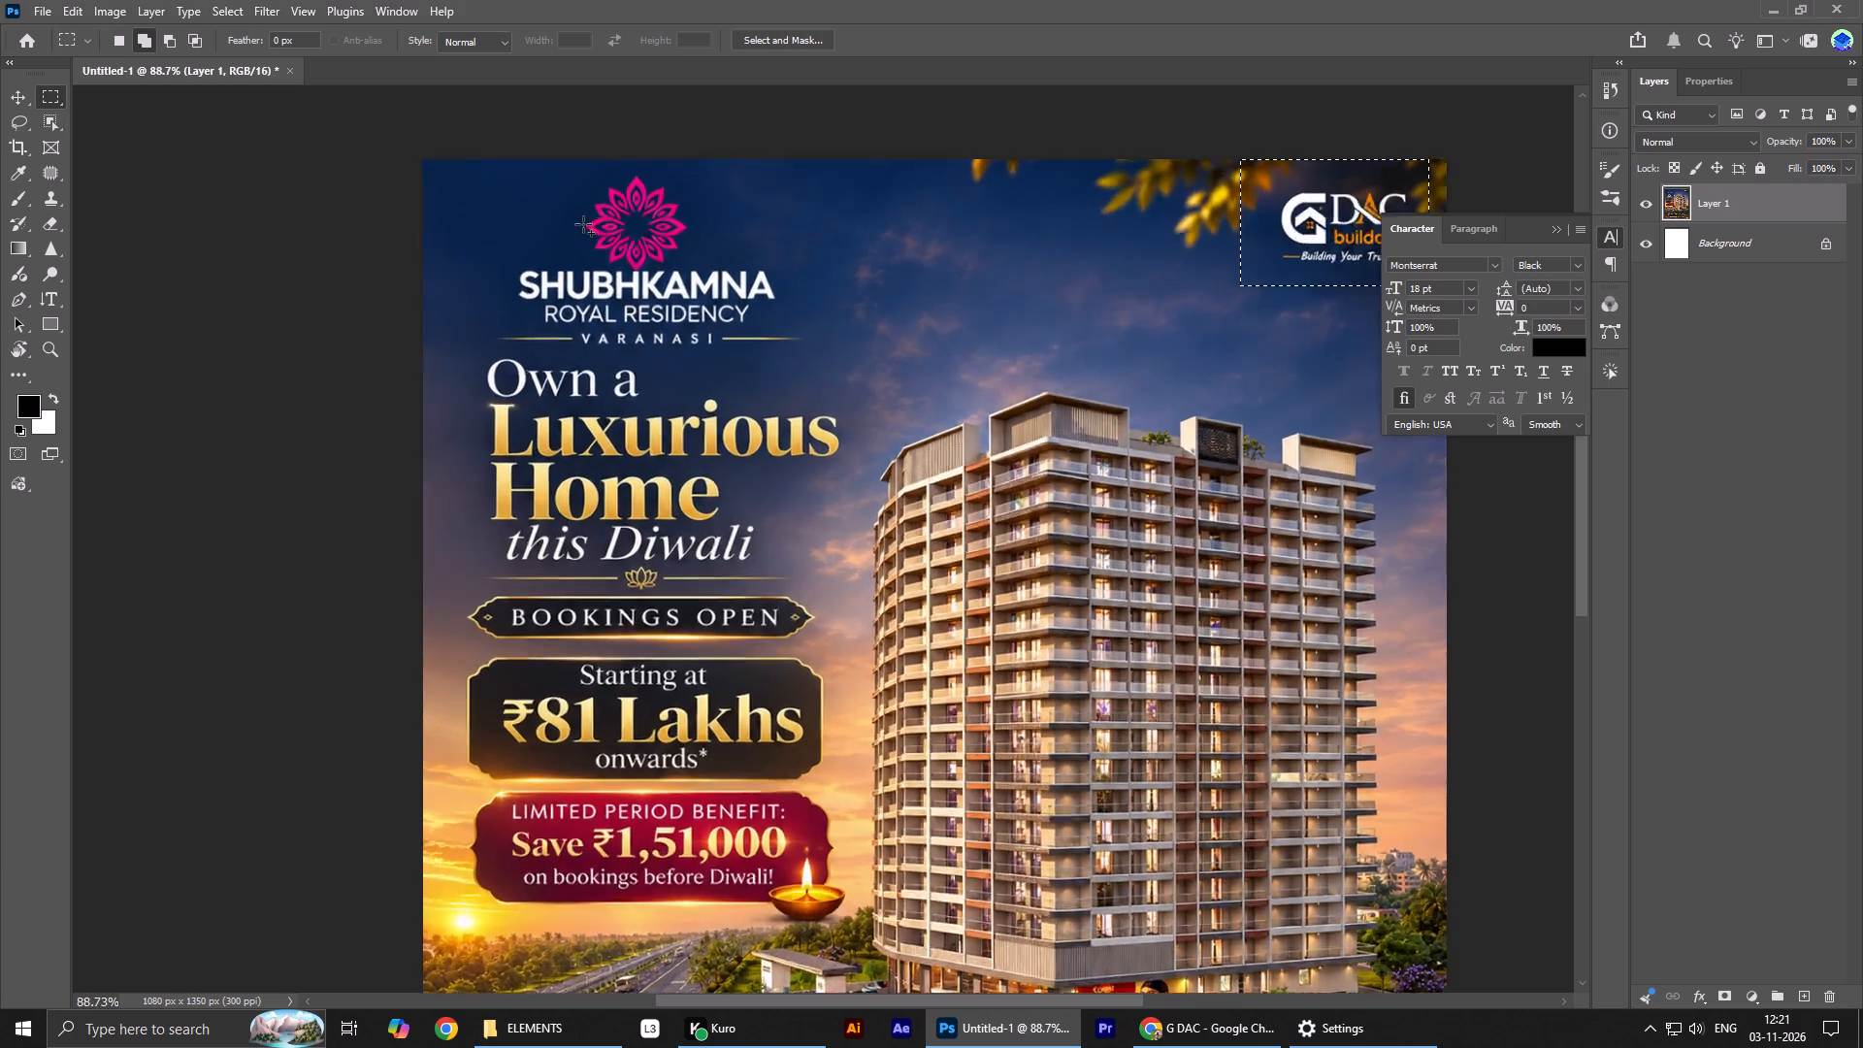
scroll(583, 224, "up", 4, "alt")
left_click_drag(477, 126, 889, 422)
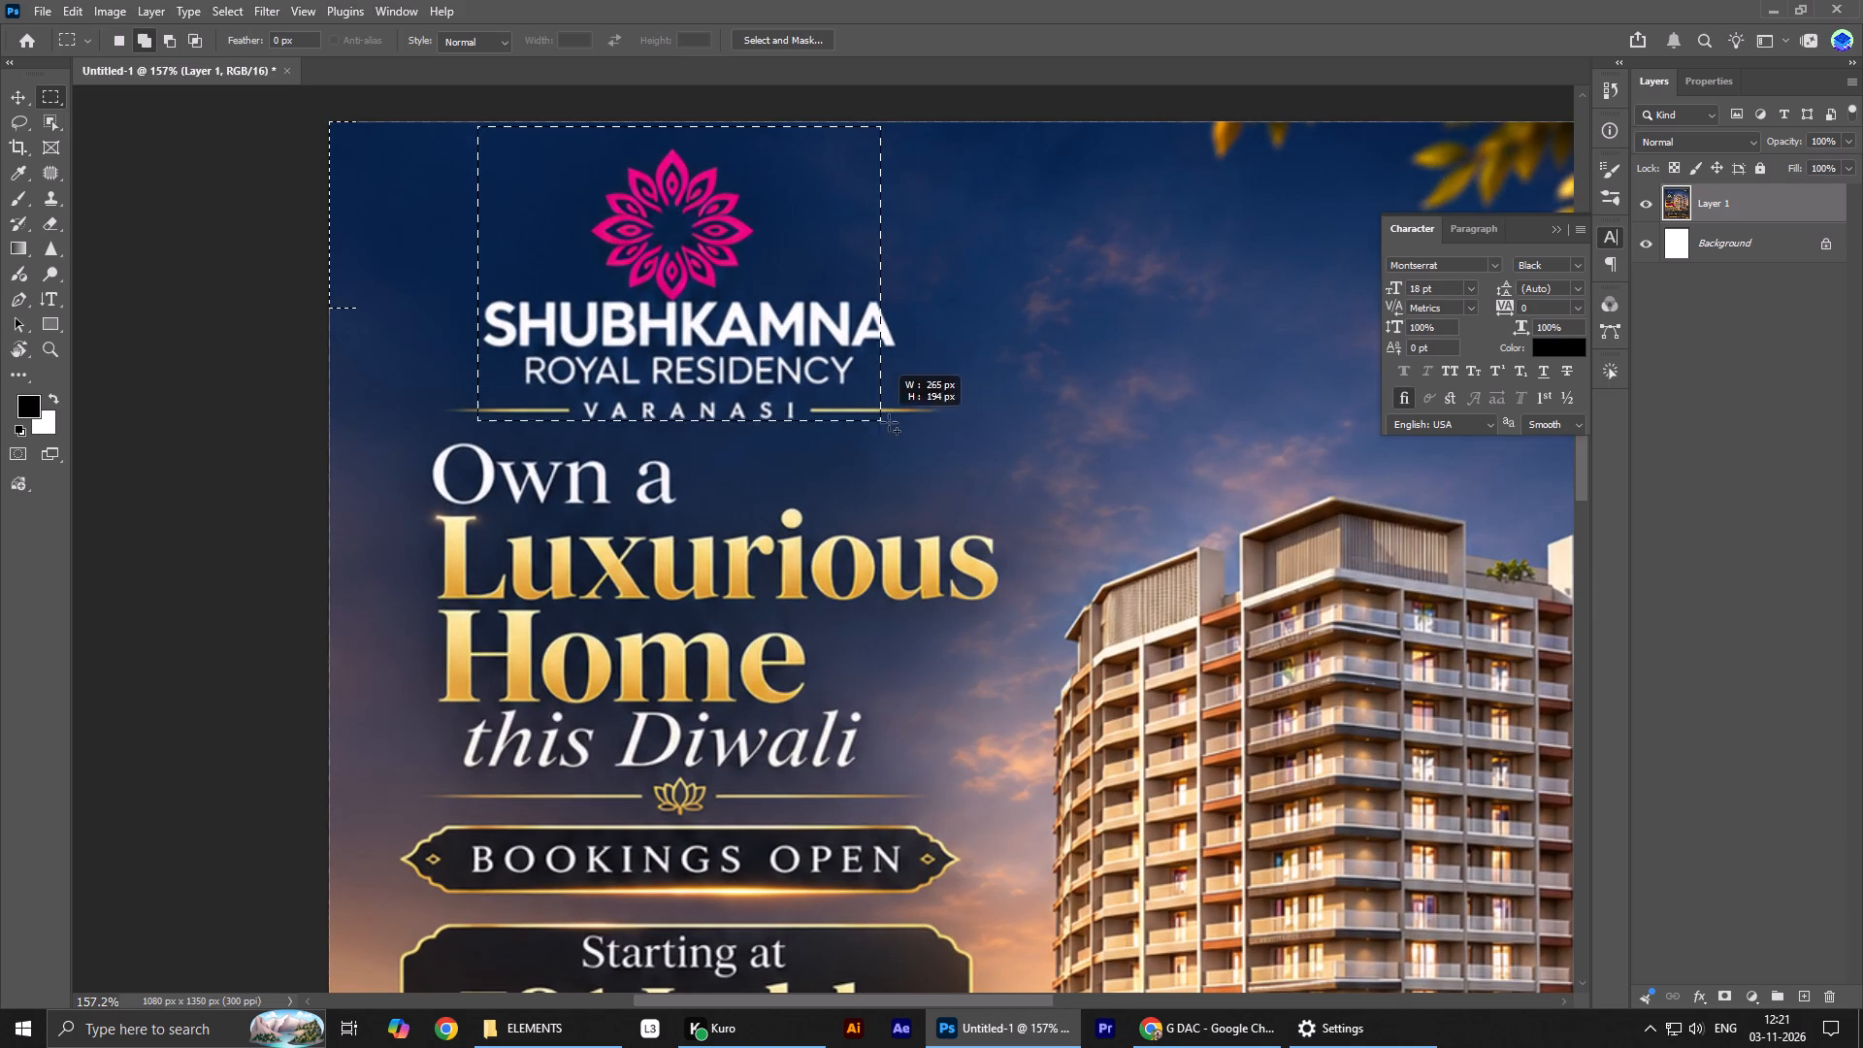
left_click_drag(889, 422, 955, 426)
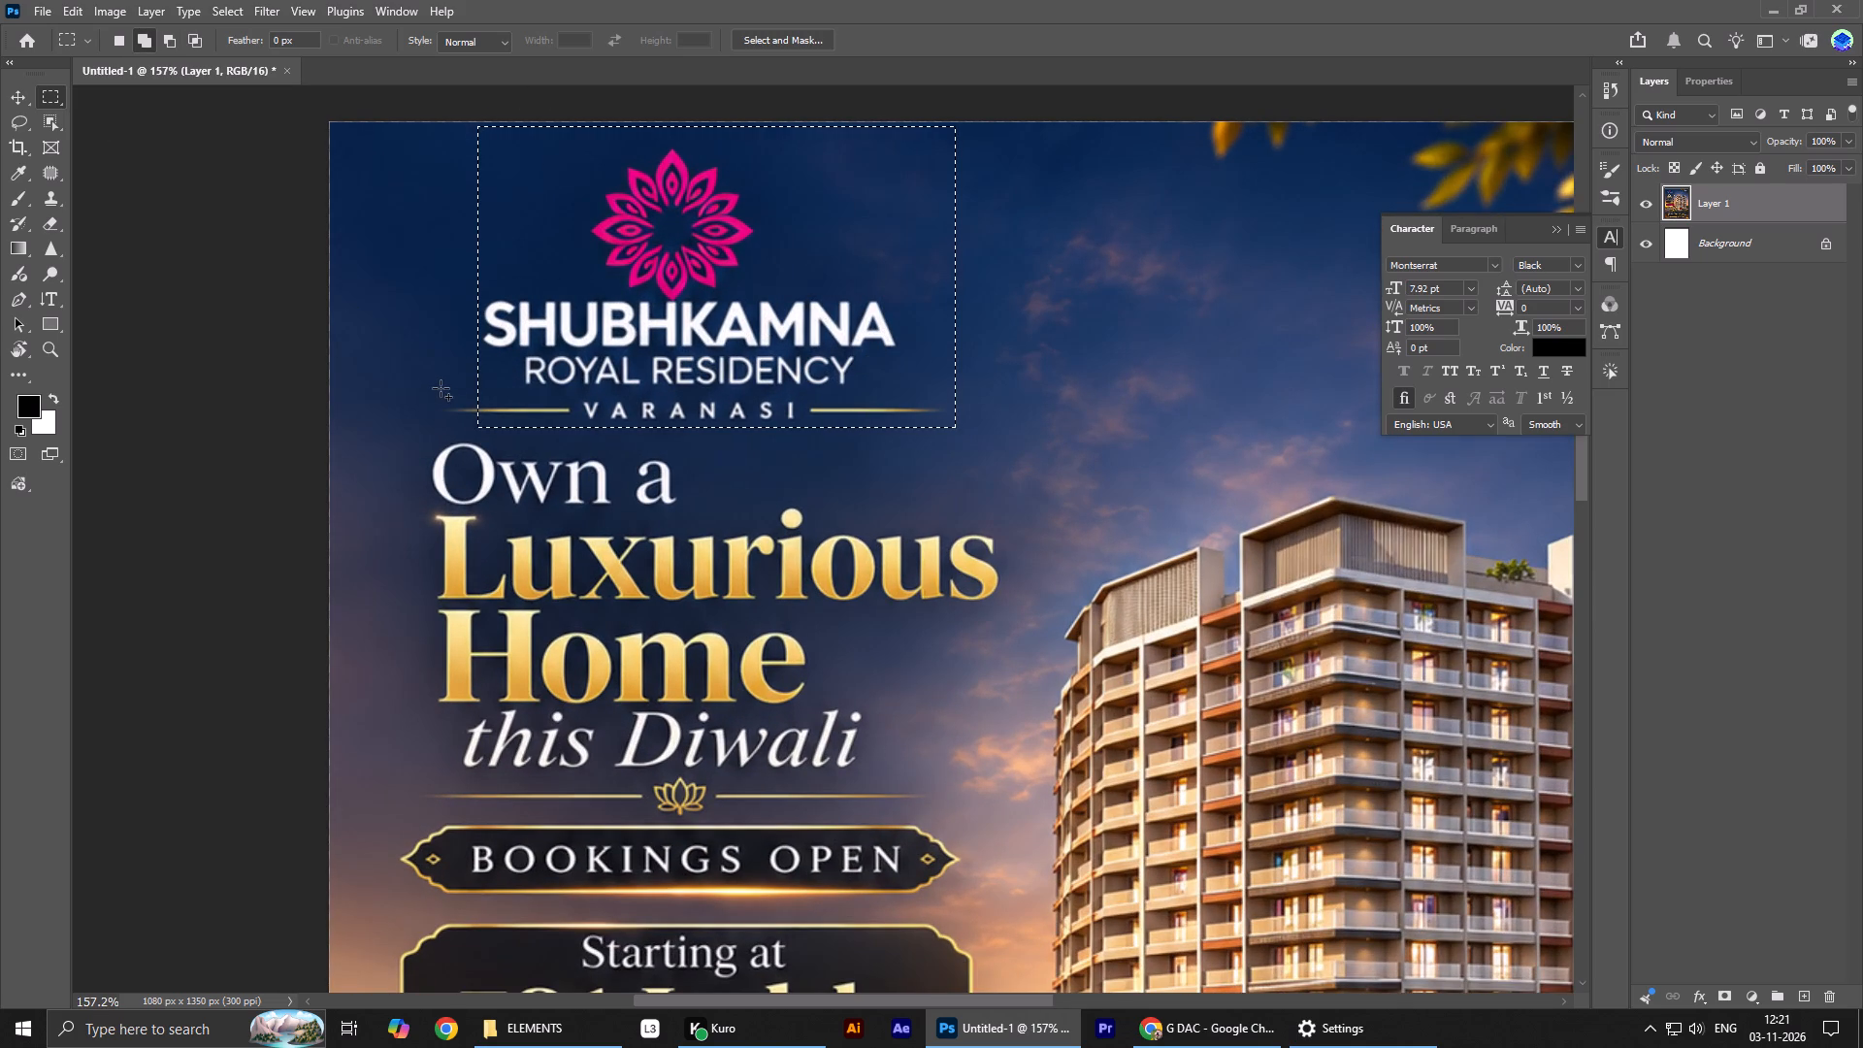
left_click_drag(438, 386, 635, 420)
left_click_drag(448, 287, 617, 369)
Add the red "Limited Period Benefit" badge with its diya to the selection.
scroll(610, 365, "down", 3, "alt")
scroll(610, 365, "up", 1, "alt")
scroll(610, 365, "down", 5, "alt")
scroll(532, 736, "down", 5)
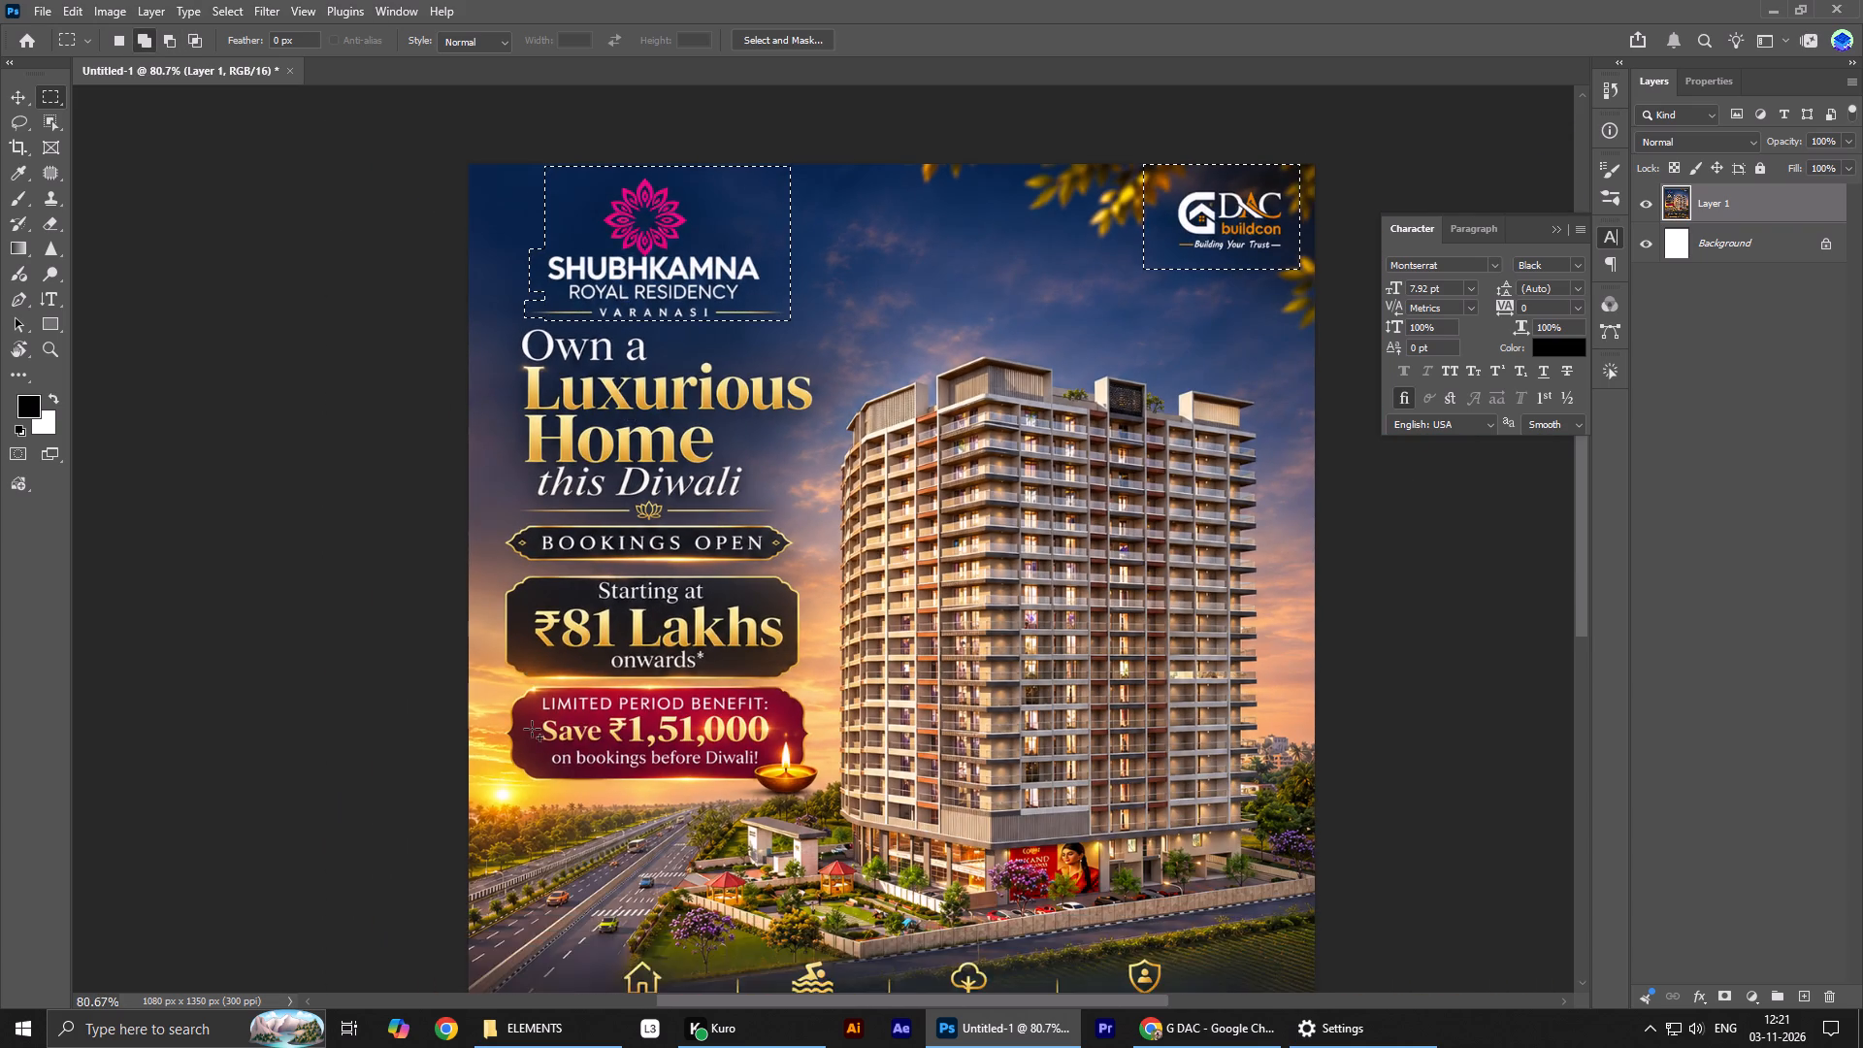
scroll(532, 729, "up", 5)
left_click_drag(472, 727, 910, 873)
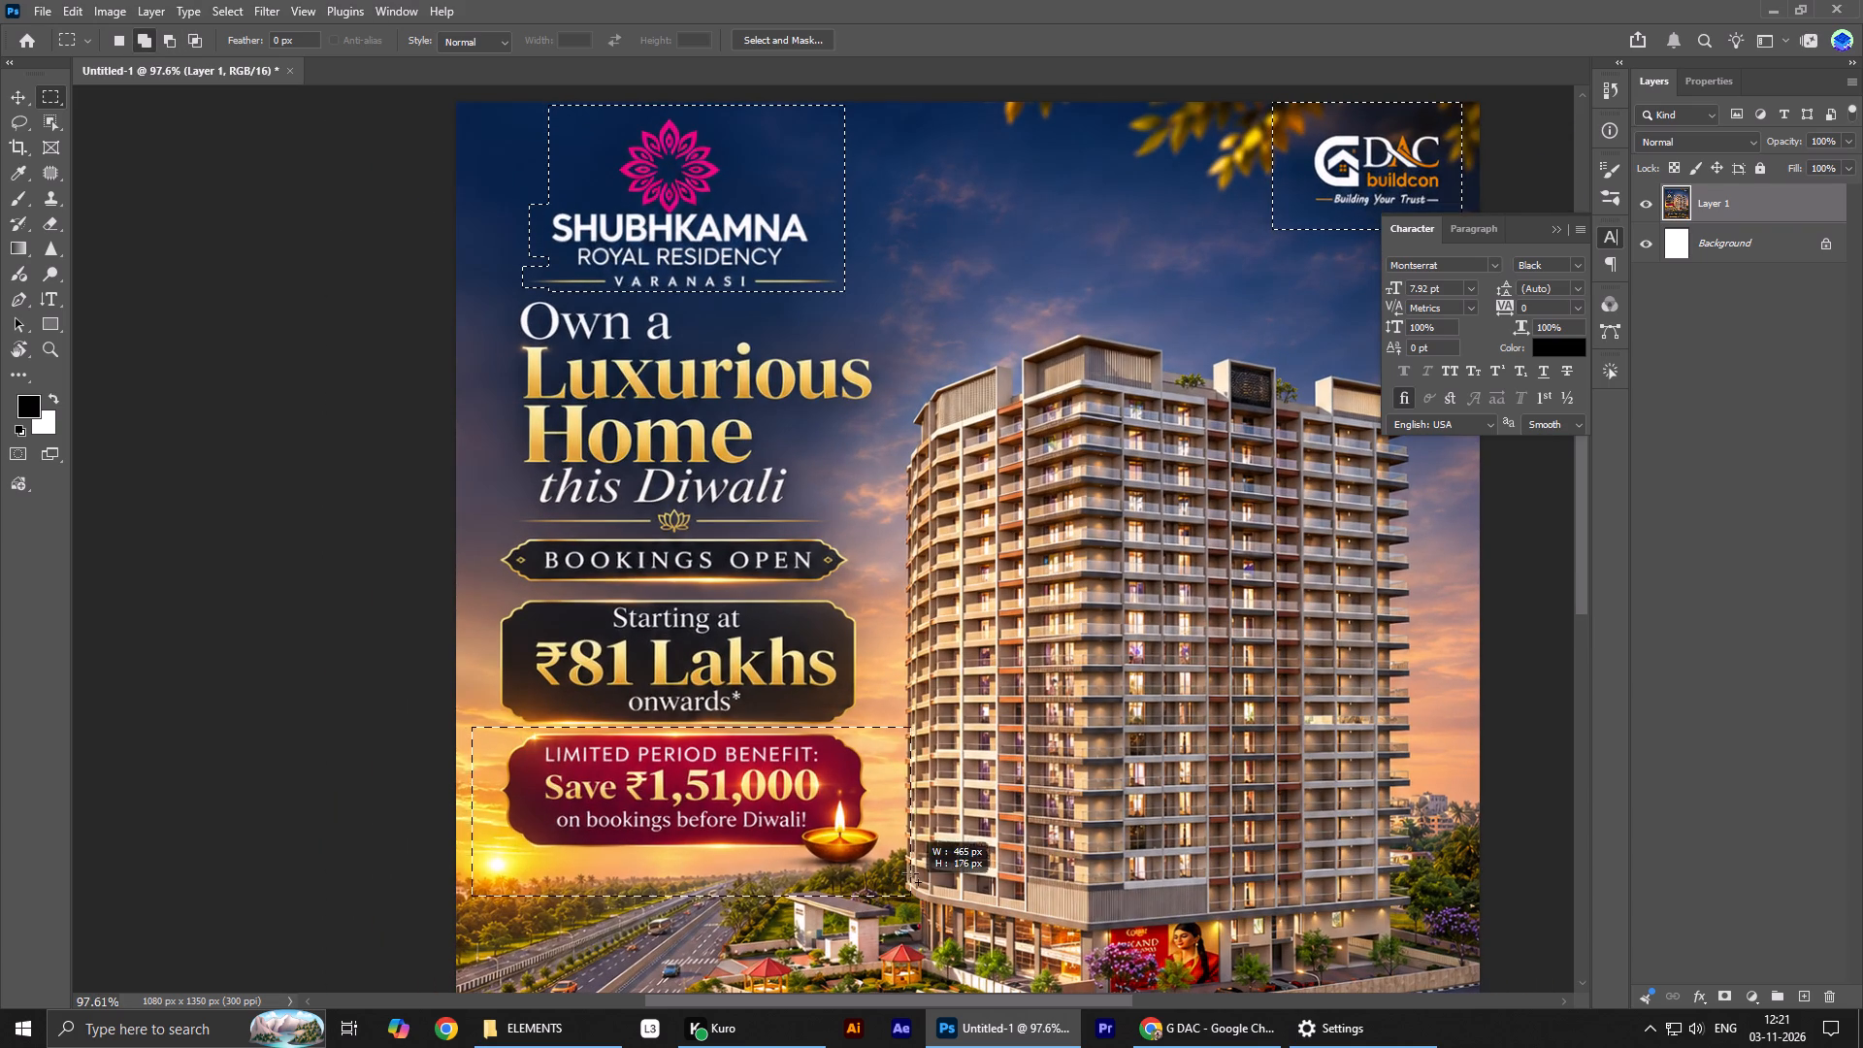
left_click_drag(910, 873, 887, 876)
Add the poster's bottom block of amenities, location, approvals and contact bar to the selection.
scroll(783, 806, "up", 3, "alt")
scroll(783, 806, "down", 1, "alt")
scroll(783, 806, "up", 2, "alt")
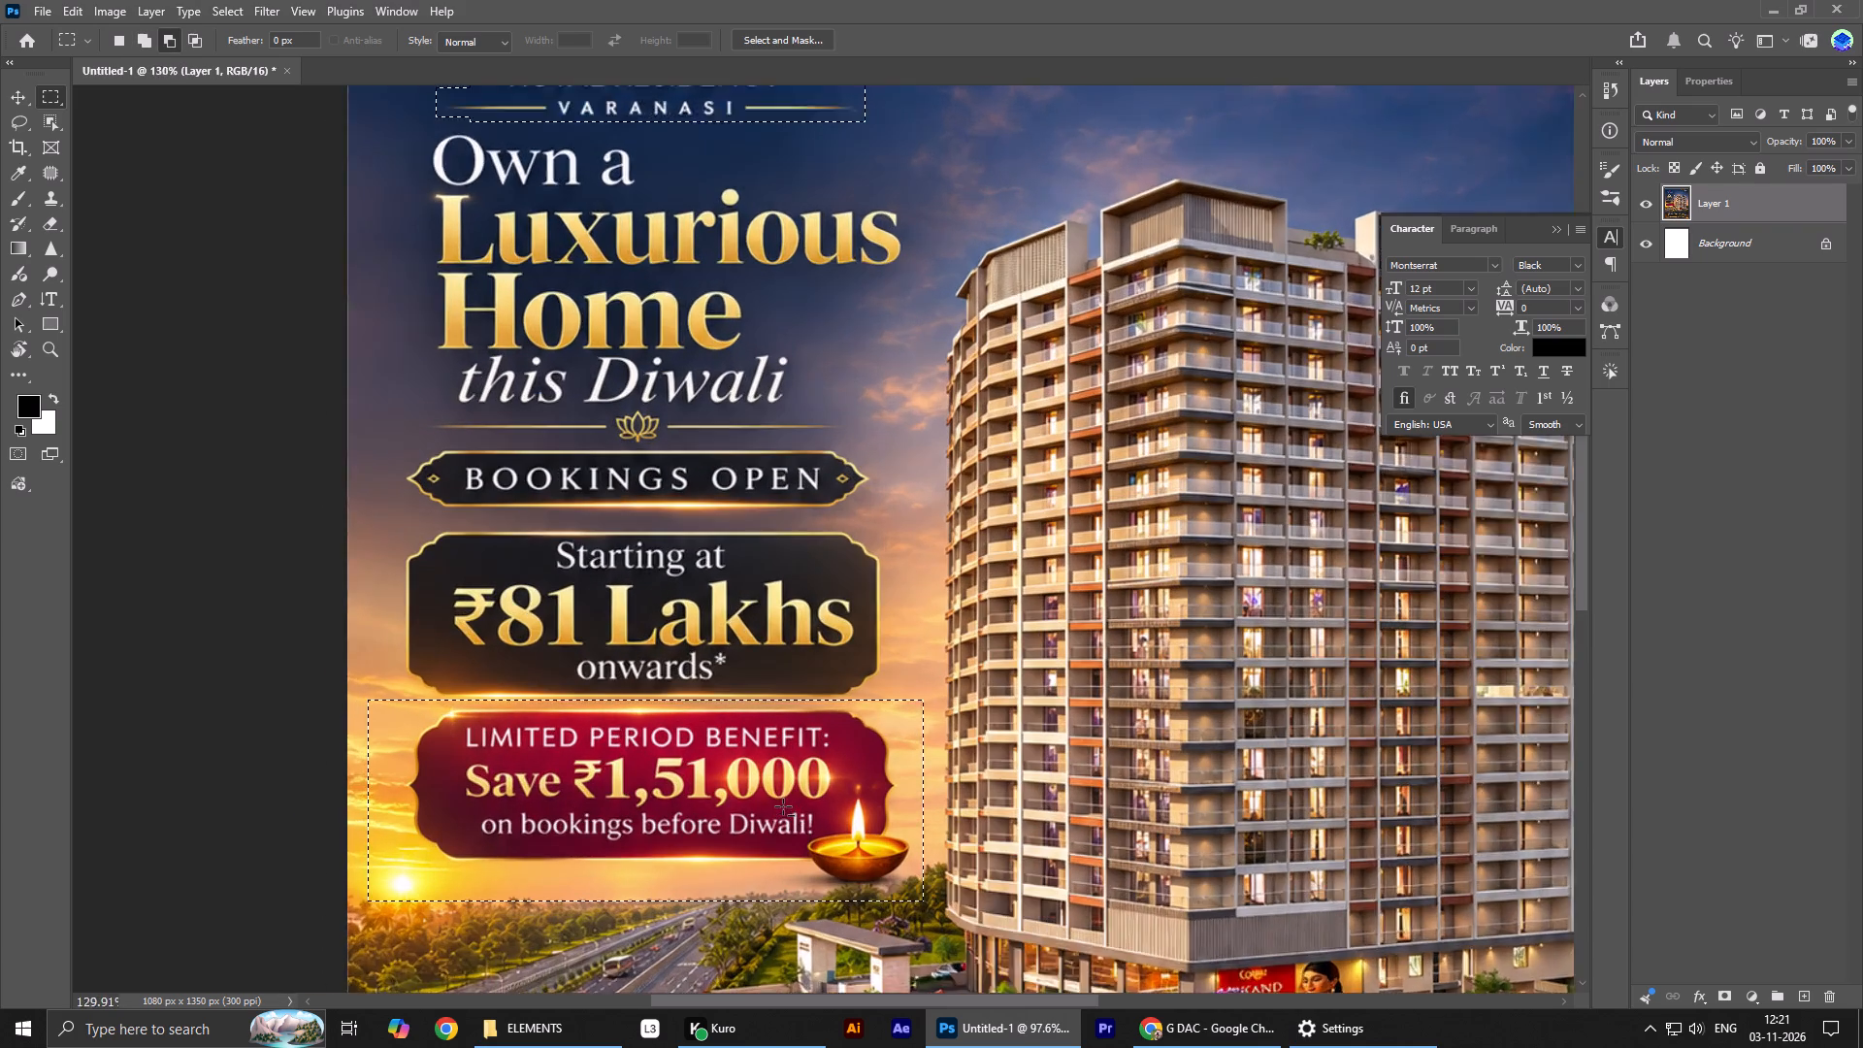
scroll(639, 748, "up", 3, "alt")
scroll(640, 740, "down", 12, "alt")
scroll(641, 721, "up", 1, "alt")
scroll(641, 721, "down", 9, "alt")
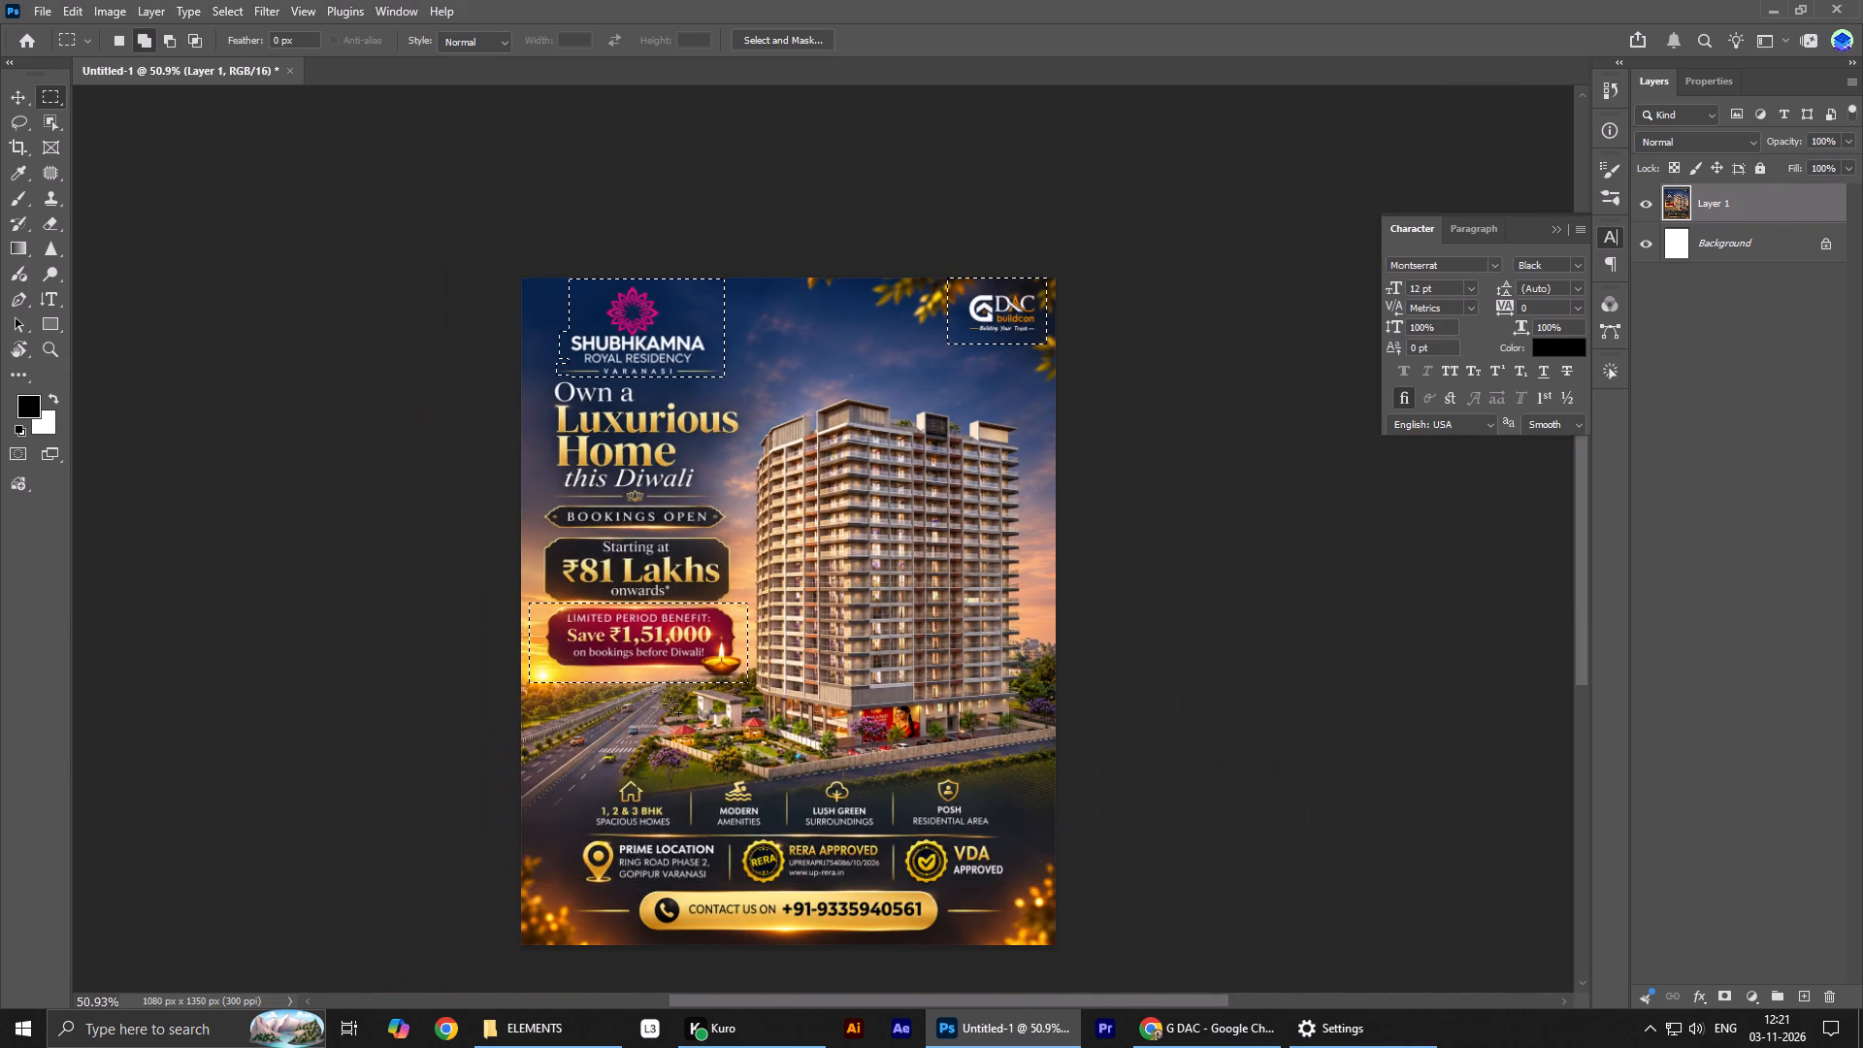
scroll(670, 704, "down", 3, "alt")
scroll(672, 717, "up", 1)
scroll(672, 719, "down", 3)
scroll(649, 809, "up", 4, "alt")
left_click_drag(527, 657, 893, 852)
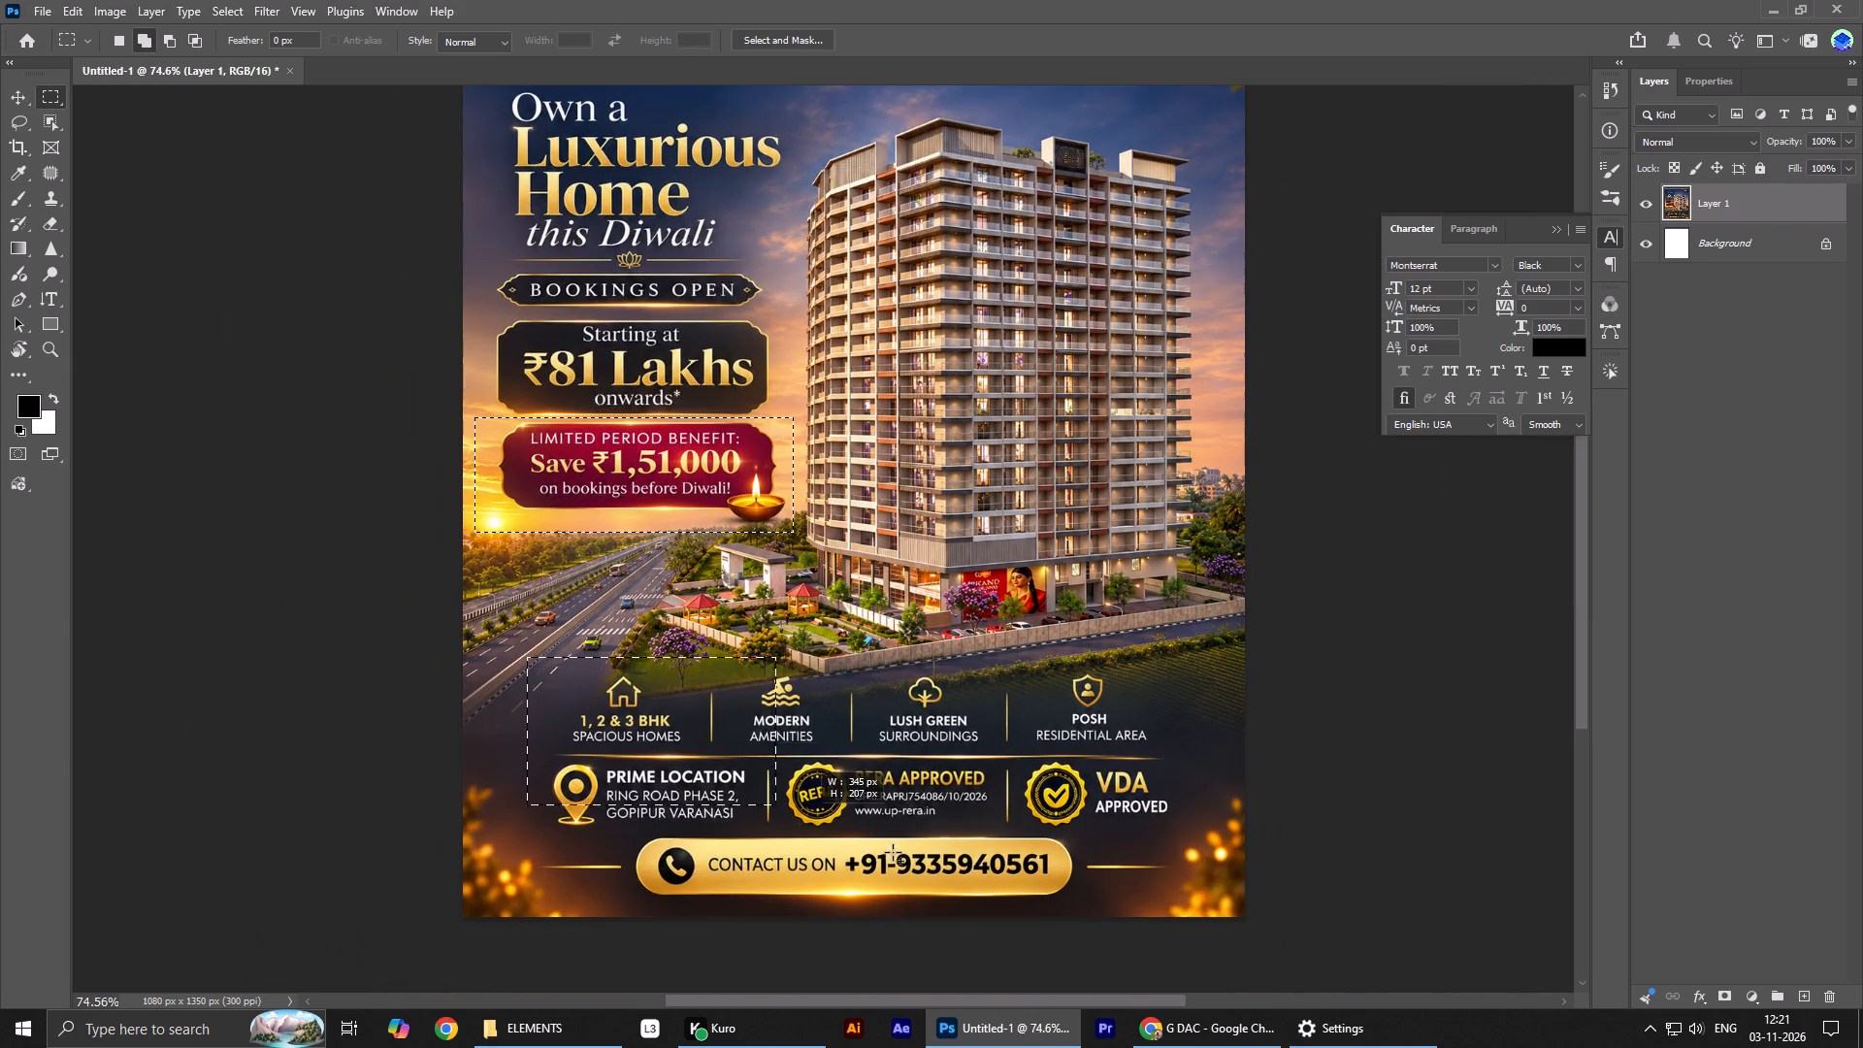
left_click_drag(893, 852, 1187, 907)
left_click(531, 882, "alt")
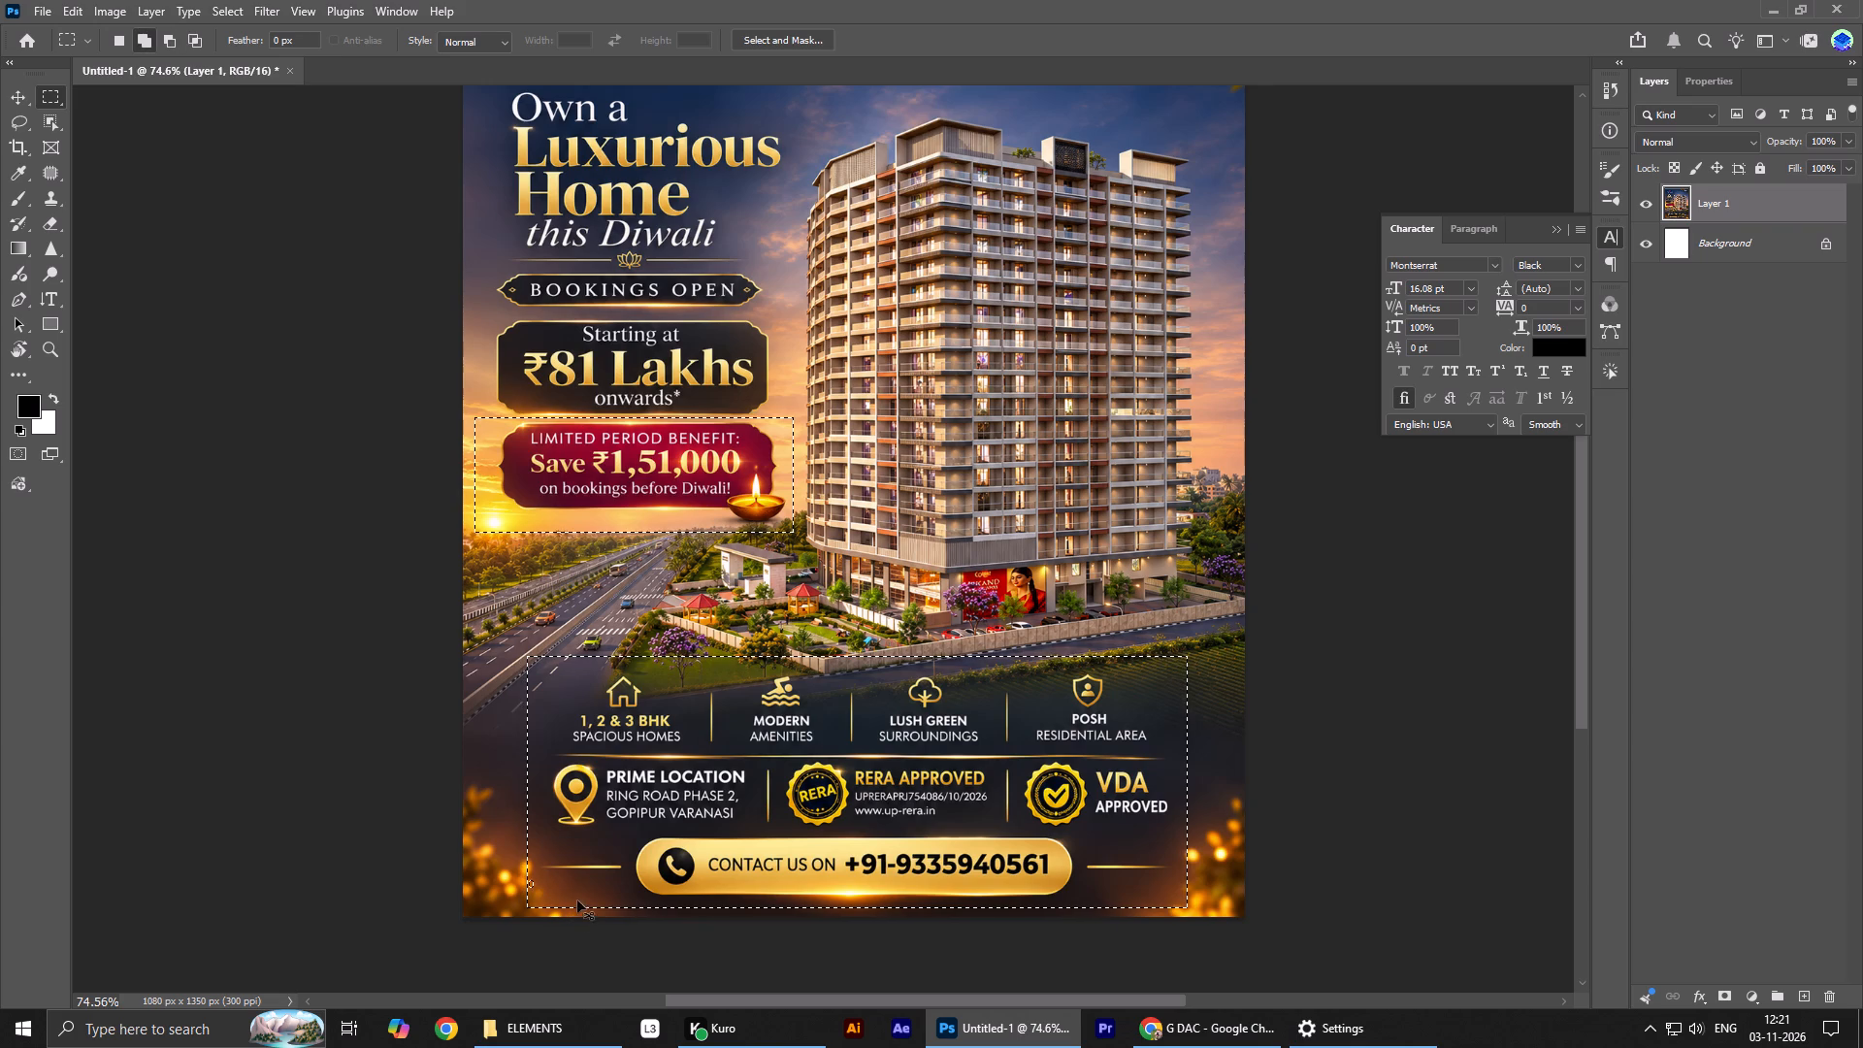
key("ctrl+z")
Subtract the sun and road strip beneath the red "Limited Period Benefit" badge from the selection.
scroll(709, 741, "down", 5, "alt")
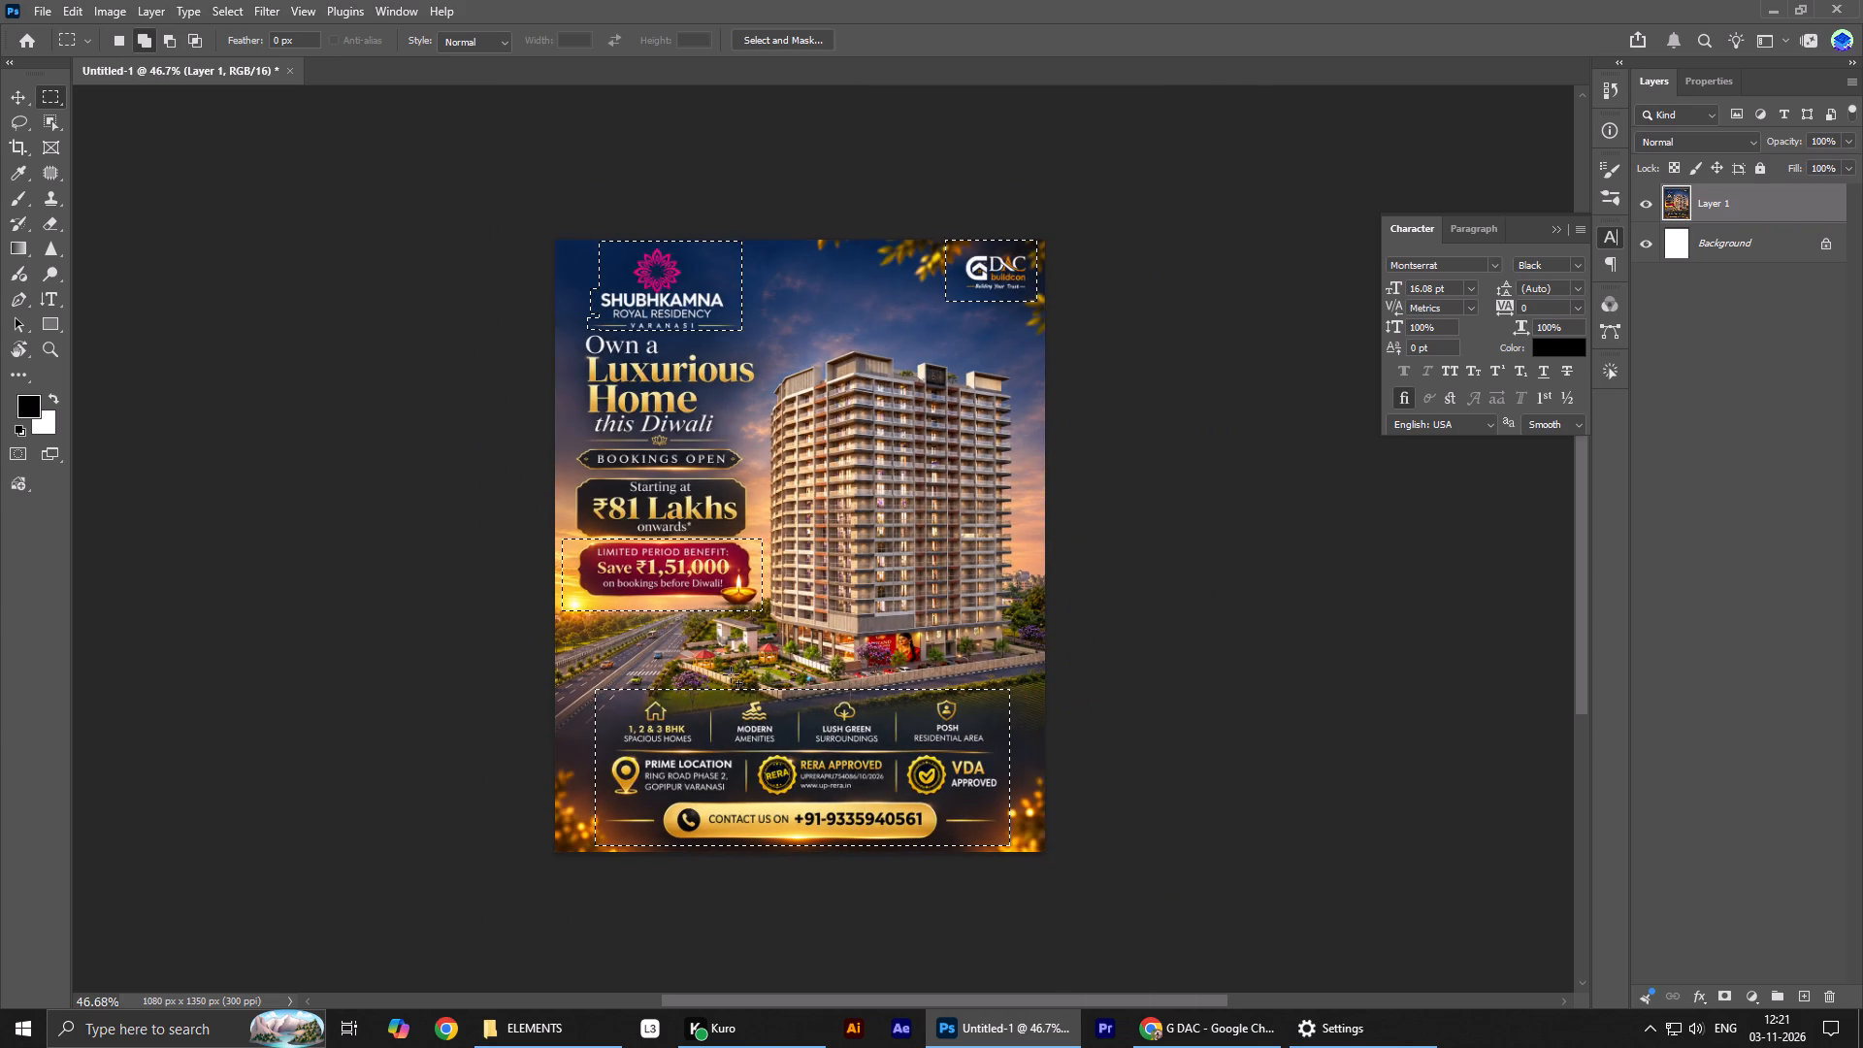
scroll(601, 605, "up", 6, "alt")
scroll(596, 595, "down", 1, "alt")
scroll(596, 595, "up", 3, "alt")
scroll(596, 595, "down", 1, "alt")
scroll(596, 595, "up", 3, "alt")
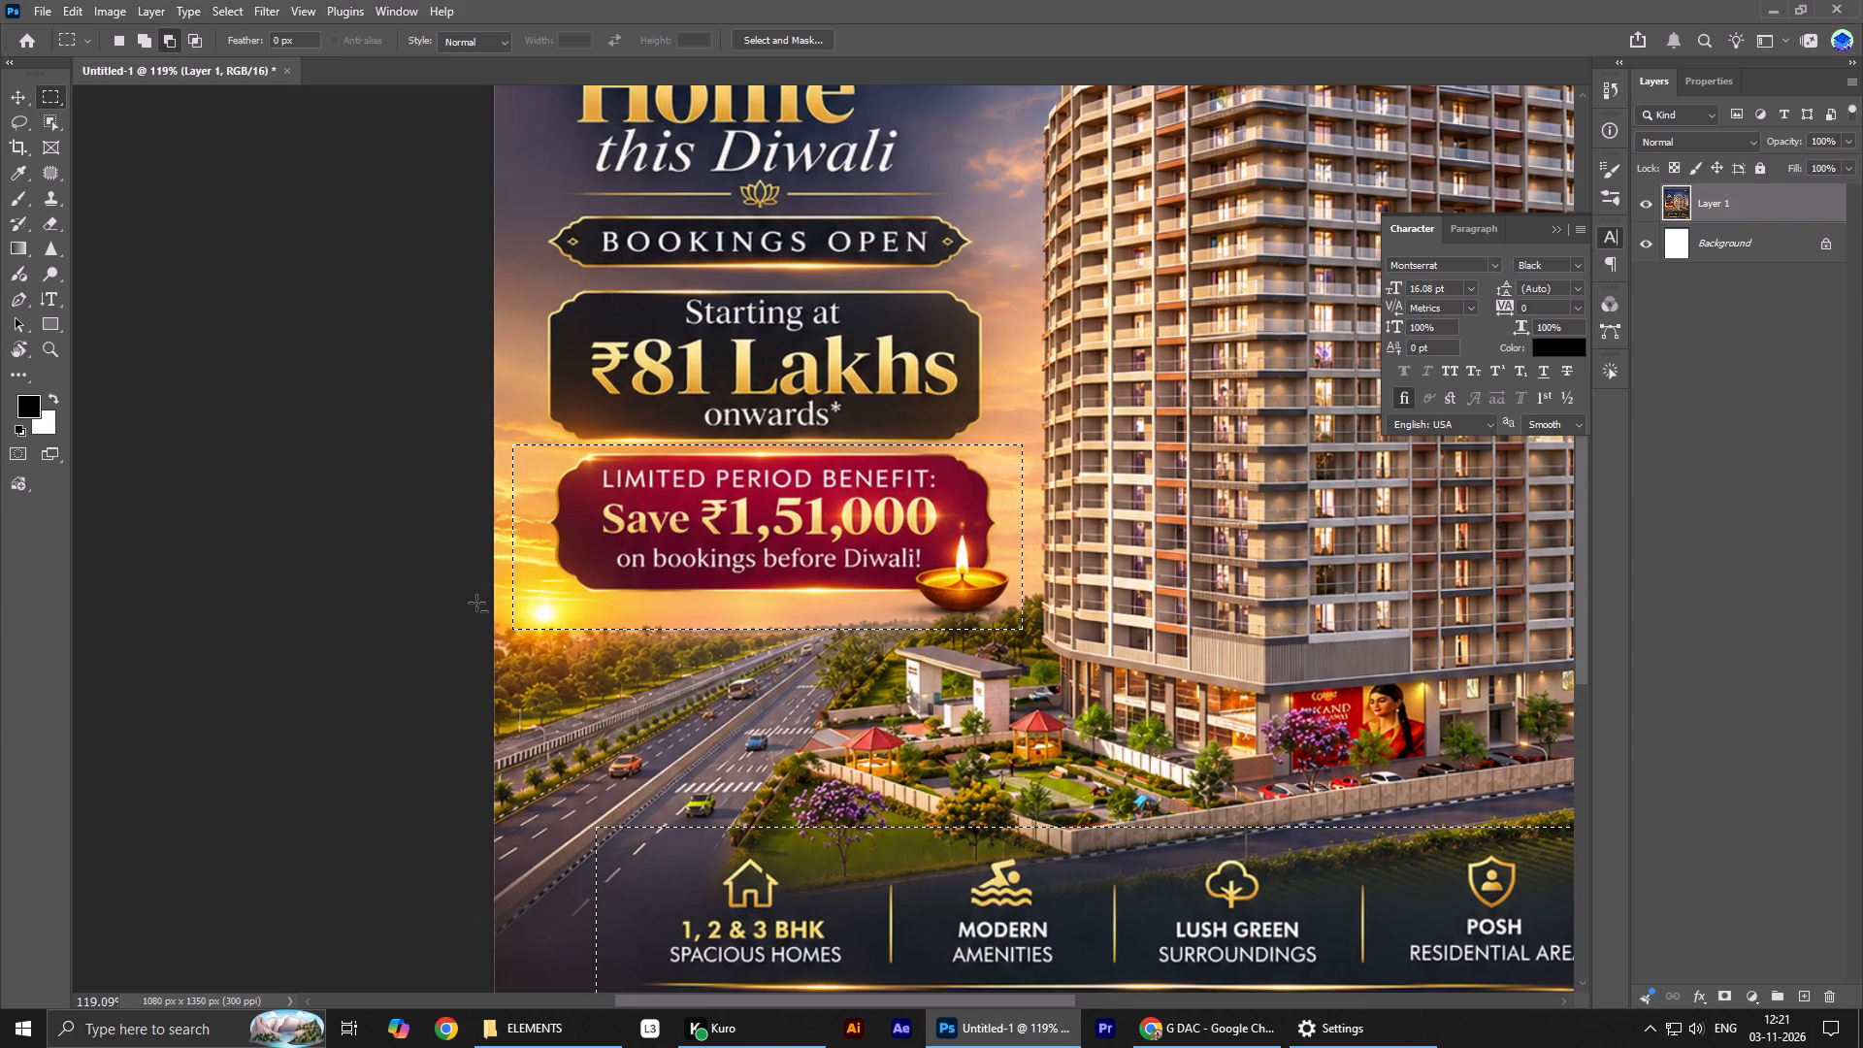
left_click_drag(479, 595, 746, 677, "alt")
left_click_drag(737, 604, 887, 666, "alt")
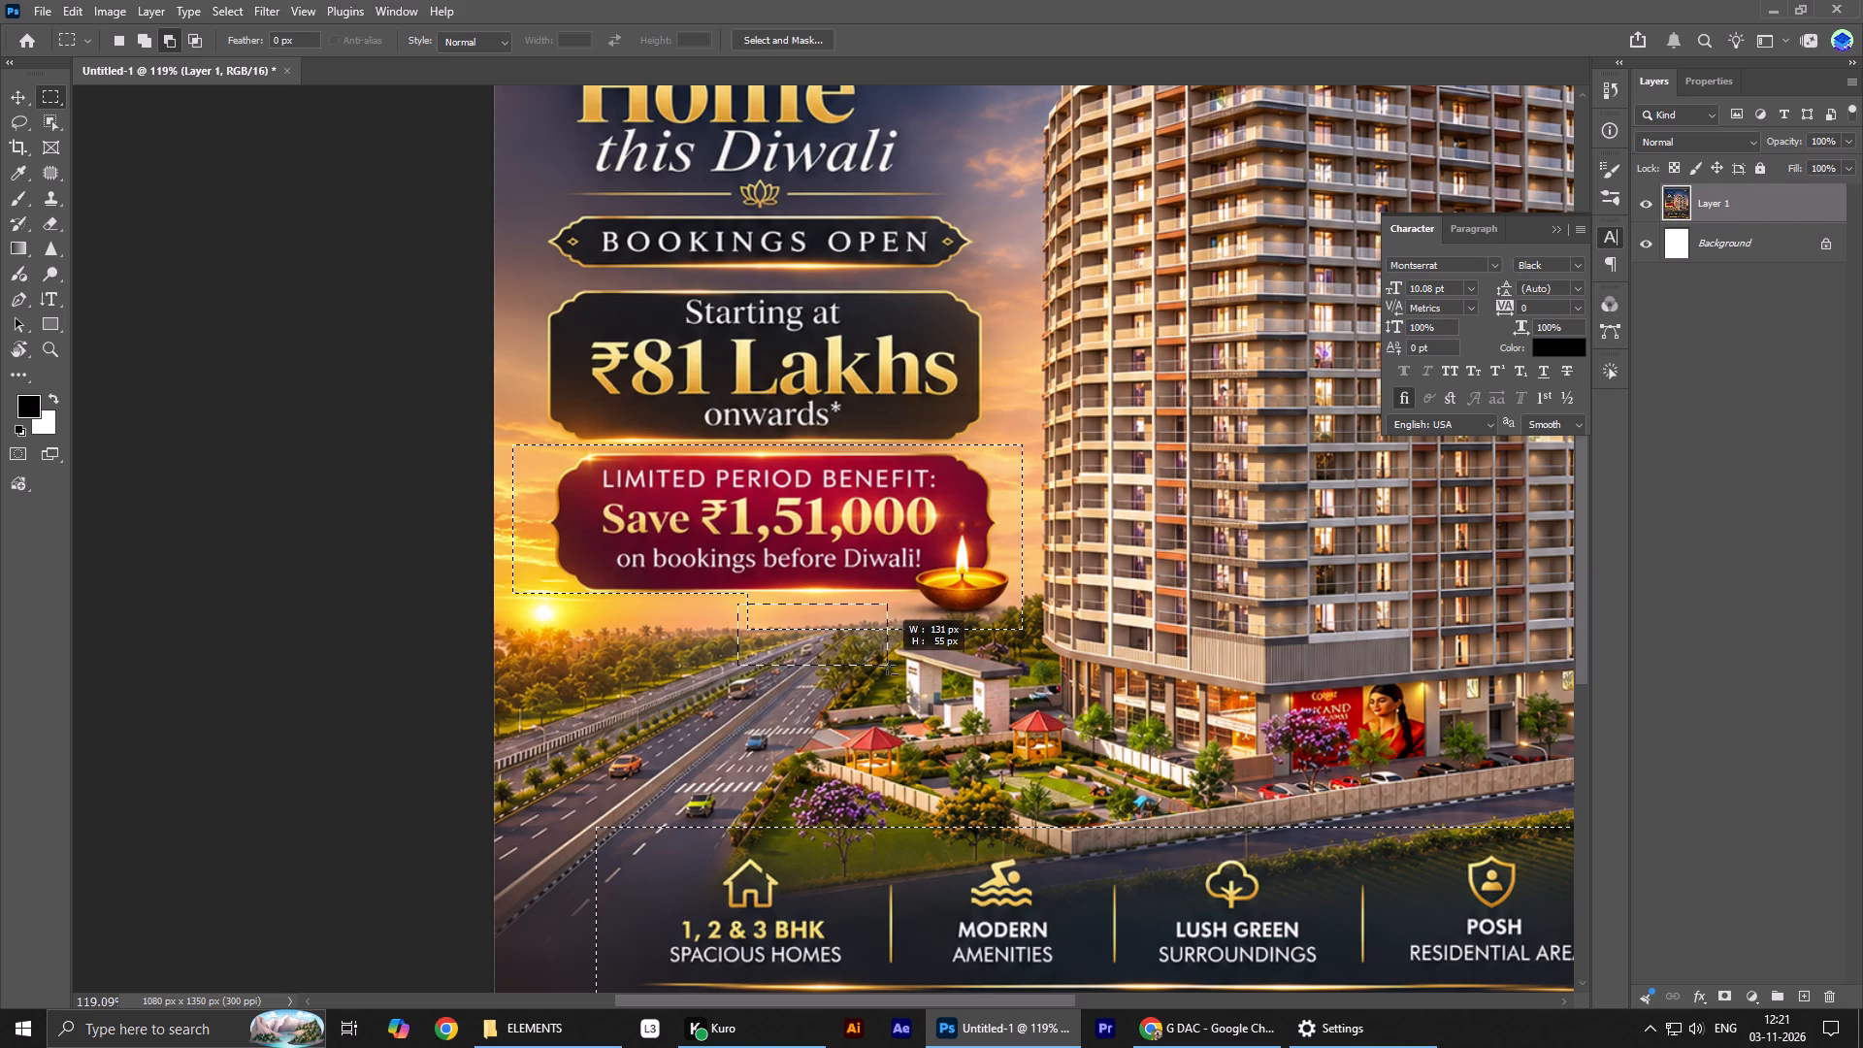
left_click_drag(887, 666, 865, 671, "alt")
Run Generative Fill with the prompt REMOVE on the selected logos, red benefit badge and bottom information block.
scroll(695, 650, "down", 1, "alt")
scroll(695, 650, "up", 1, "alt")
scroll(695, 650, "down", 2, "alt")
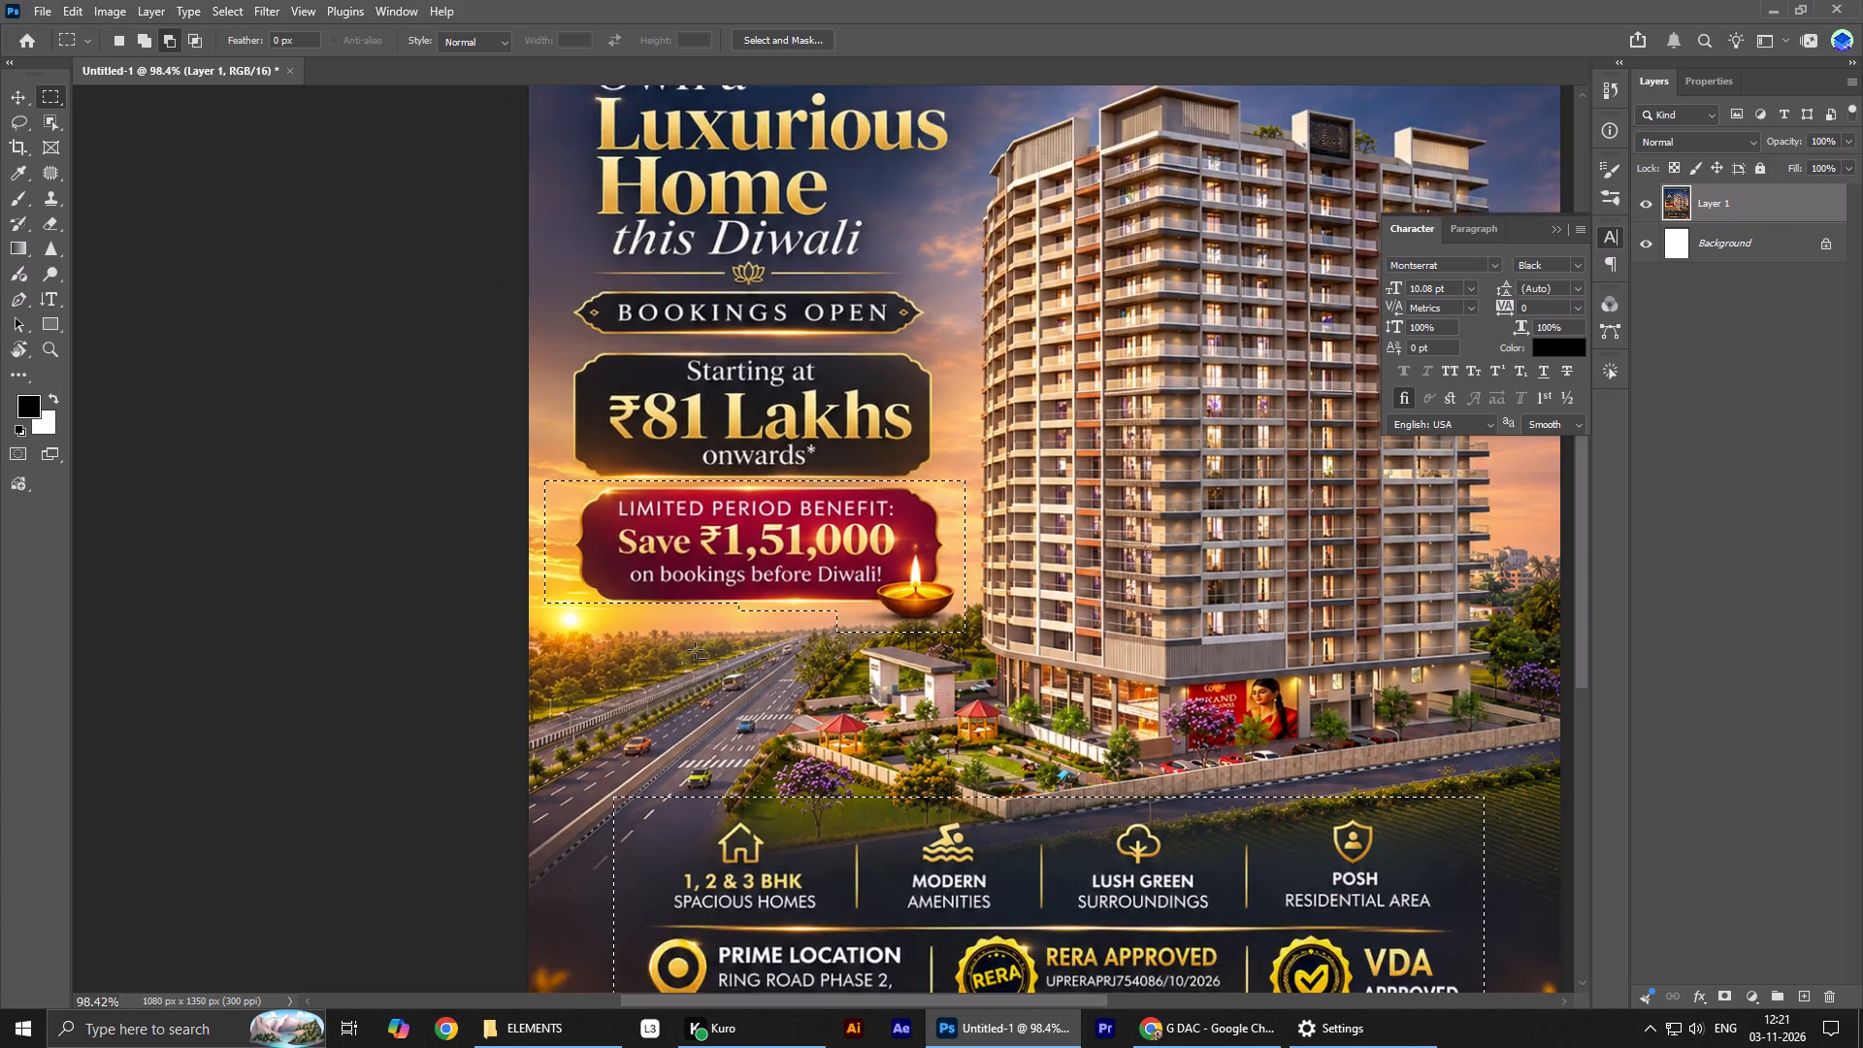
scroll(695, 650, "down", 5, "alt")
scroll(695, 650, "up", 1, "alt")
scroll(695, 650, "down", 2, "alt")
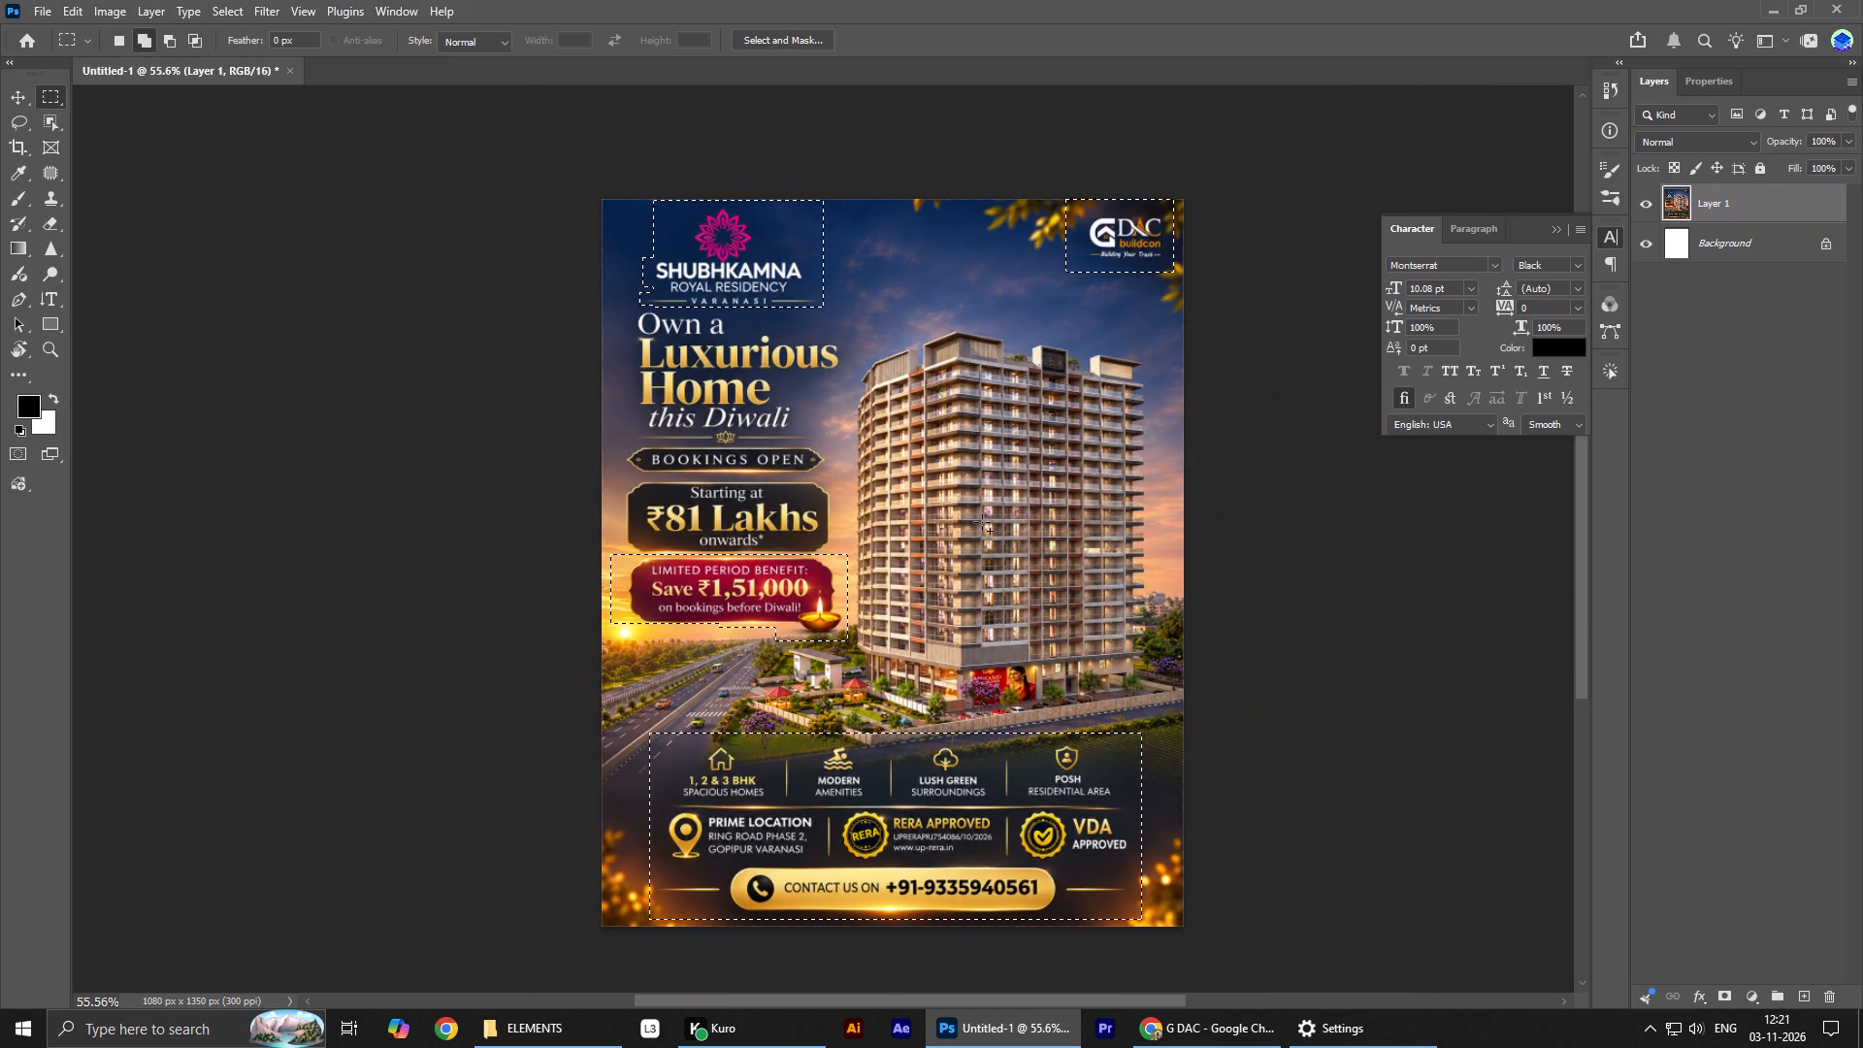
right_click(982, 522)
left_click(1056, 802)
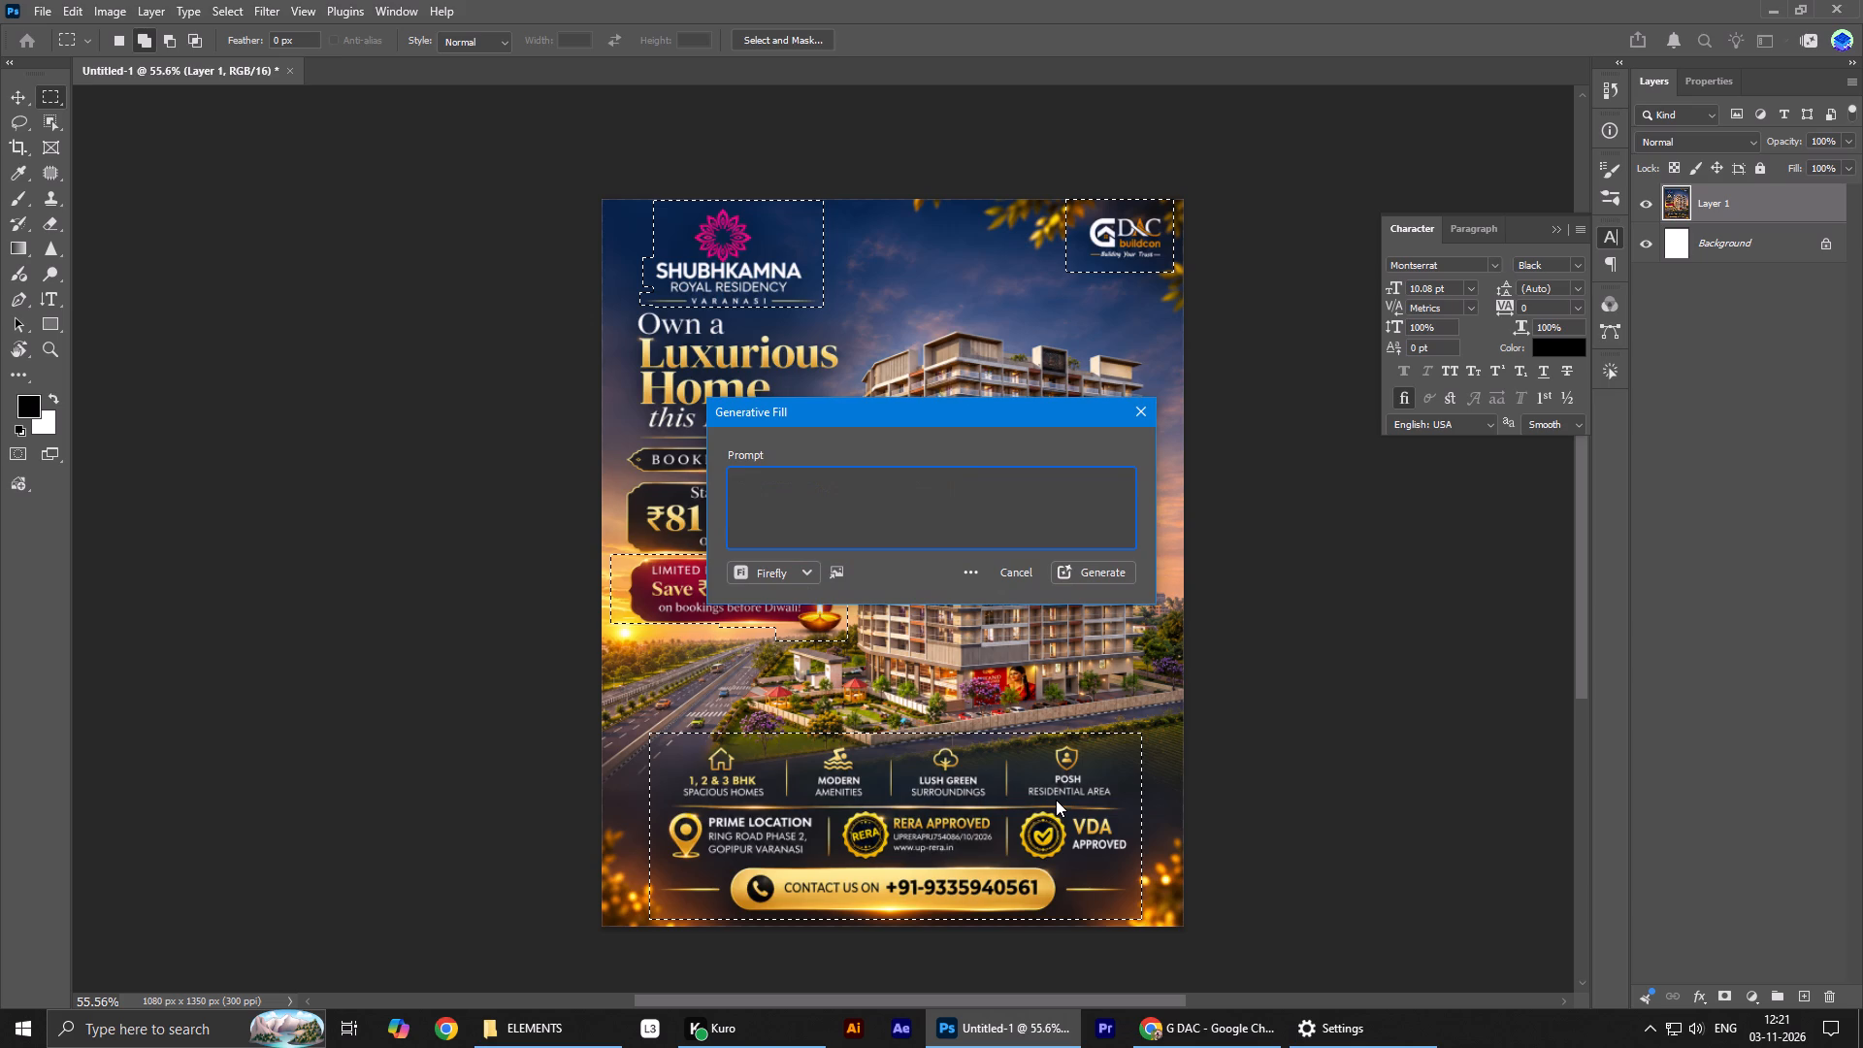
type("REMOVE")
key("Return")
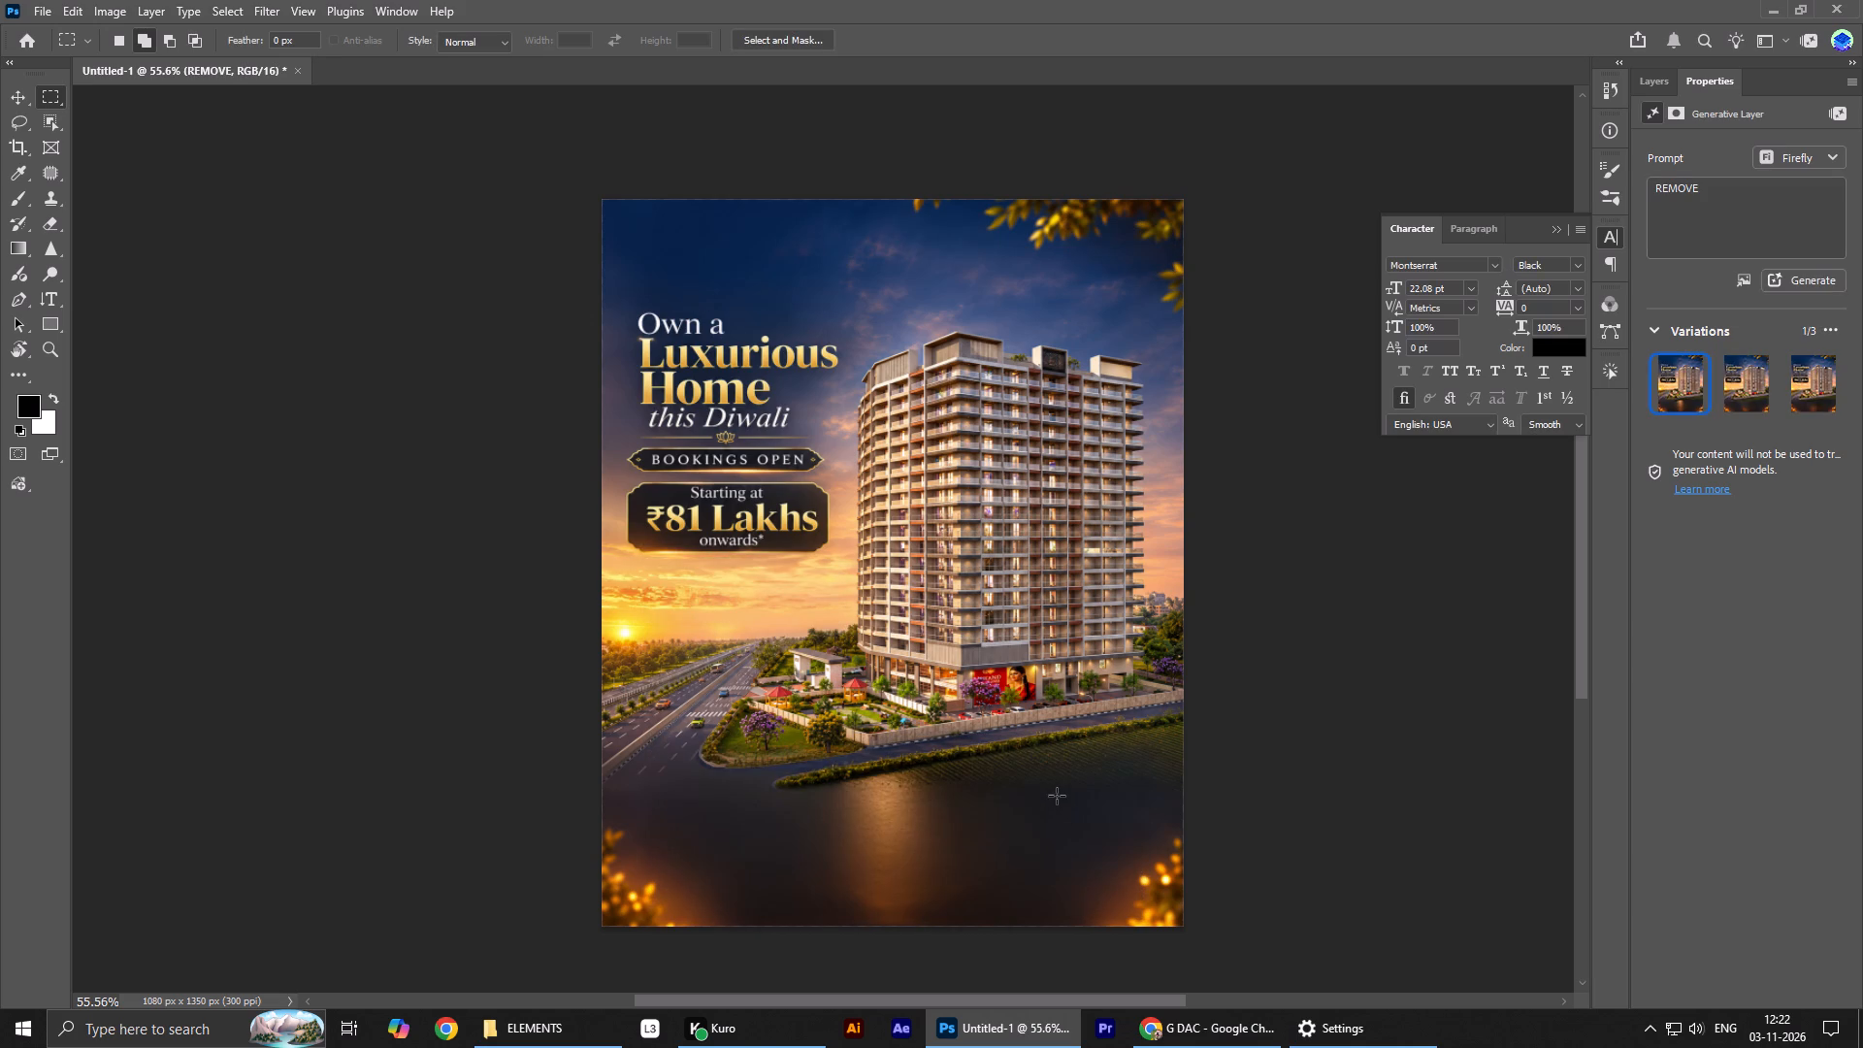
Go through the generated variations and choose the third one, with the plain dark area at the poster's bottom.
left_click(1746, 390)
left_click(1808, 383)
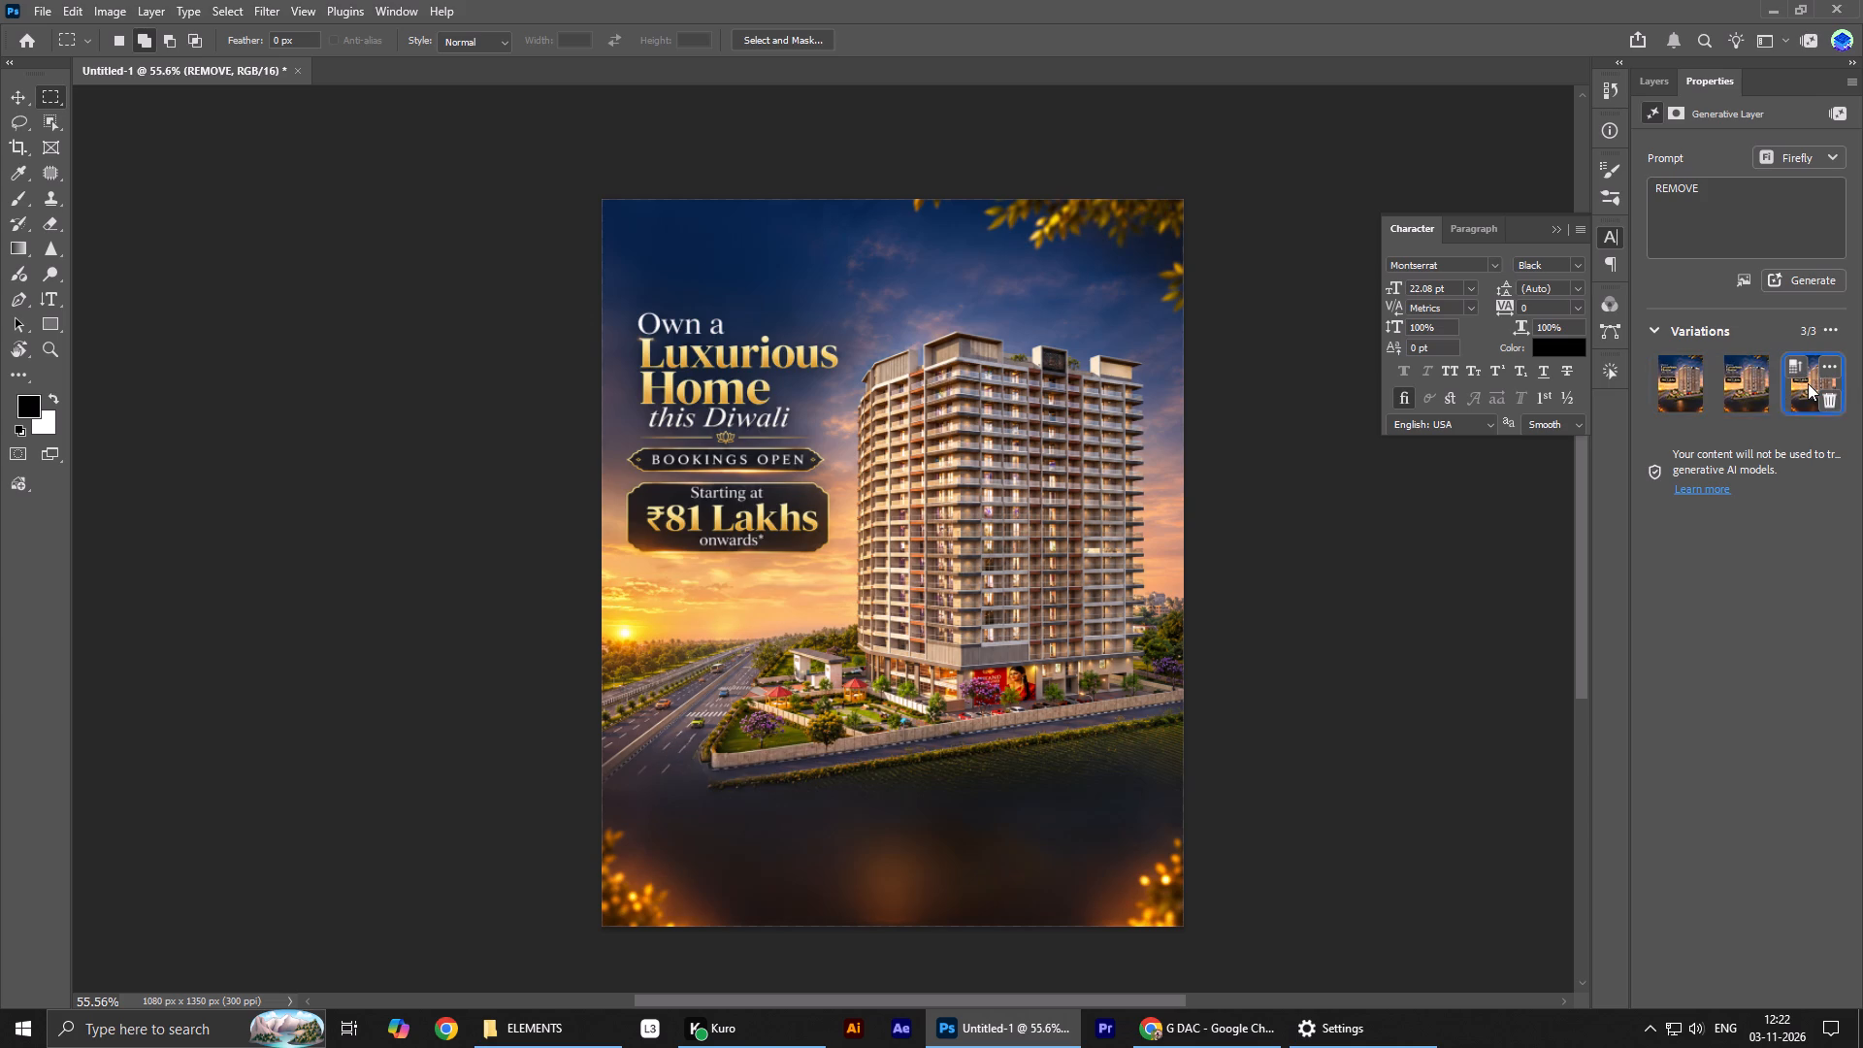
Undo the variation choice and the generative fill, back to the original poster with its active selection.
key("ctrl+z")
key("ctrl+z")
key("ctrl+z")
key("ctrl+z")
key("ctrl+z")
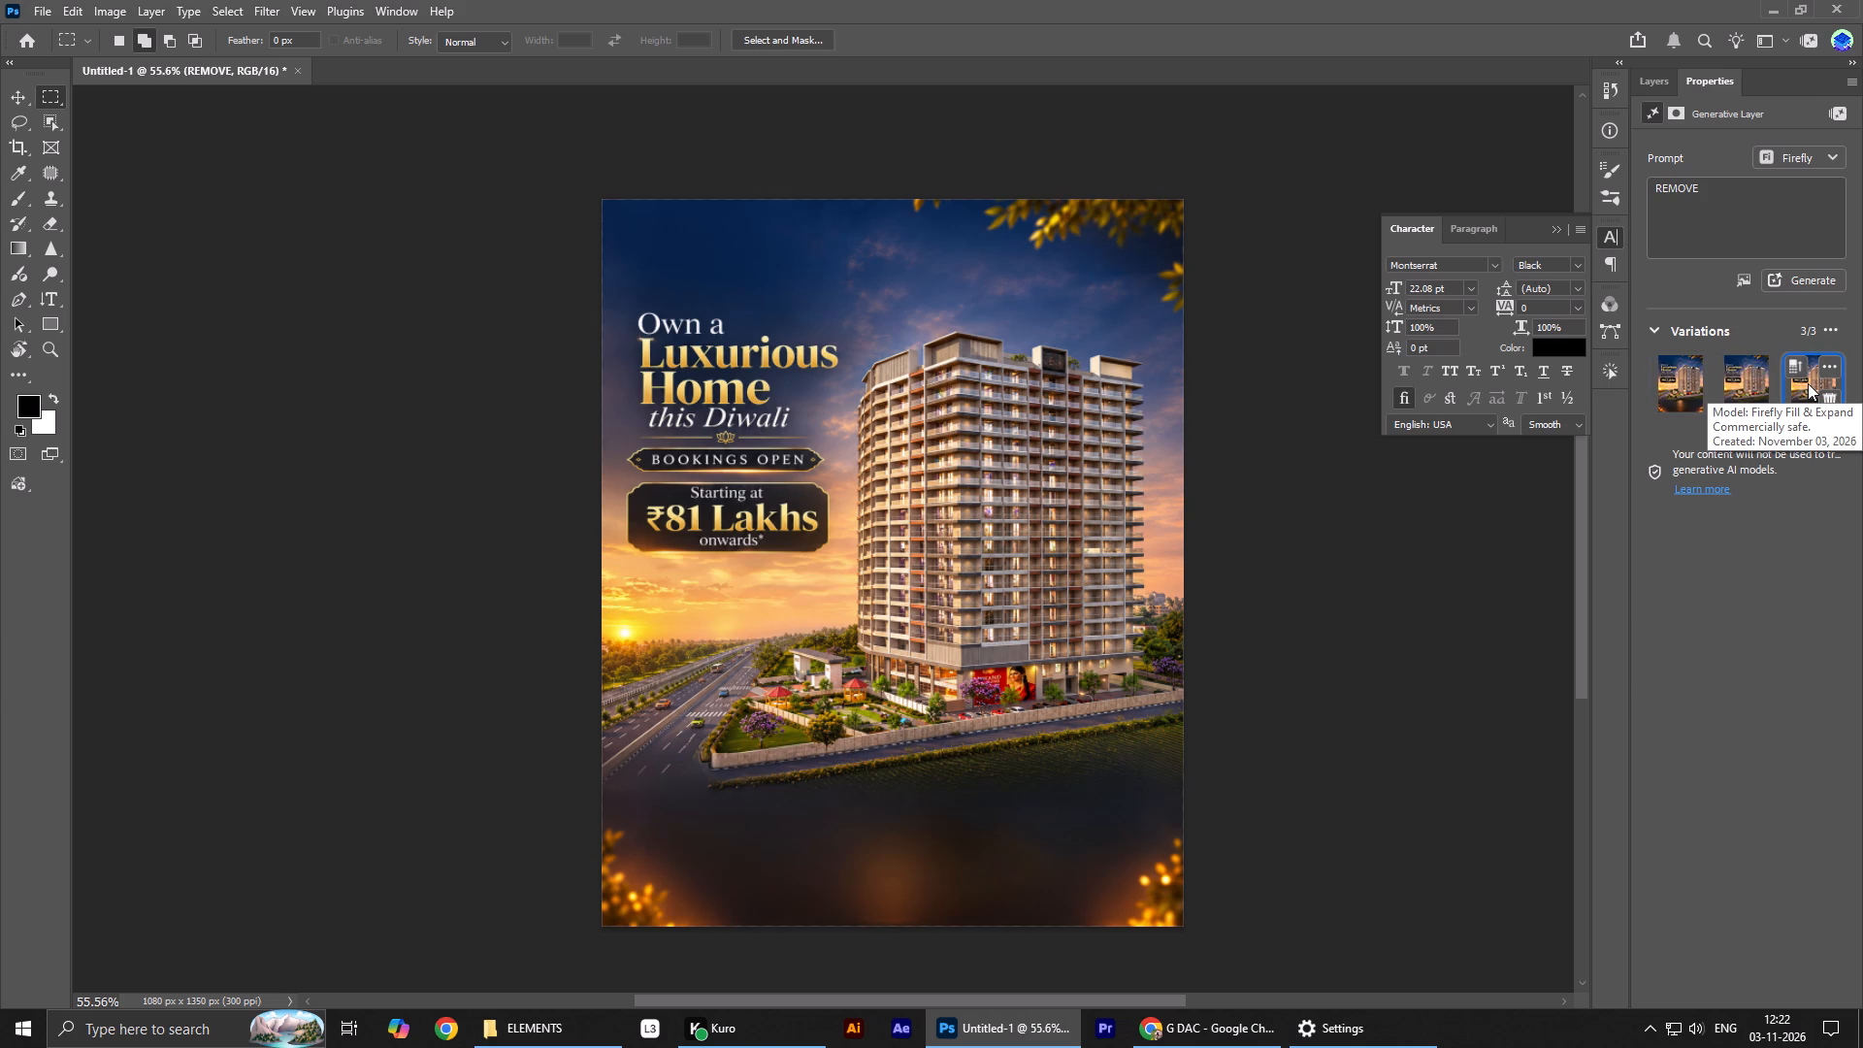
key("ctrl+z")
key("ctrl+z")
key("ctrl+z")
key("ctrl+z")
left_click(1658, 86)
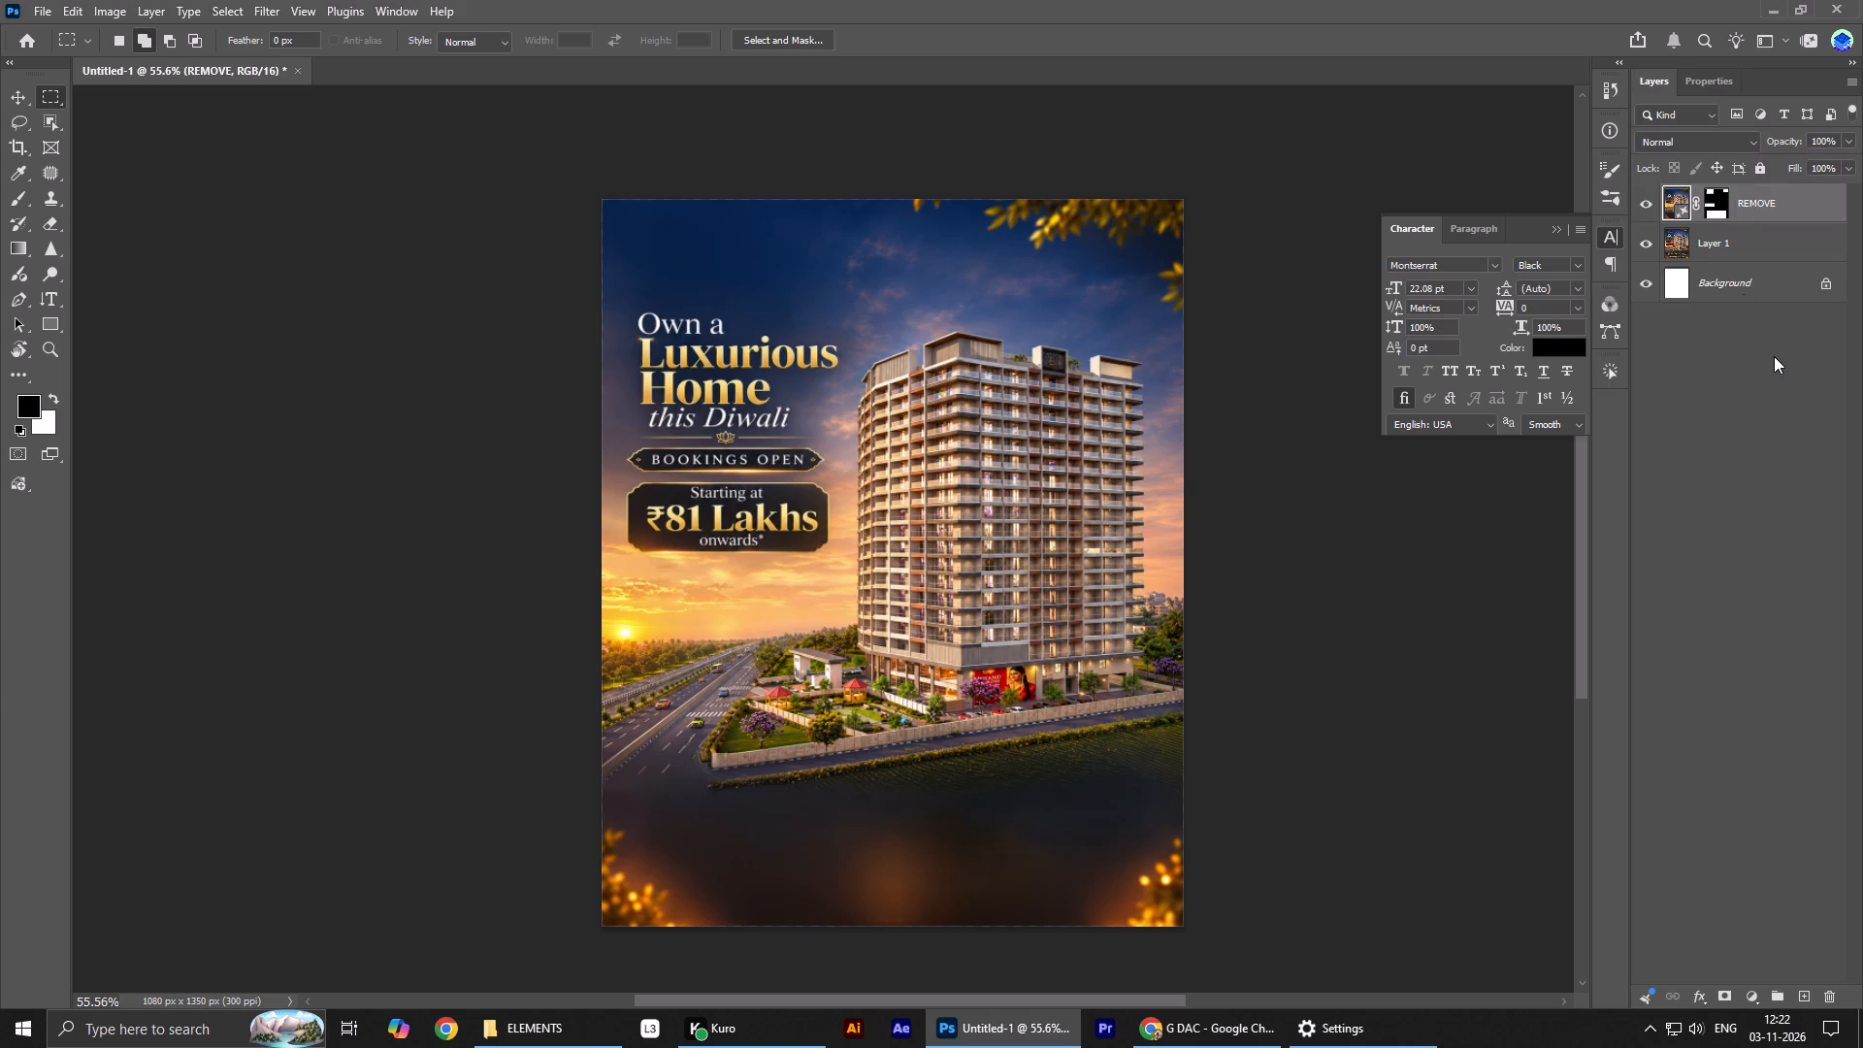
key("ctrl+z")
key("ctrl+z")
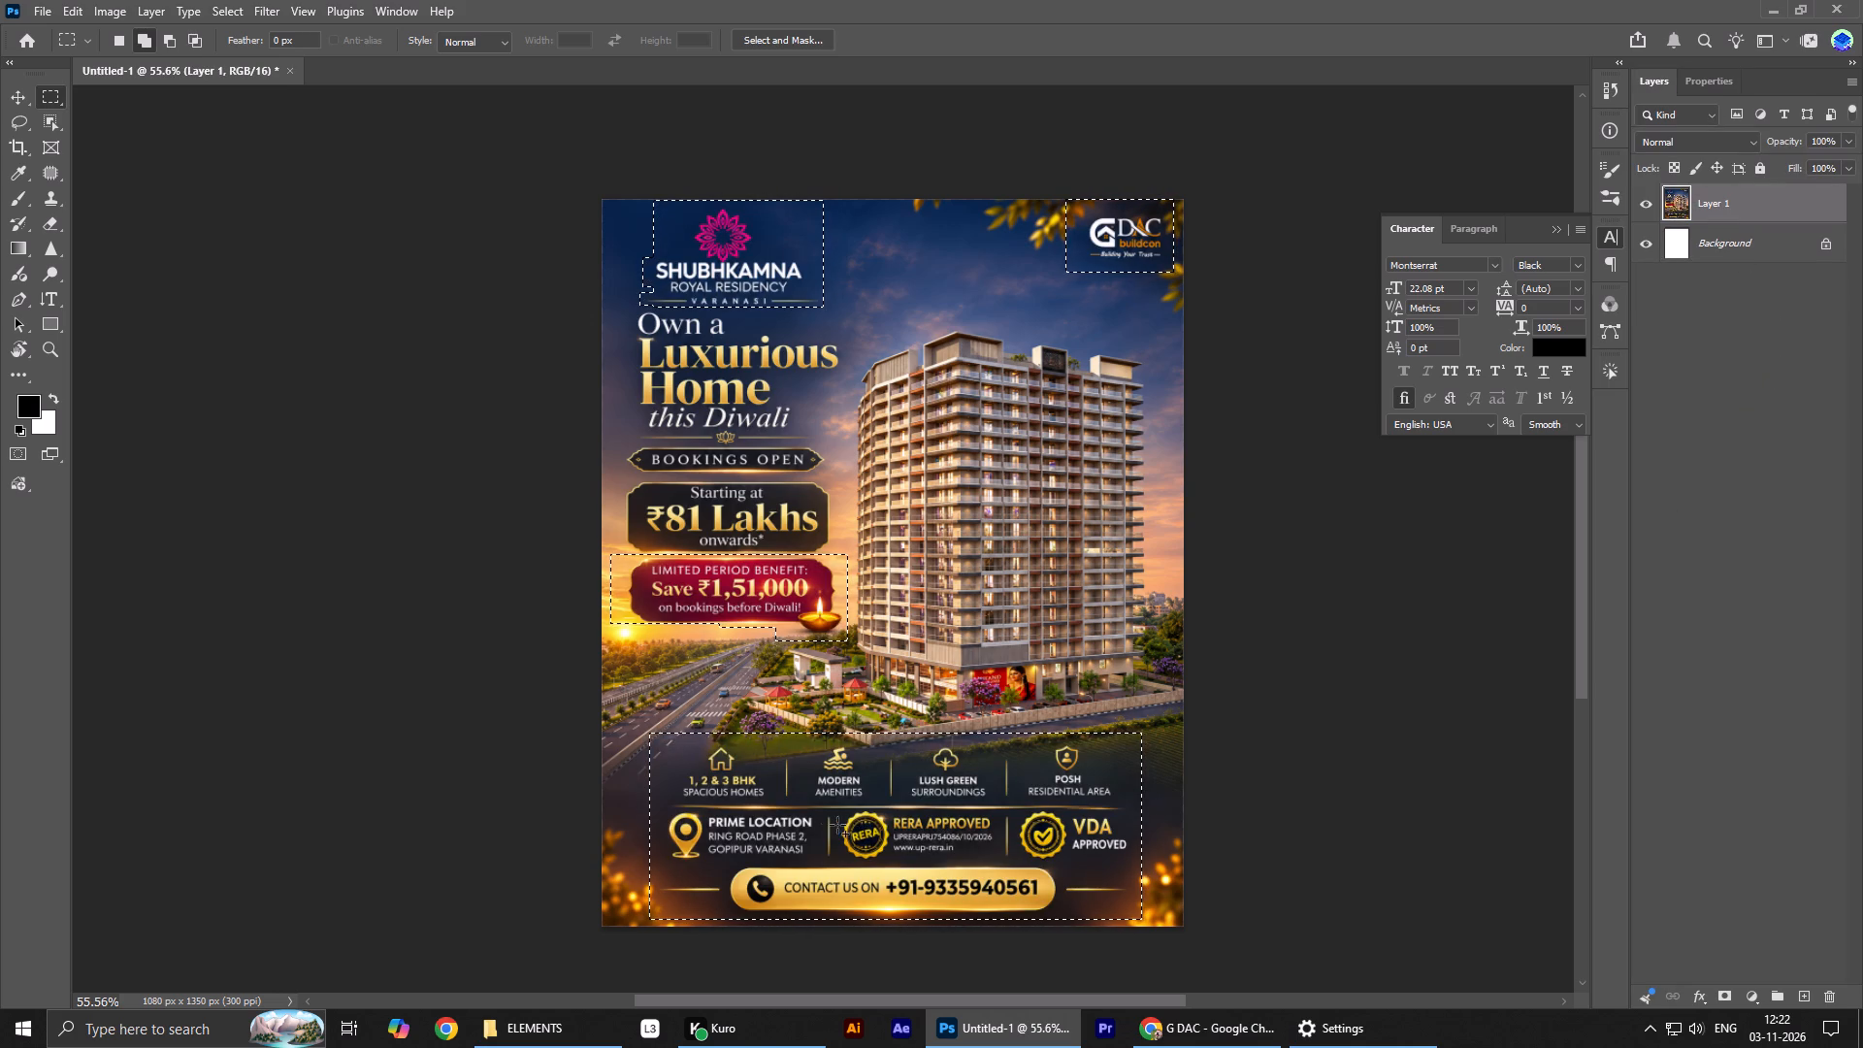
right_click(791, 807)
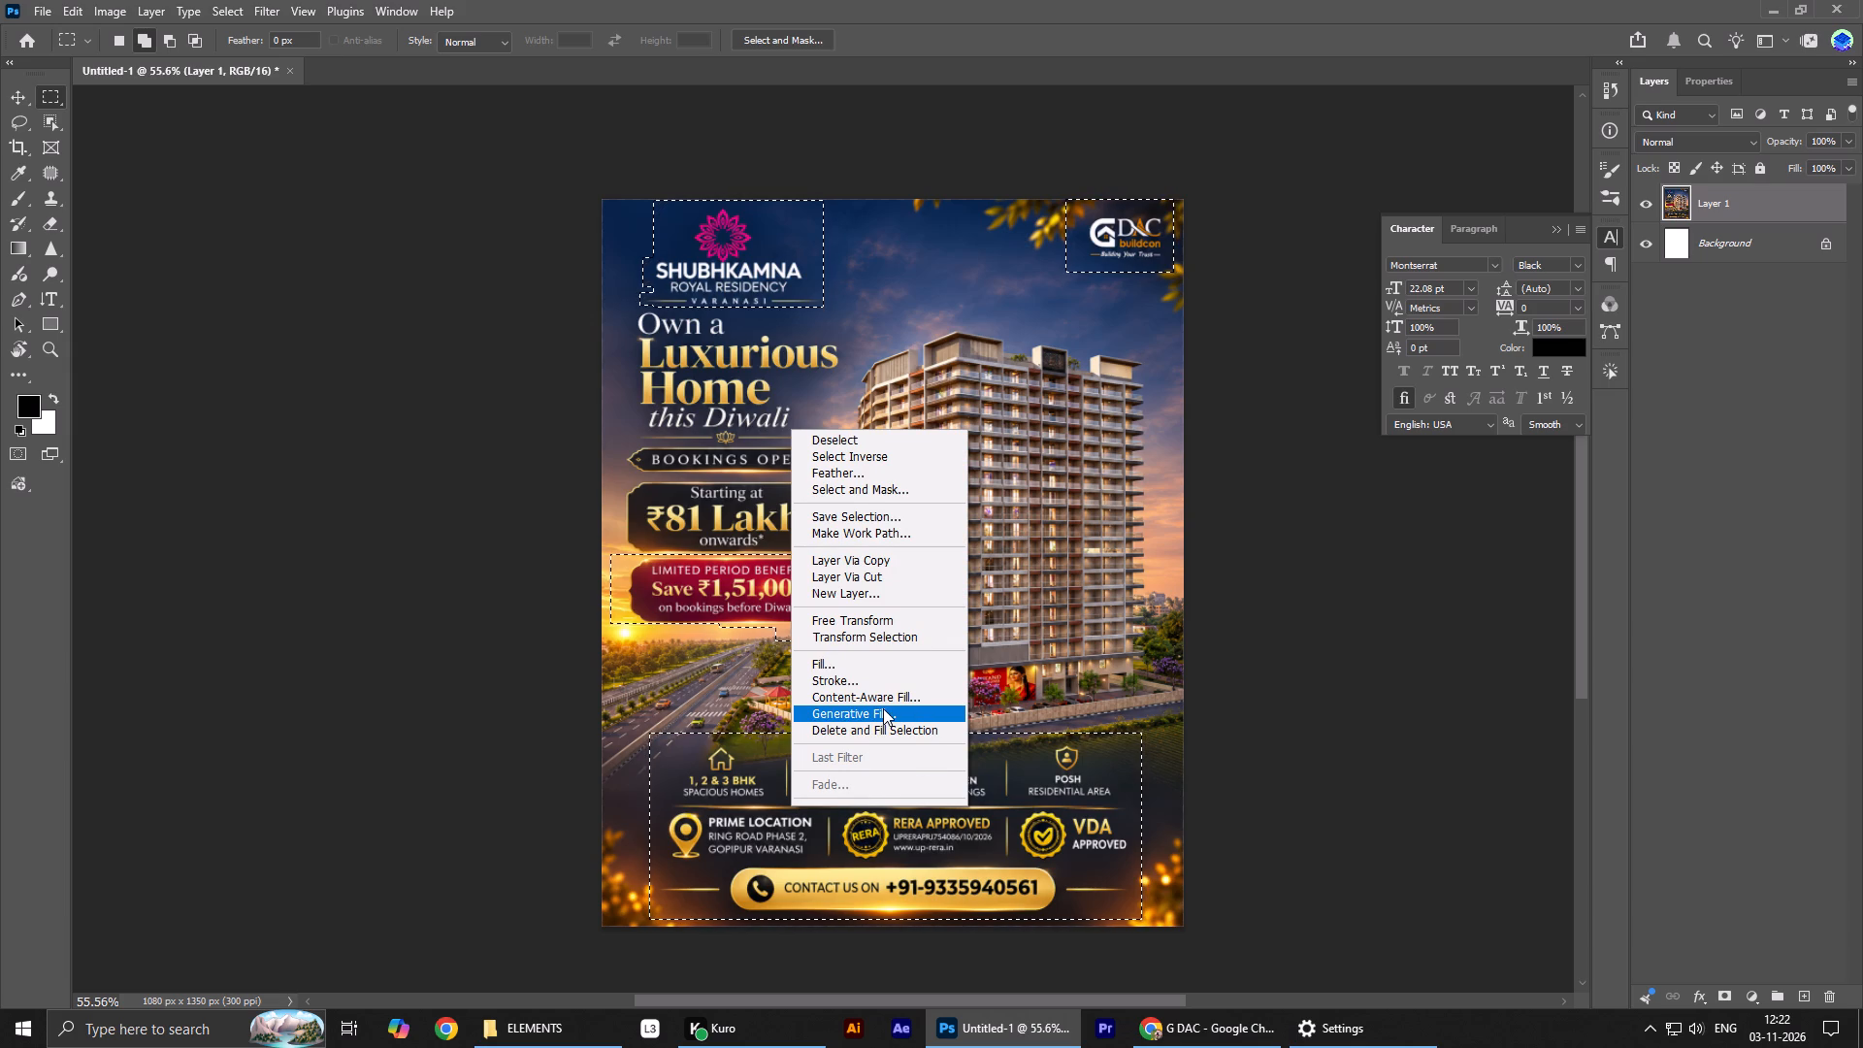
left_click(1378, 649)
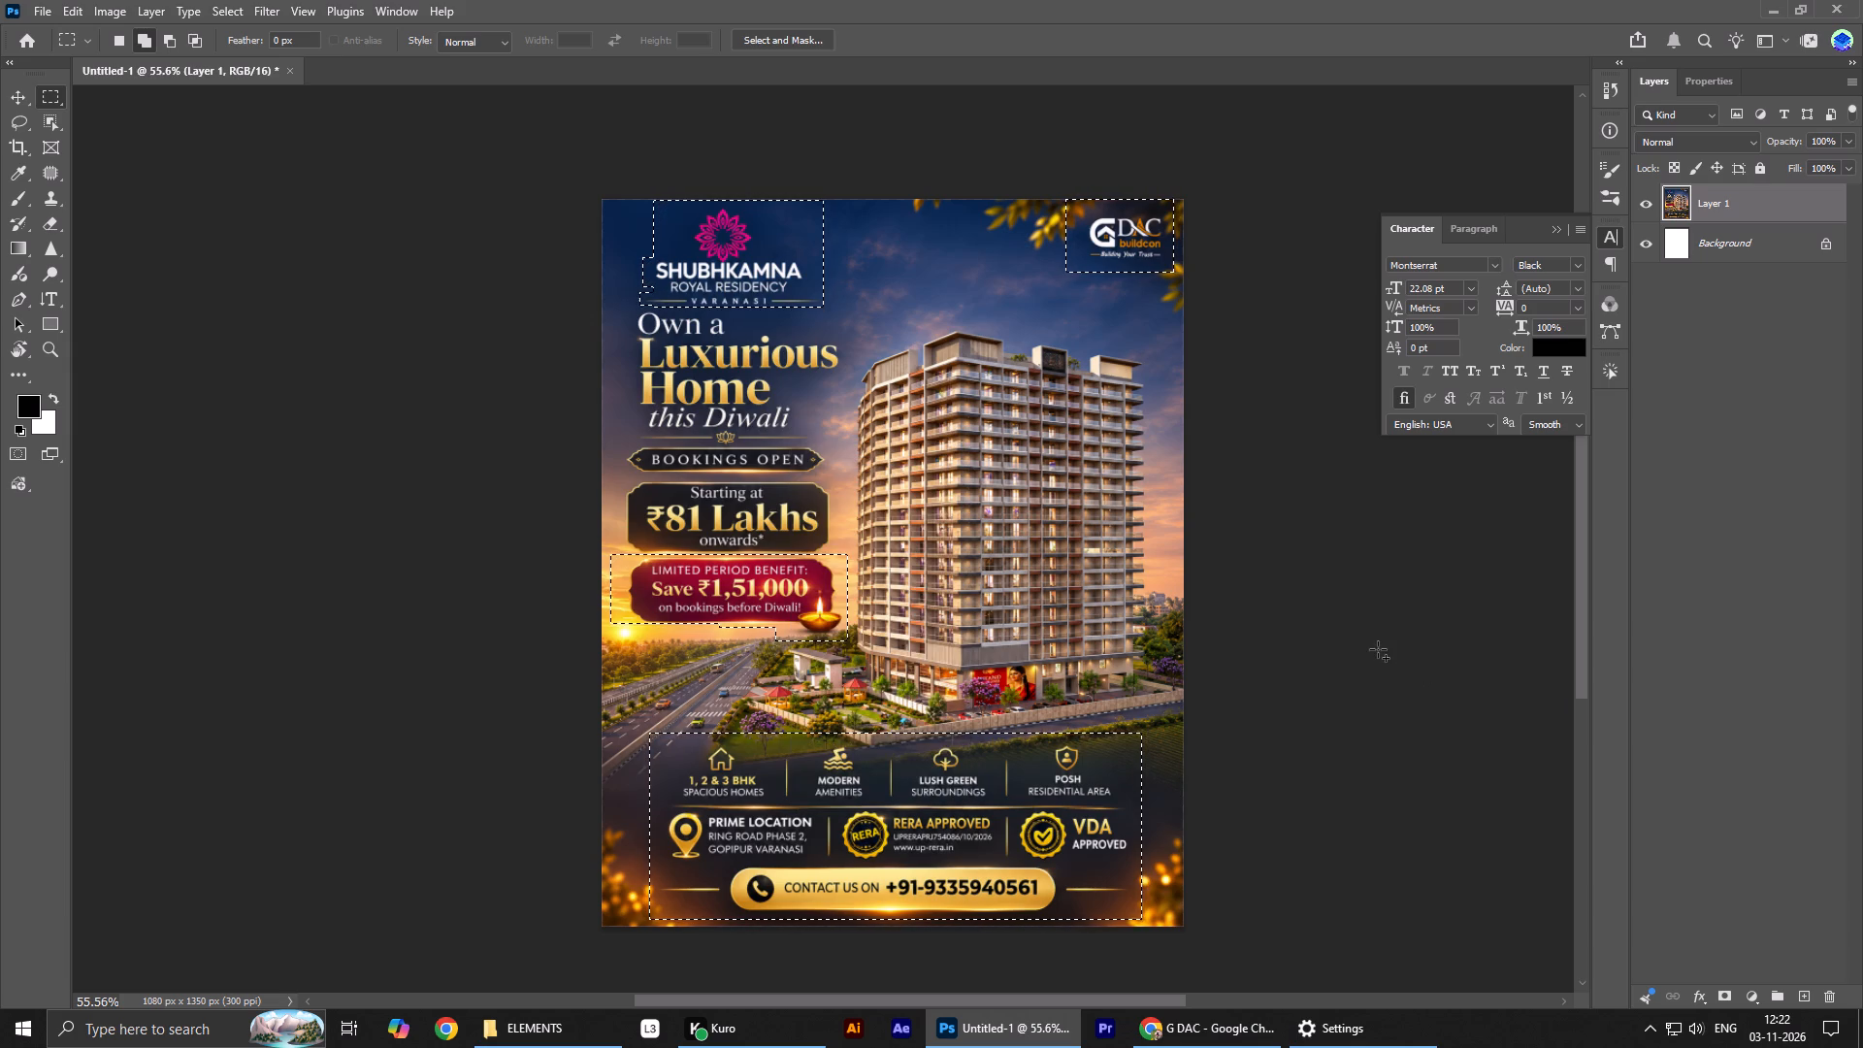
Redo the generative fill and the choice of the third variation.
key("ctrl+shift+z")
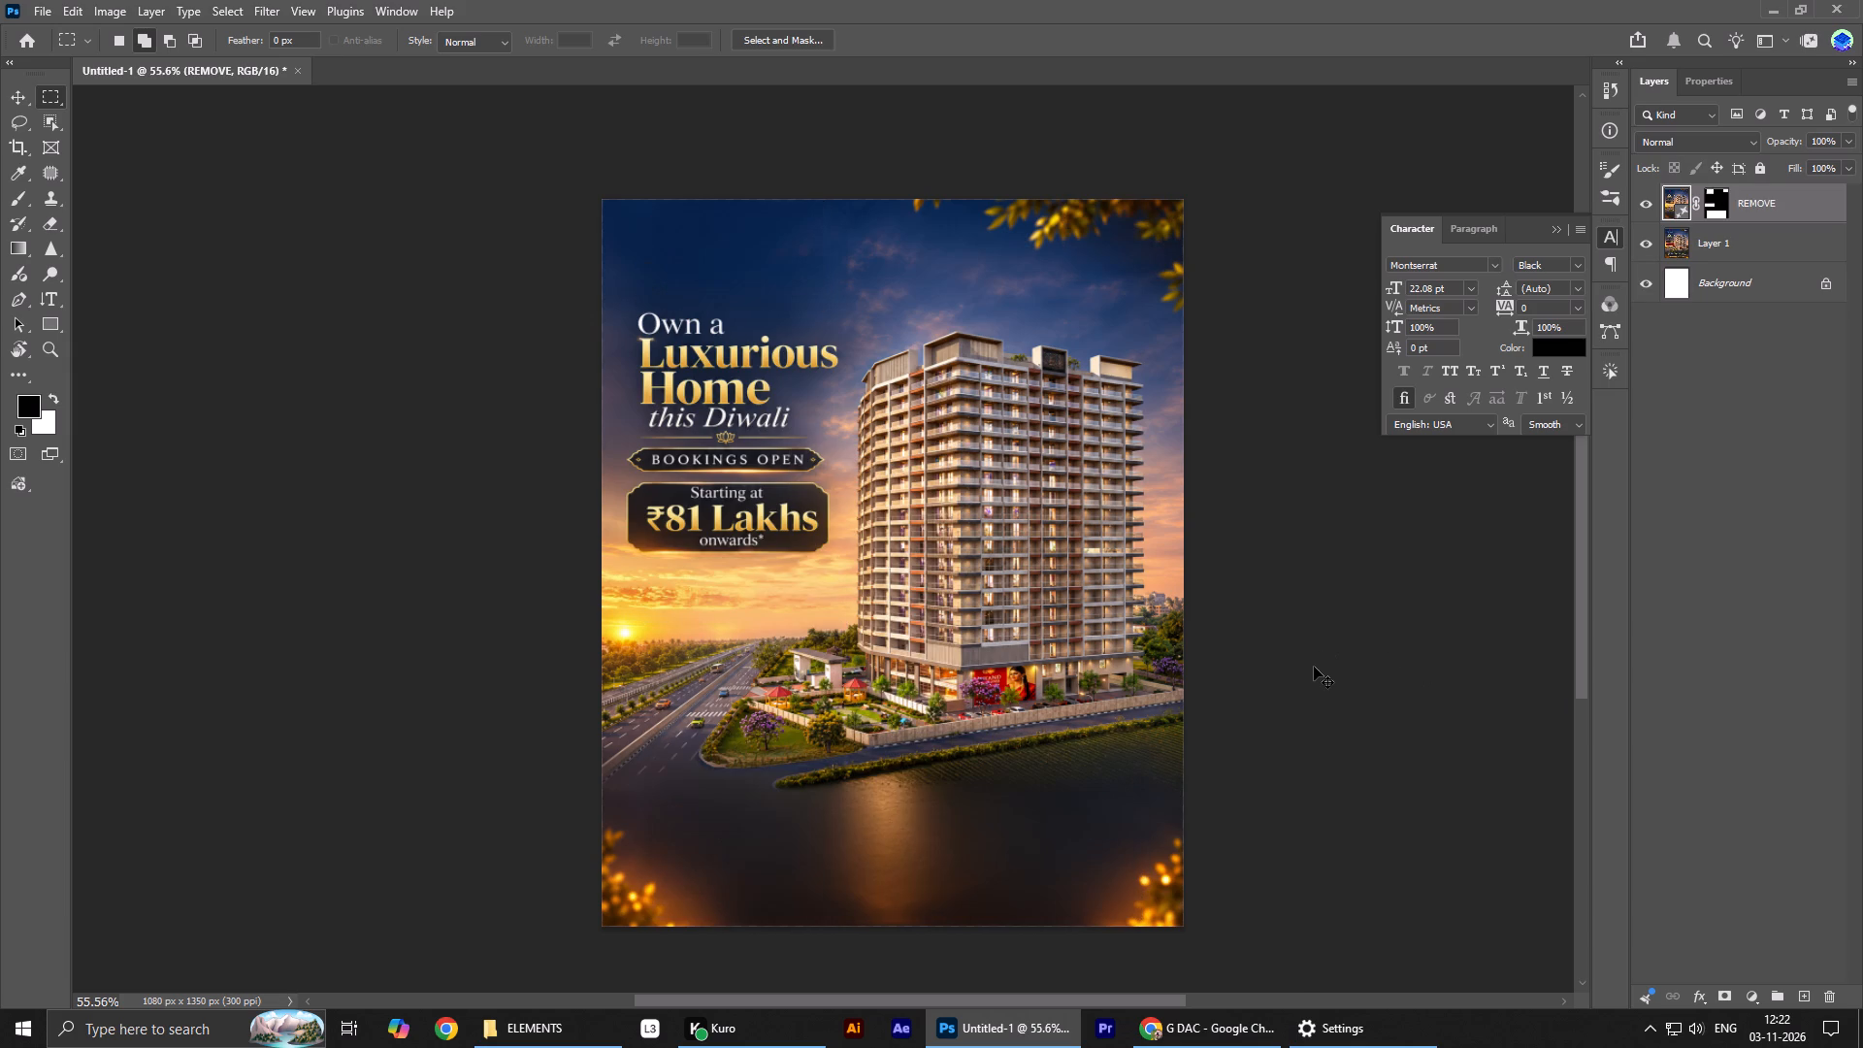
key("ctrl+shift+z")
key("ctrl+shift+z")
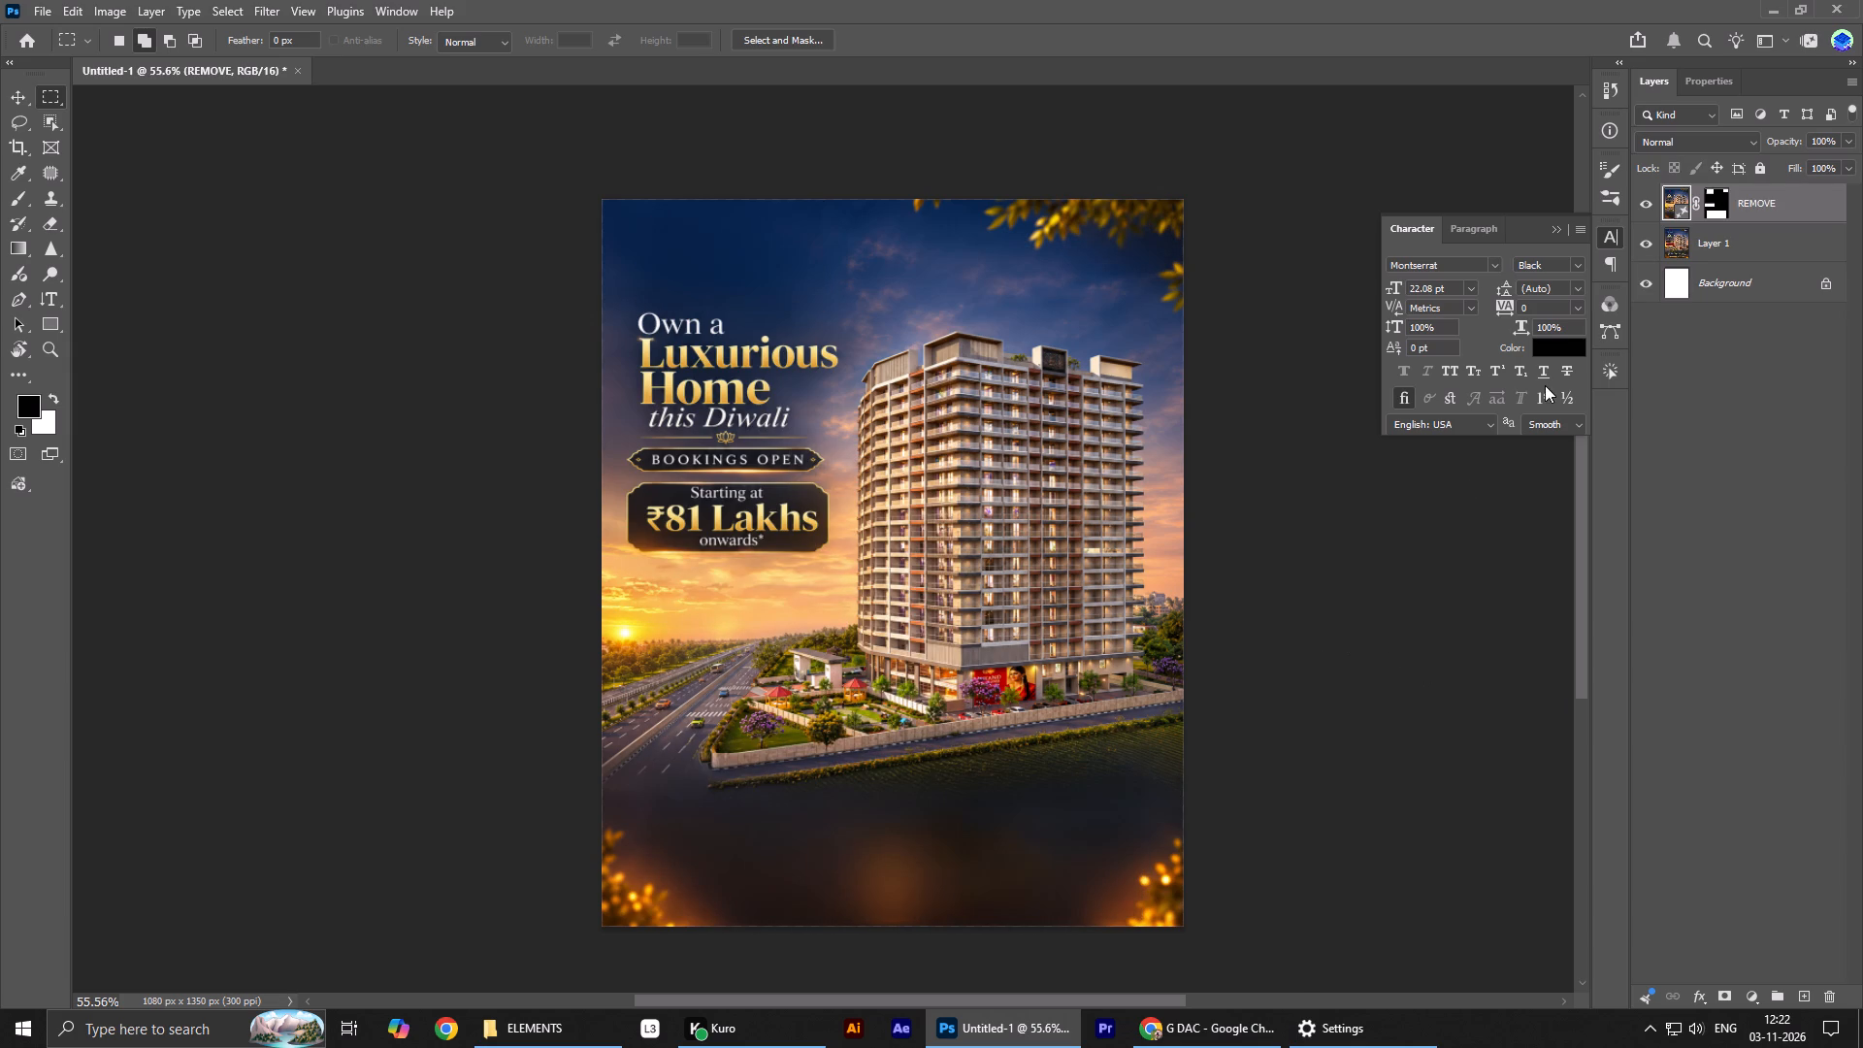
Merge the REMOVE generative layer with Layer 1 into a single layer.
left_click(1742, 251, "shift")
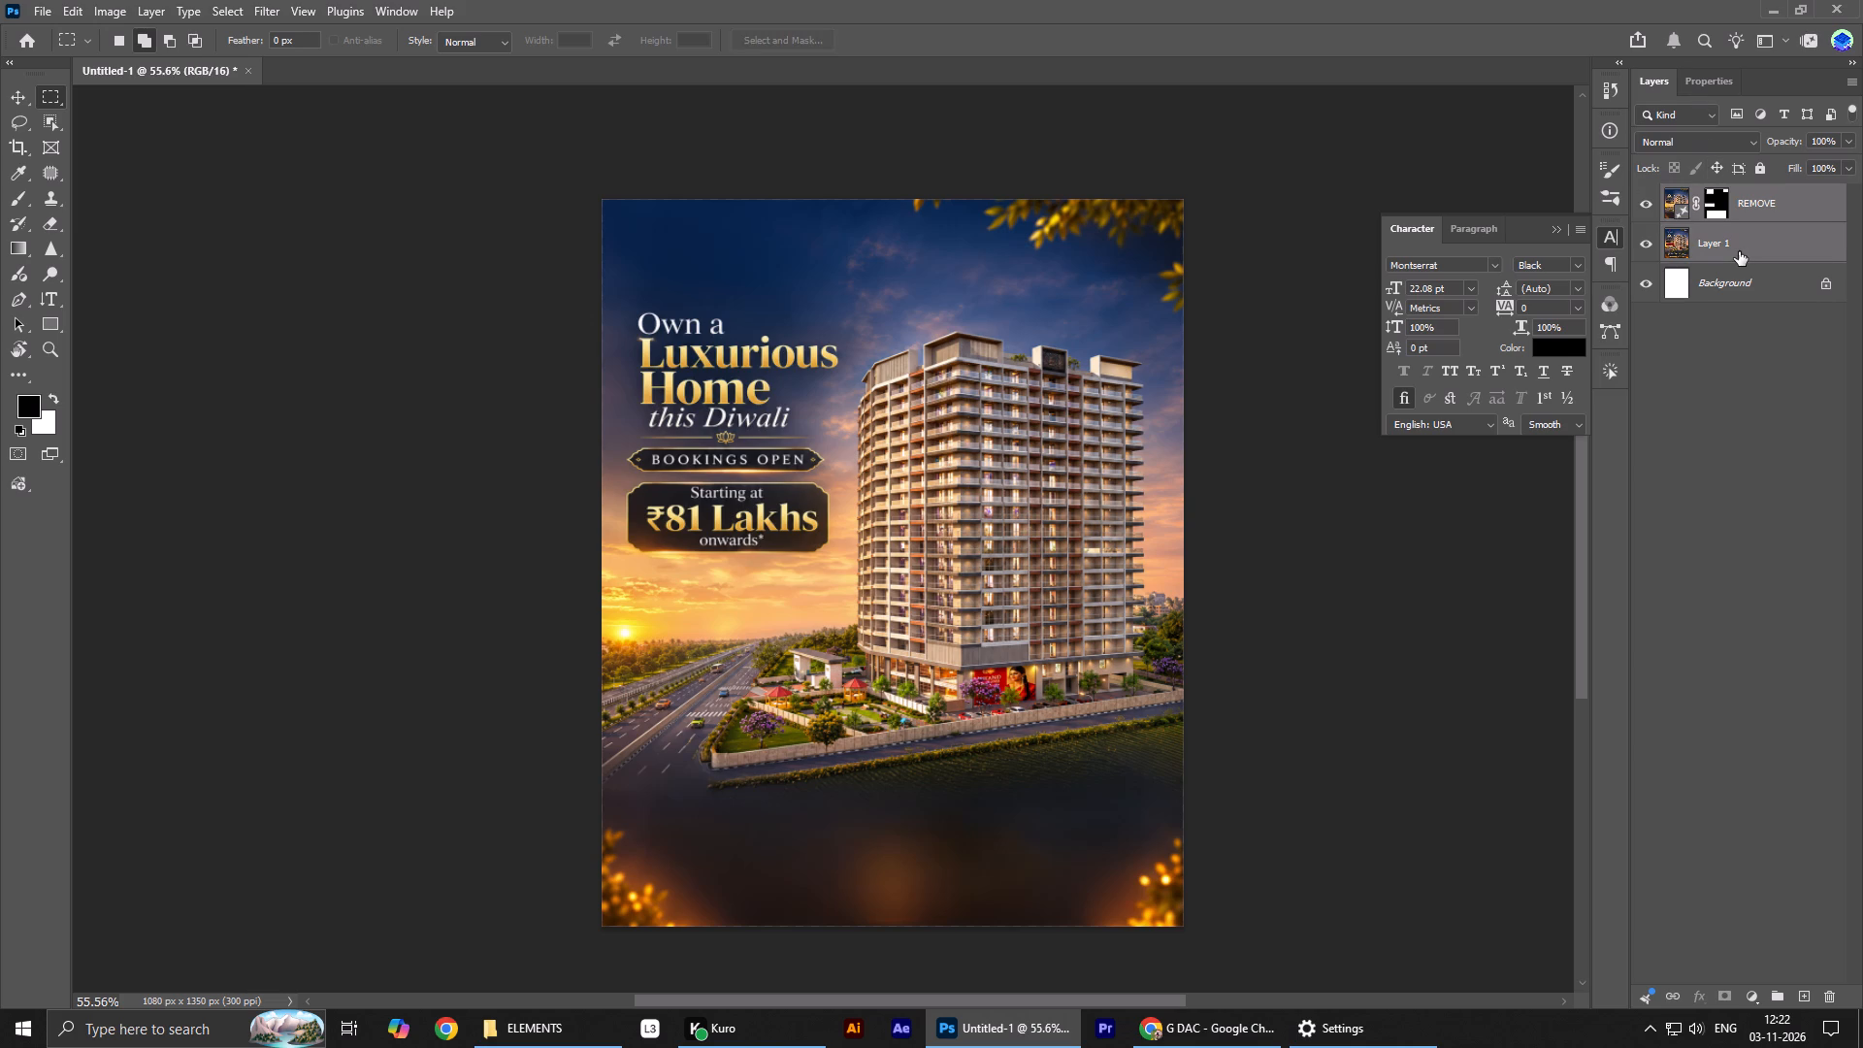
key("ctrl+e")
Select the dark area below the boundary wall and road, extending it over the grassy strip to the poster's right edge.
scroll(1091, 497, "down", 8)
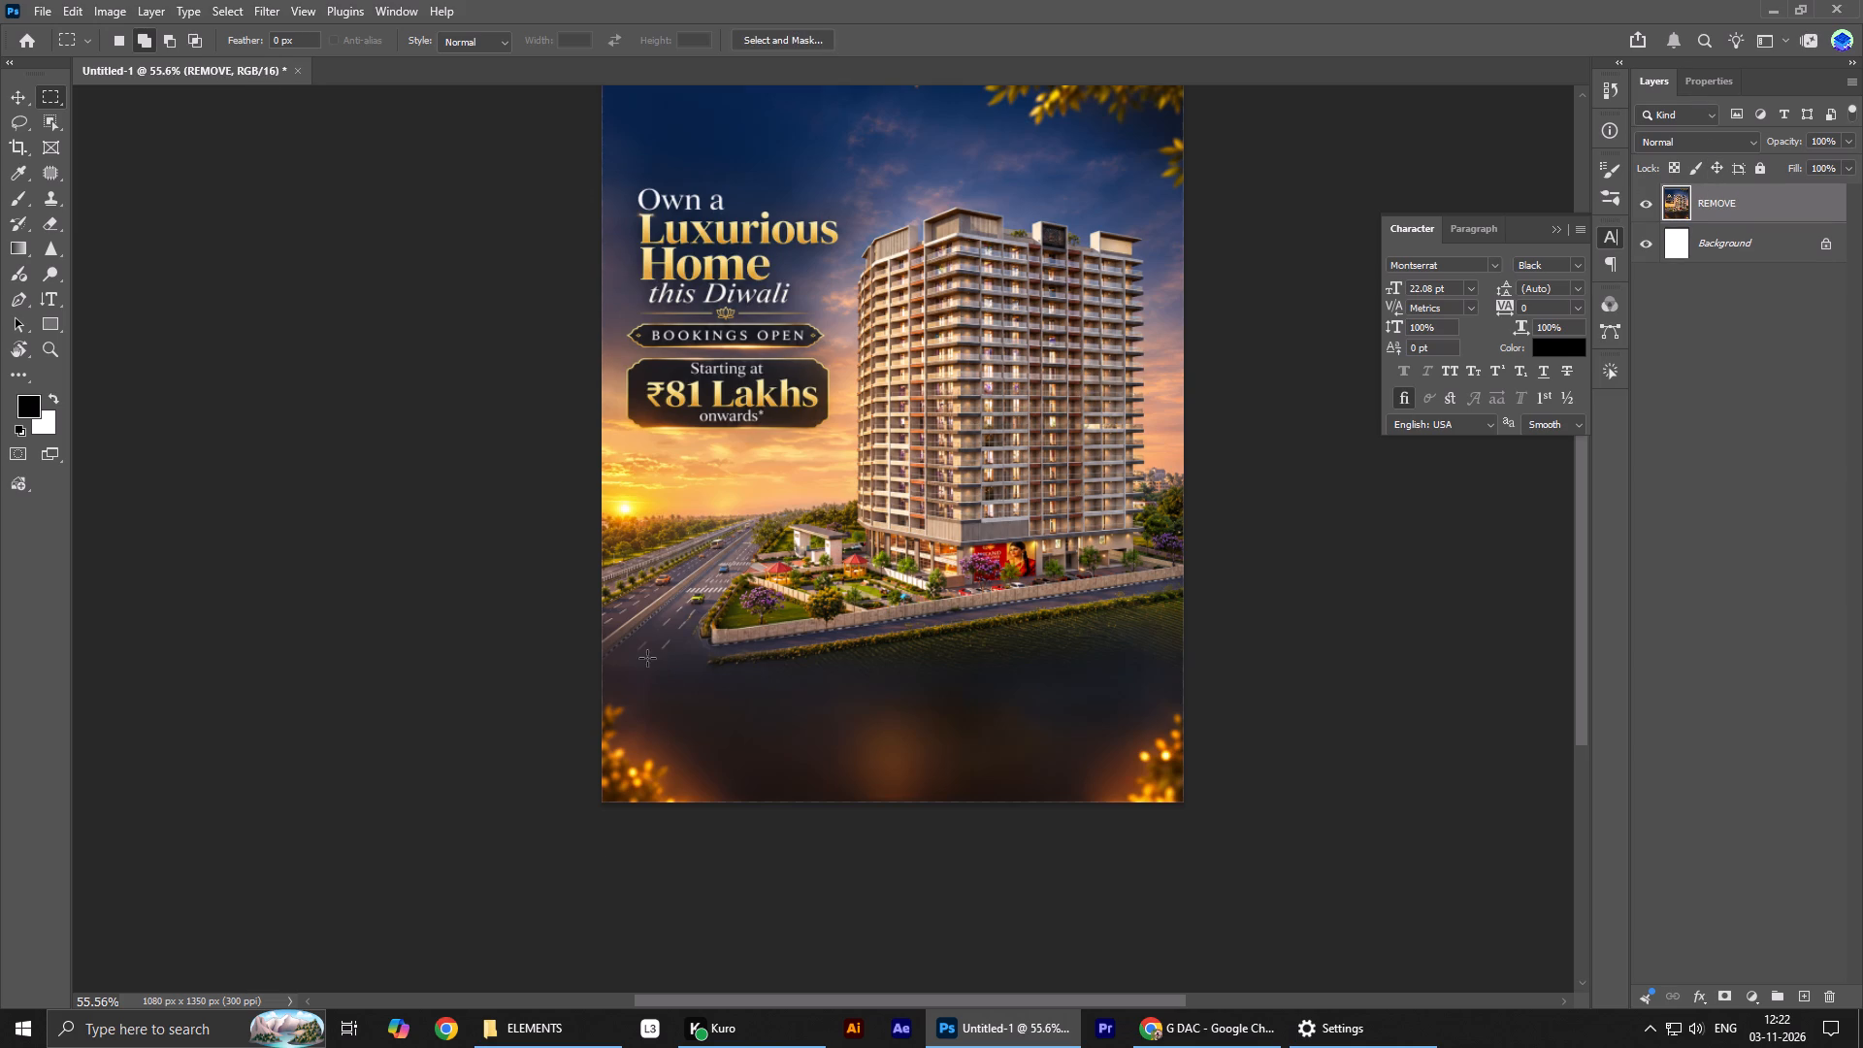
left_click_drag(651, 648, 1133, 818)
left_click_drag(936, 608, 1182, 691)
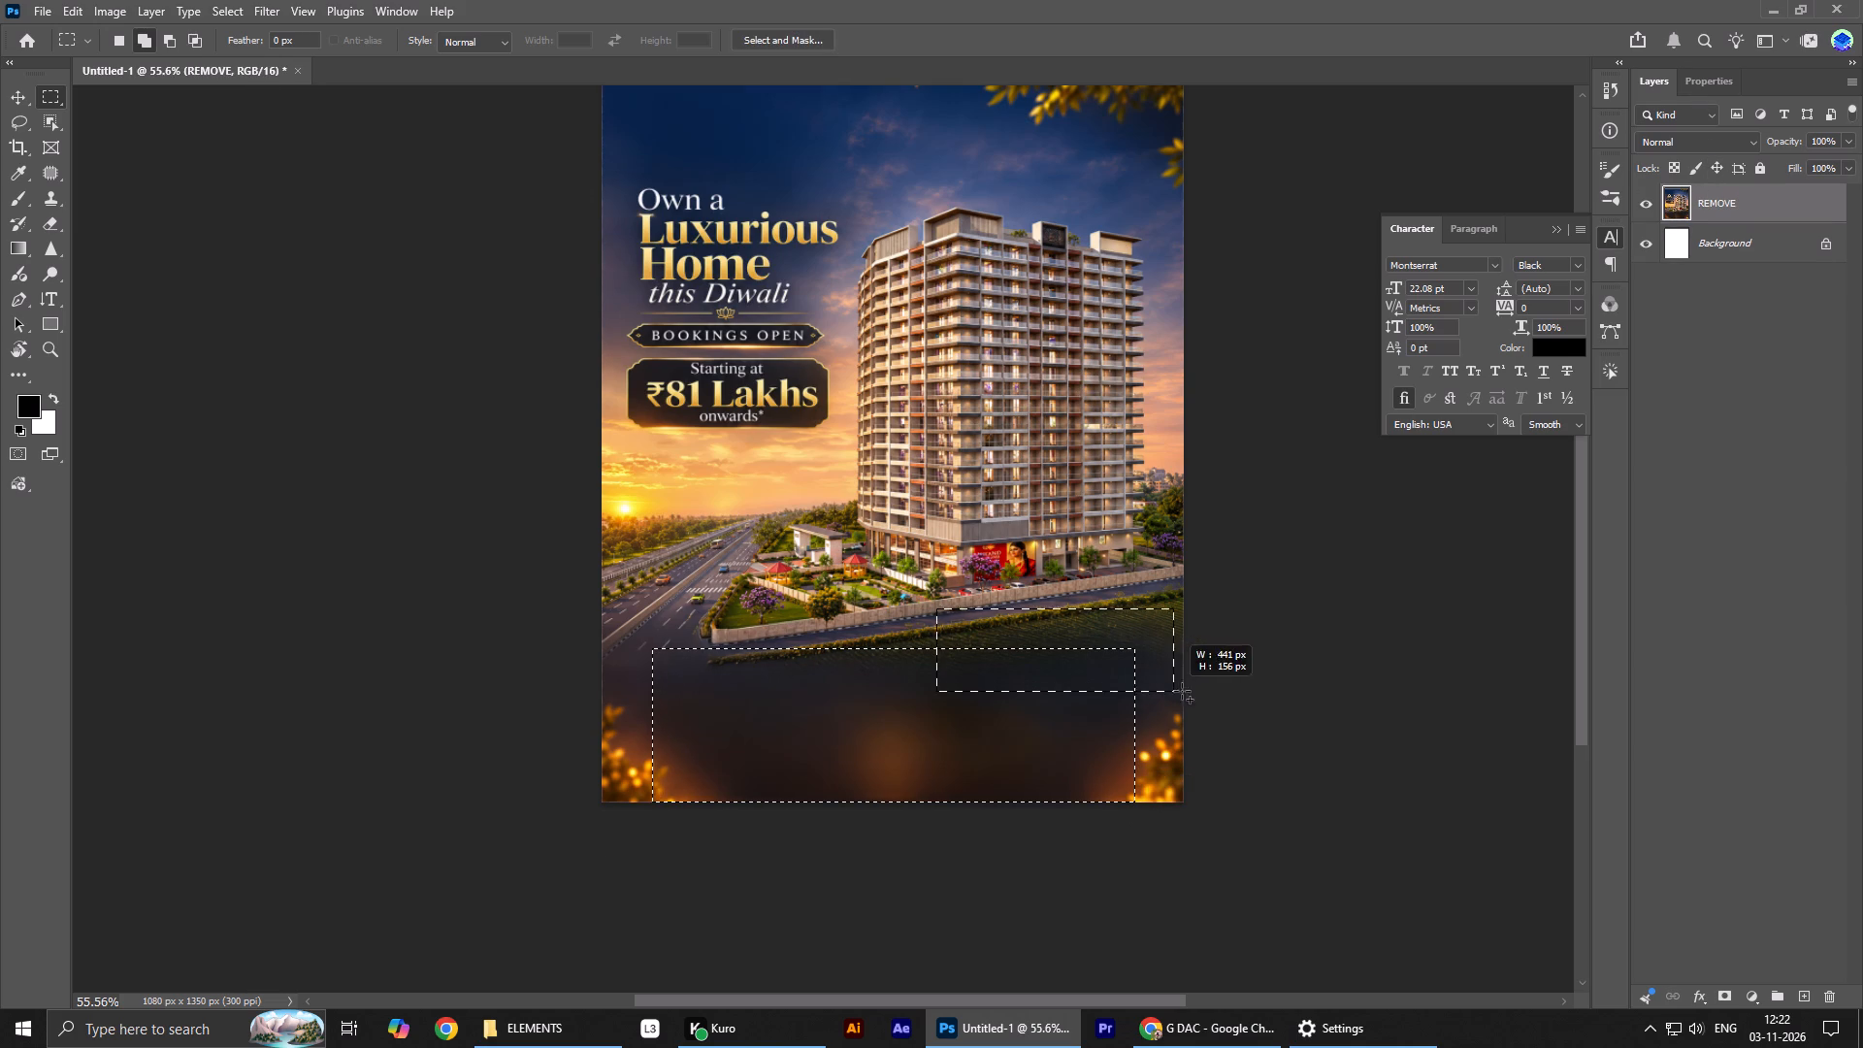
left_click_drag(1182, 691, 1226, 690)
left_click_drag(1090, 596, 1269, 656)
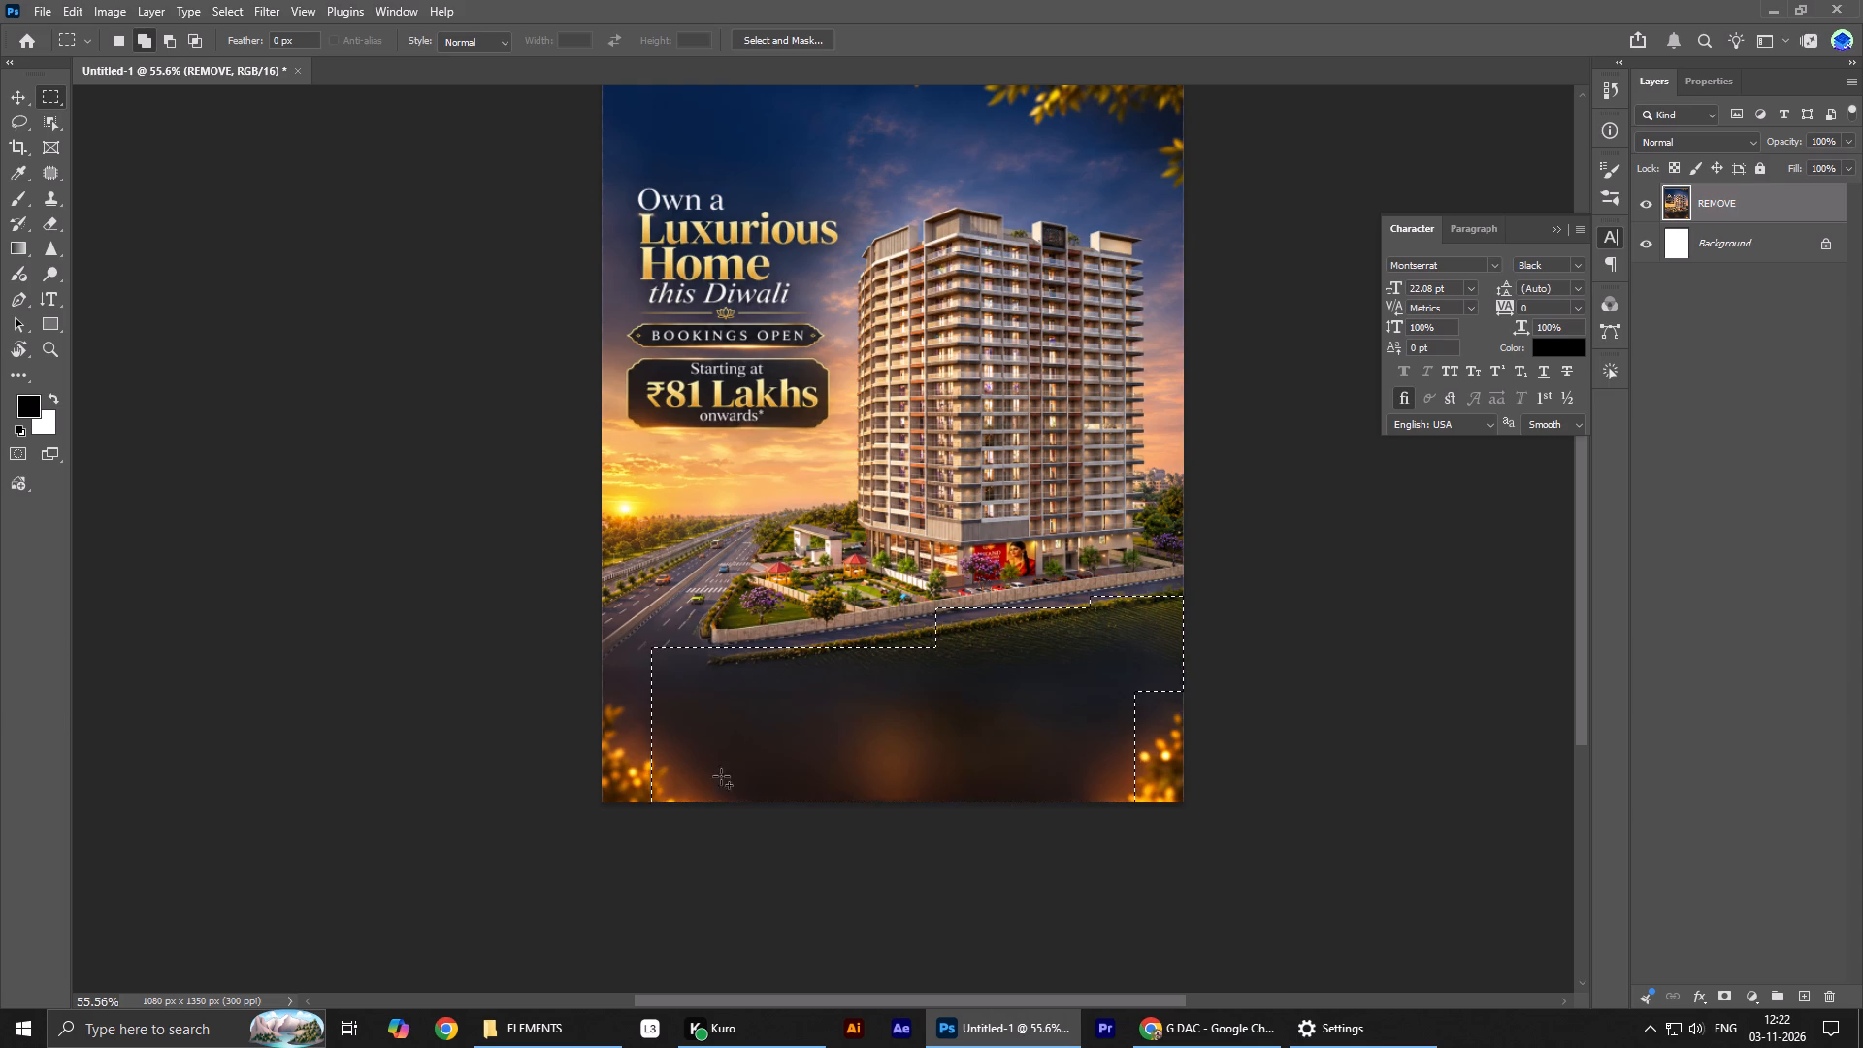
Shape the selection in steps around the glowing leaves in the poster's two bottom corners so they are excluded.
left_click_drag(630, 729, 761, 846, "alt")
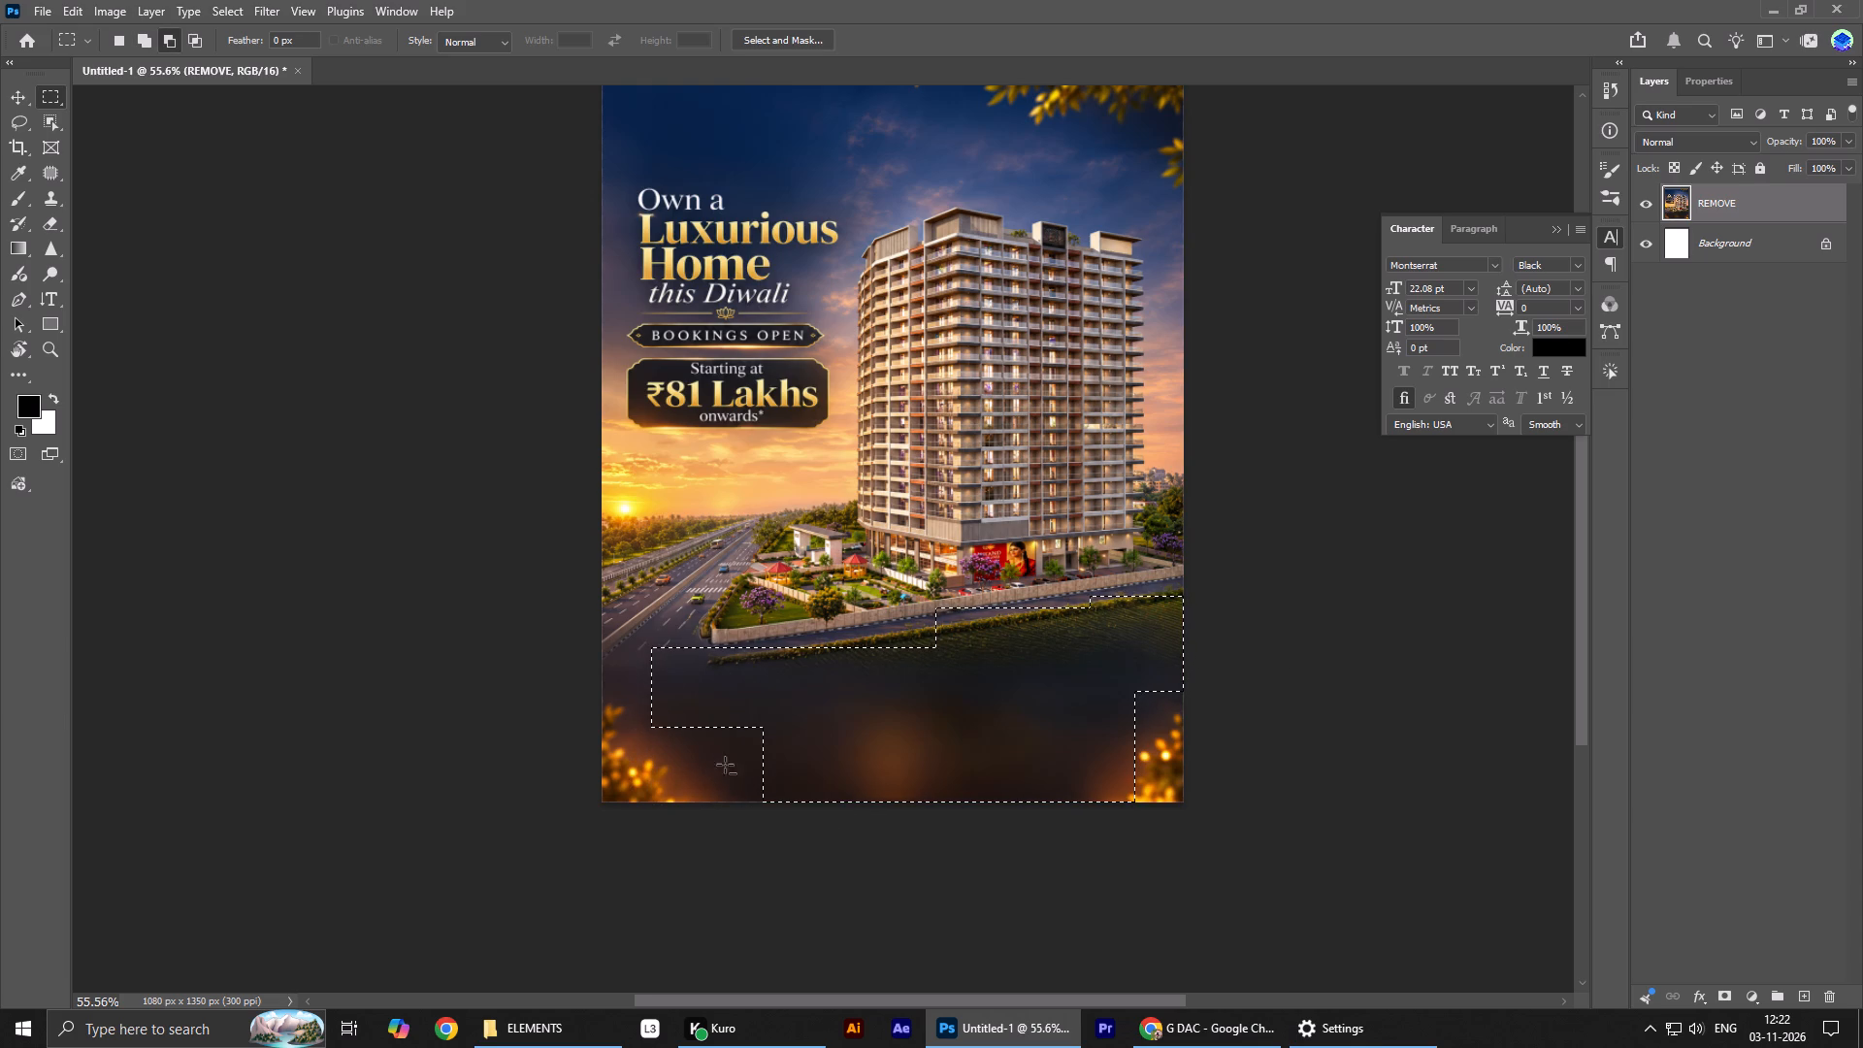
left_click_drag(715, 718, 895, 865)
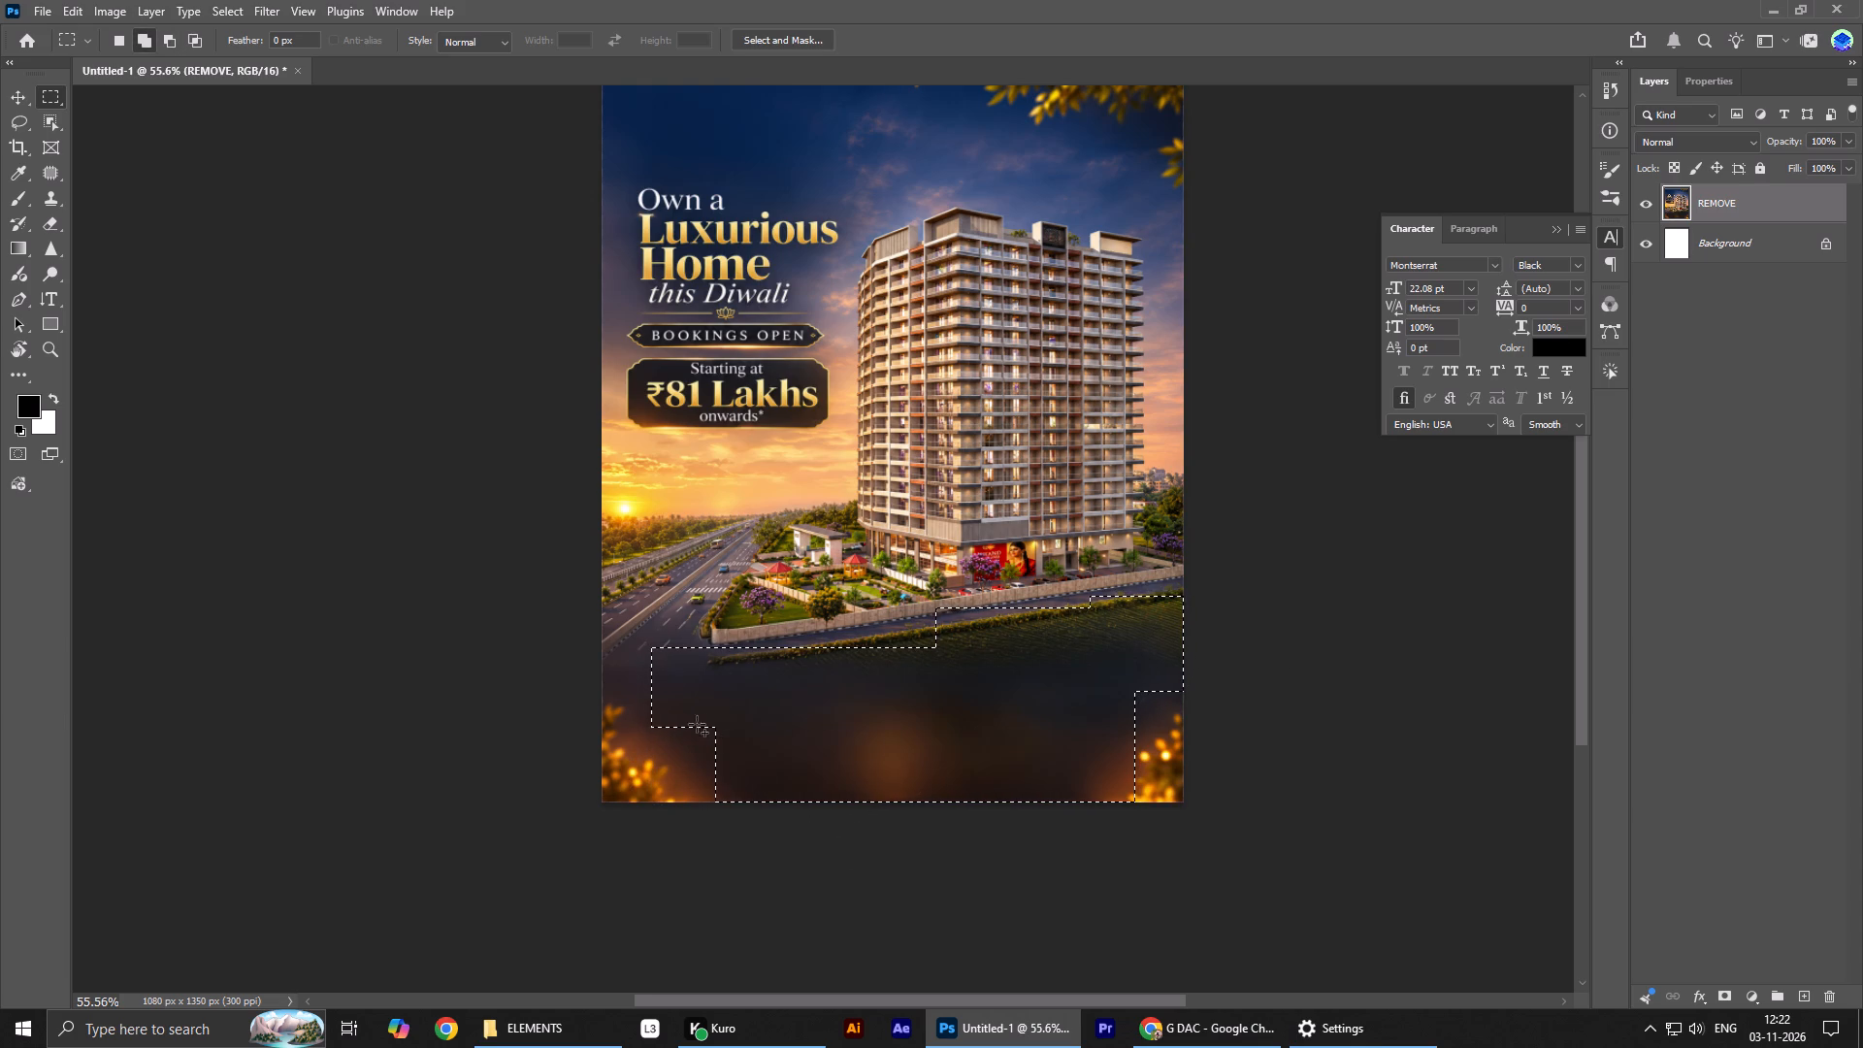
left_click_drag(681, 715, 780, 774)
left_click_drag(1118, 751, 1257, 882, "alt")
Run Generative Fill with the prompt REMOVE on the selected dark bottom area.
right_click(992, 700)
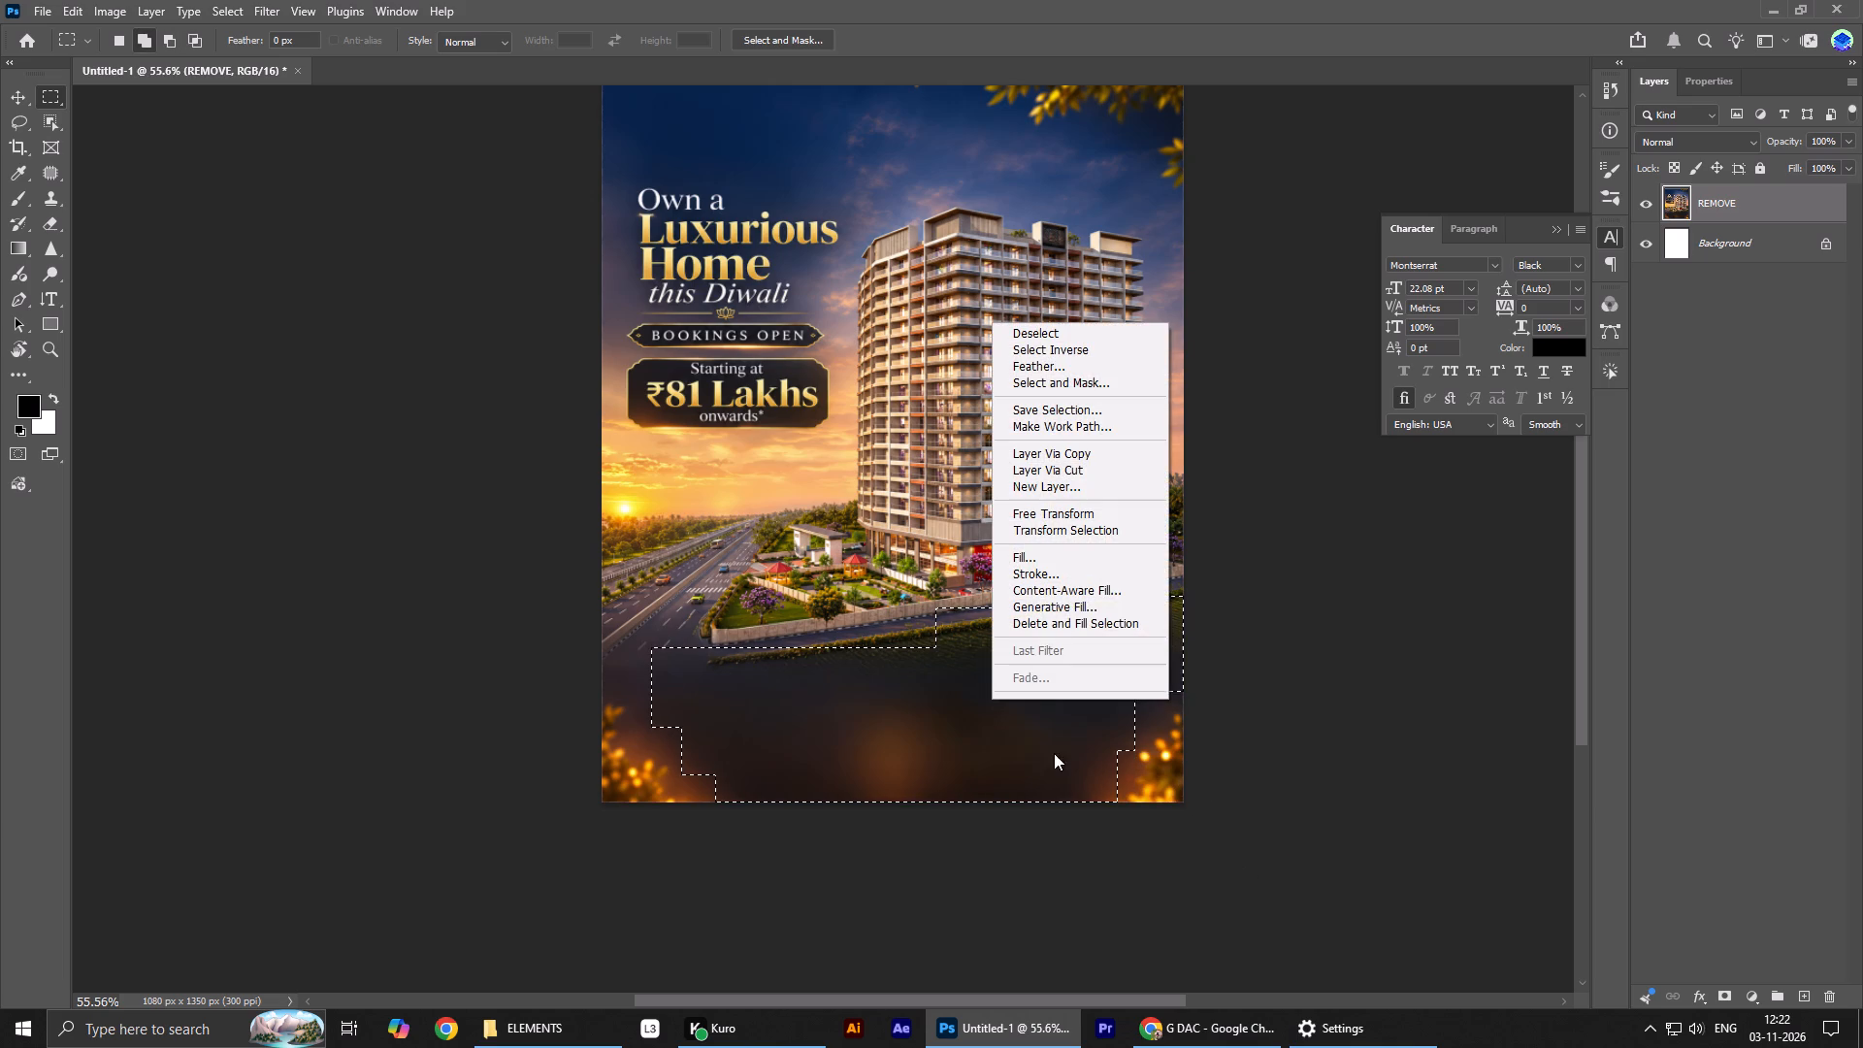
left_click(1083, 601)
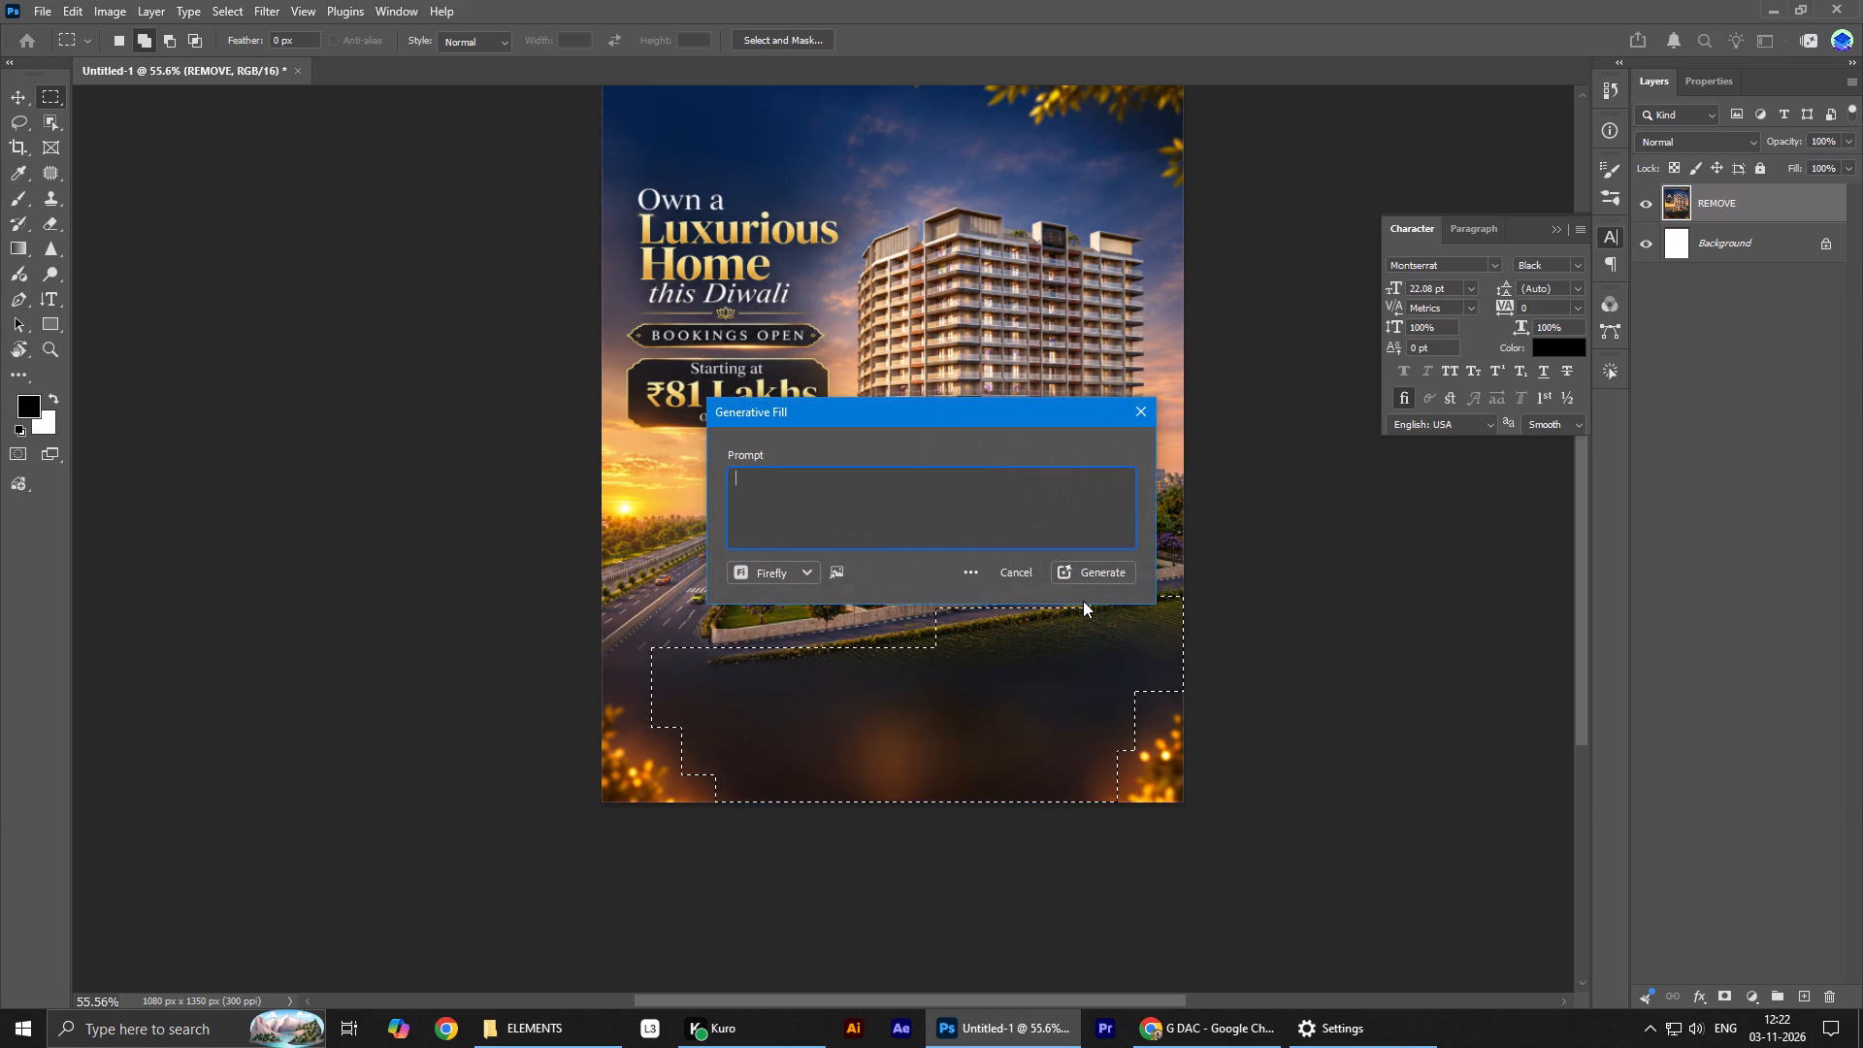
type("REMOVE")
key("Return")
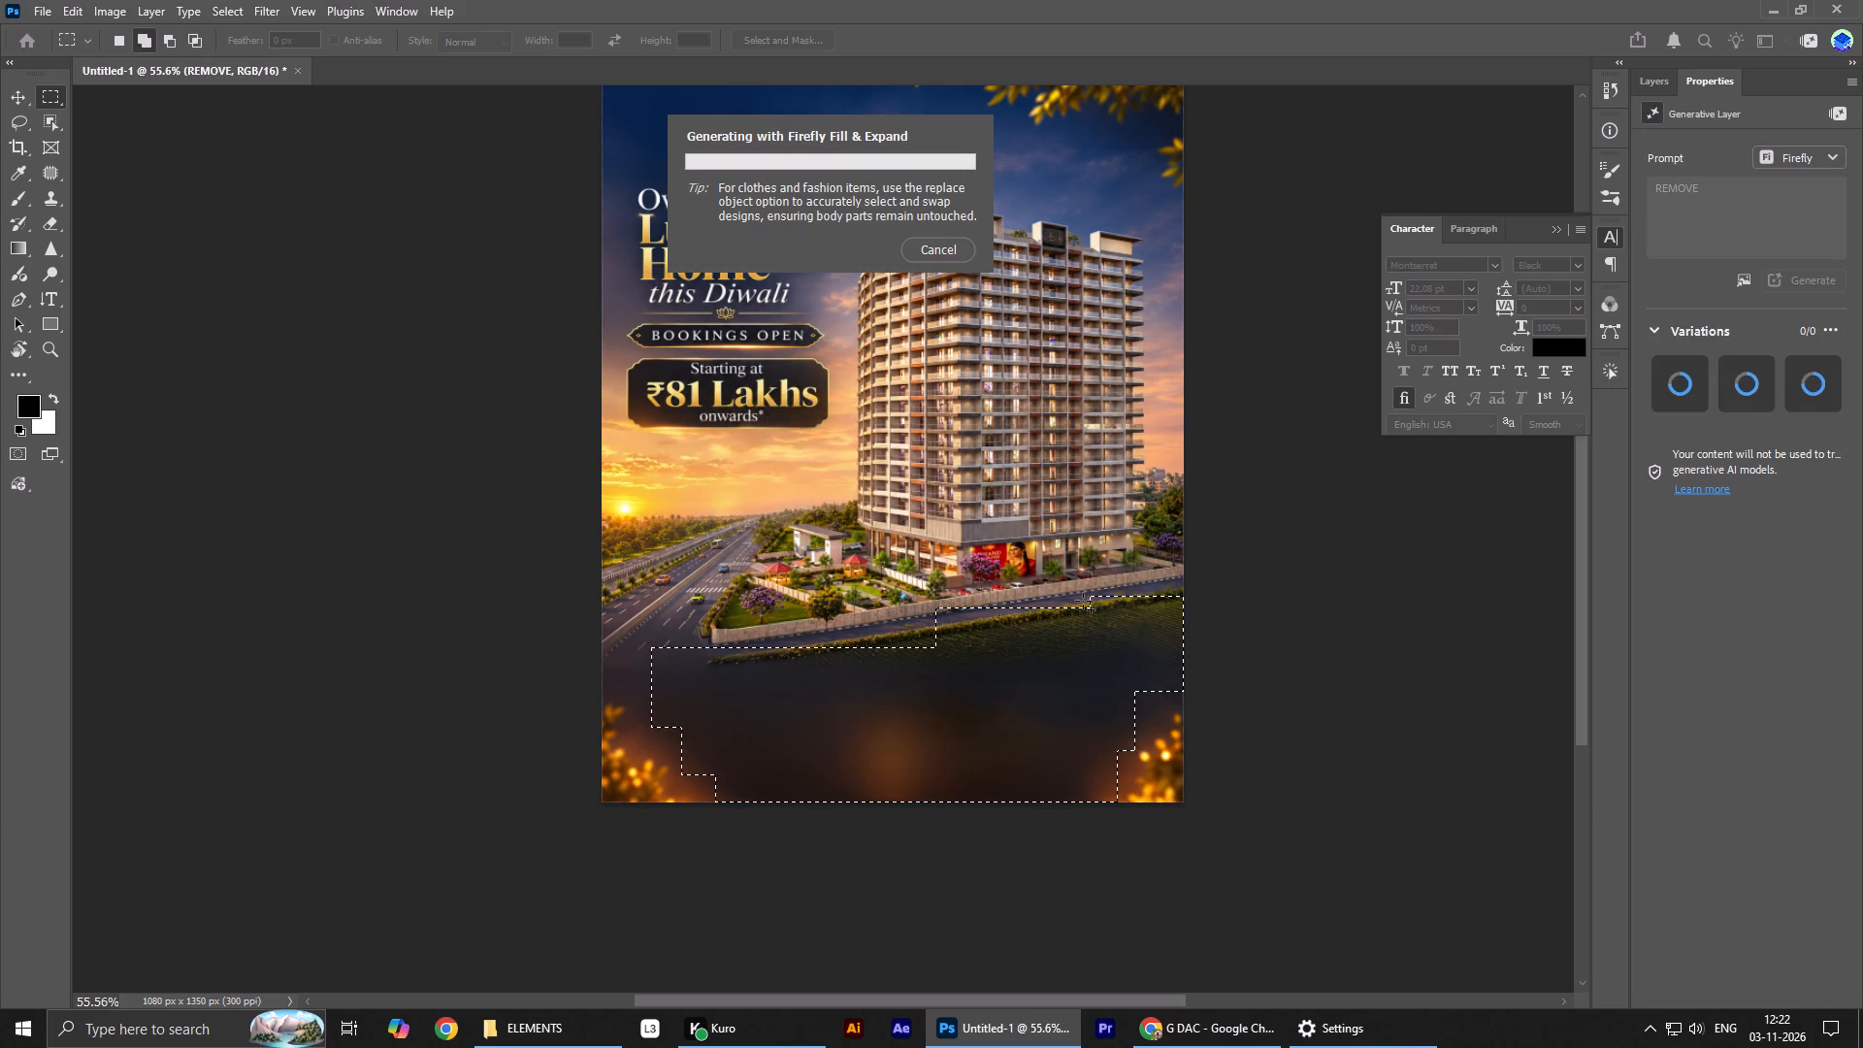
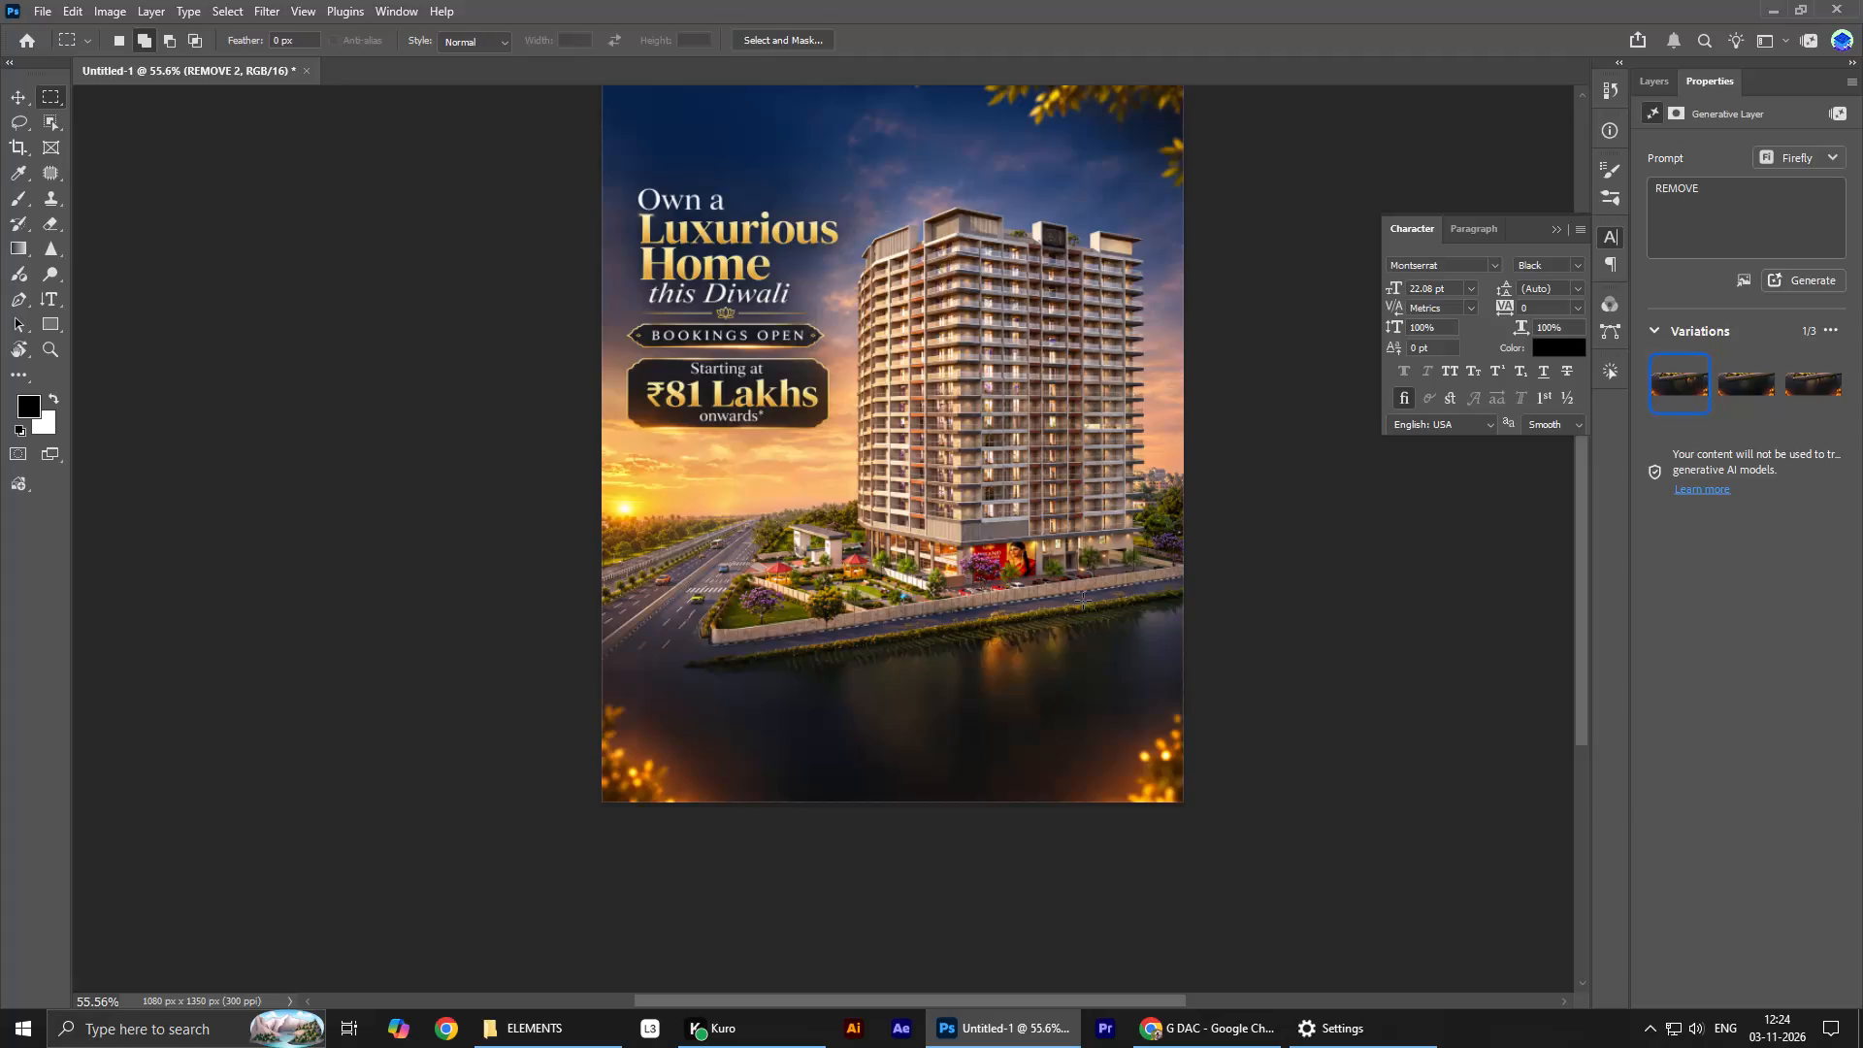
Compare the generated variations for the dark bottom area and apply the third one.
left_click(1731, 386)
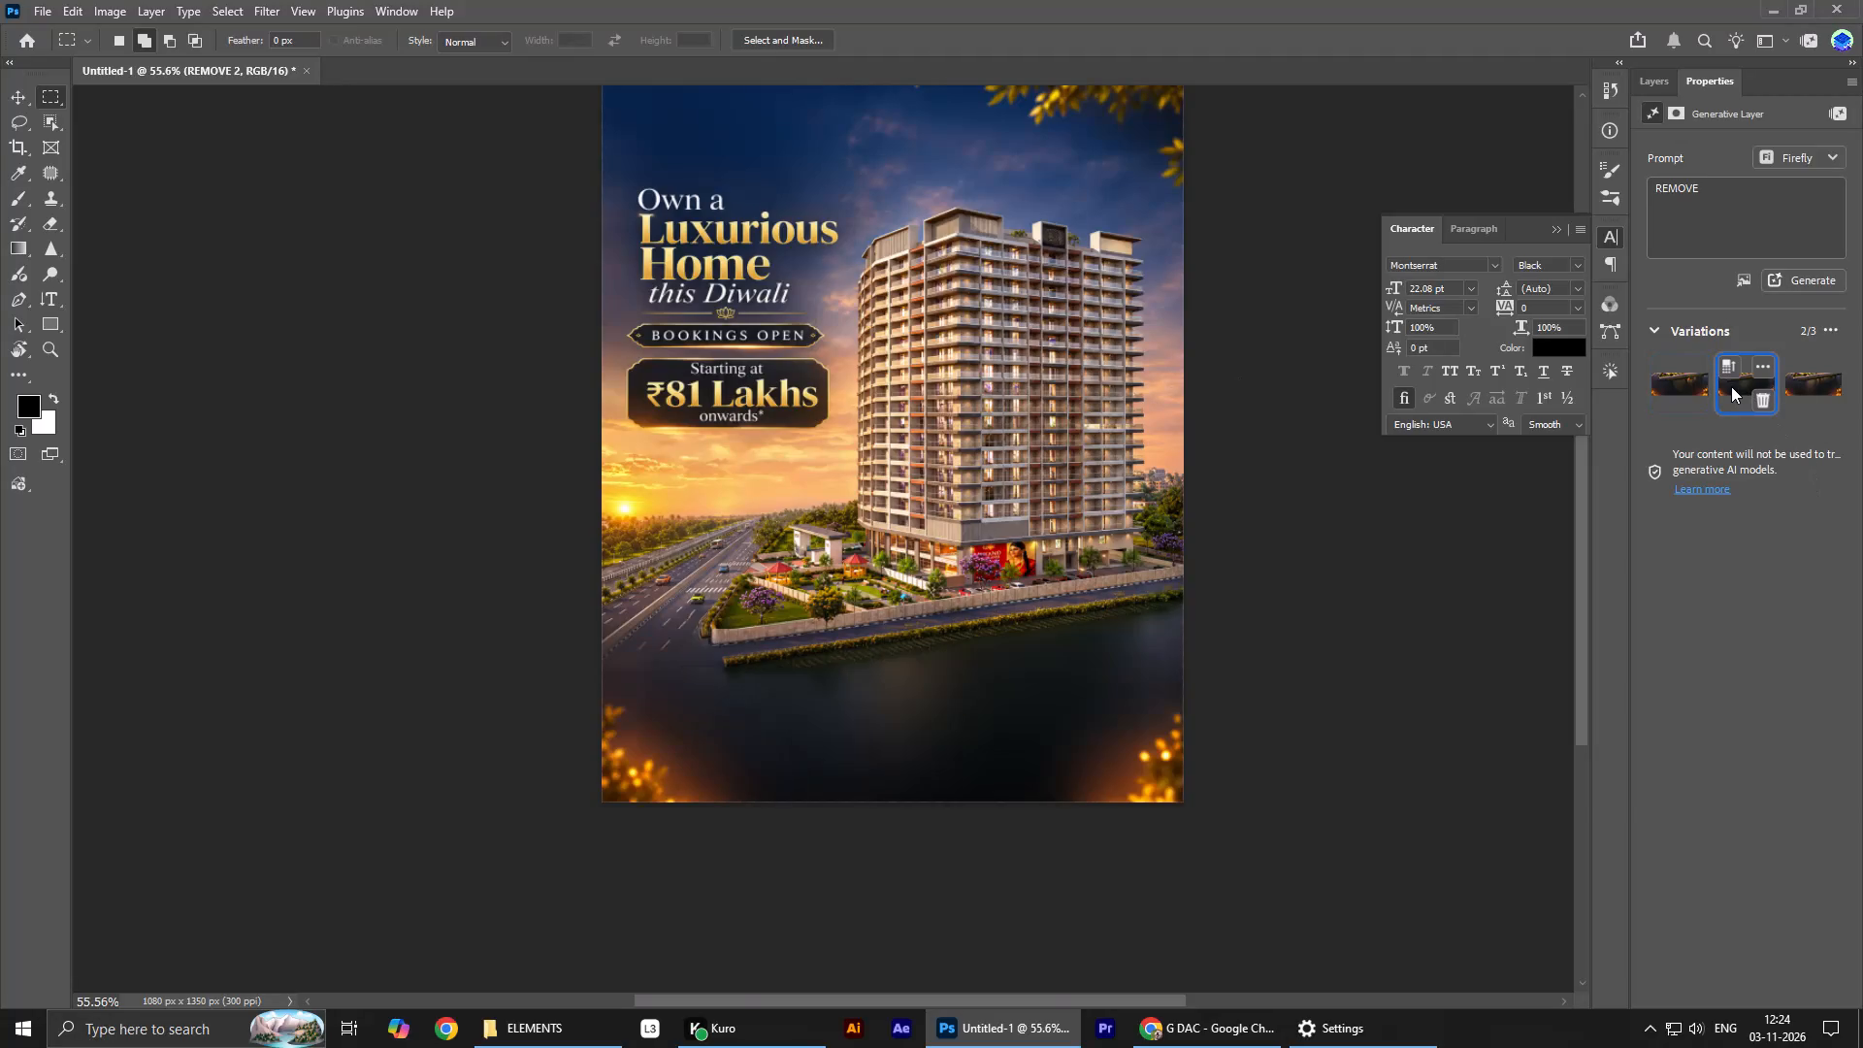
left_click(1804, 405)
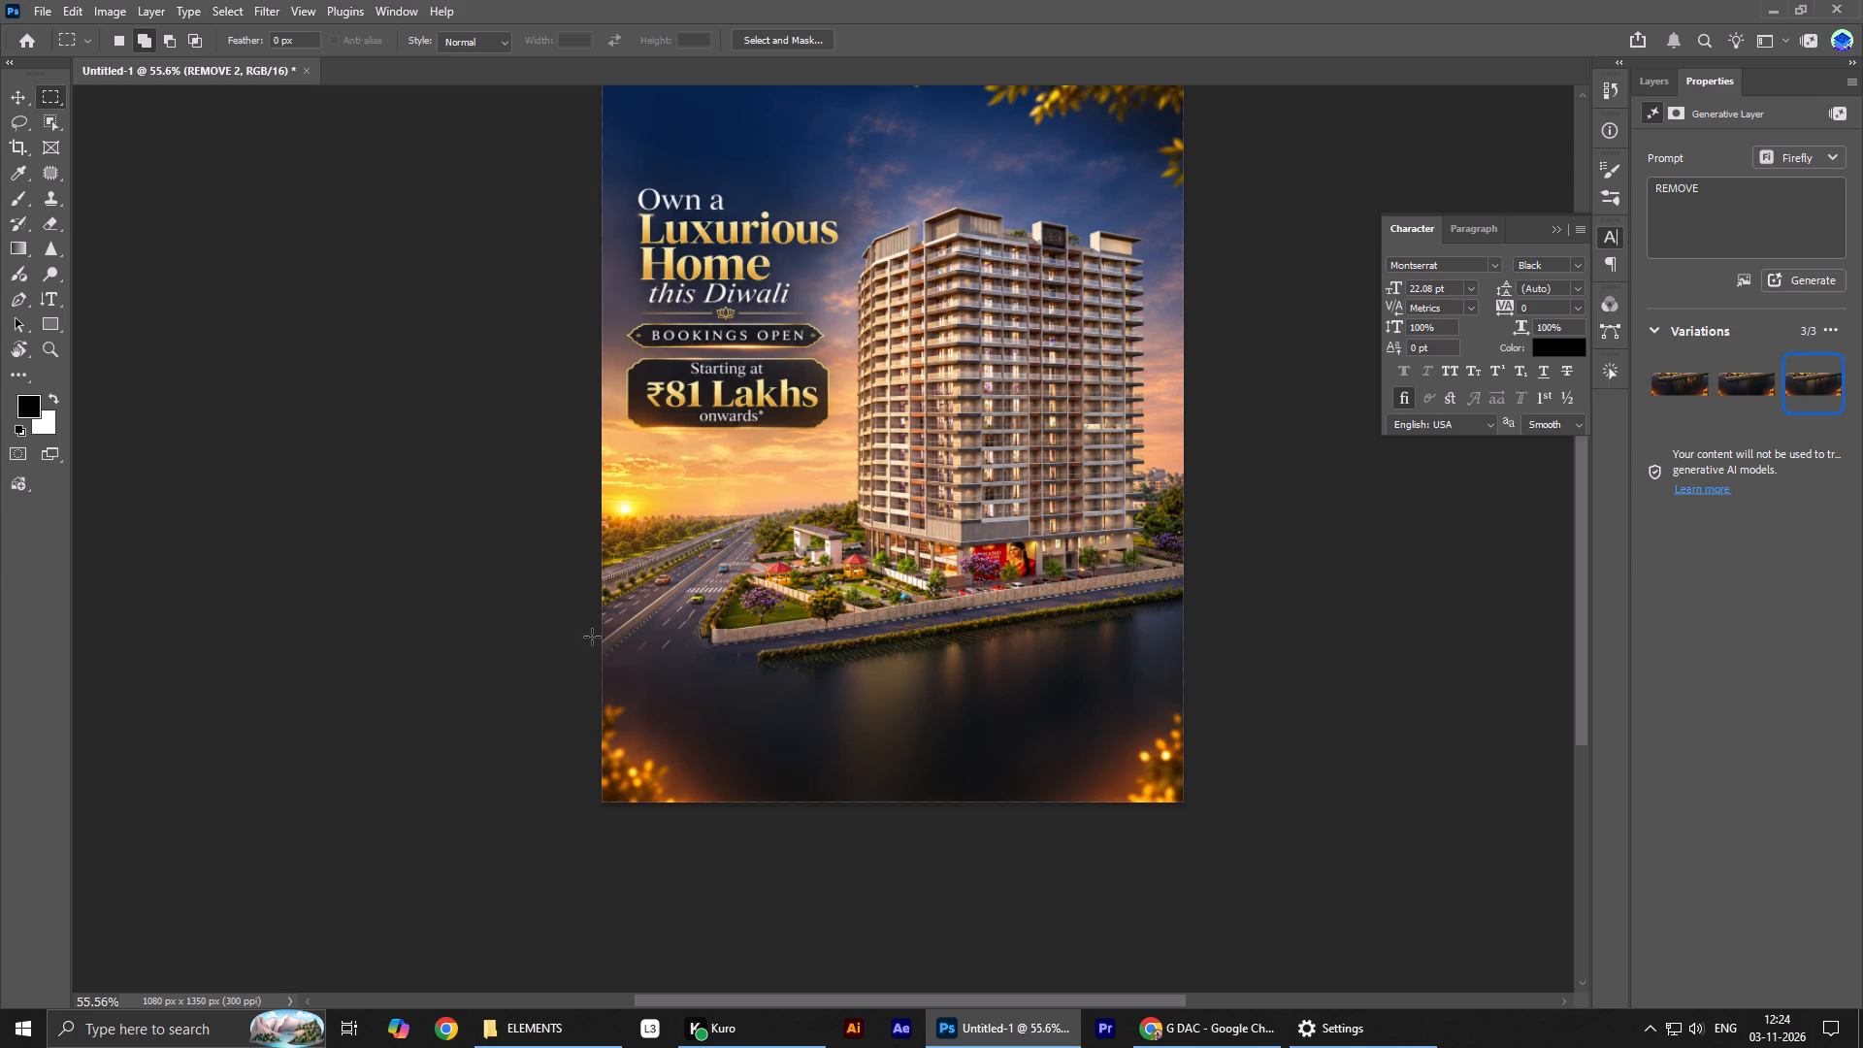
Select the poster's full-width bottom area including the corner leaves, extending the selection upward in steps over the road and grassy strip toward the right edge.
left_click_drag(592, 622, 1862, 842)
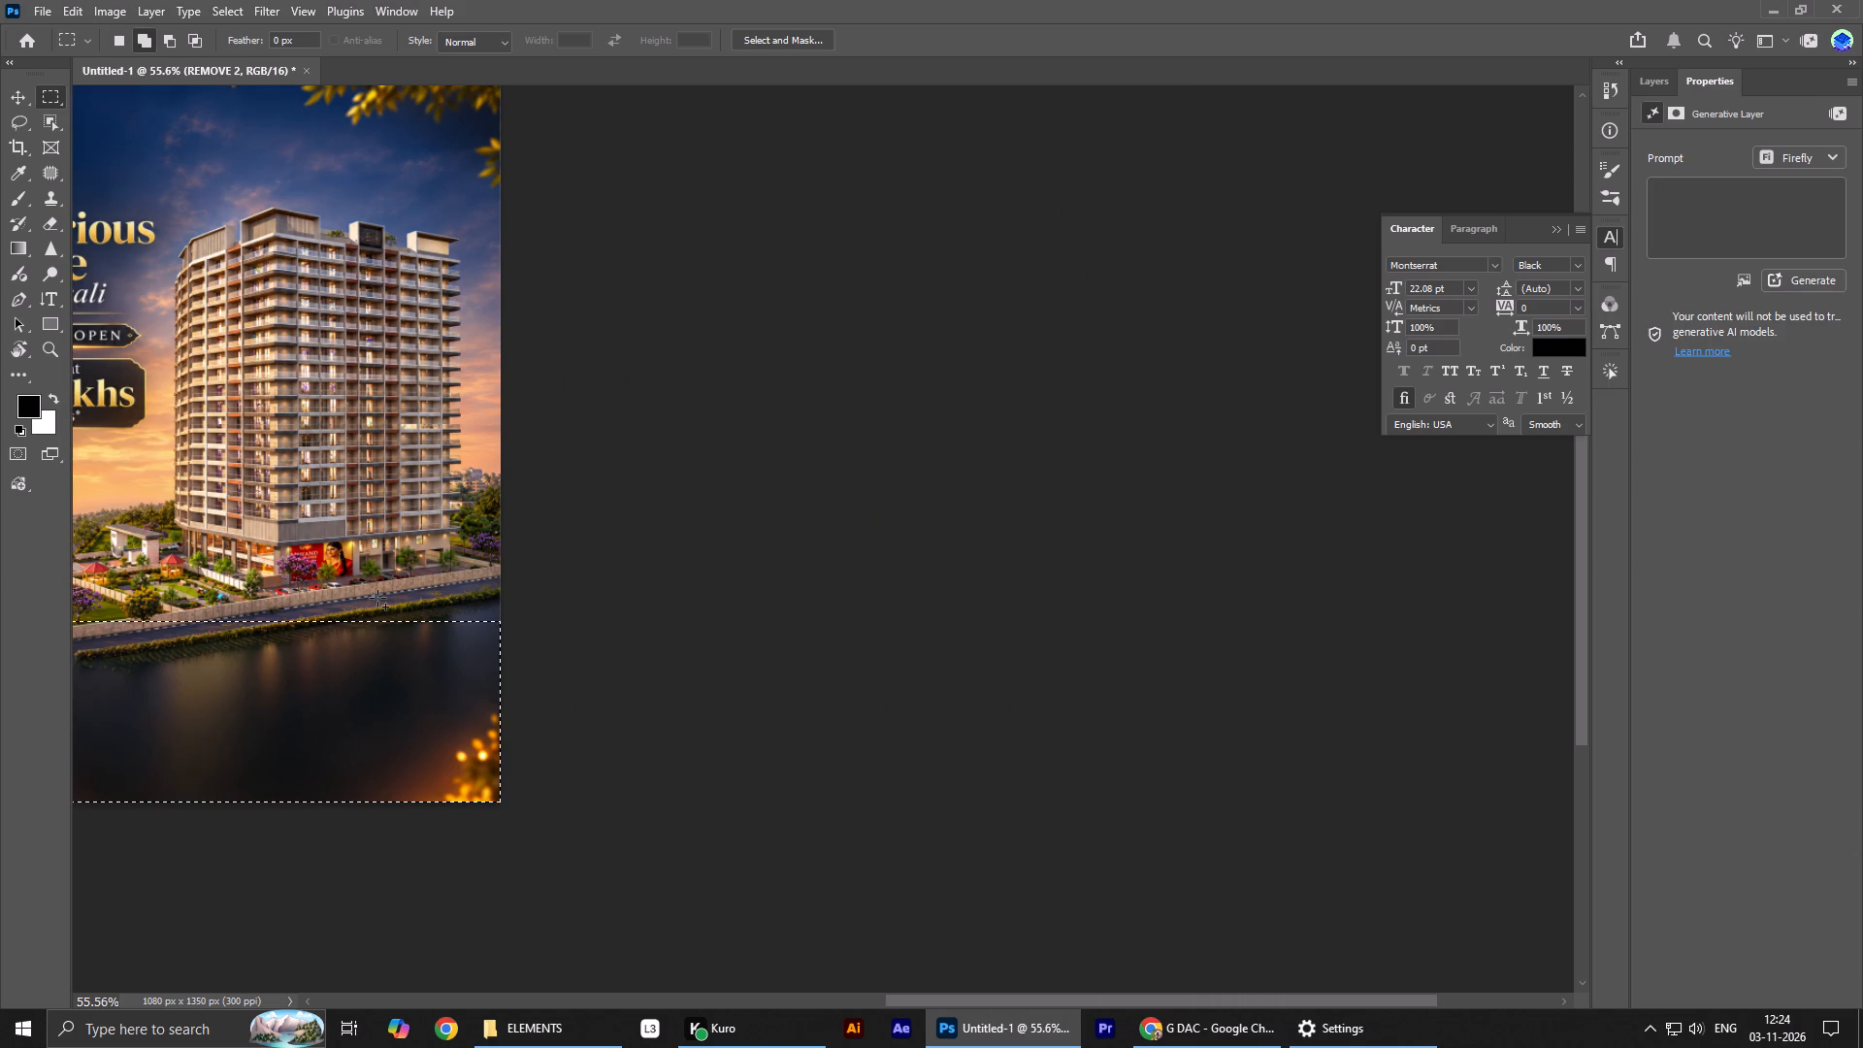
left_click_drag(377, 596, 961, 712)
left_click_drag(272, 604, 422, 623)
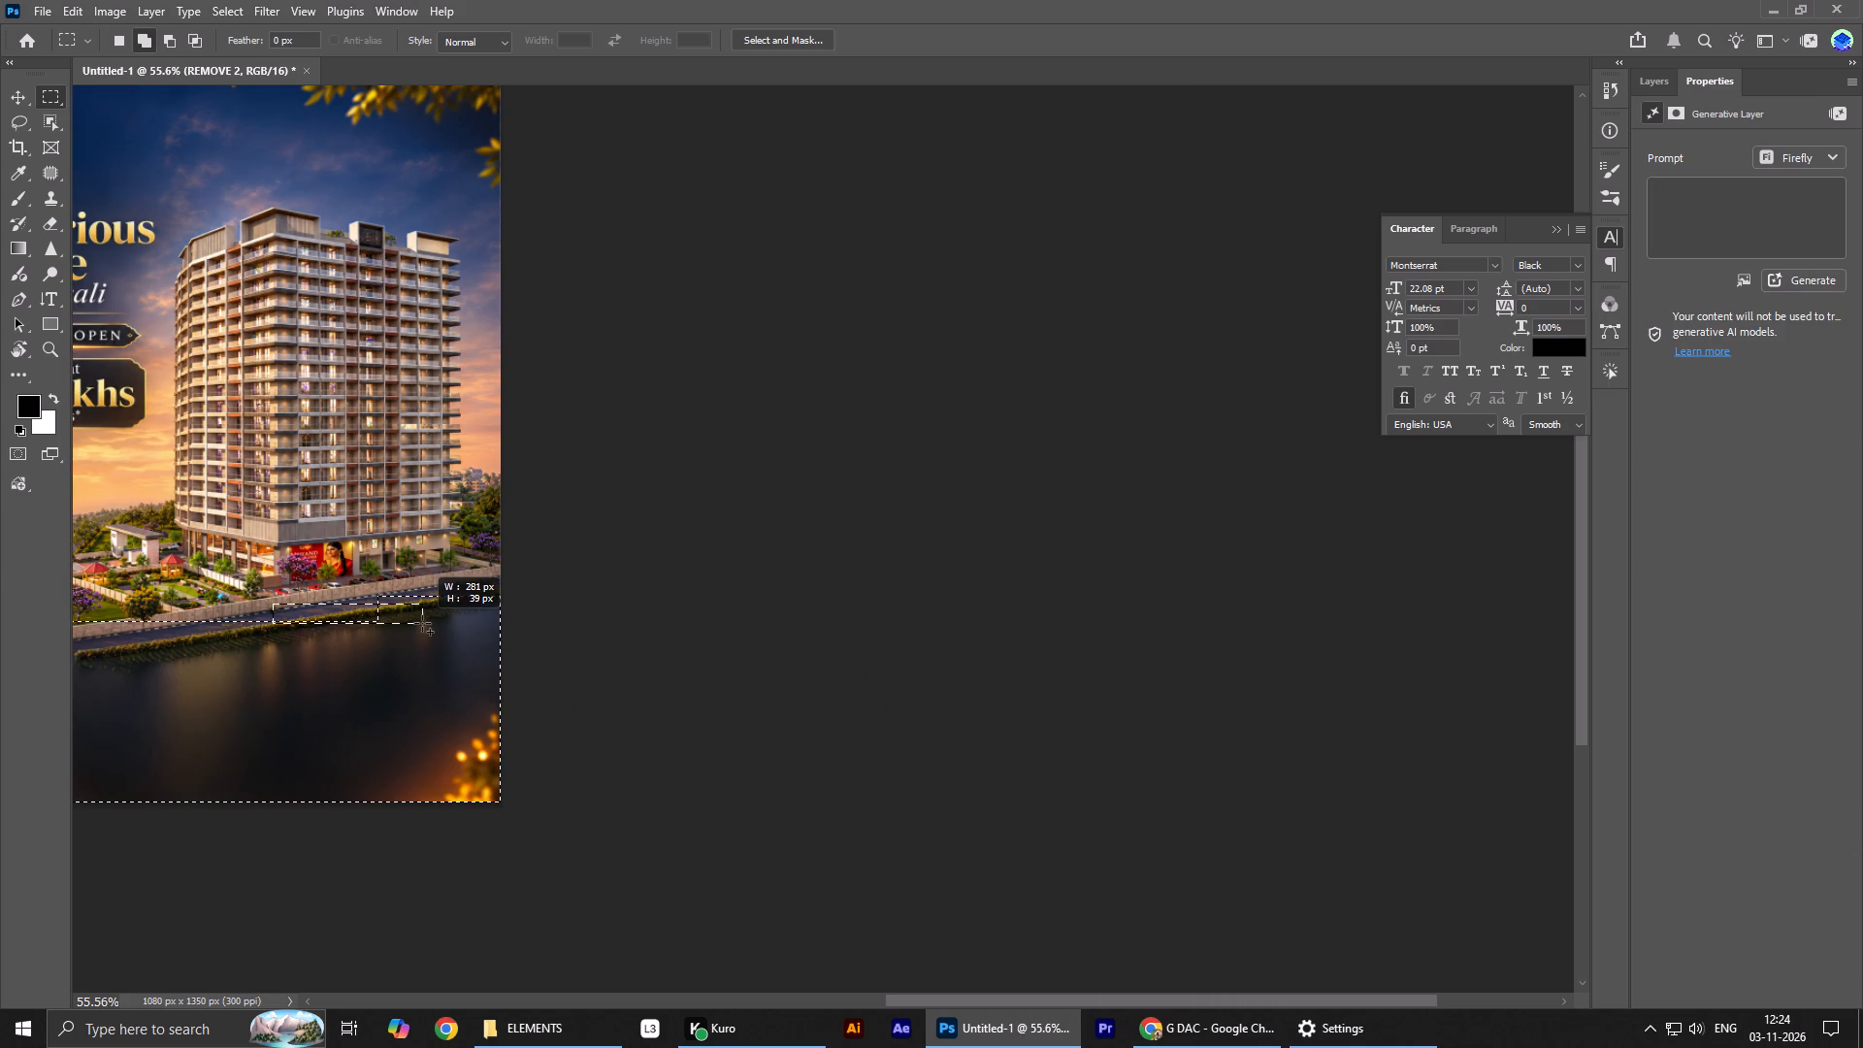
left_click_drag(422, 623, 426, 628)
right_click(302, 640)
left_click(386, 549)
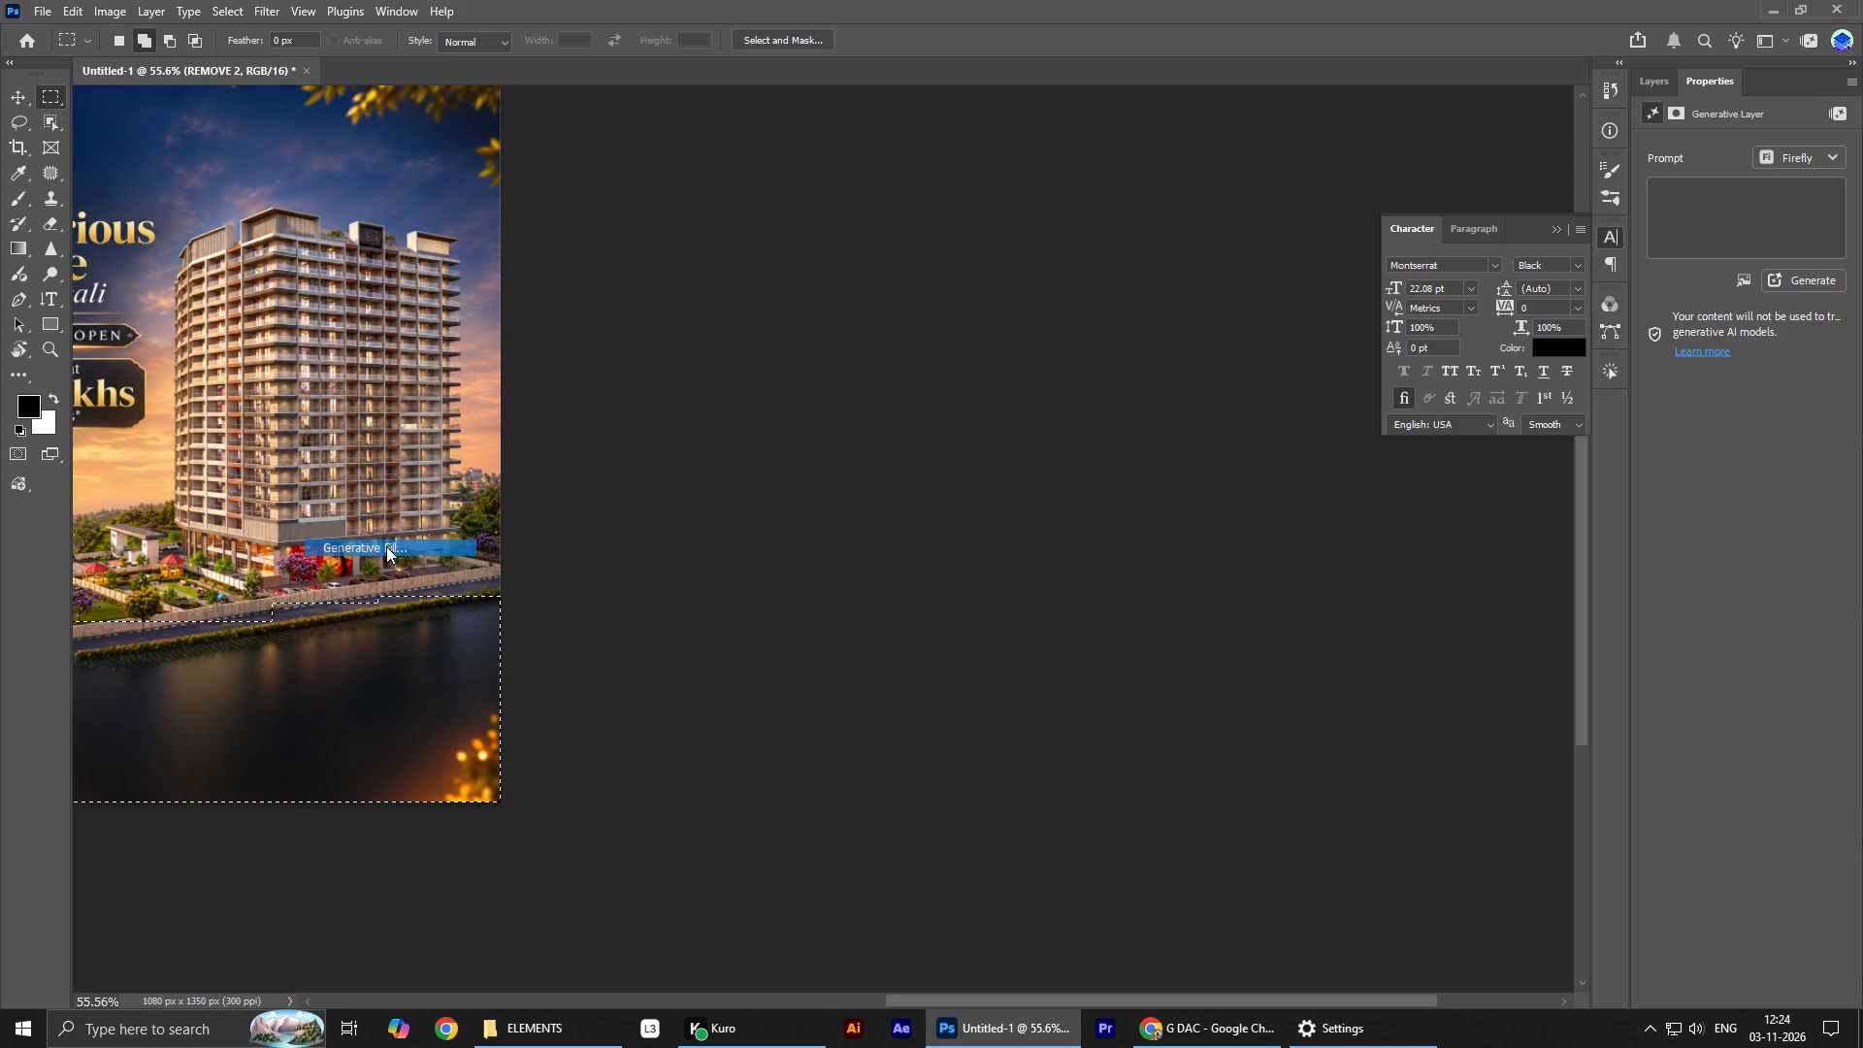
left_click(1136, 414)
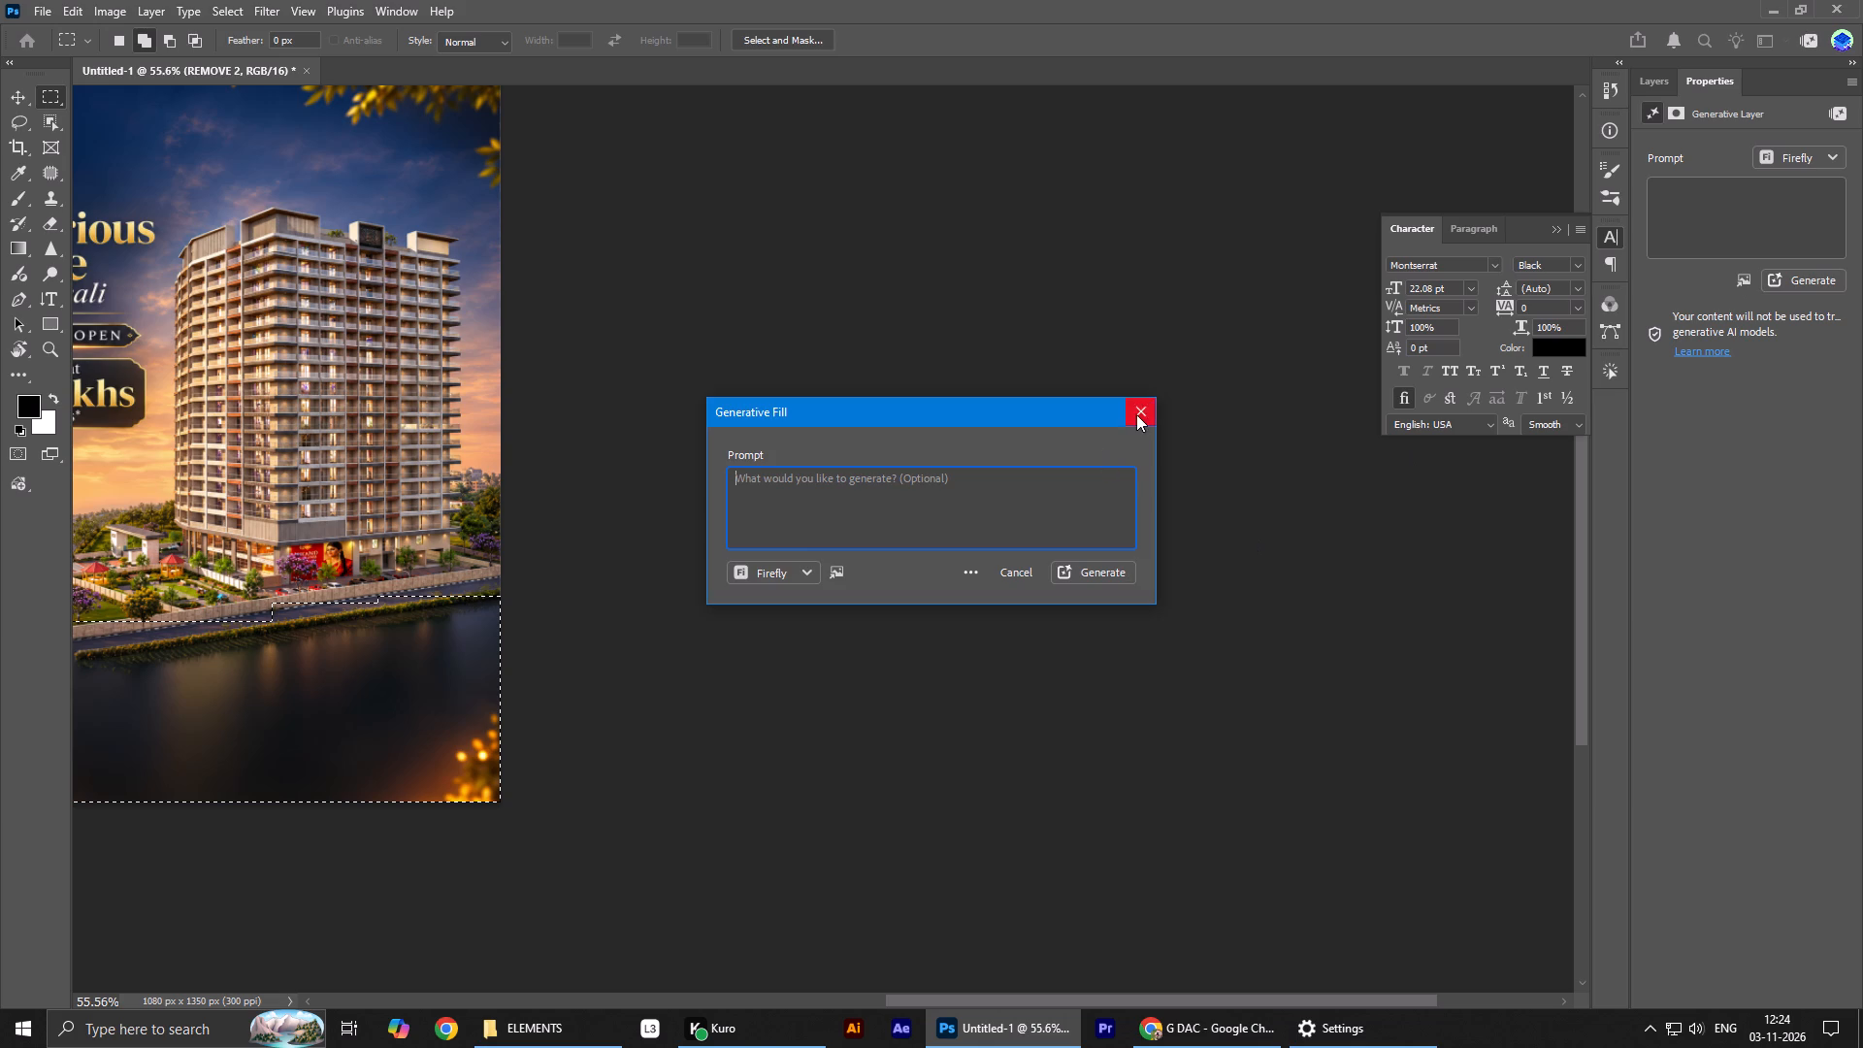
Merge the REMOVE 2 generative layer with the REMOVE layer into a single layer.
left_click(1626, 77)
left_click(1641, 77)
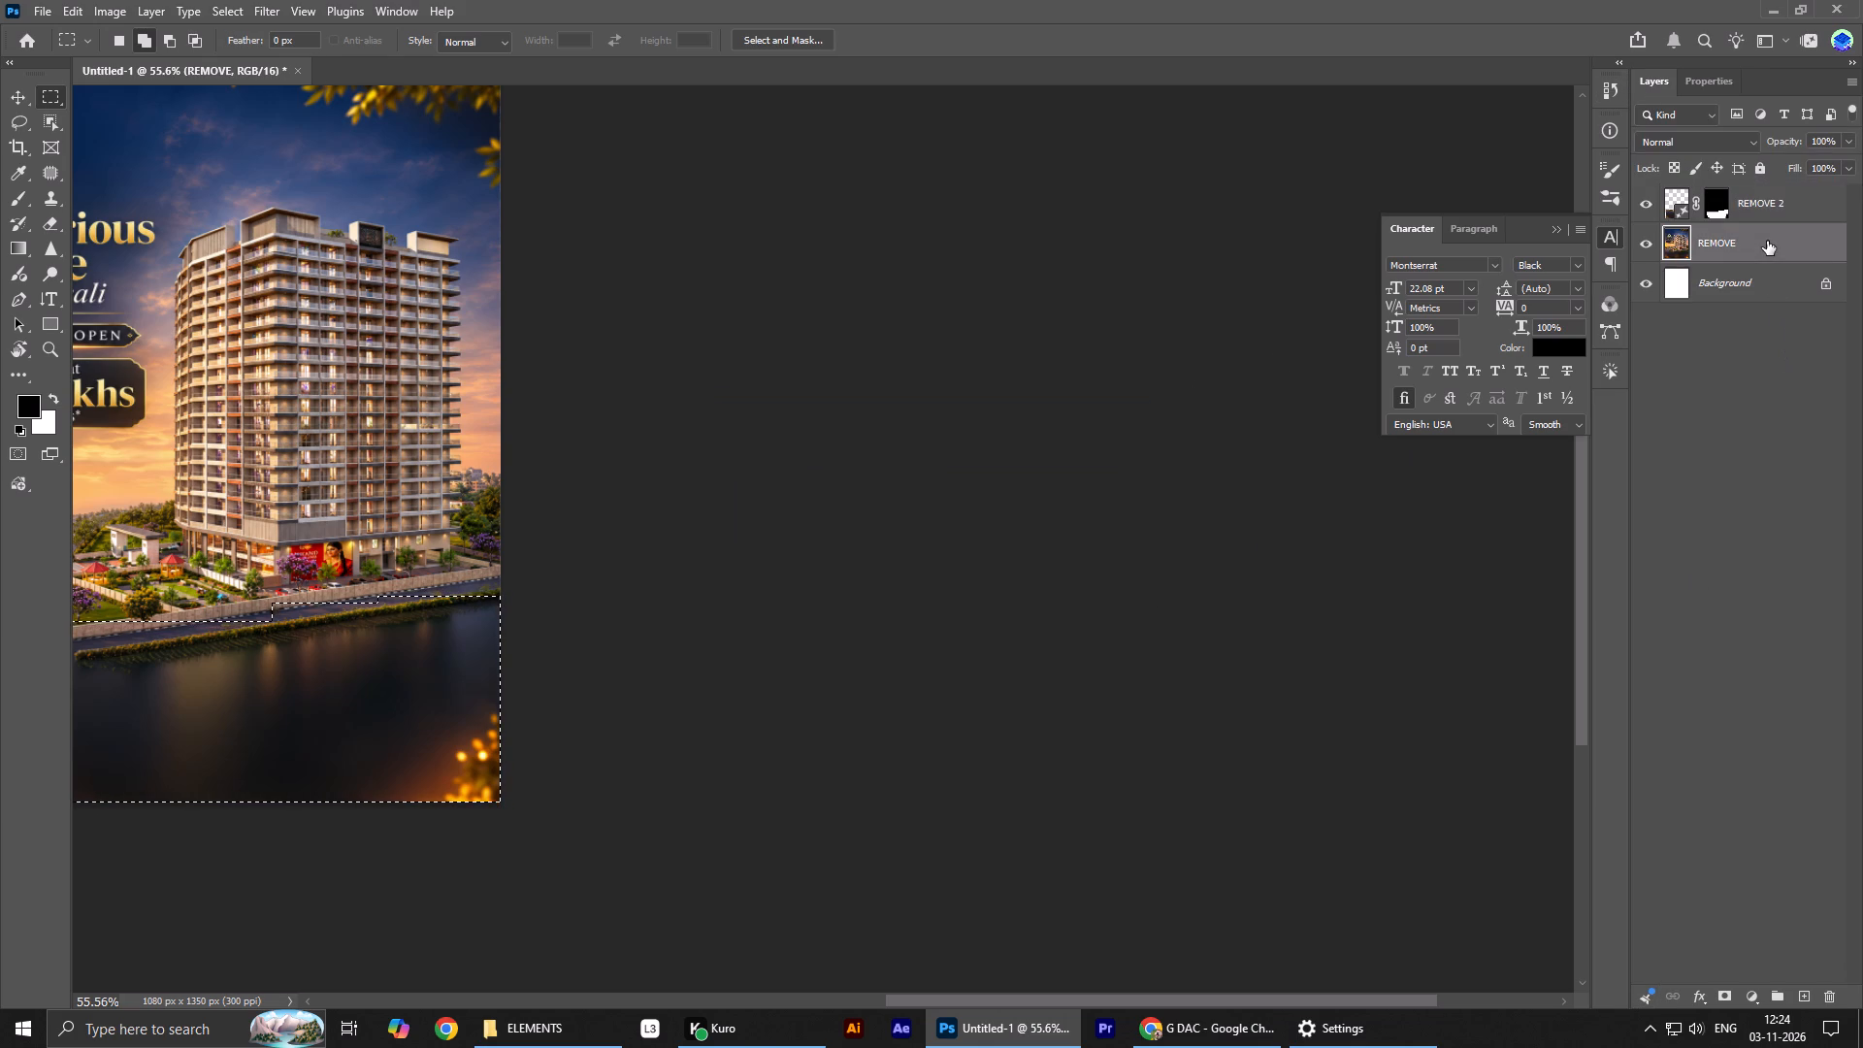
left_click(1785, 205, "shift")
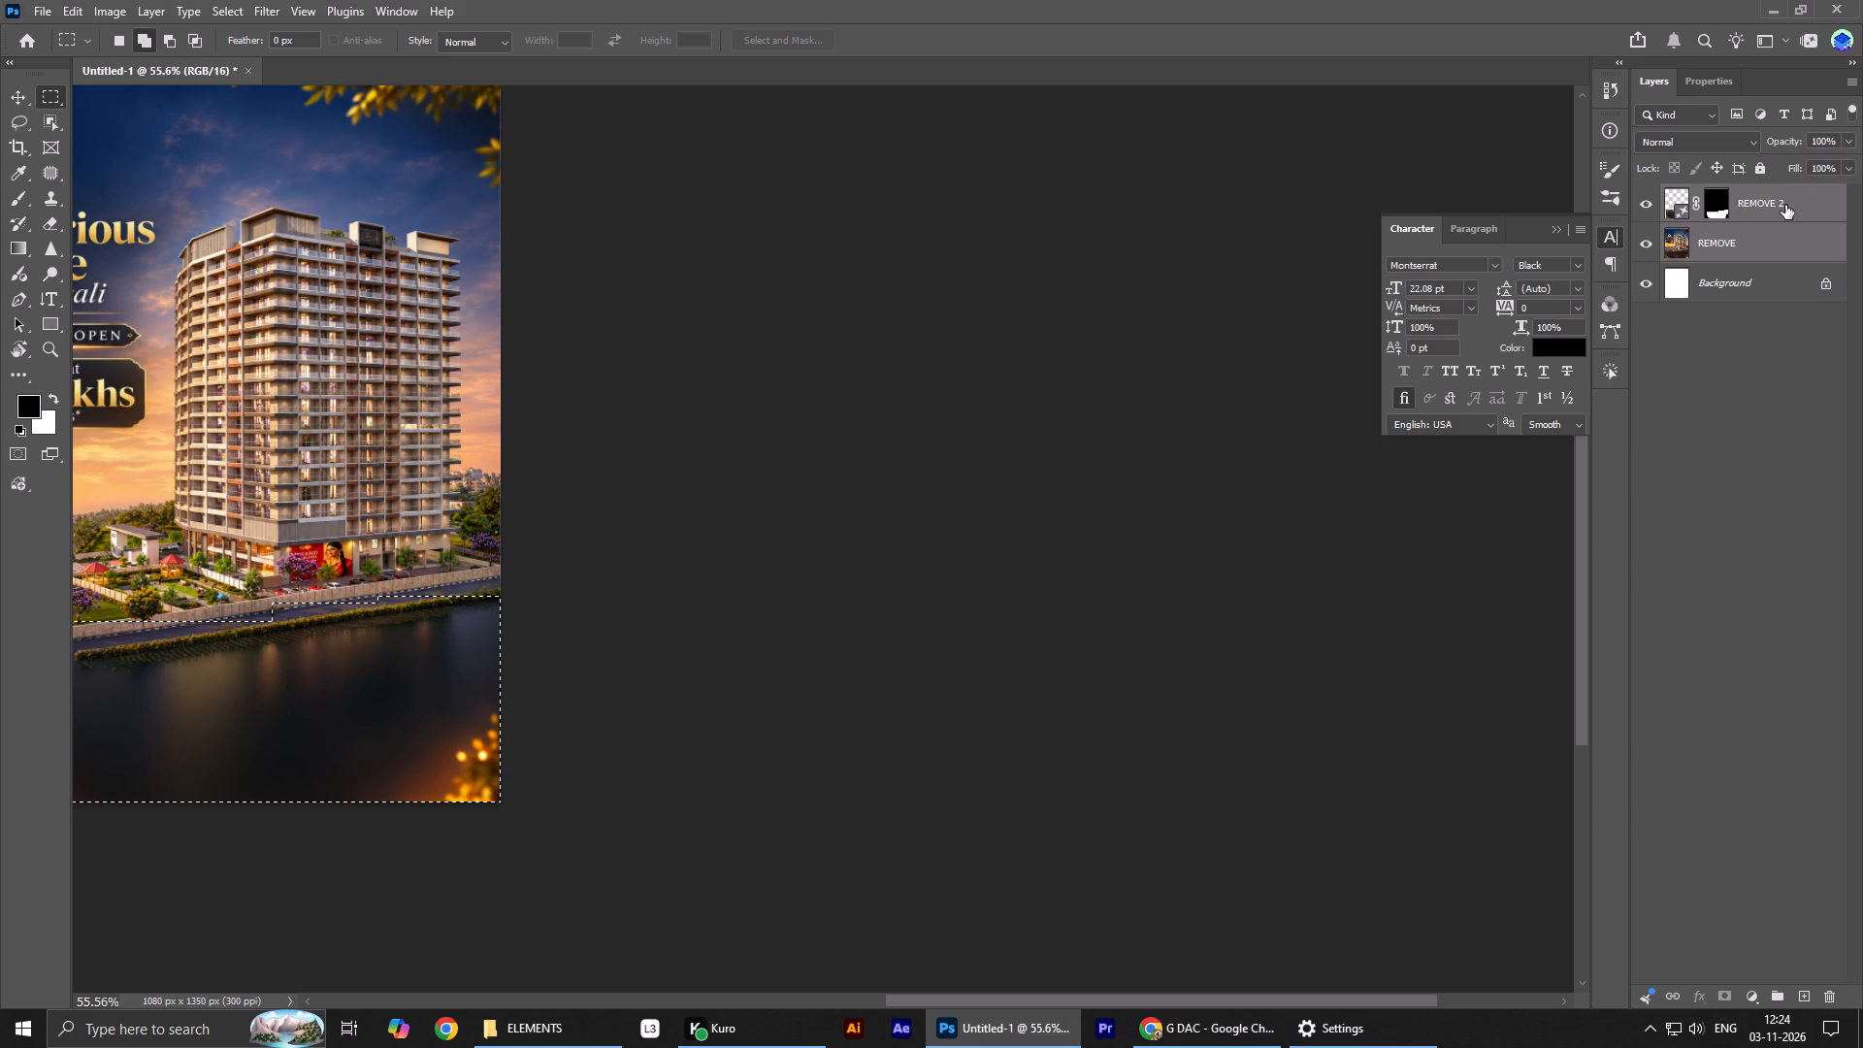
key("ctrl+e")
Run Generative Fill with the prompt "remove" on the selected bottom area of the merged layer.
right_click(346, 718)
left_click(446, 623)
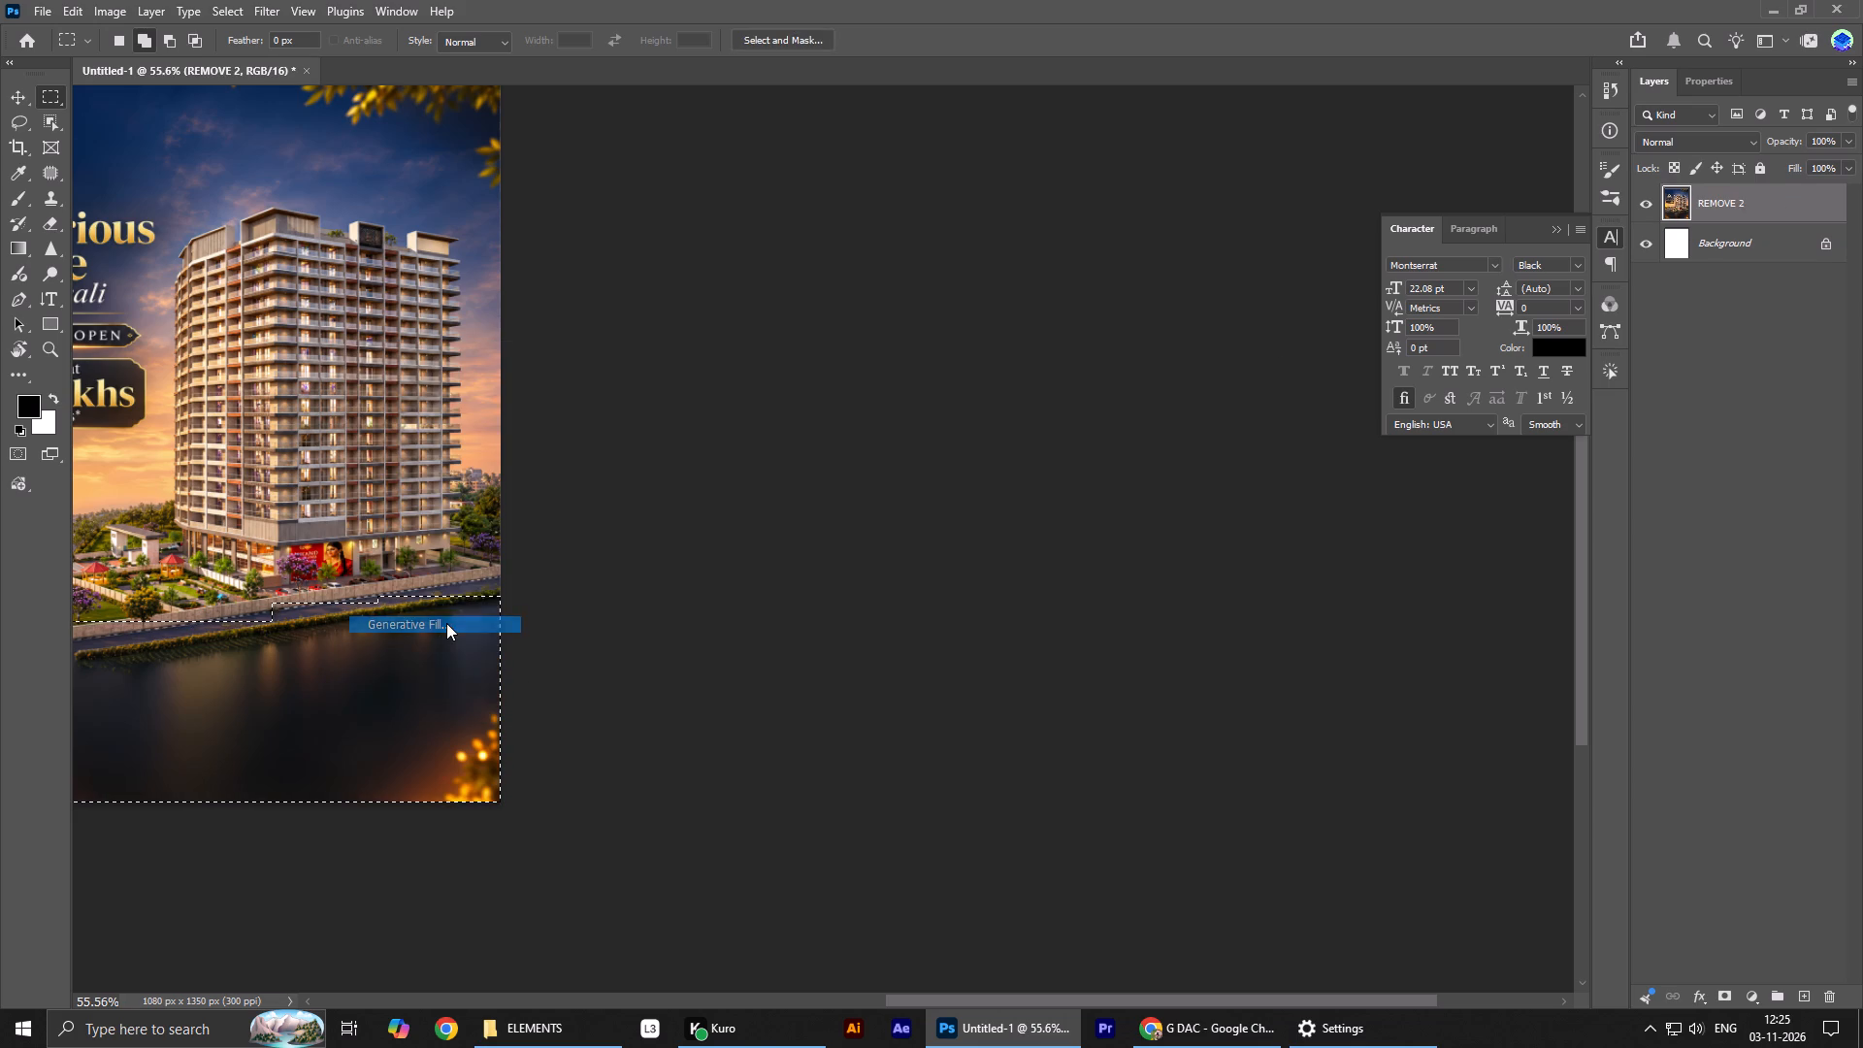
type("remove")
key("Return")
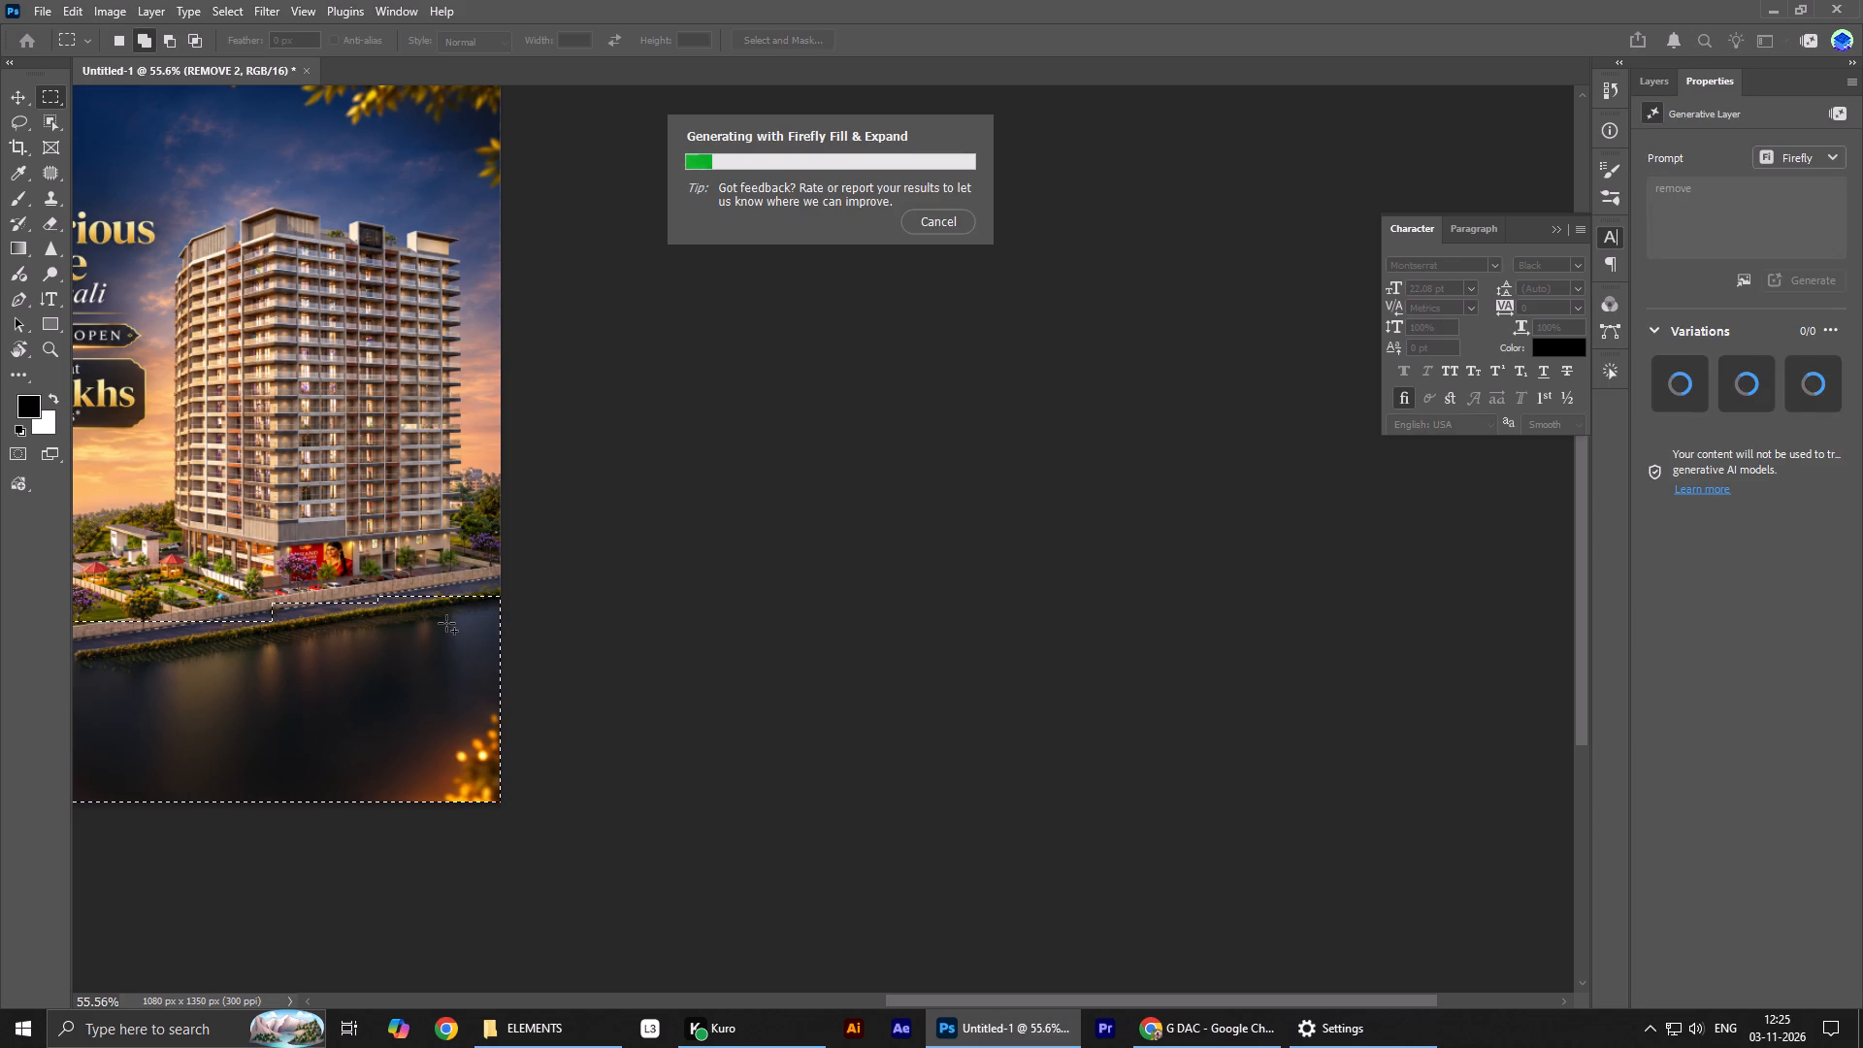
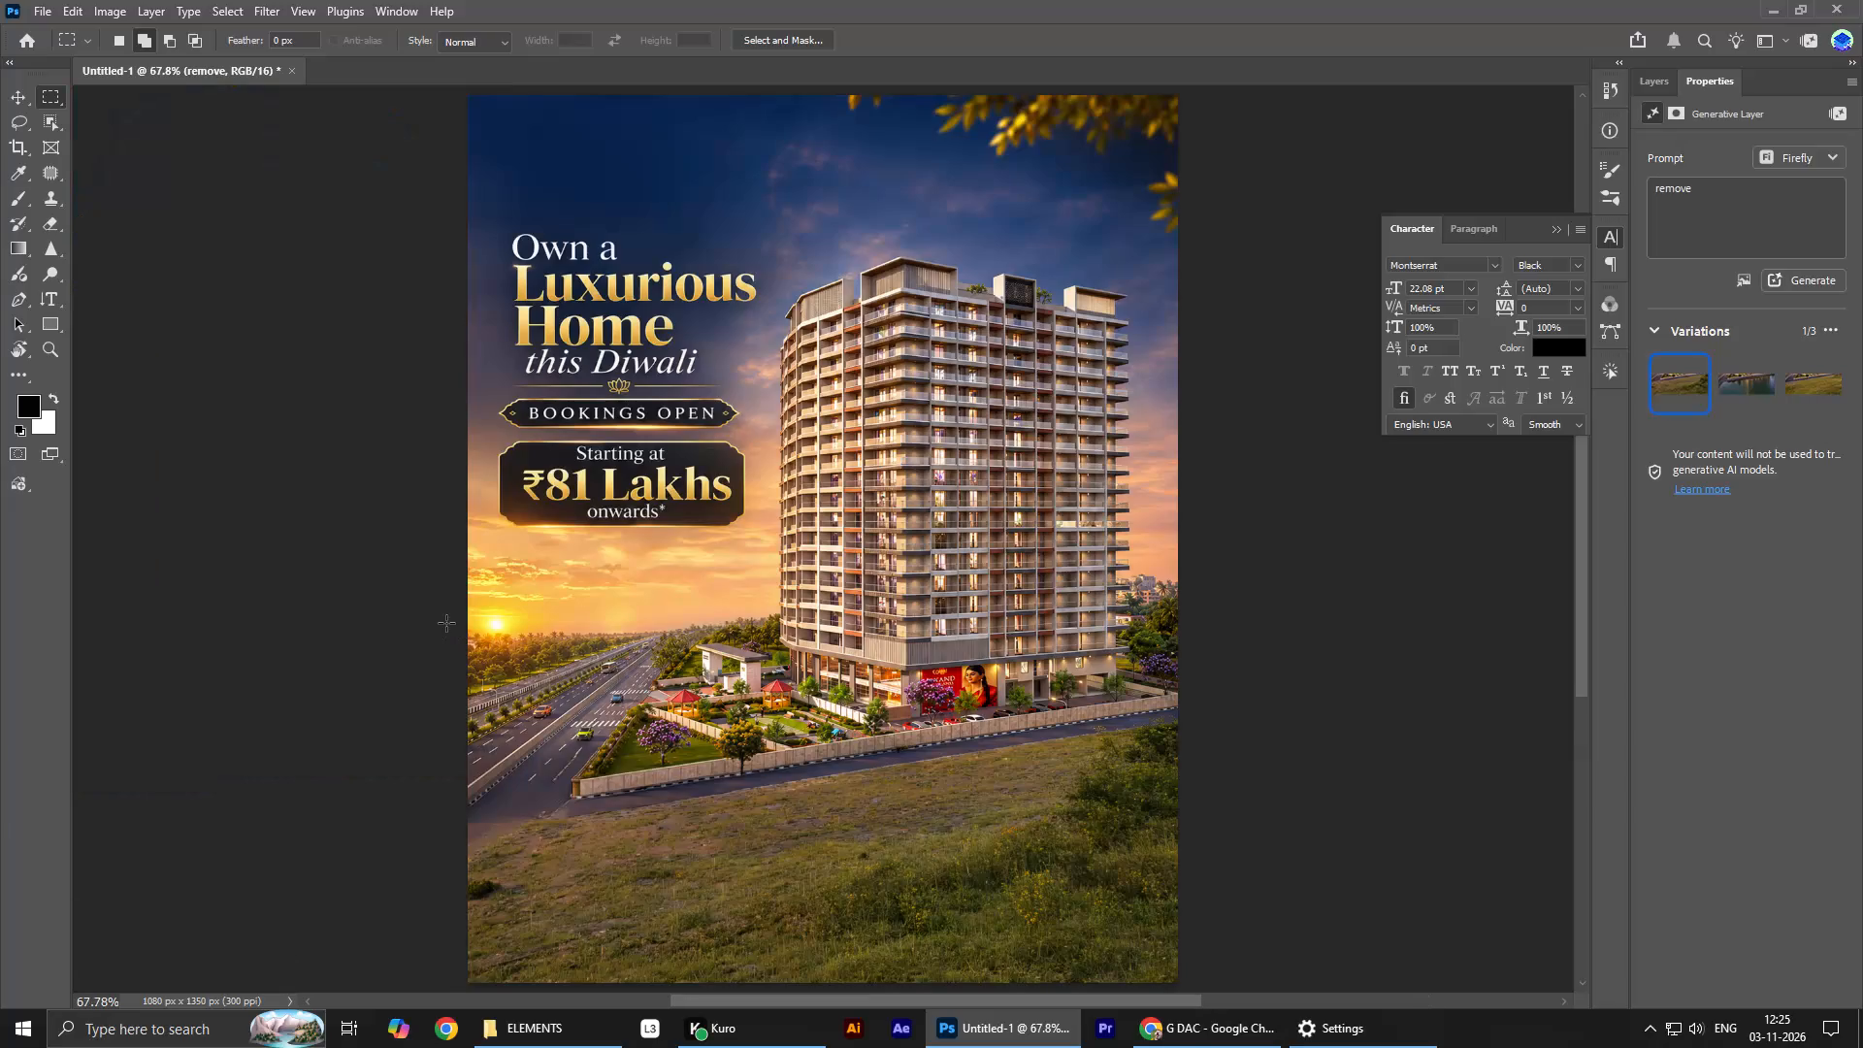
Compare the generated variations for the bottom area and apply the third one, the plain grassy slope.
left_click(1738, 397)
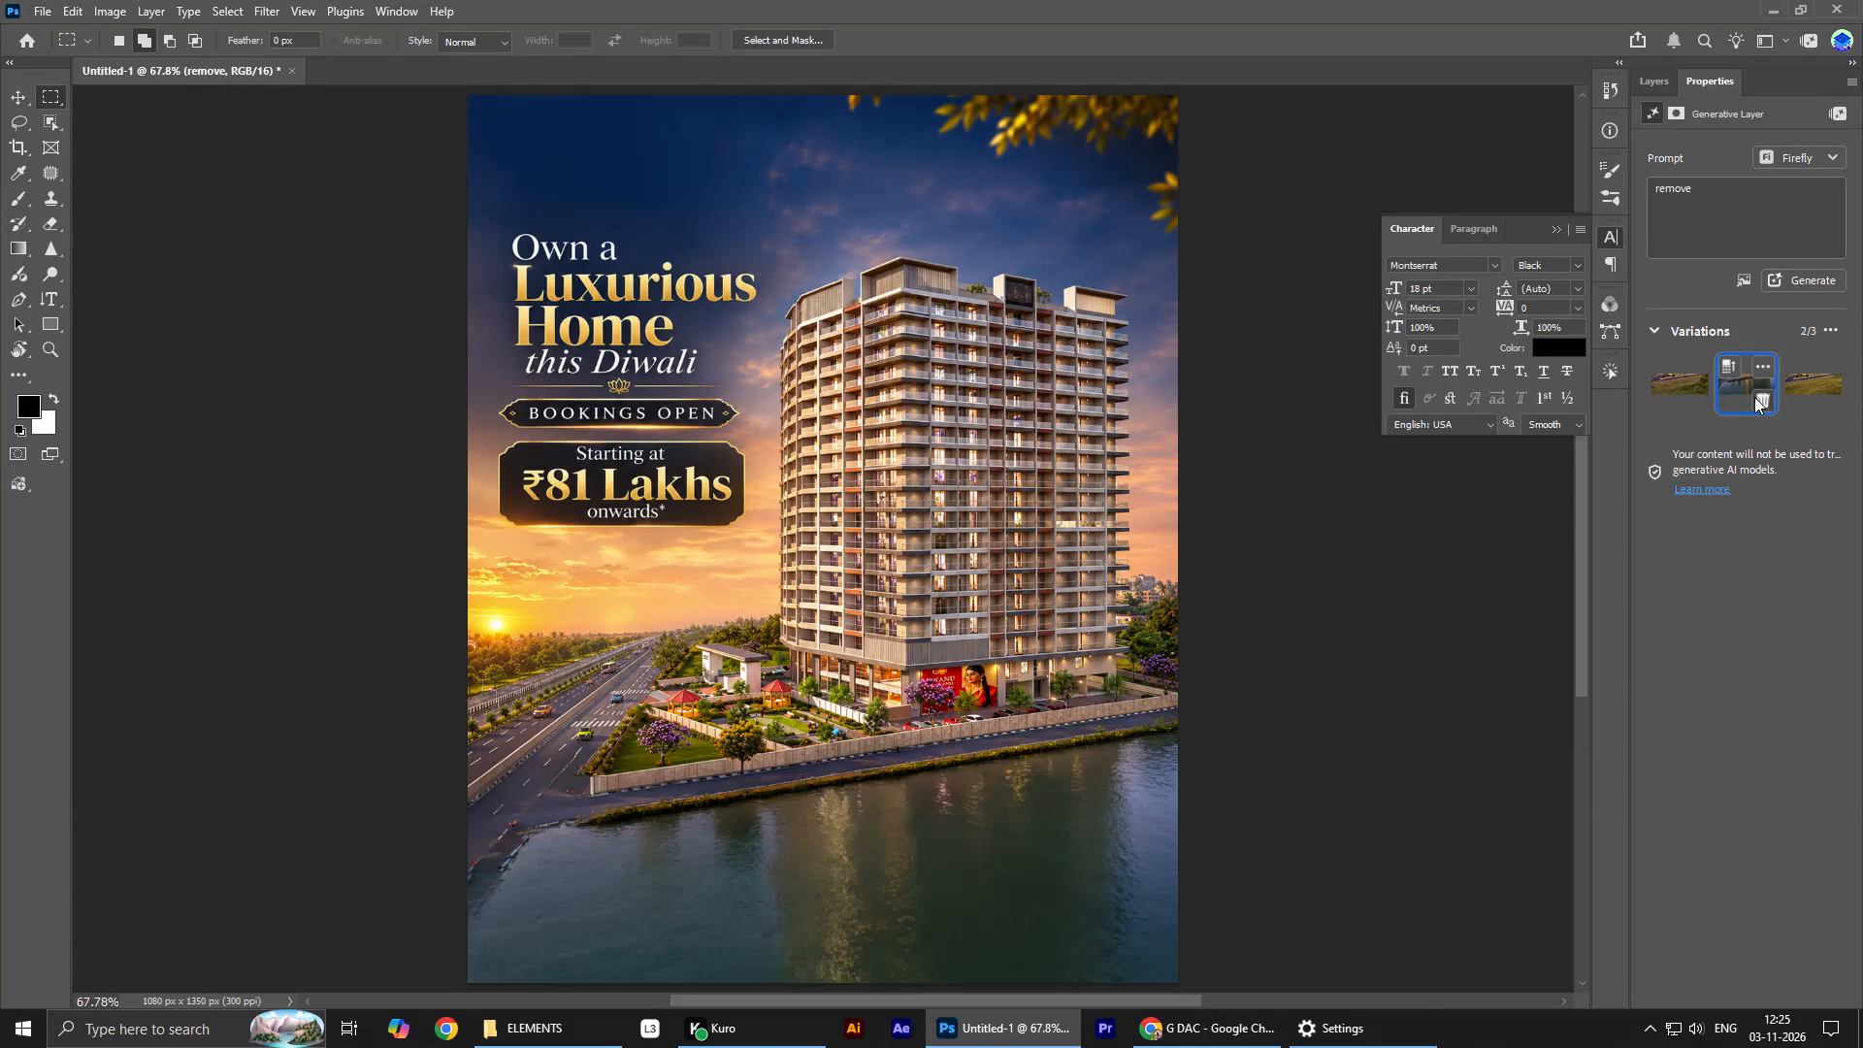
left_click(1809, 394)
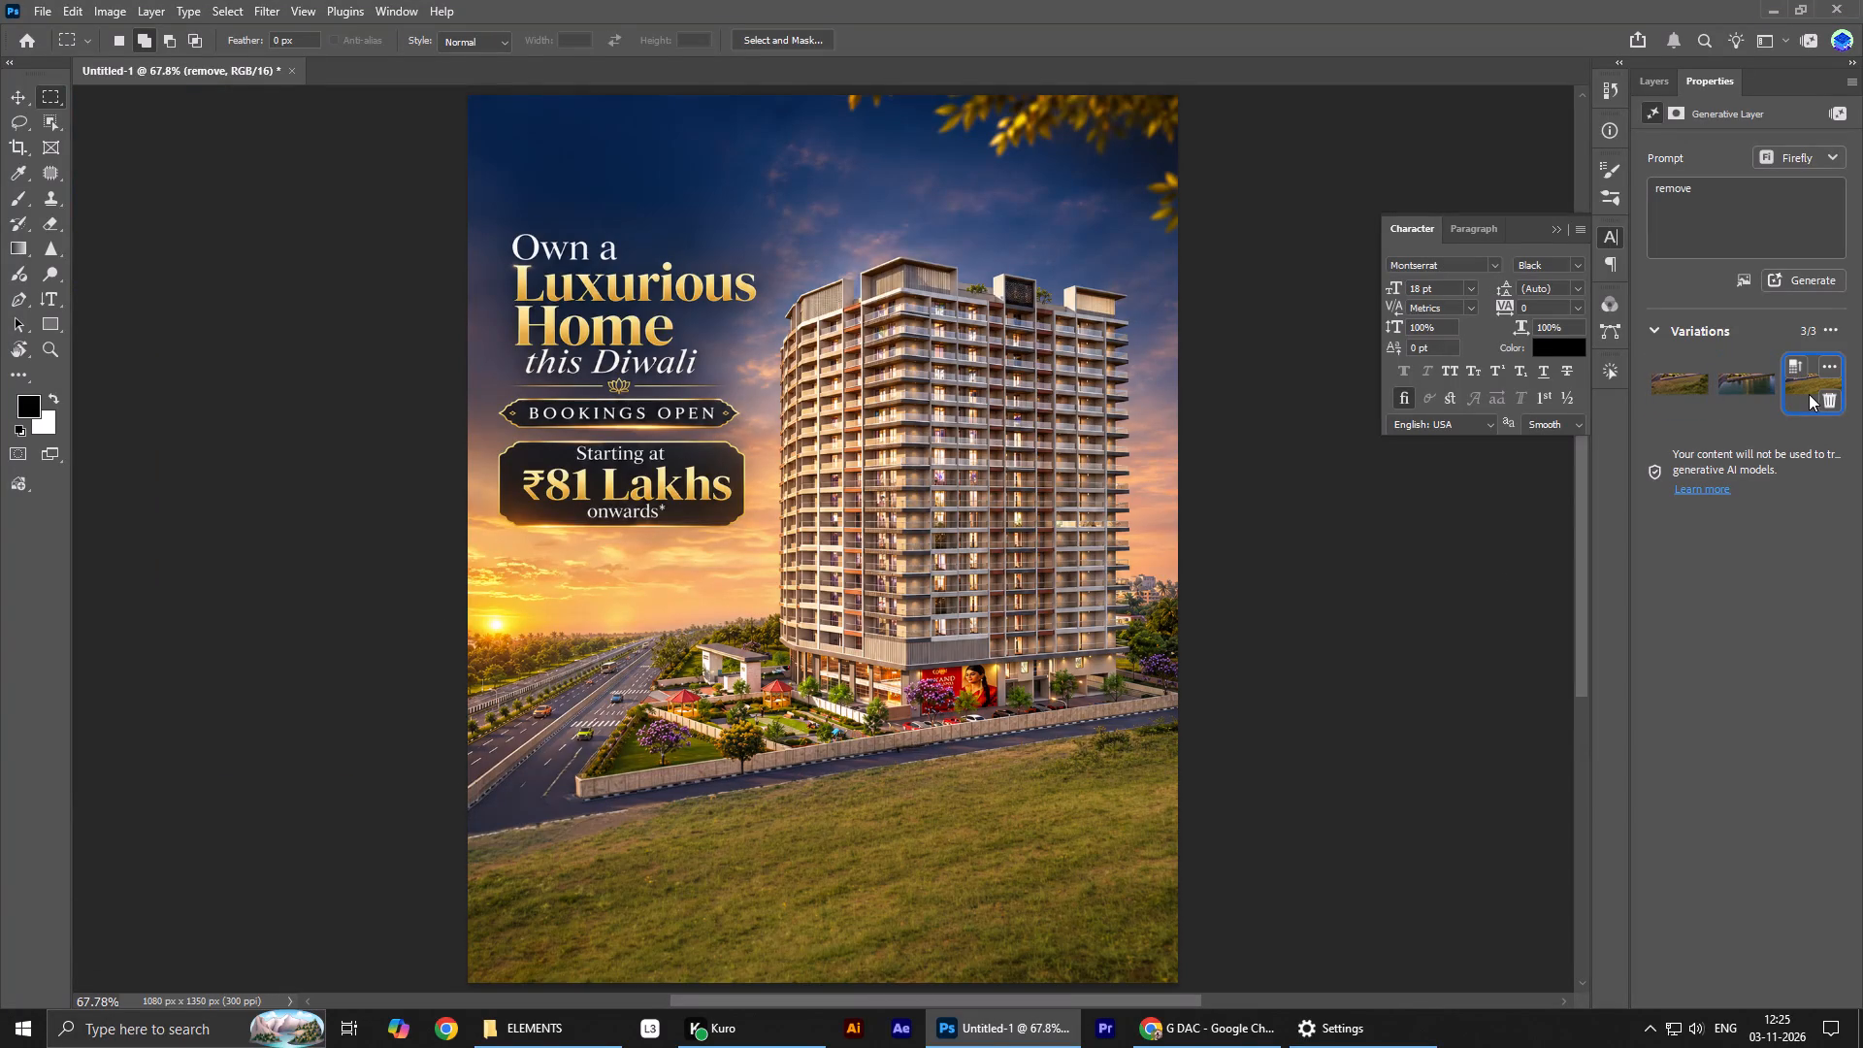
Merge the remove generative layer with the REMOVE 2 layer into a single layer.
left_click(1672, 90)
left_click(1729, 233, "shift")
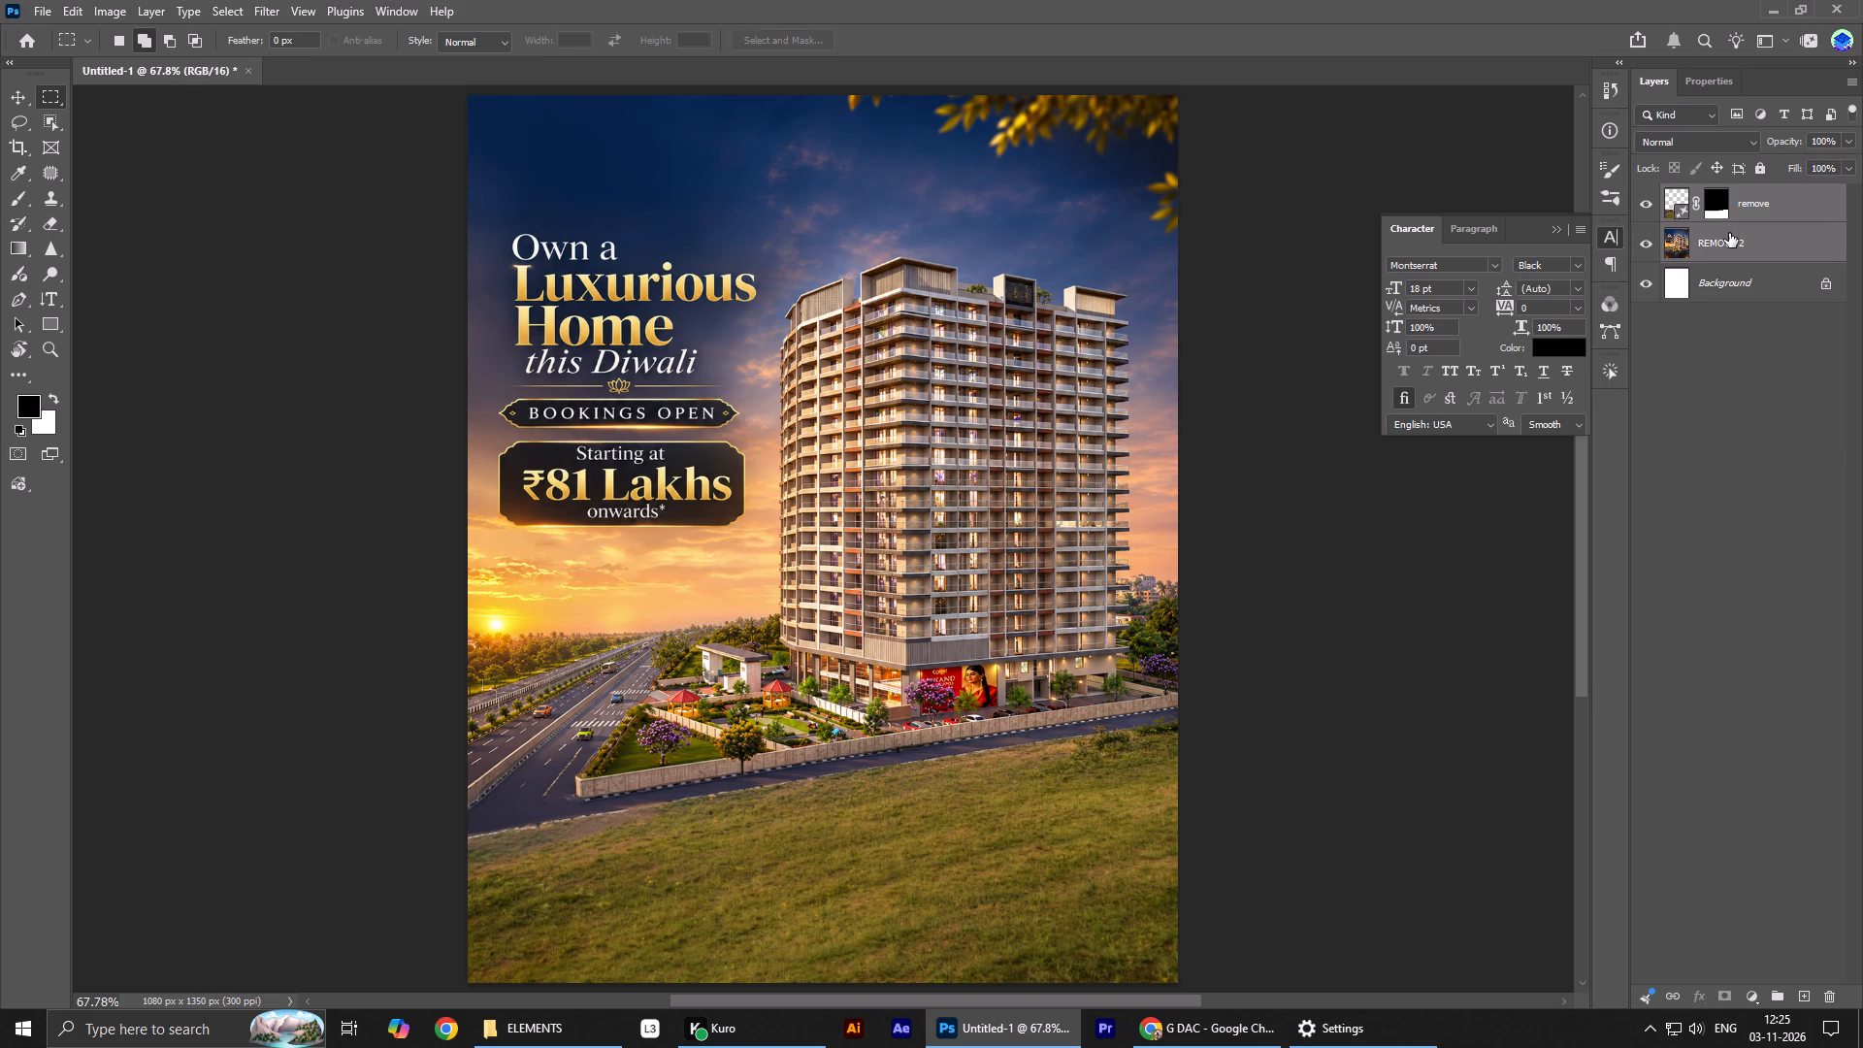
key("ctrl+e")
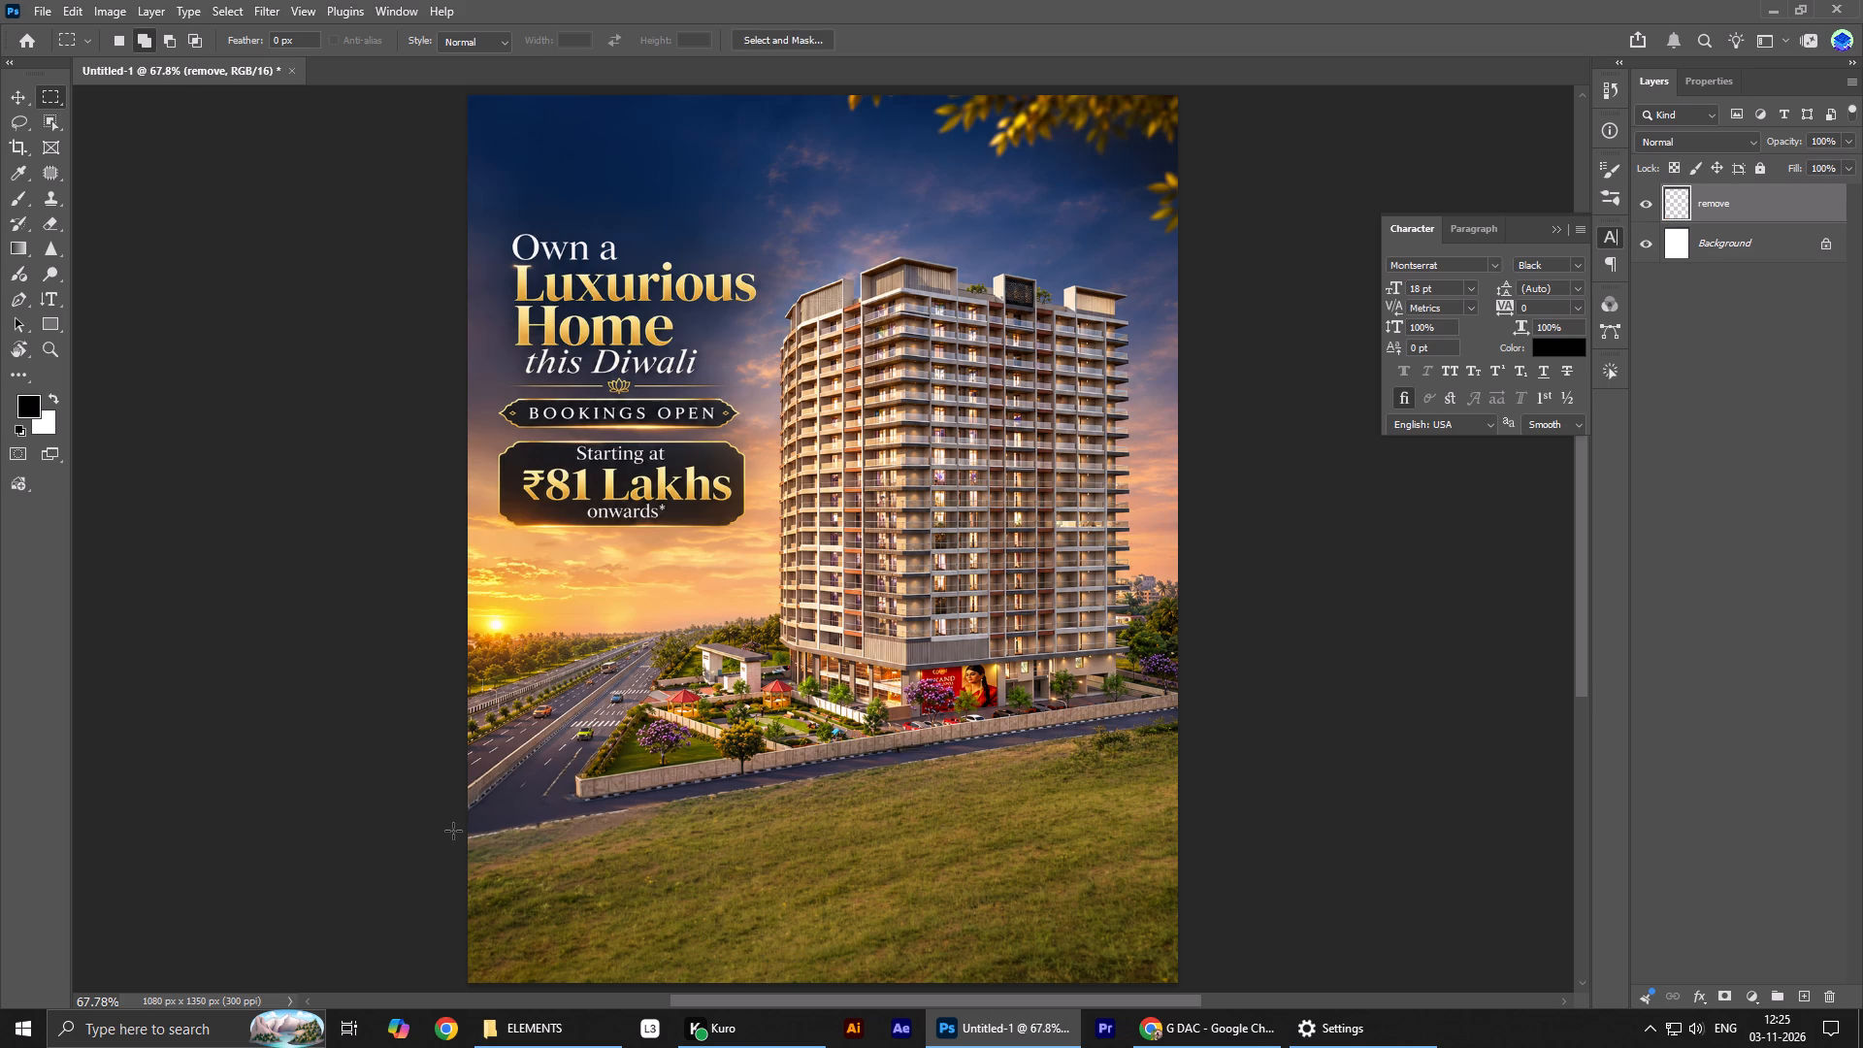
Select the full-width grassy bottom area, extending the selection upward in steps along the road toward the poster's right edge.
left_click_drag(453, 817, 1210, 1024)
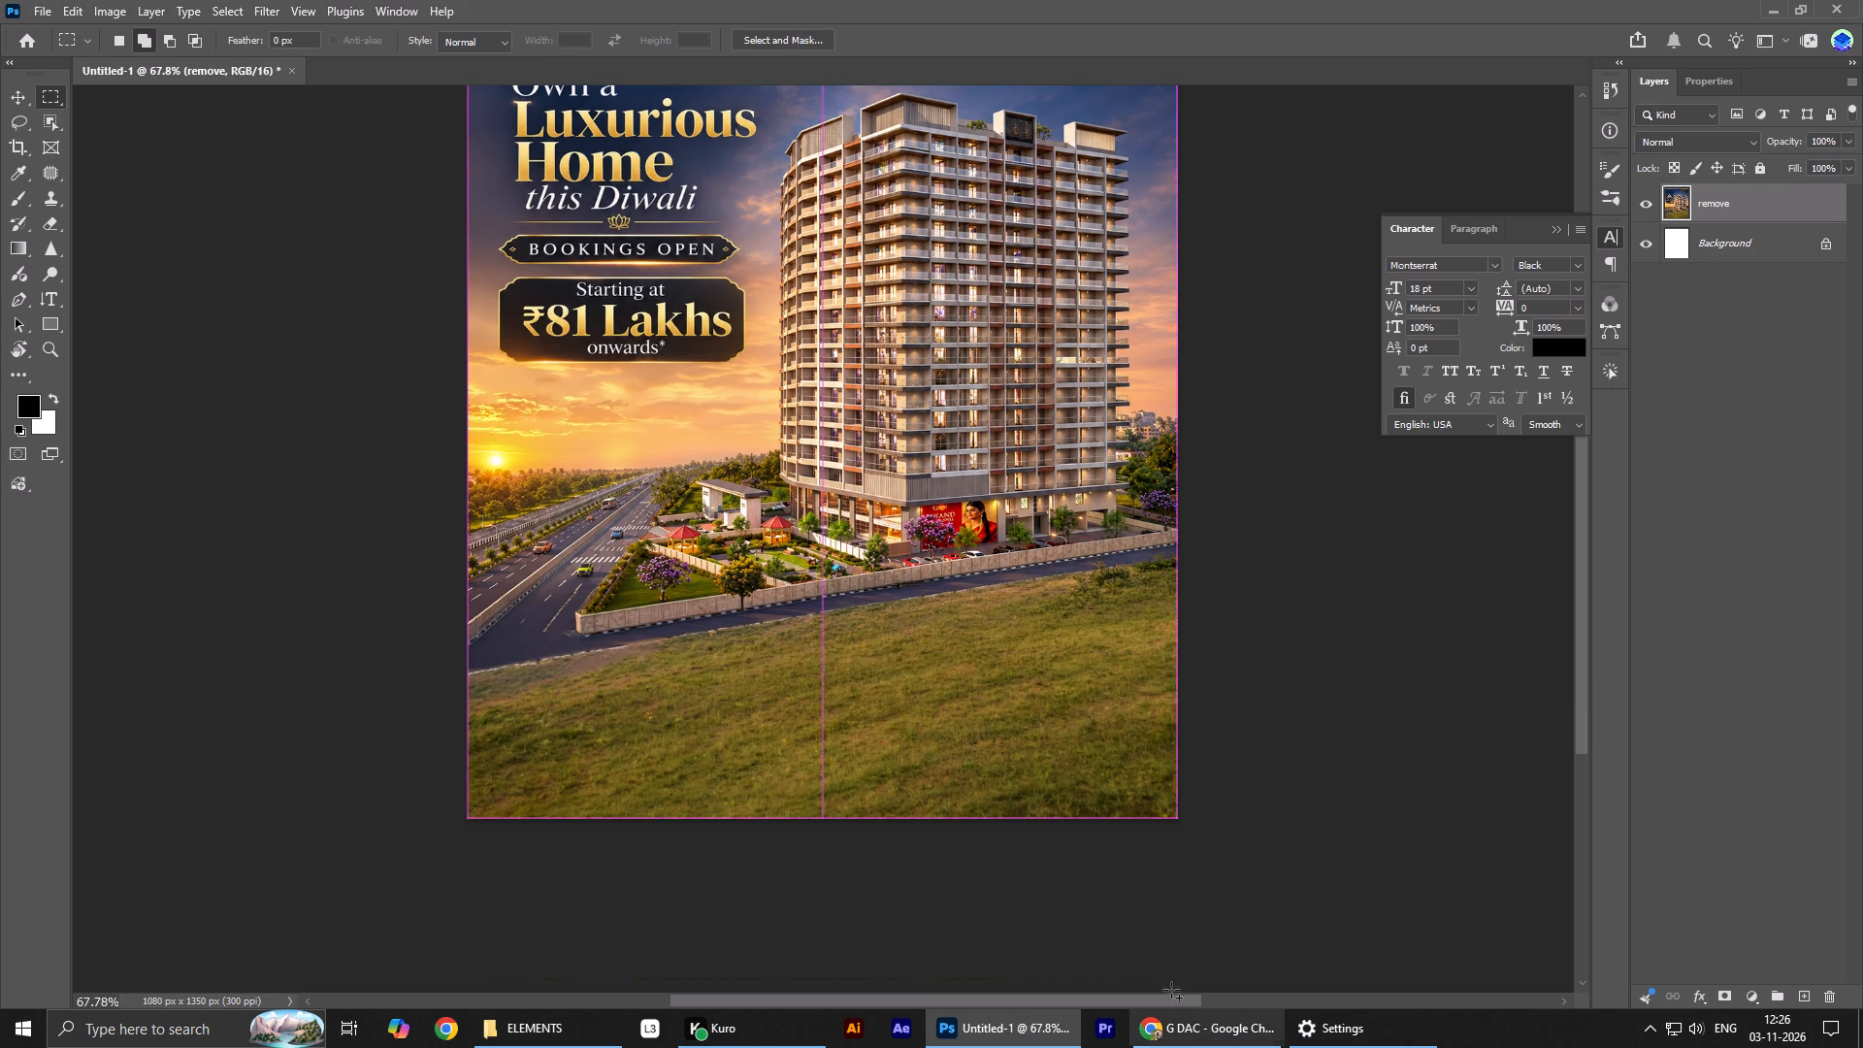
left_click_drag(620, 629, 1082, 685)
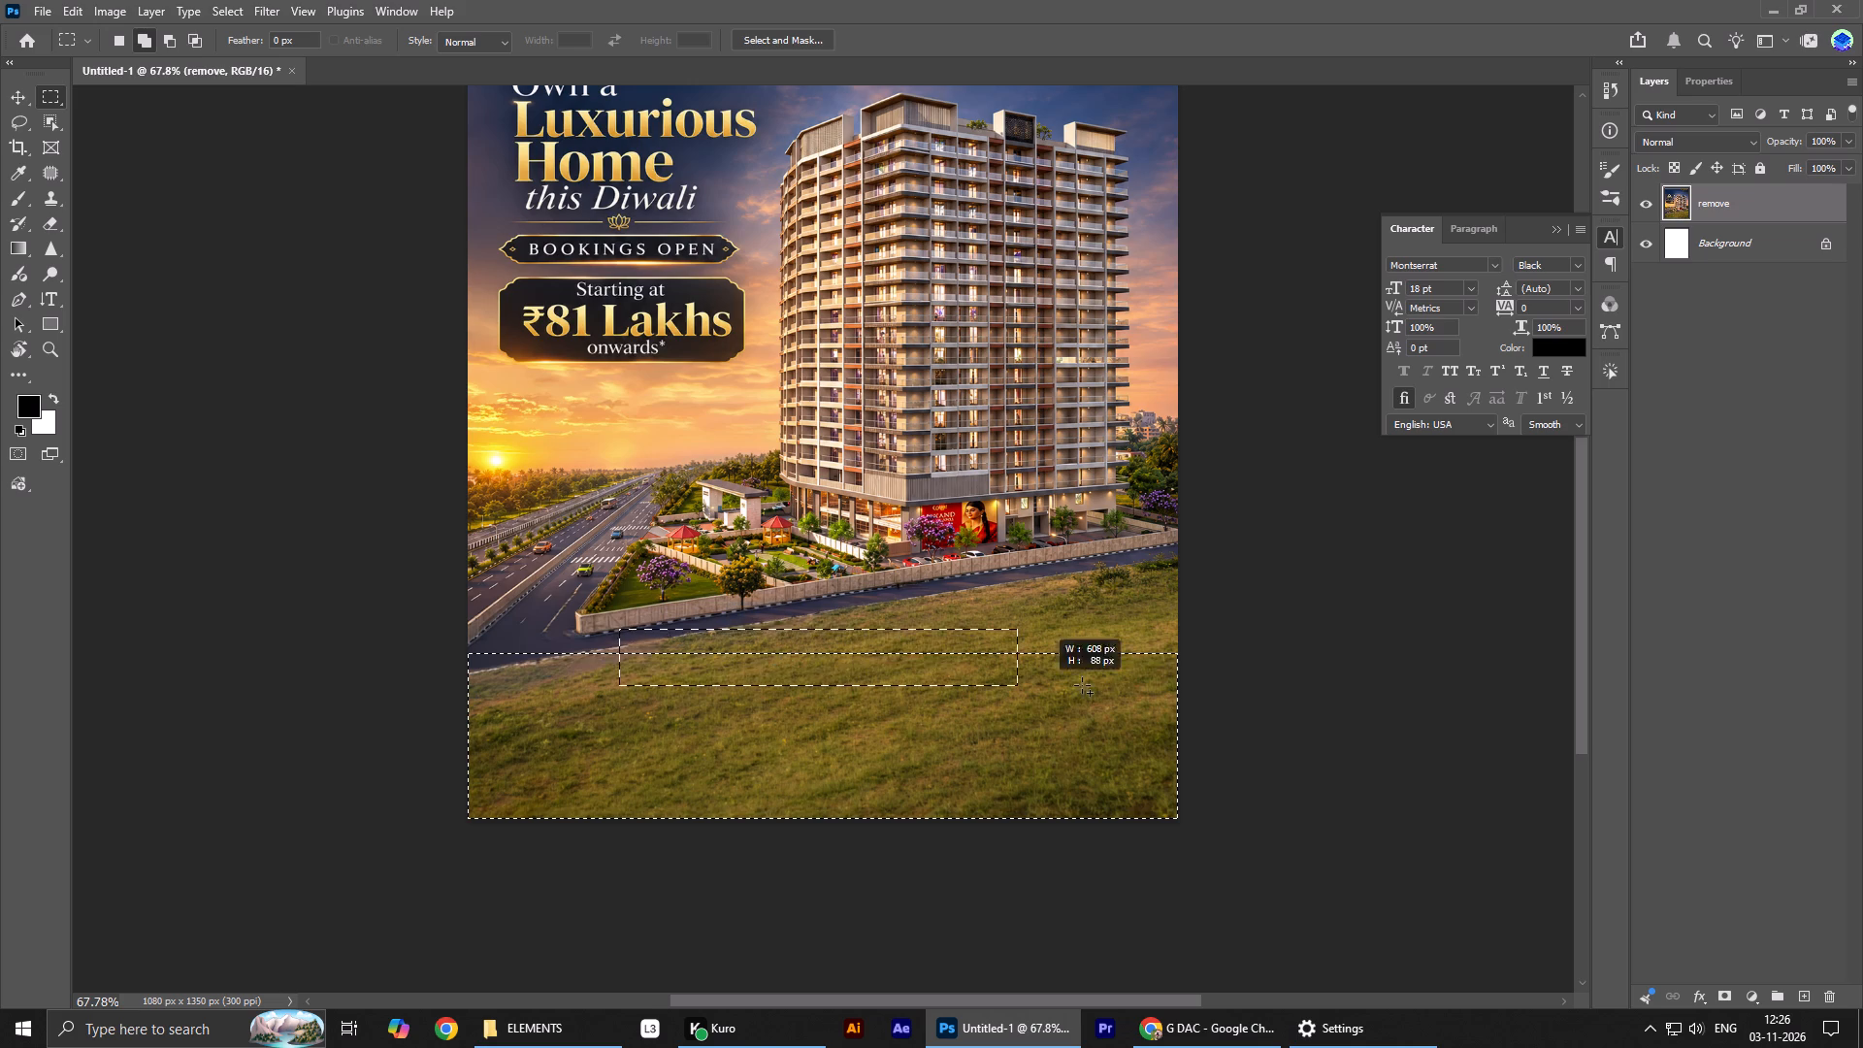
left_click_drag(1082, 685, 1362, 691)
left_click_drag(773, 610, 1861, 760)
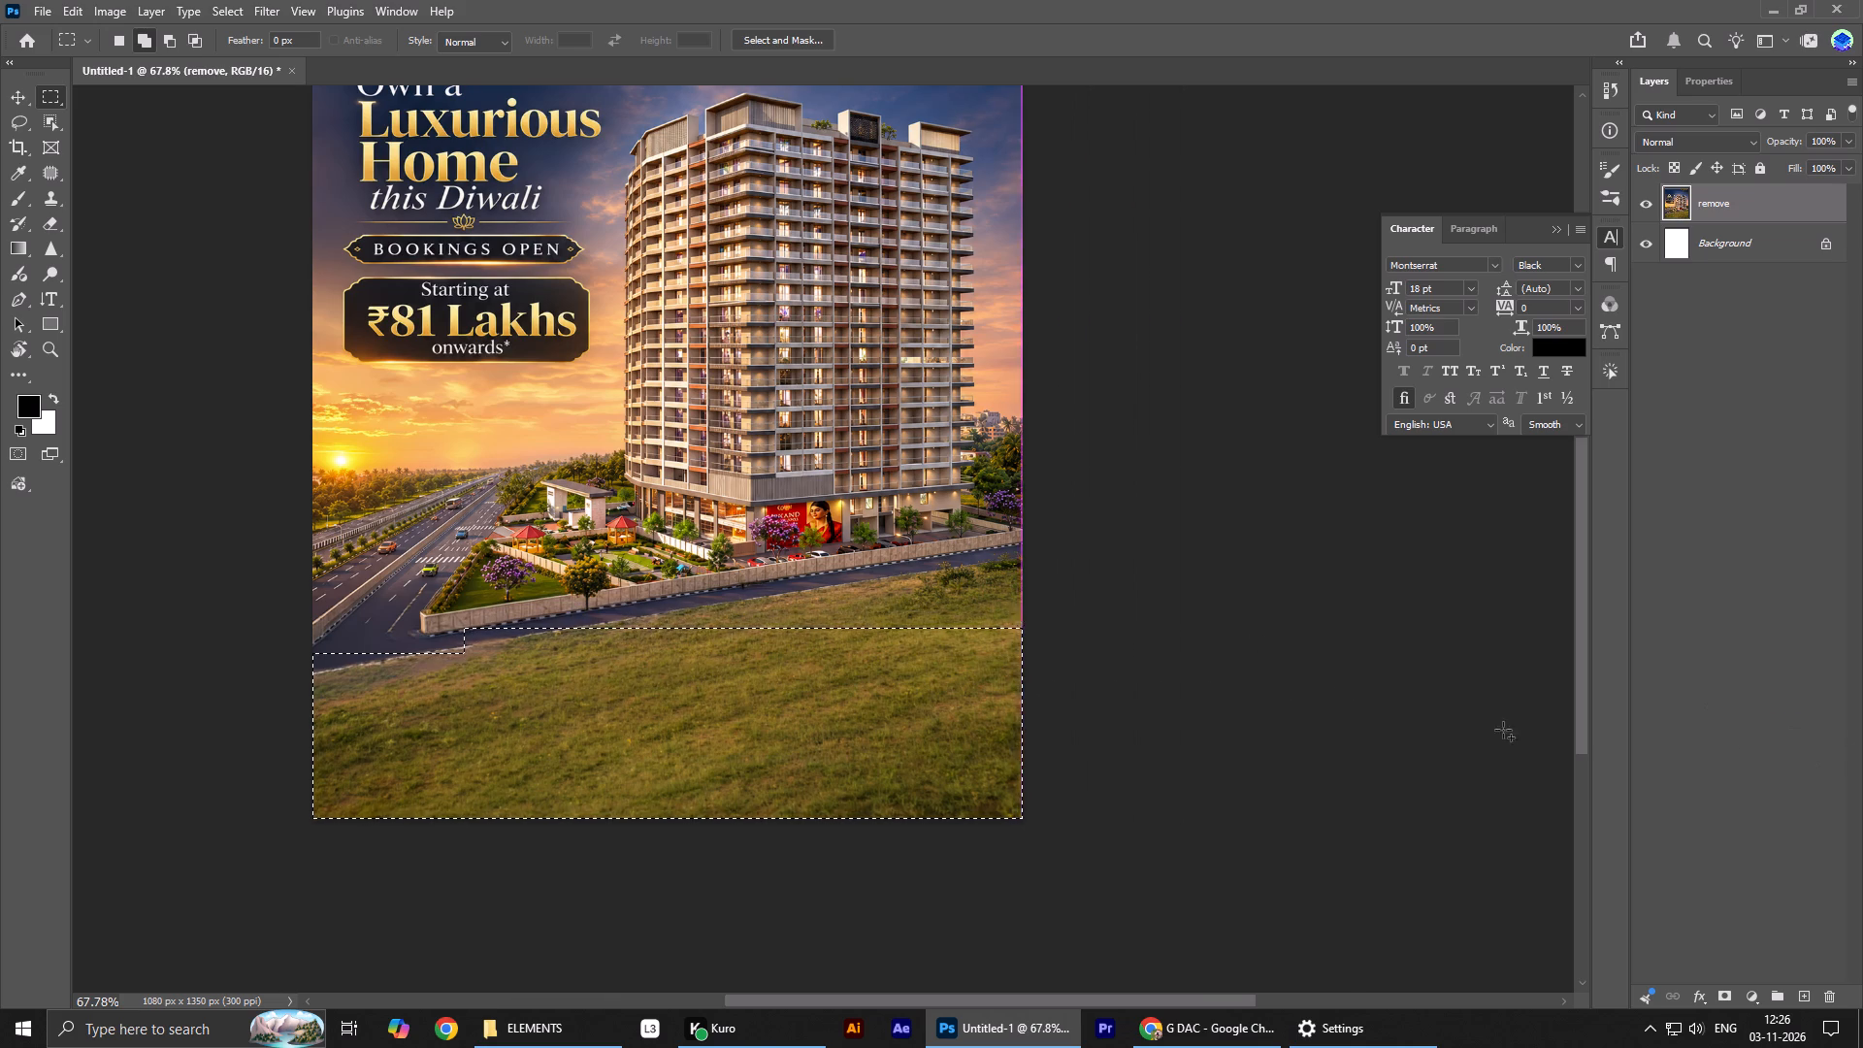
left_click_drag(733, 589, 1210, 639)
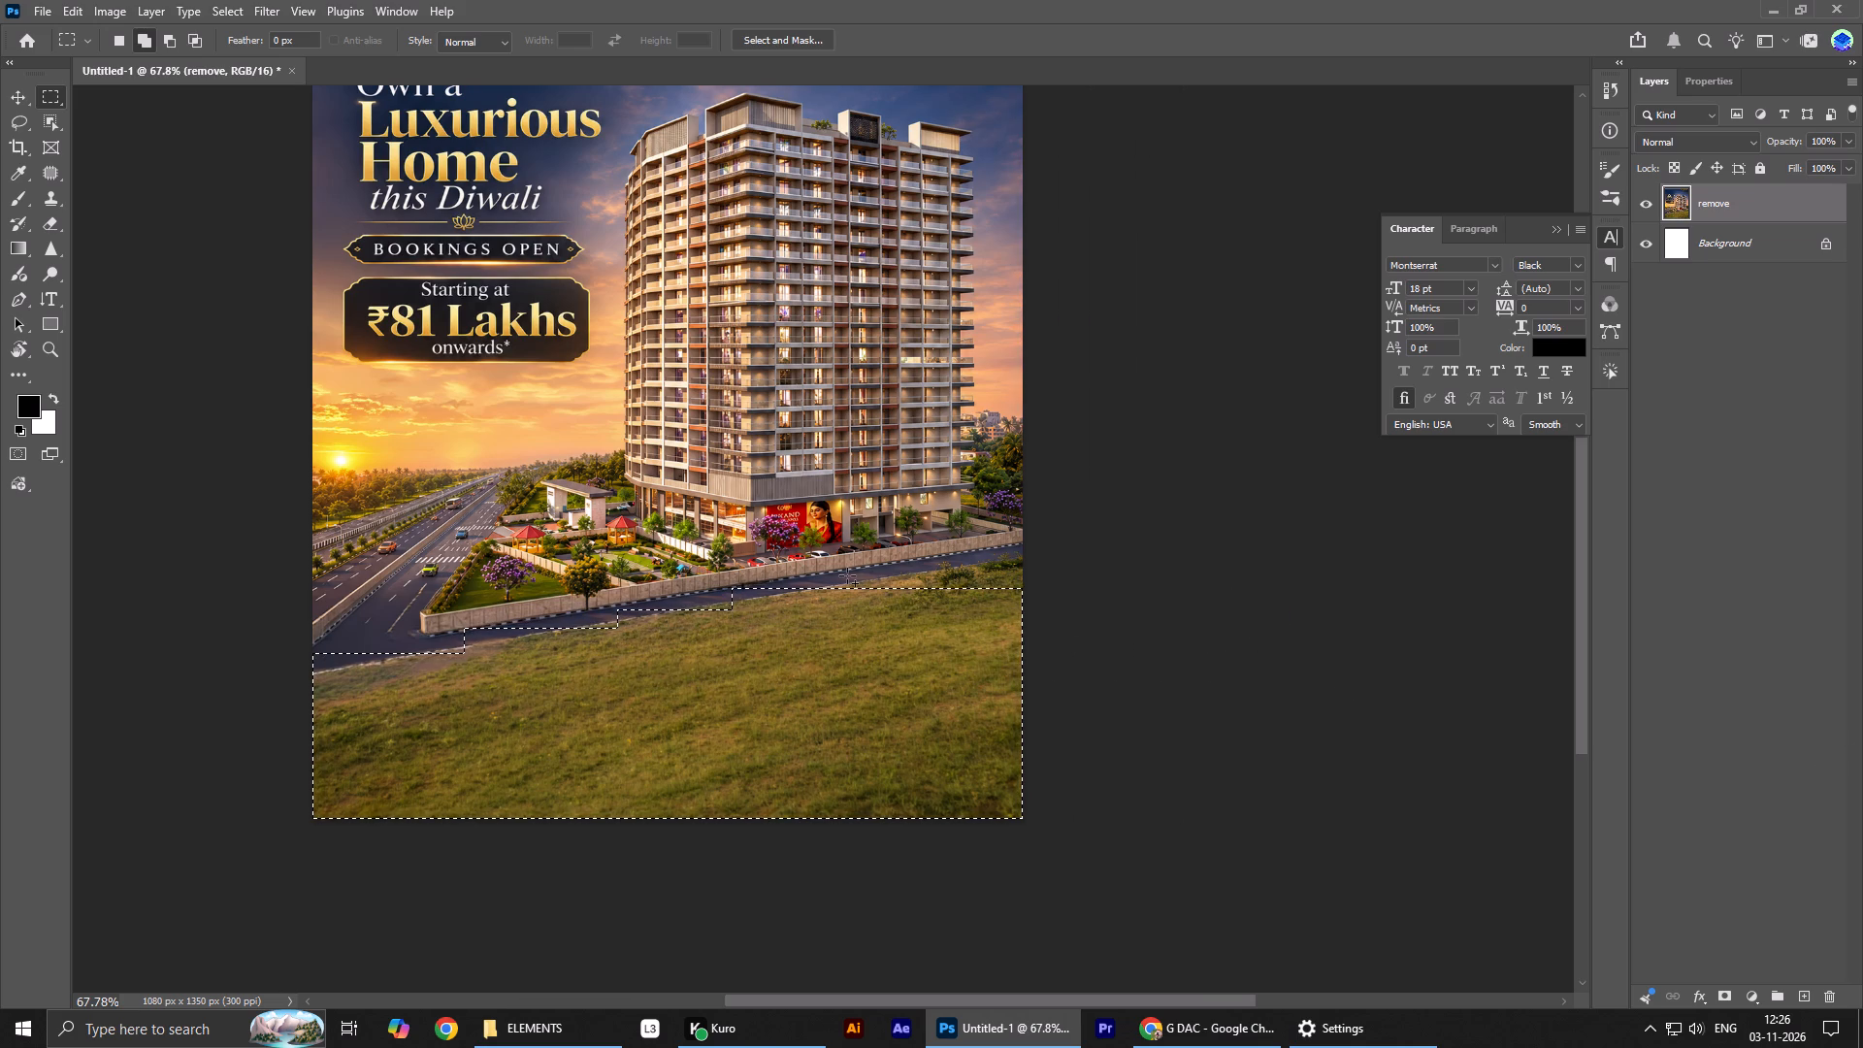
left_click_drag(847, 575, 1374, 701)
left_click_drag(920, 561, 1269, 628)
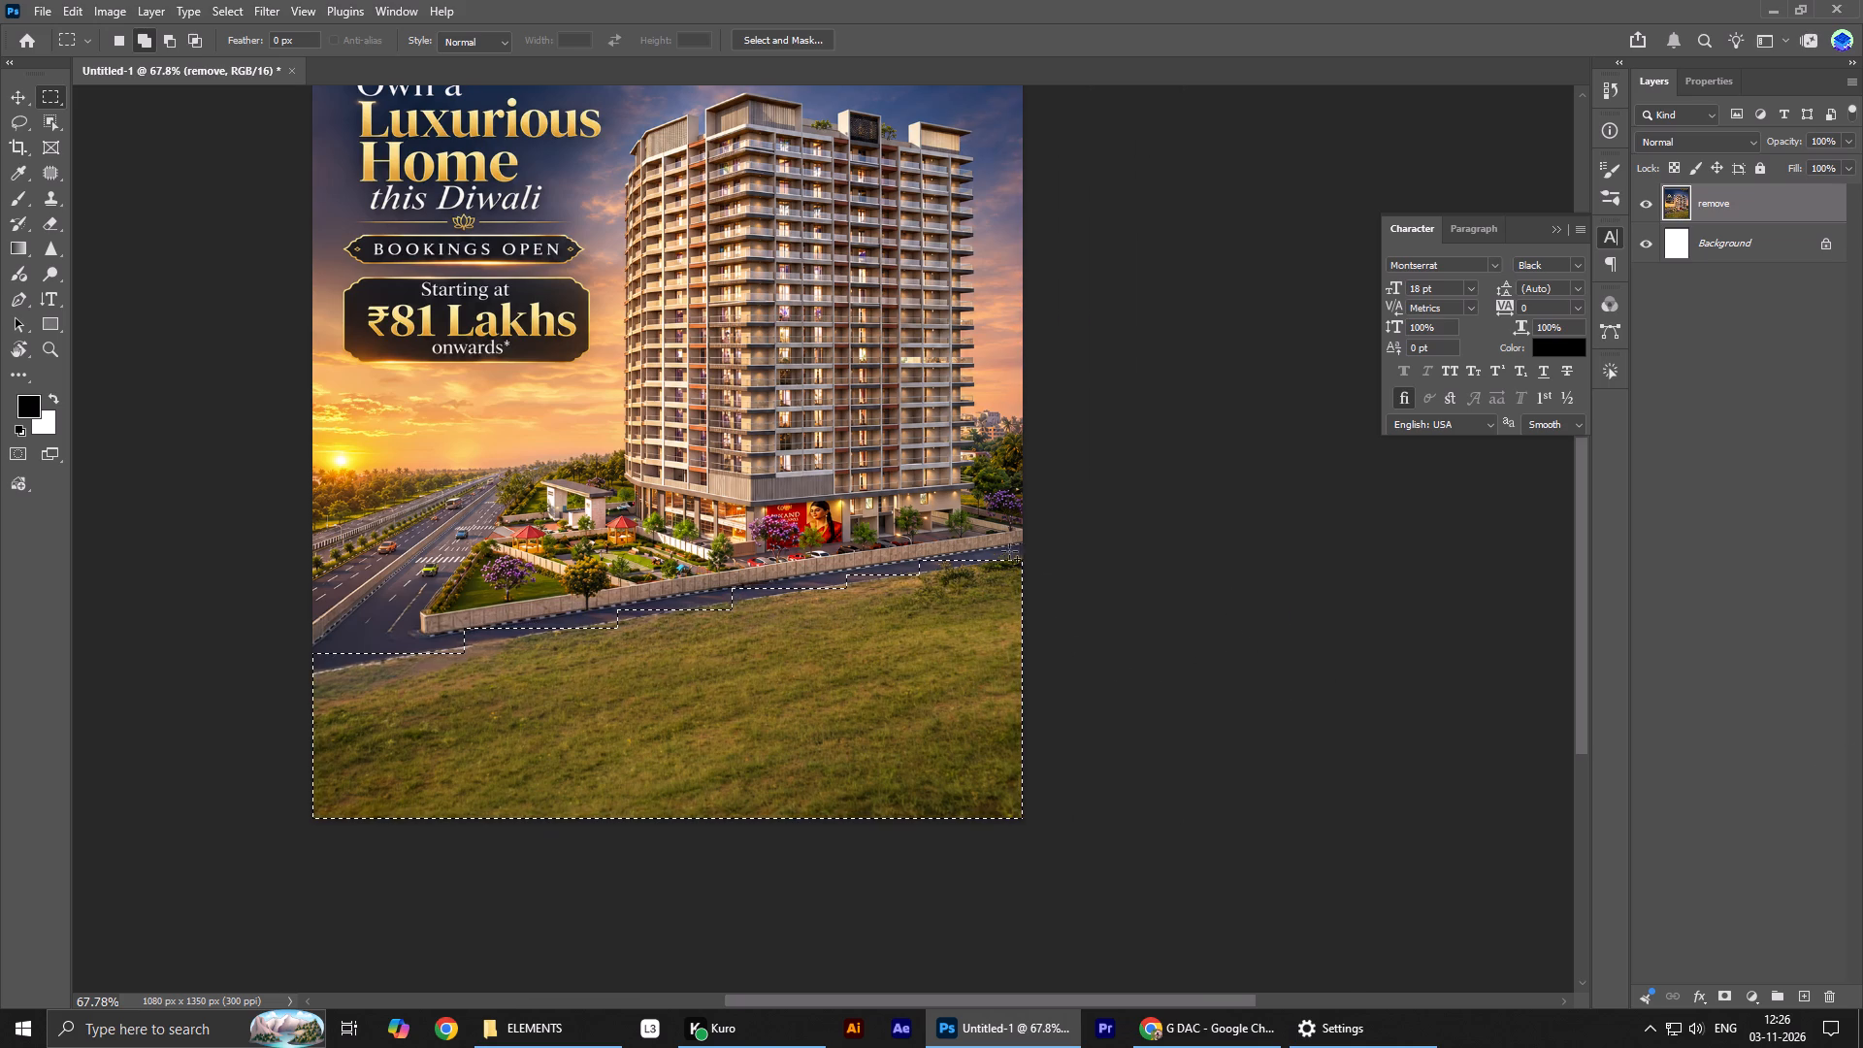
left_click_drag(997, 551, 1217, 597)
Refine the selection's stepped upper edge by adding small rectangles along the road, from the left junction to the poster's right edge.
scroll(797, 594, "up", 9, "alt")
scroll(740, 607, "down", 1, "alt")
left_click_drag(276, 651, 634, 714)
left_click_drag(557, 604, 736, 640)
left_click_drag(829, 564, 1022, 619)
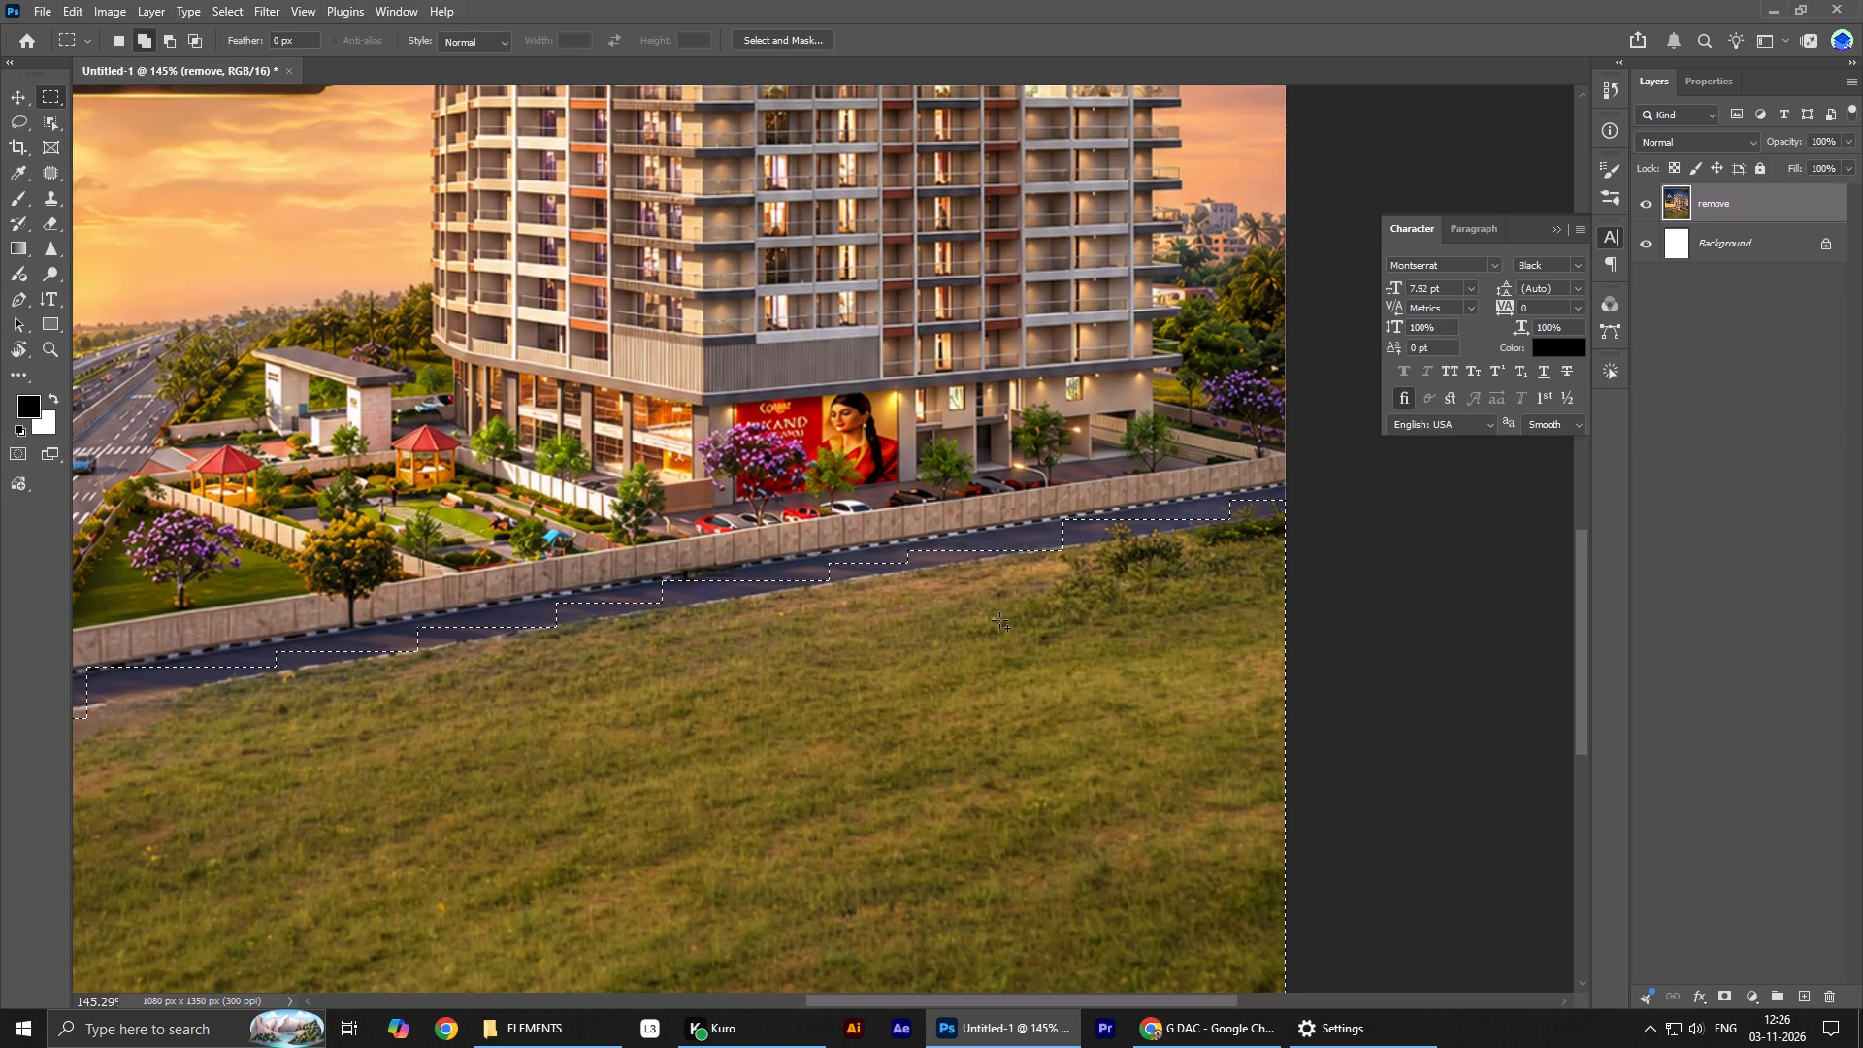
left_click_drag(1024, 536, 1139, 588)
left_click_drag(1200, 505, 1294, 545)
scroll(1259, 544, "down", 7, "alt")
scroll(629, 632, "up", 6, "alt")
scroll(606, 632, "down", 1, "alt")
scroll(606, 632, "up", 2, "alt")
left_click_drag(571, 618, 573, 616)
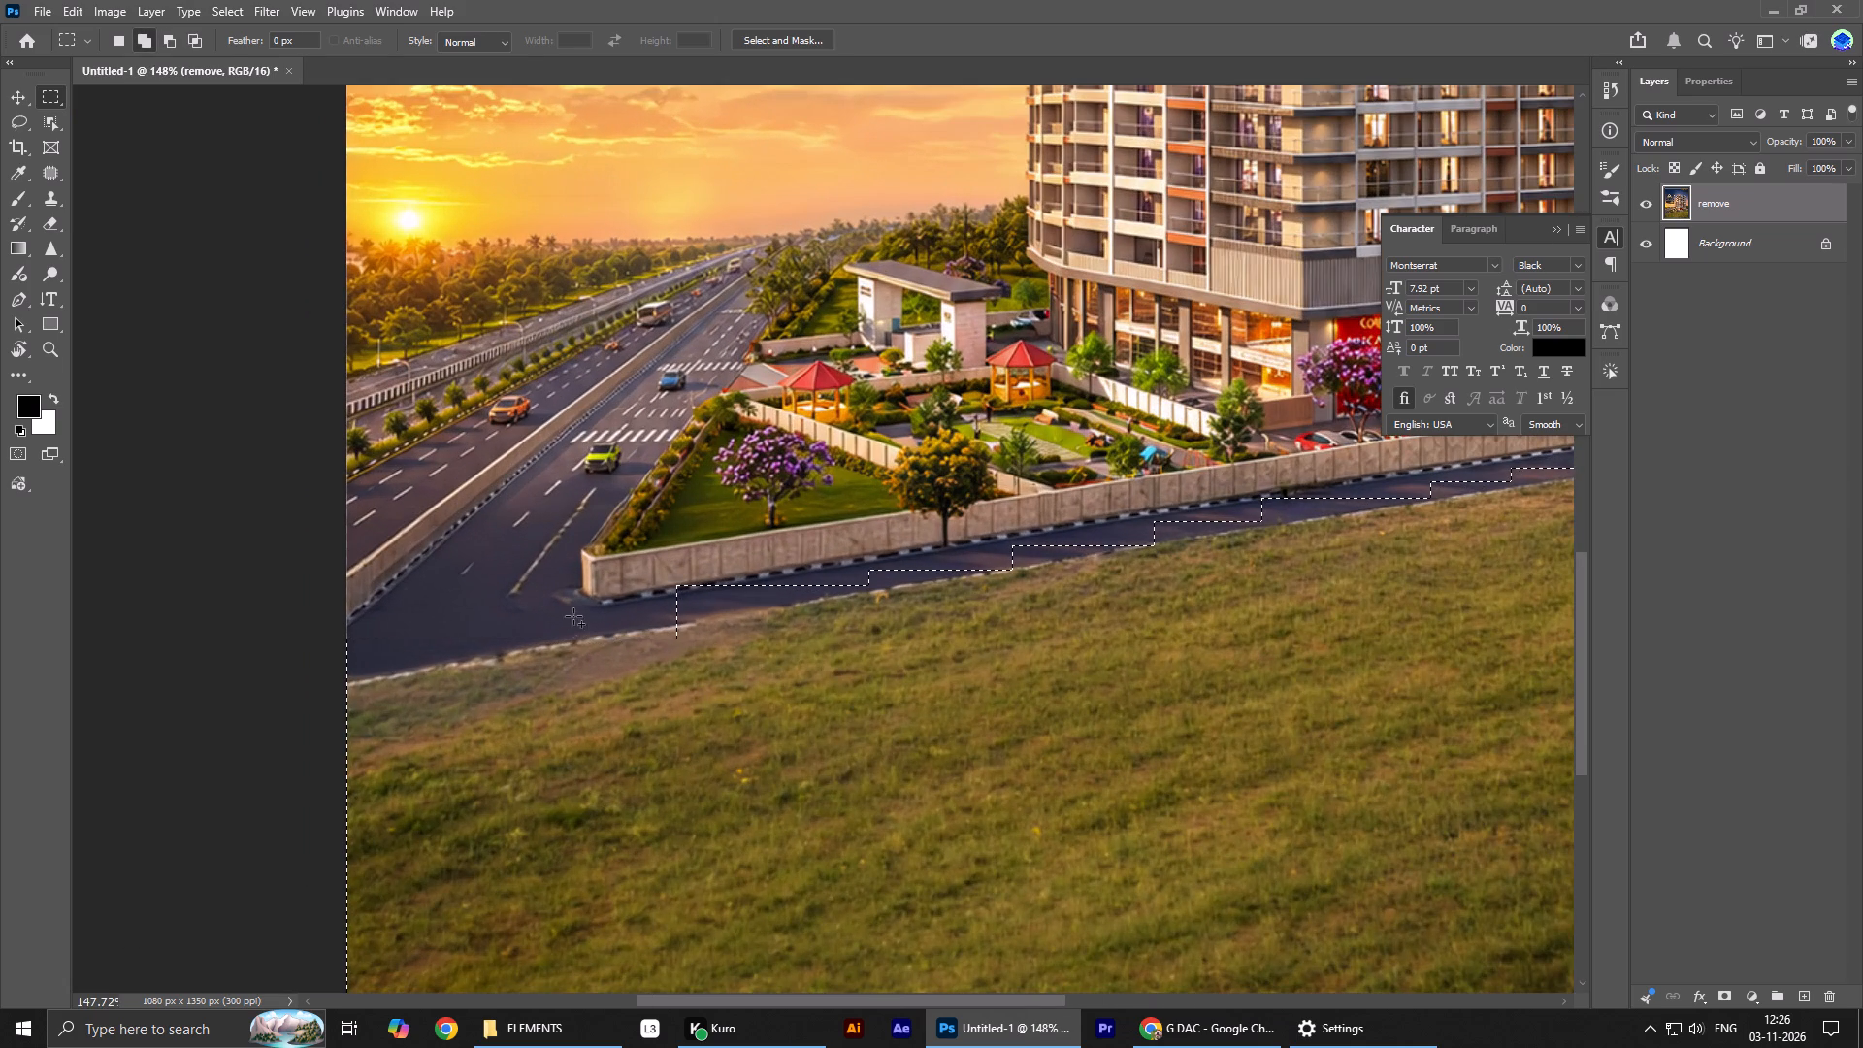
left_click_drag(573, 616, 727, 670)
left_click_drag(987, 563, 1064, 600)
Open Generative Fill for the selected grassy area and enter the prompt "rEMOVE AND PUT SOMETHING FESTIVE VIBE IN IT".
scroll(954, 612, "down", 12, "alt")
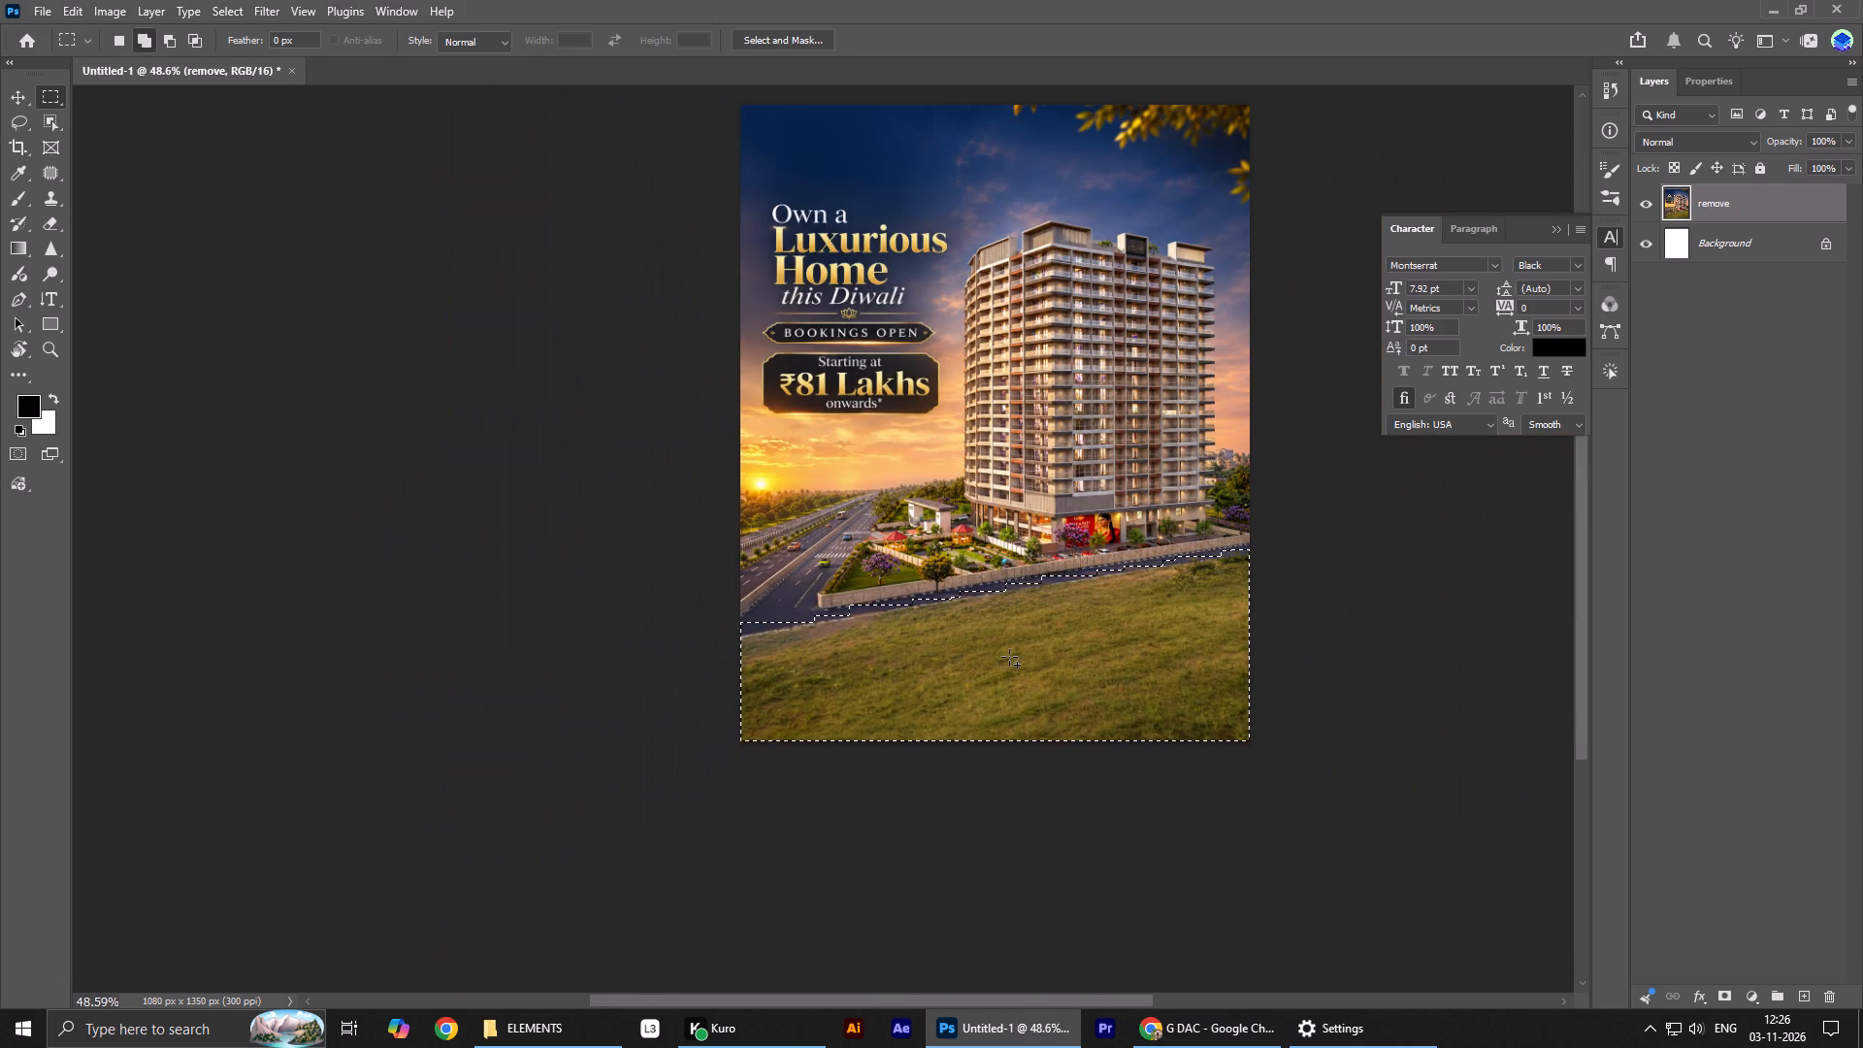
right_click(1009, 657)
left_click(1092, 568)
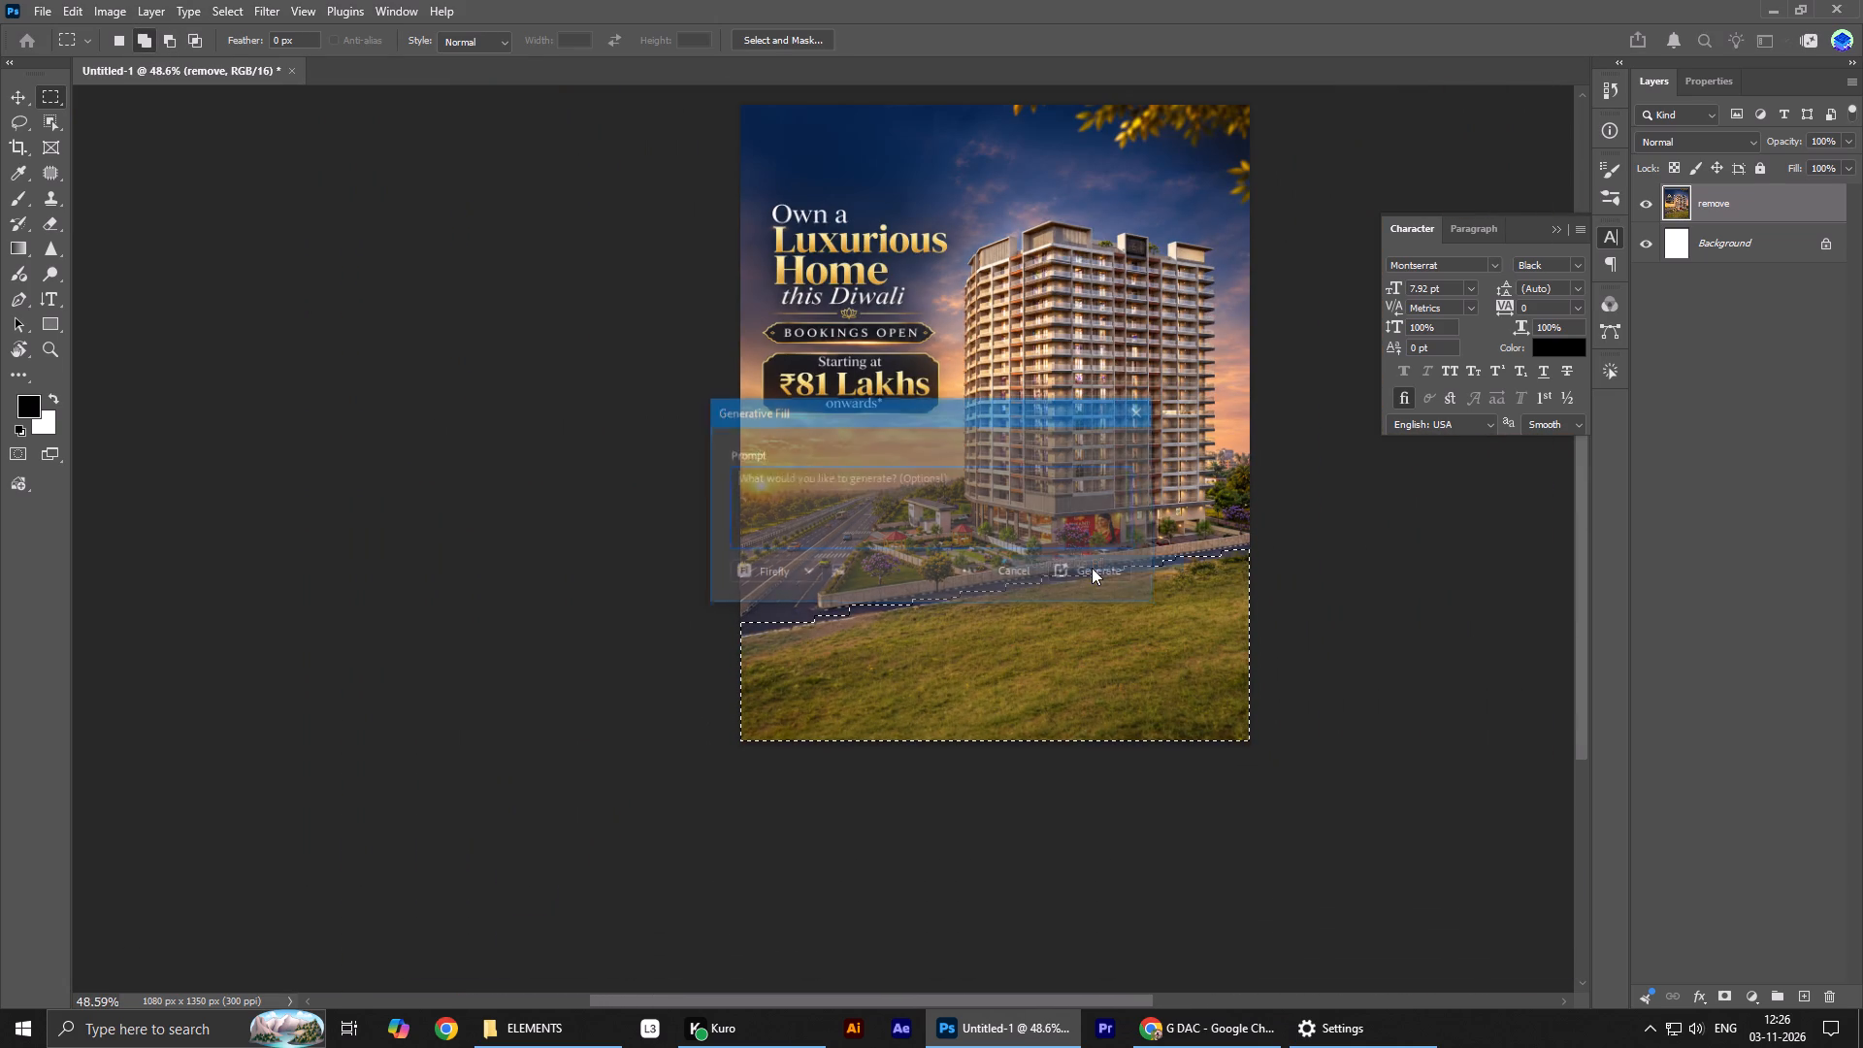
left_click_drag(998, 423, 1239, 542)
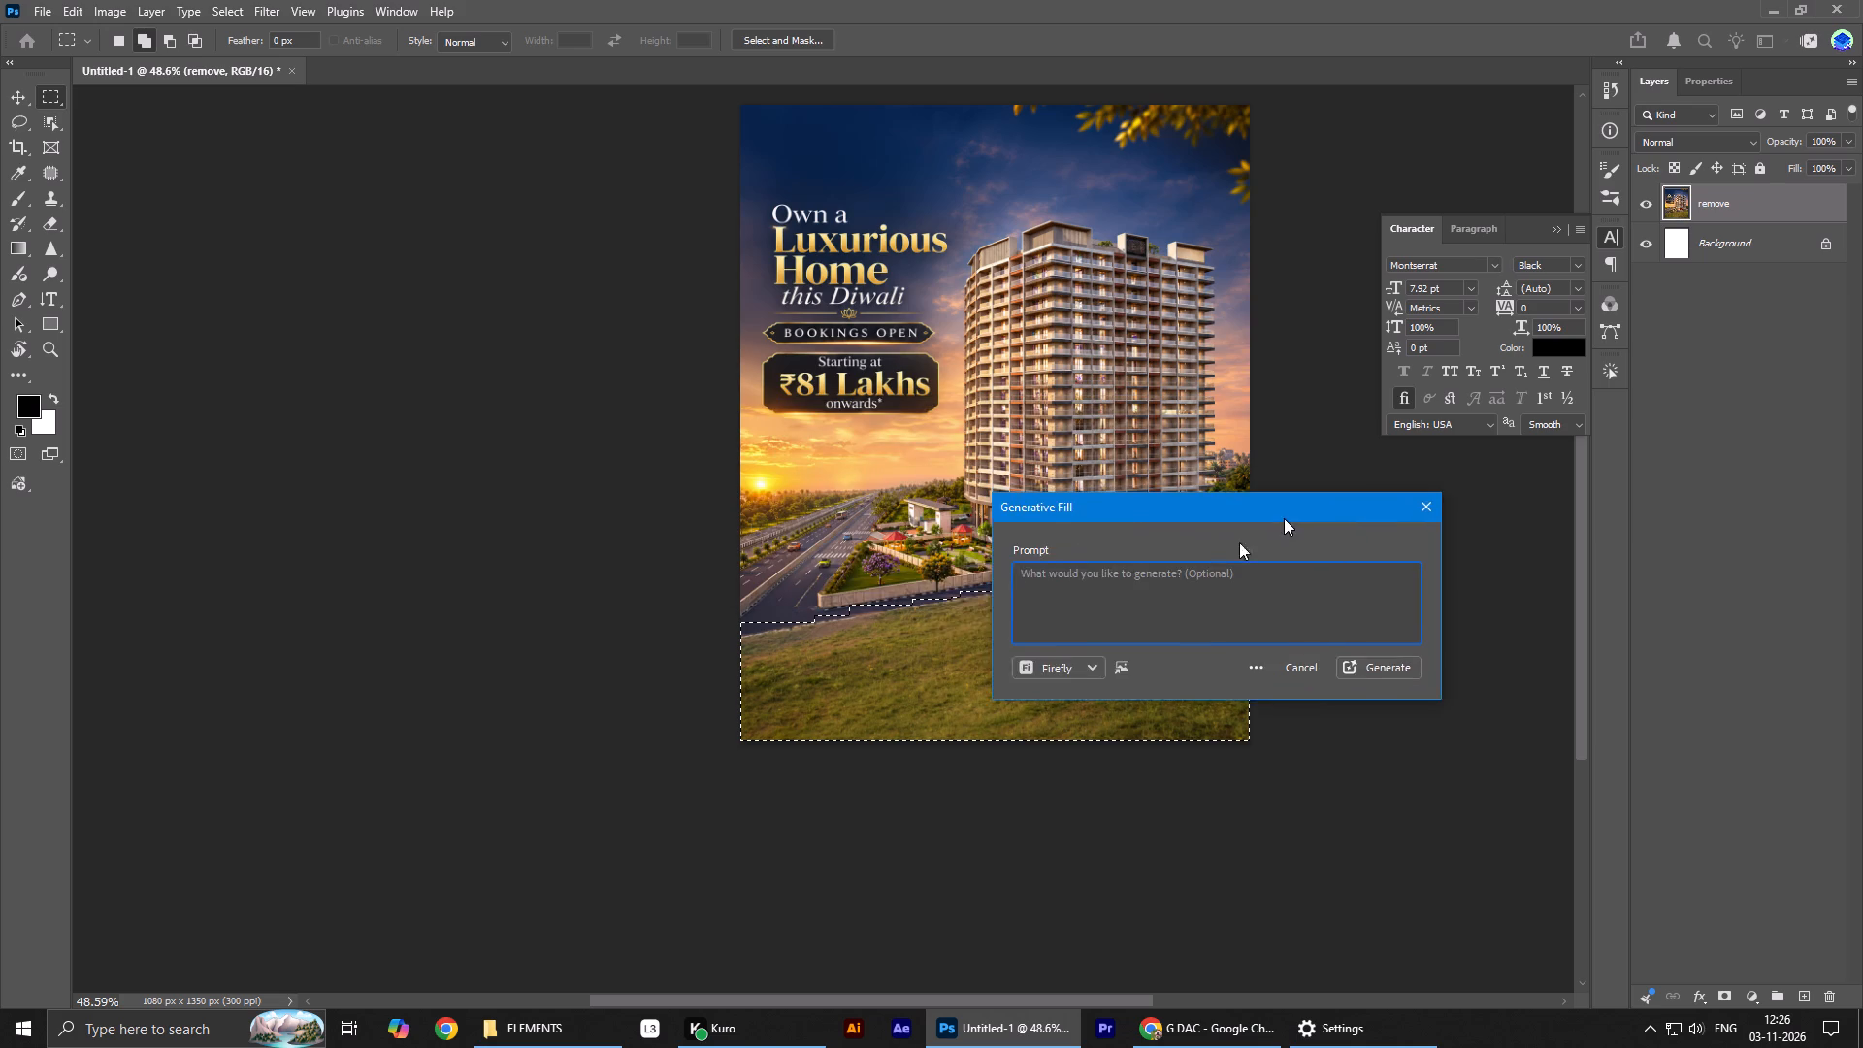
left_click_drag(1239, 542, 1119, 549)
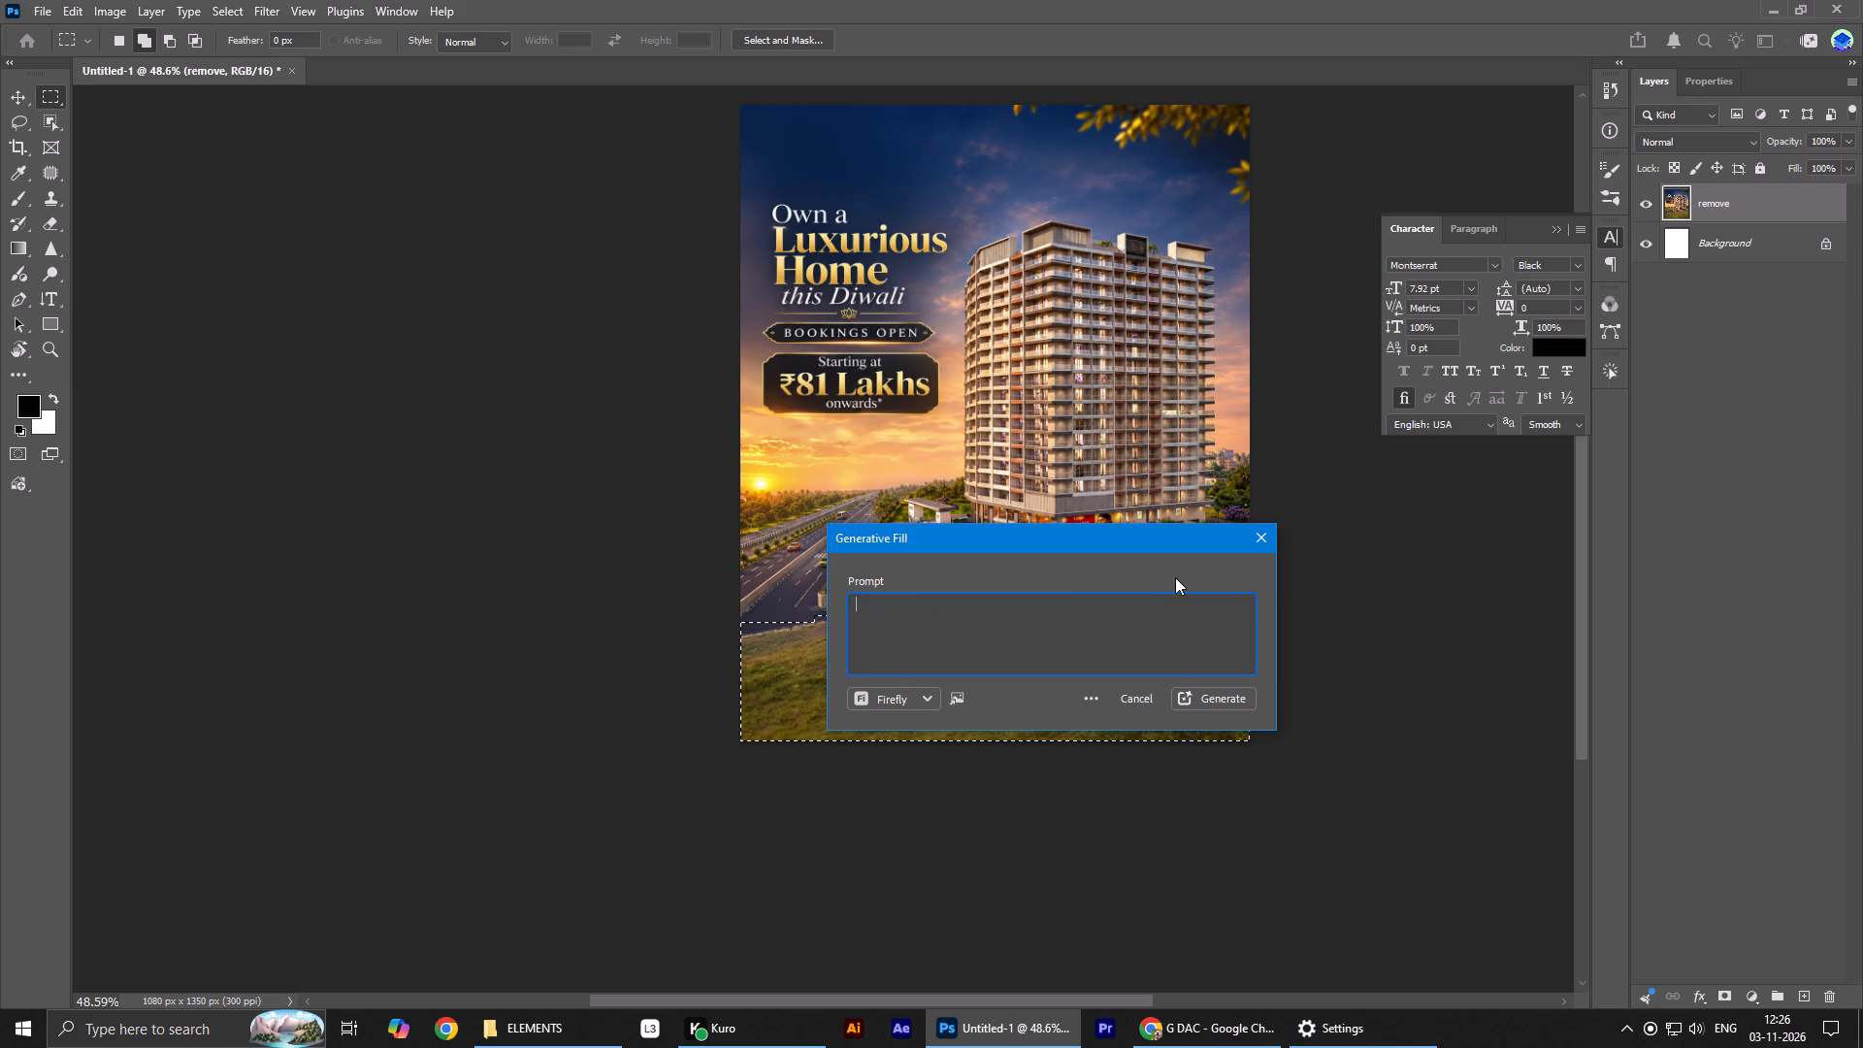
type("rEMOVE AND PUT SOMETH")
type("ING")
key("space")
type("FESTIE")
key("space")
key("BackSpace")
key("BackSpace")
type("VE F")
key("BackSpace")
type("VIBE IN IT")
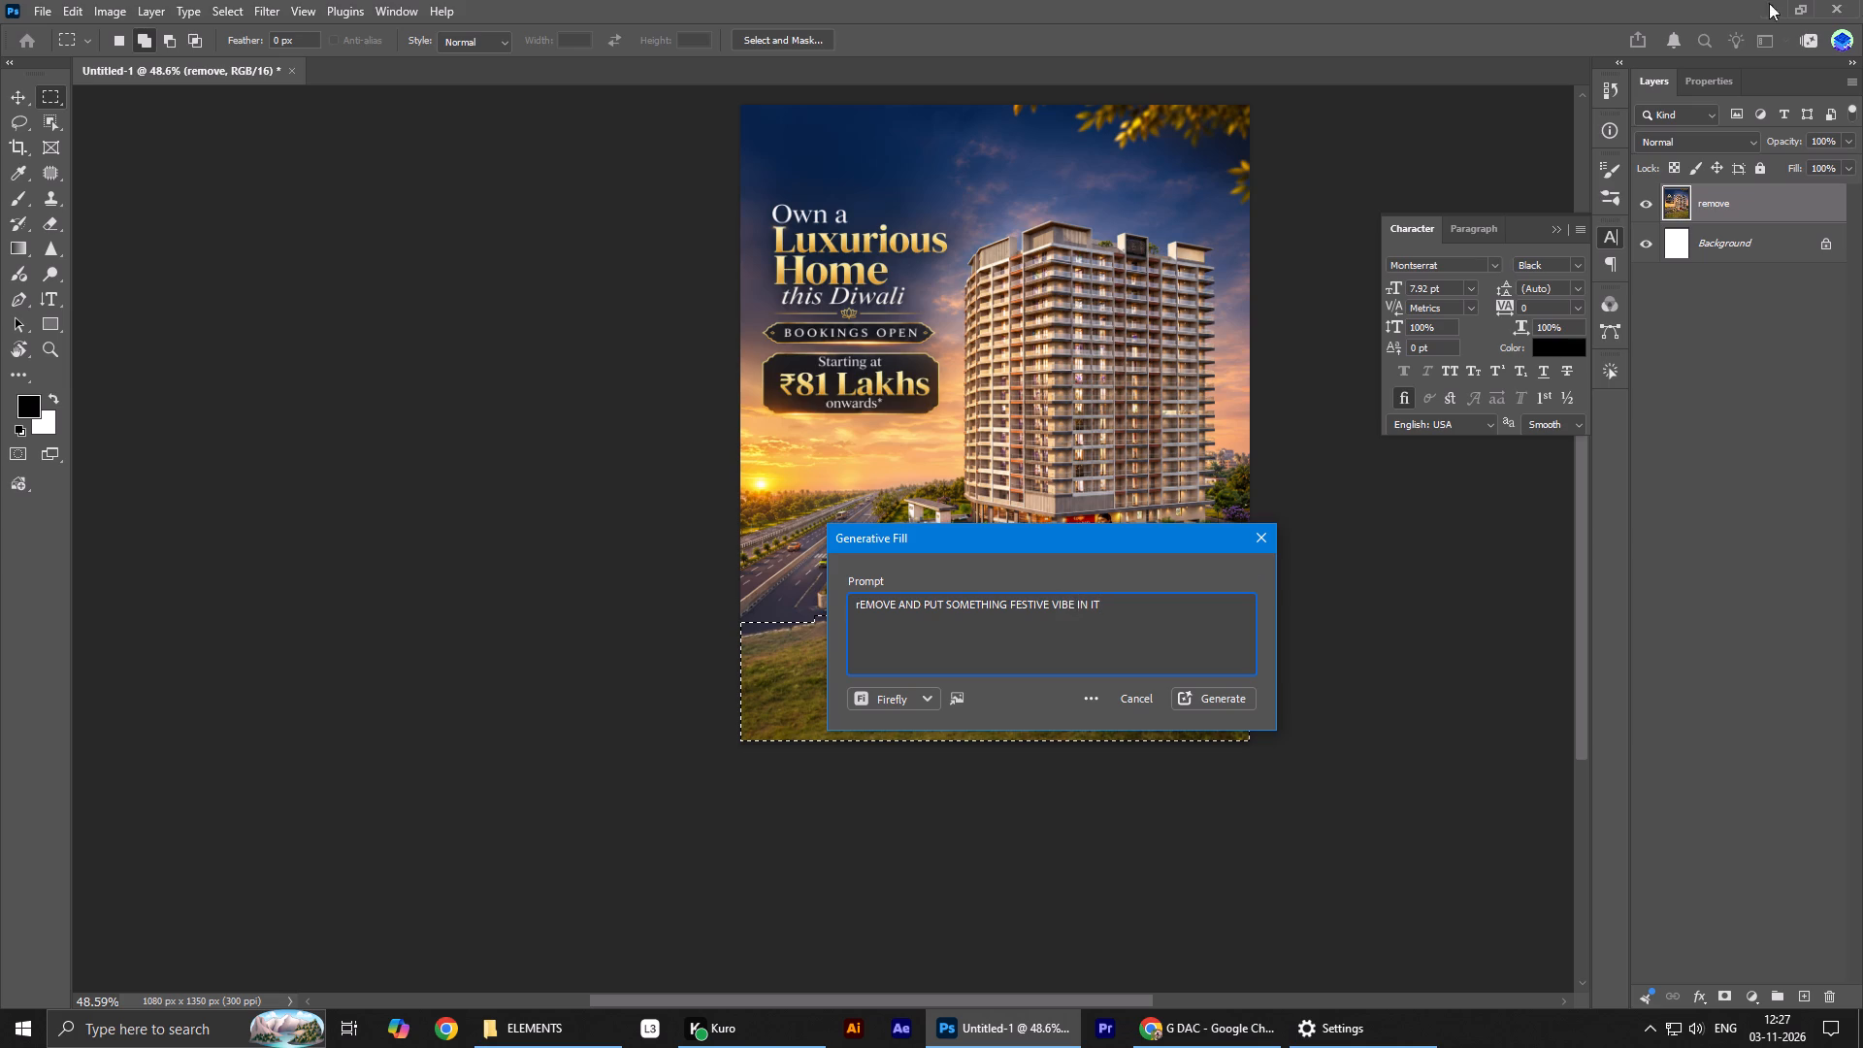
Generate the festive fill for the selected grassy area using the Firefly Fill & Expand model.
left_click(873, 689)
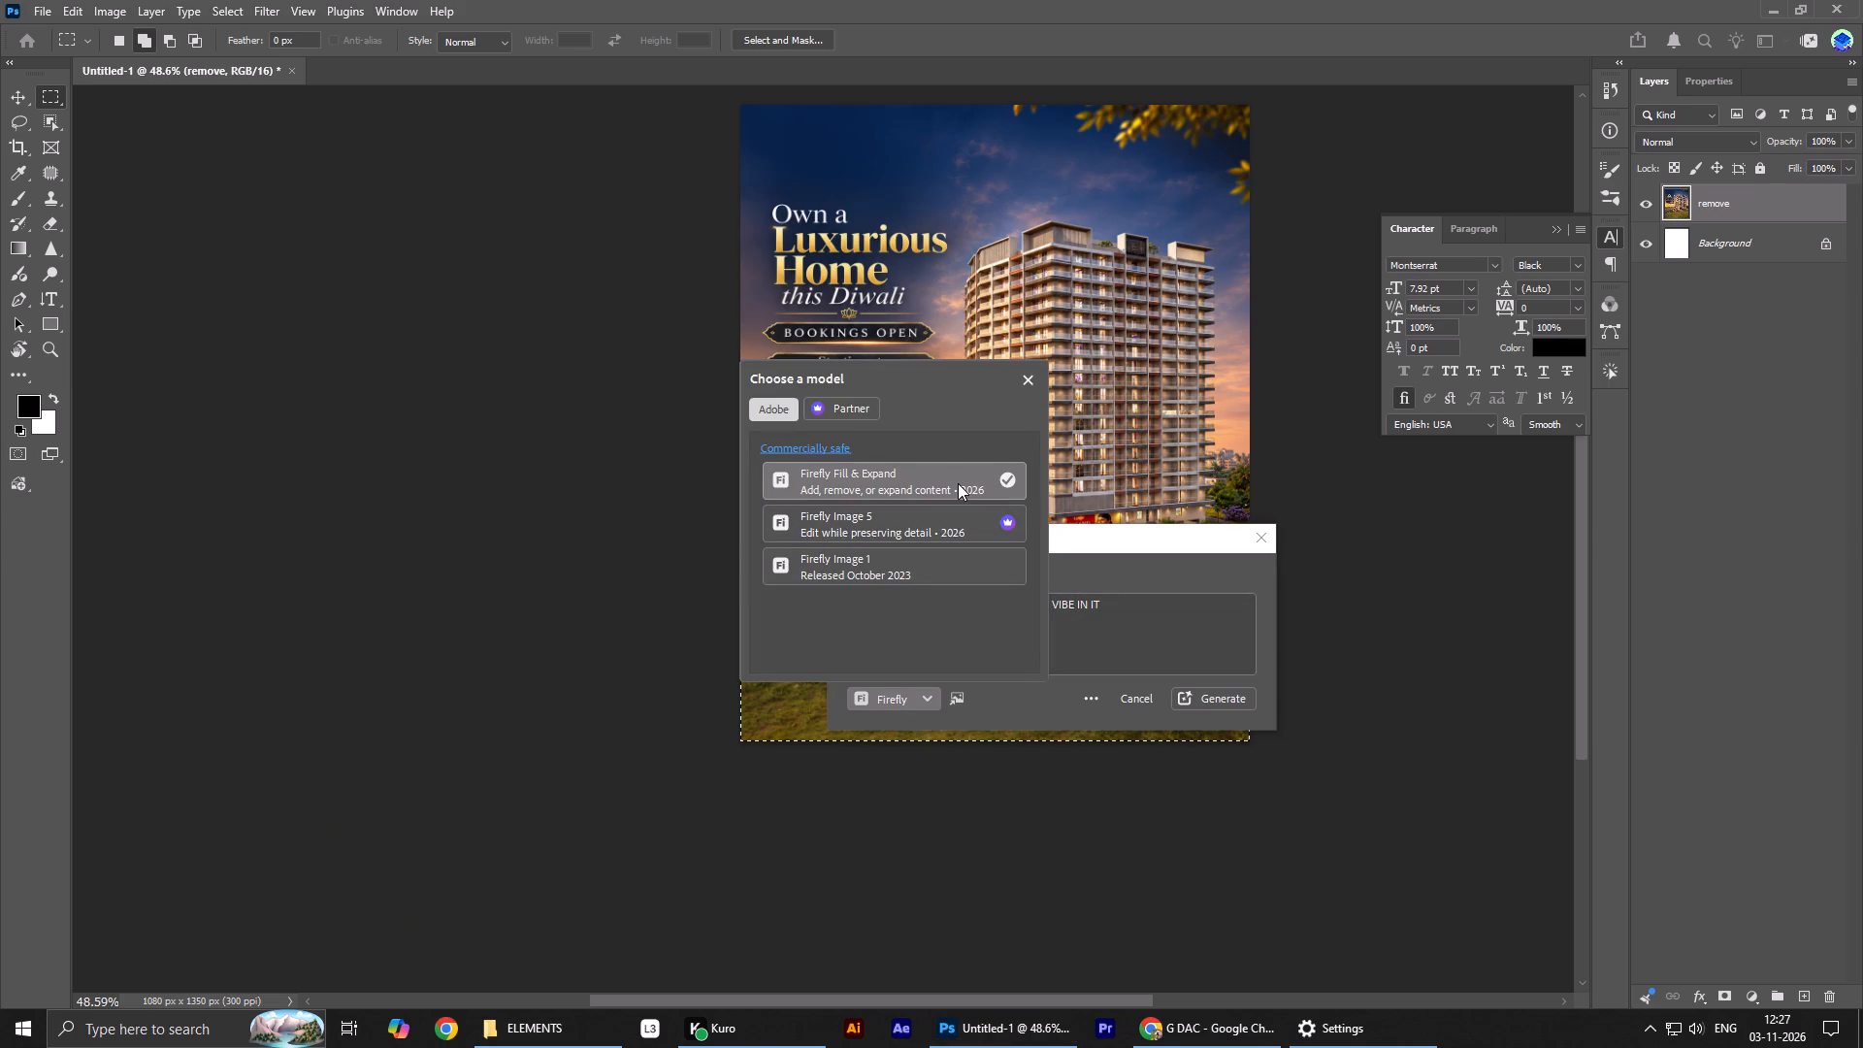
left_click(958, 483)
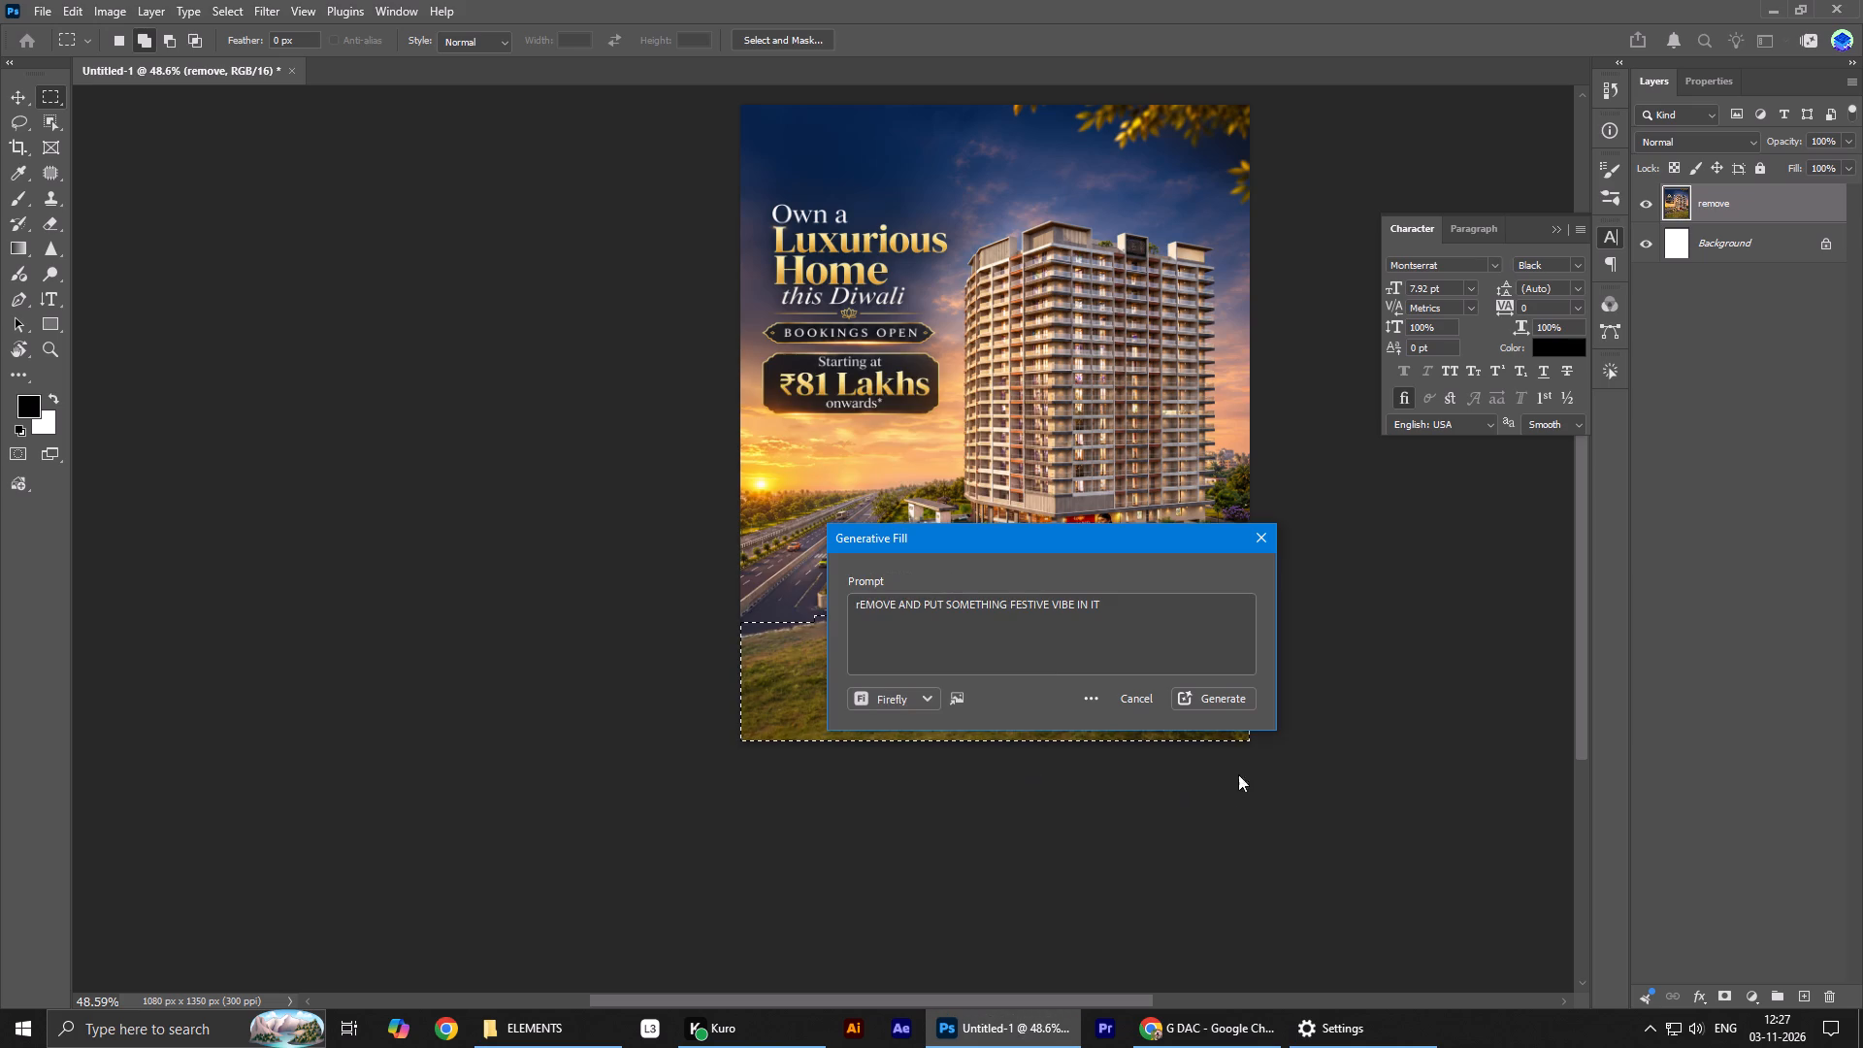
left_click(1225, 704)
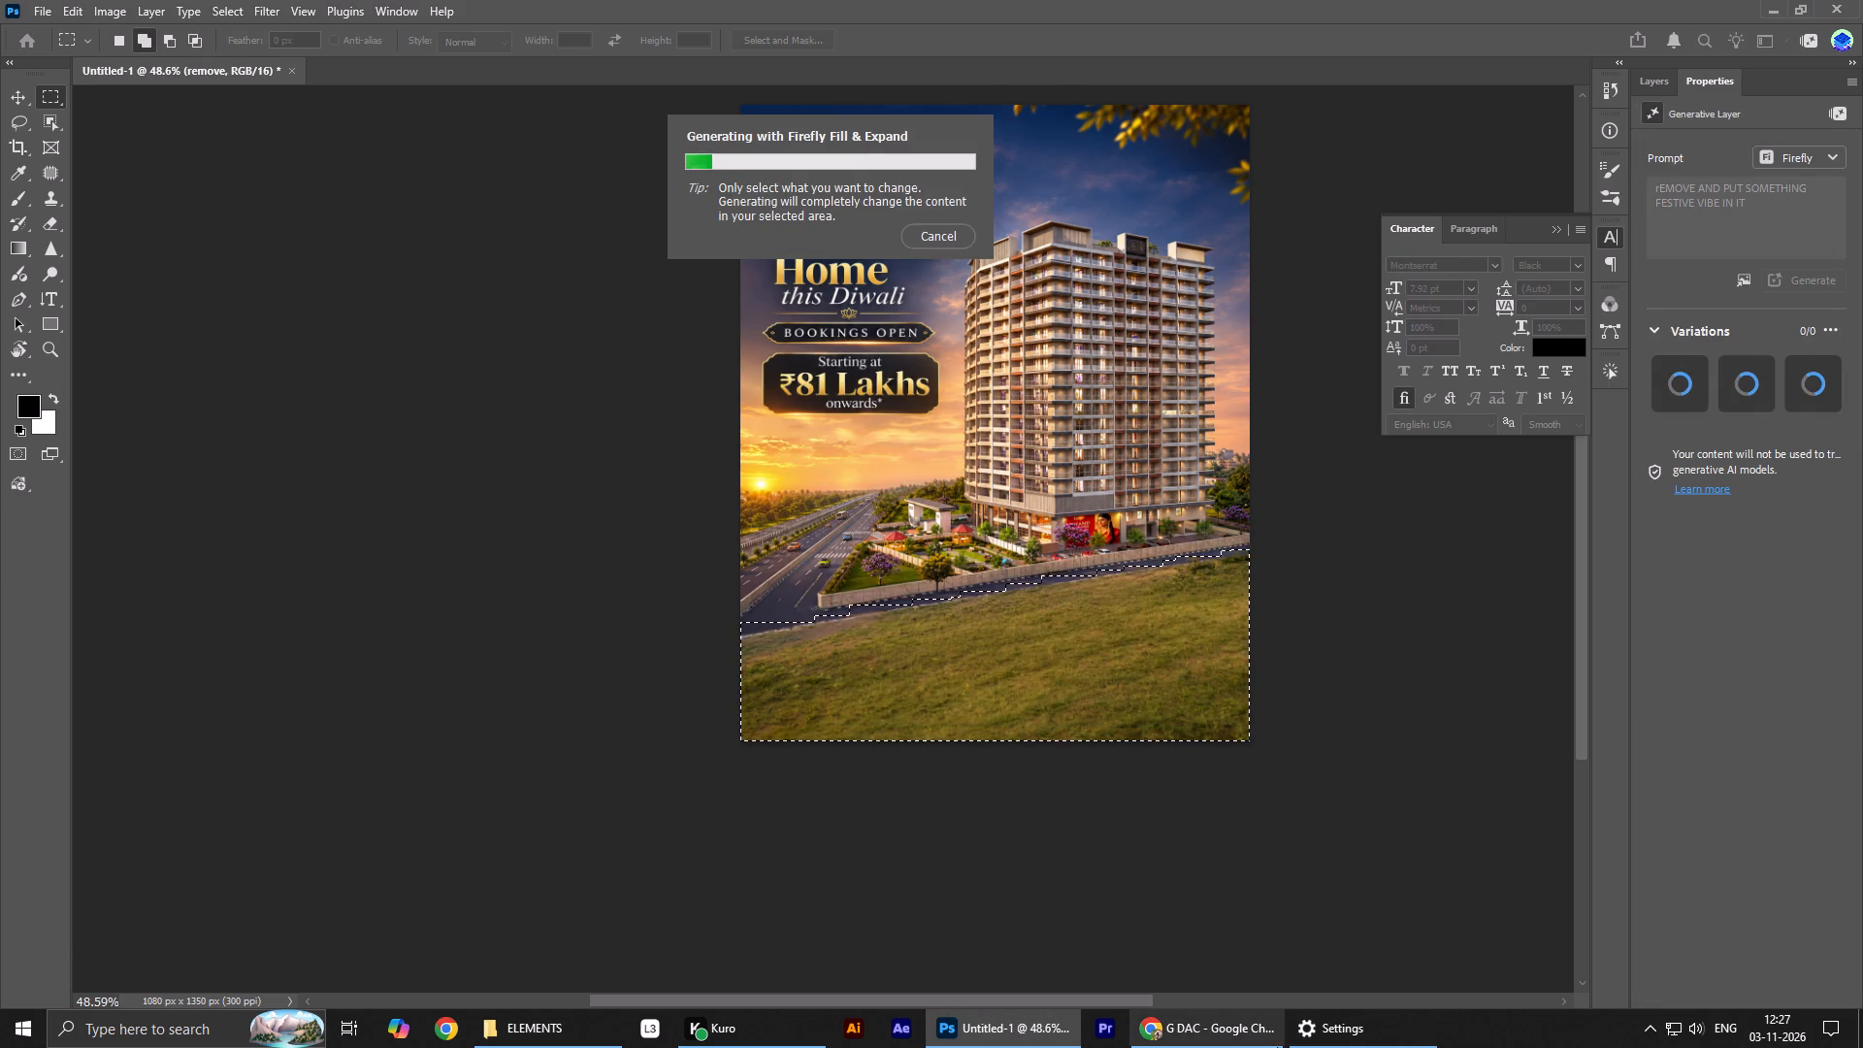
Switch to Chrome and bring up the Speedtest by Ookla page while the fill generates.
left_click(1213, 1047)
left_click(794, 0)
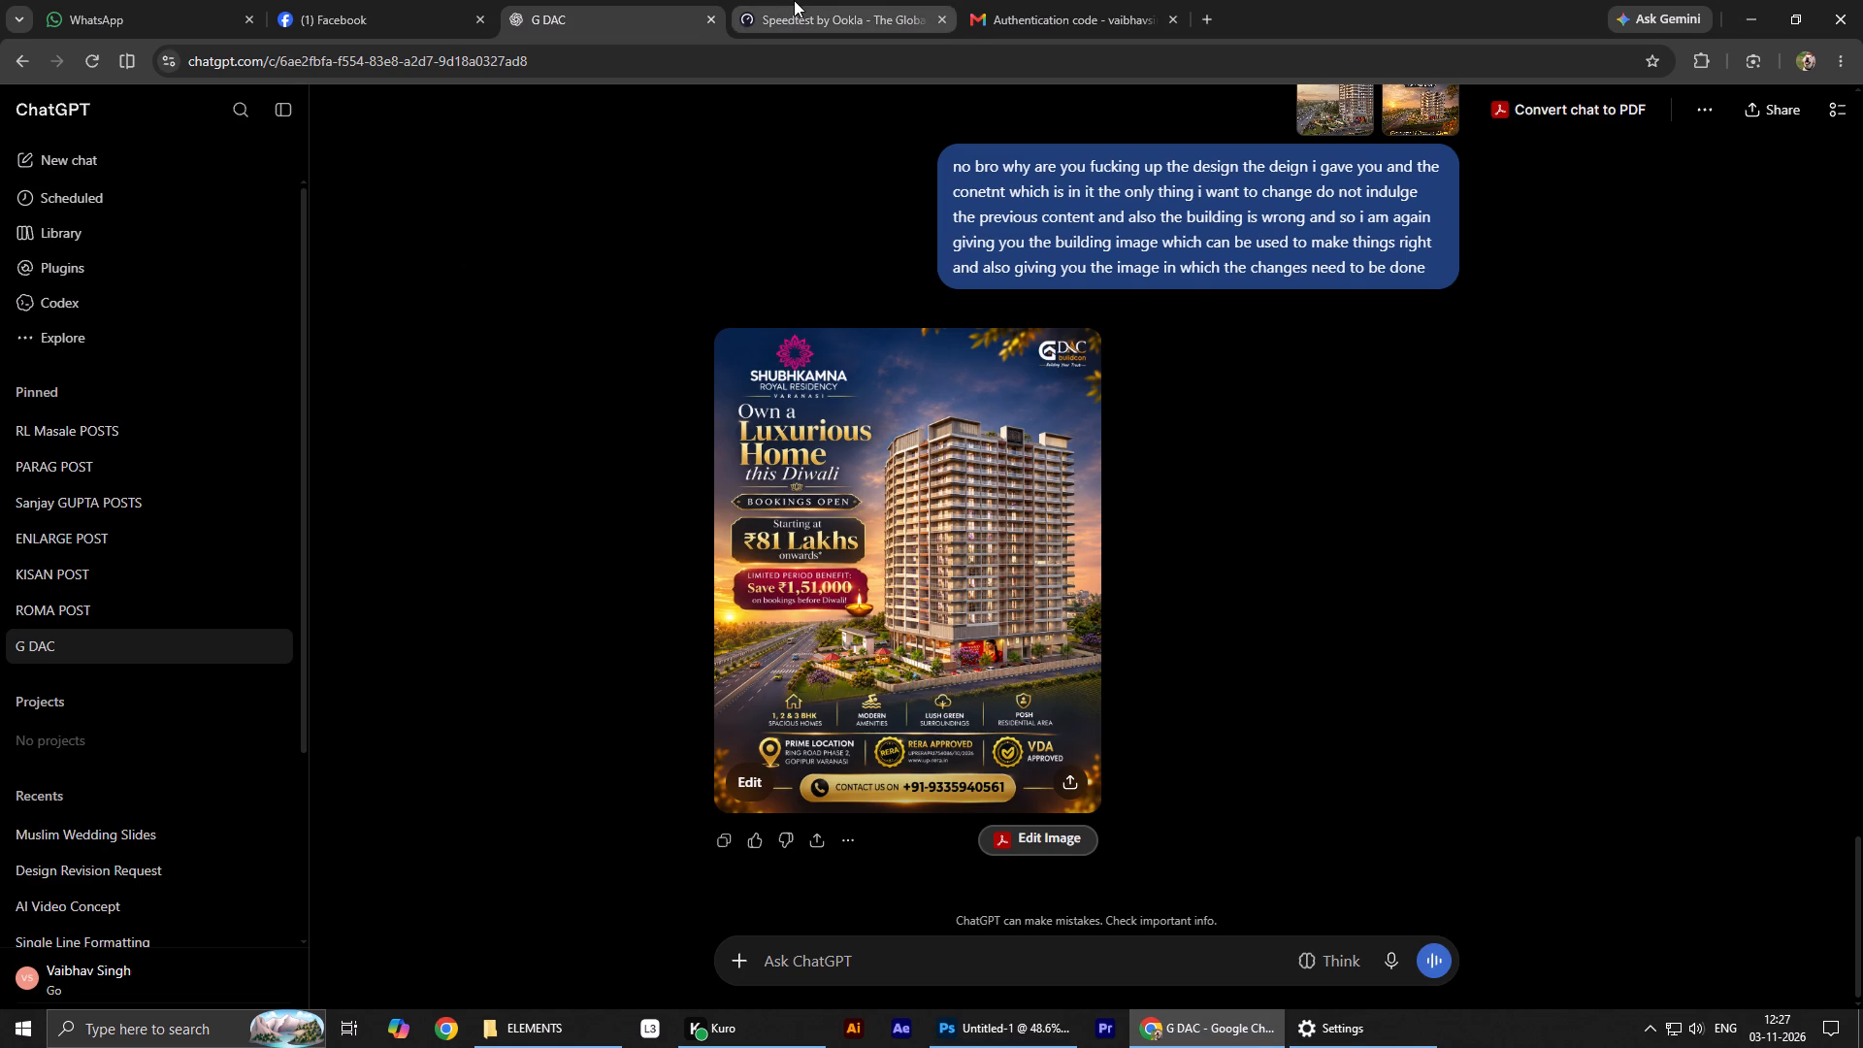
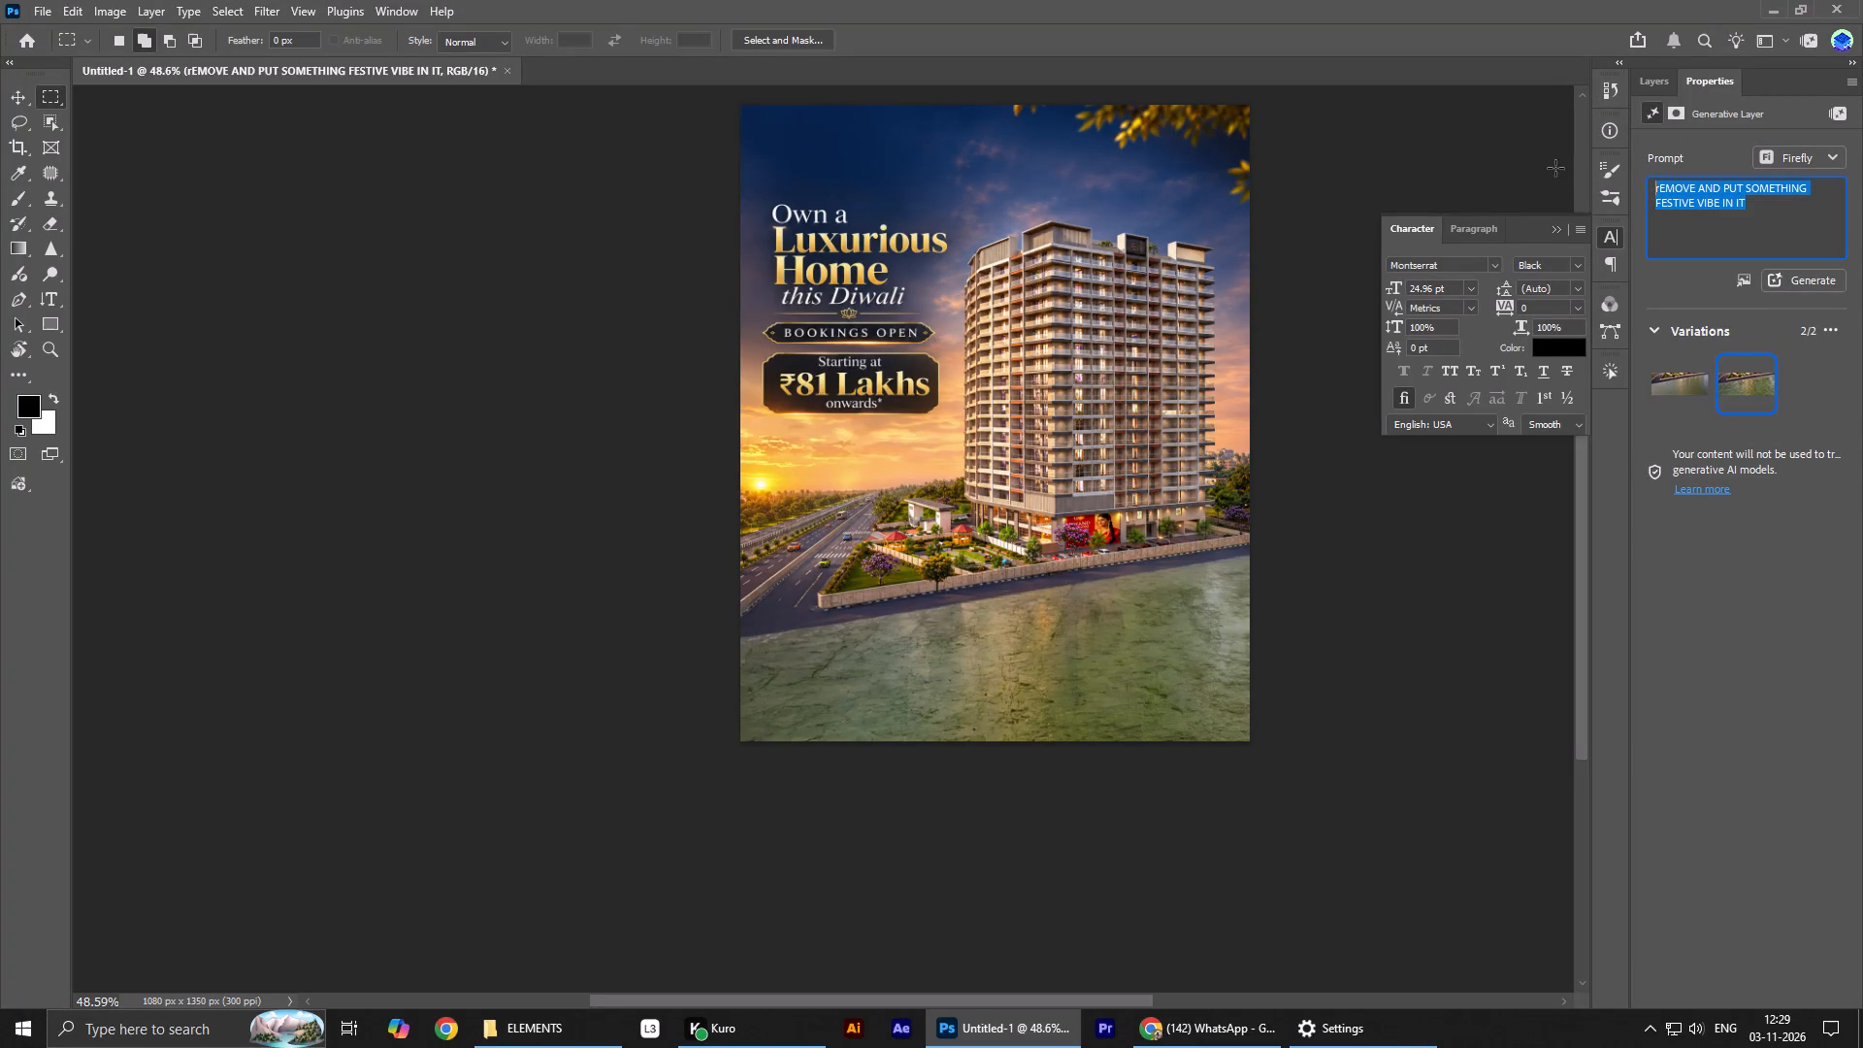
Return to the layer stack, deselect the festive generative layer, and undo the last change.
key("grave")
left_click(1667, 76)
left_click(1709, 406)
key("ctrl+z")
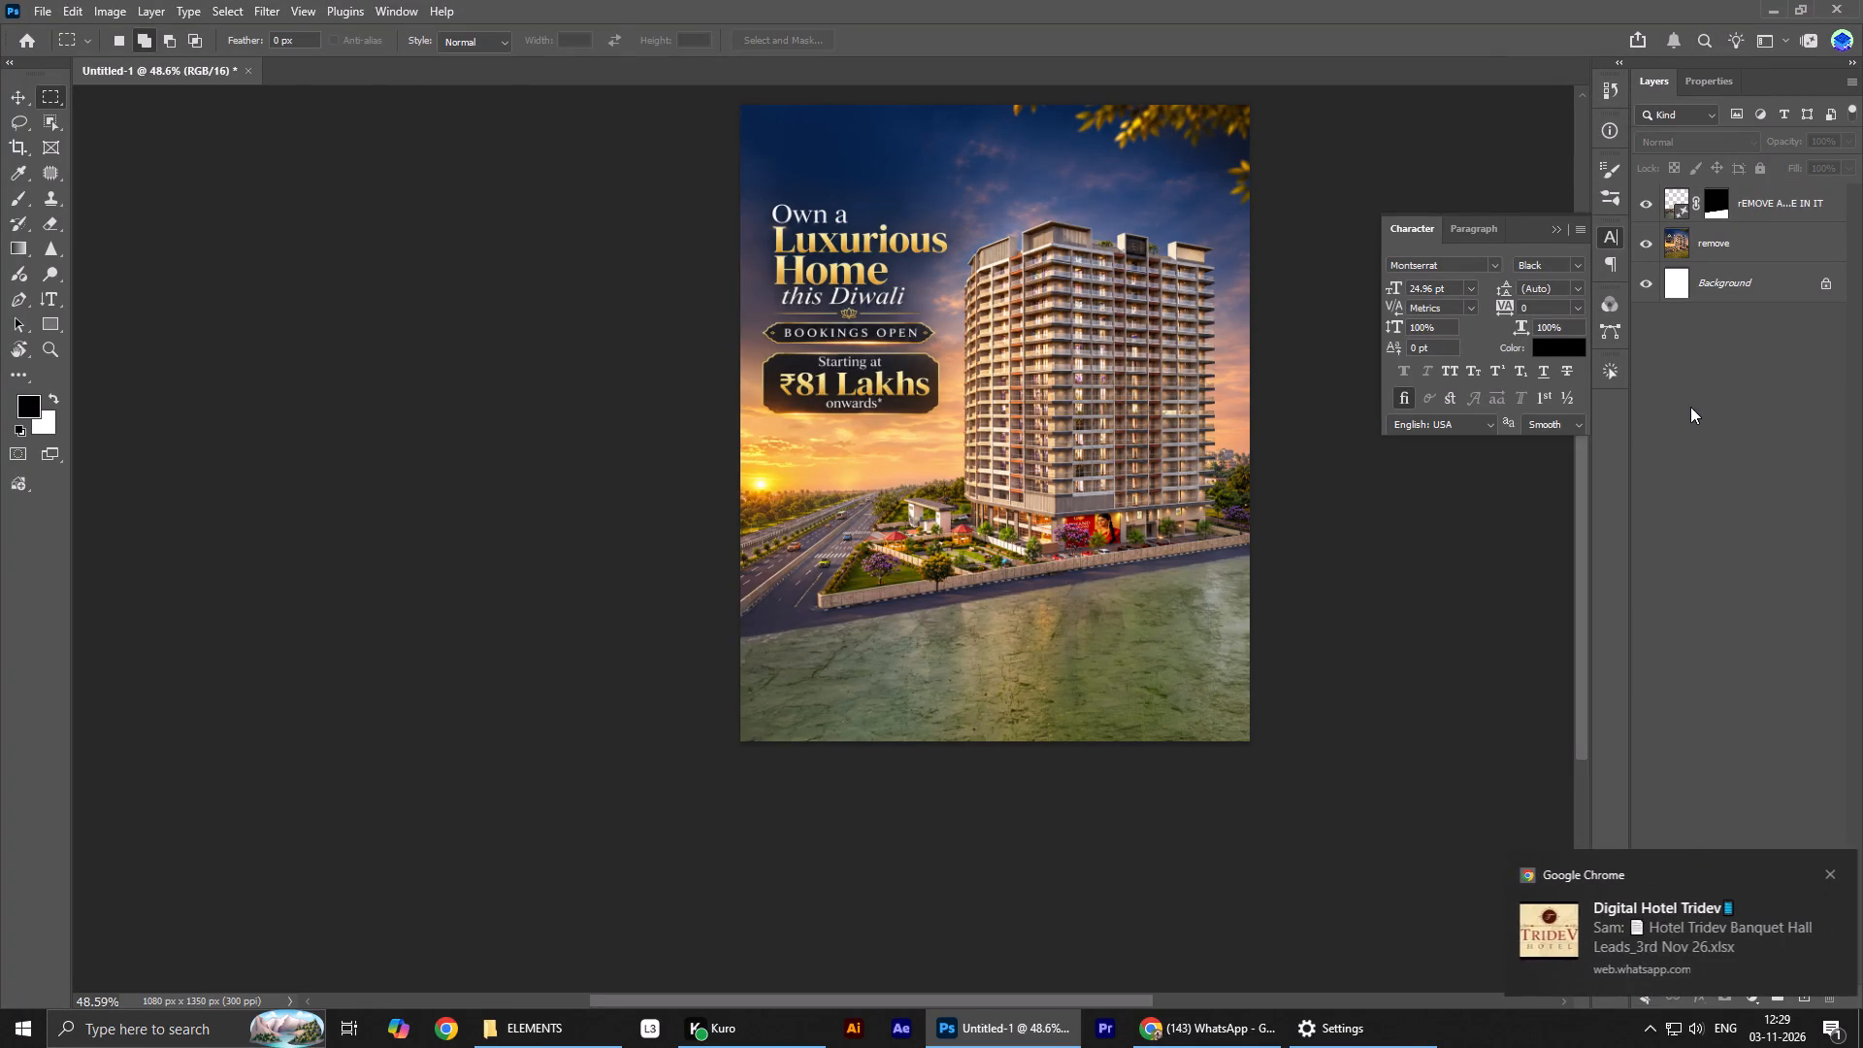
Undo the festive Generative Fill on the poster's bottom area.
key("ctrl+z")
left_click(1822, 874, "ctrl")
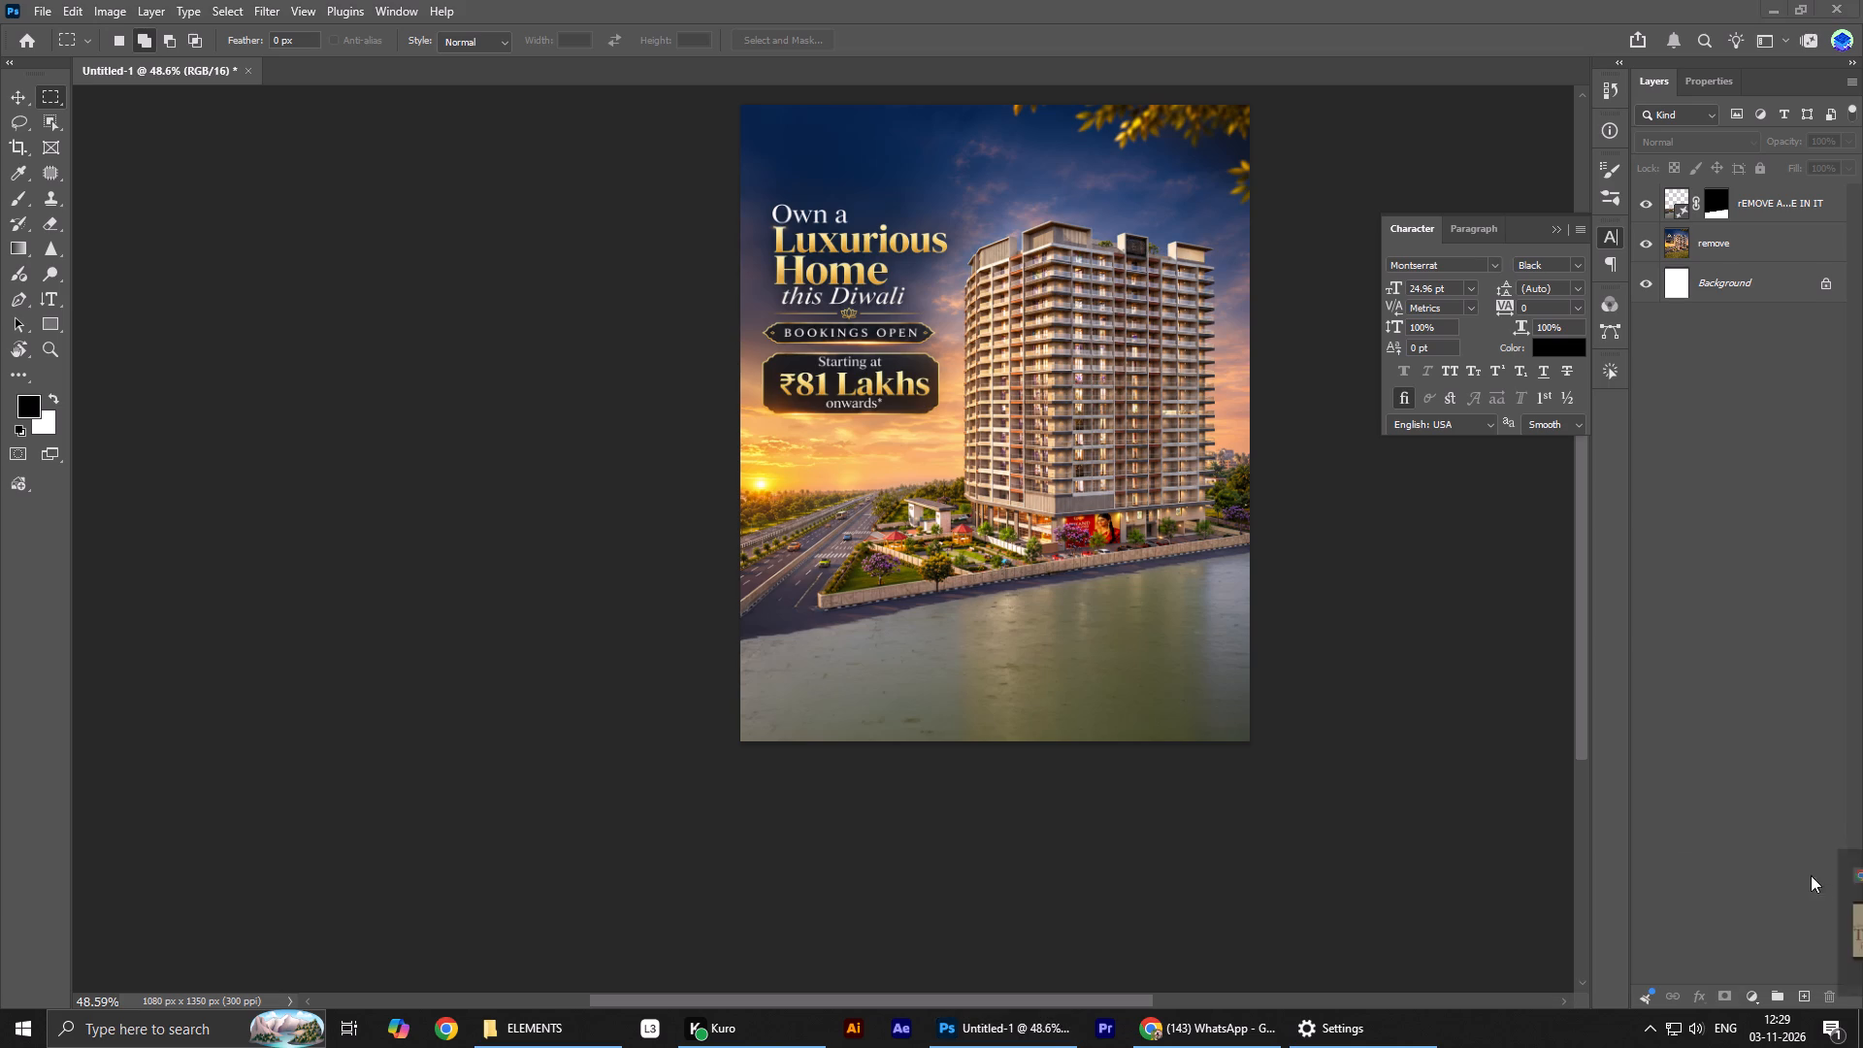
key("ctrl+z")
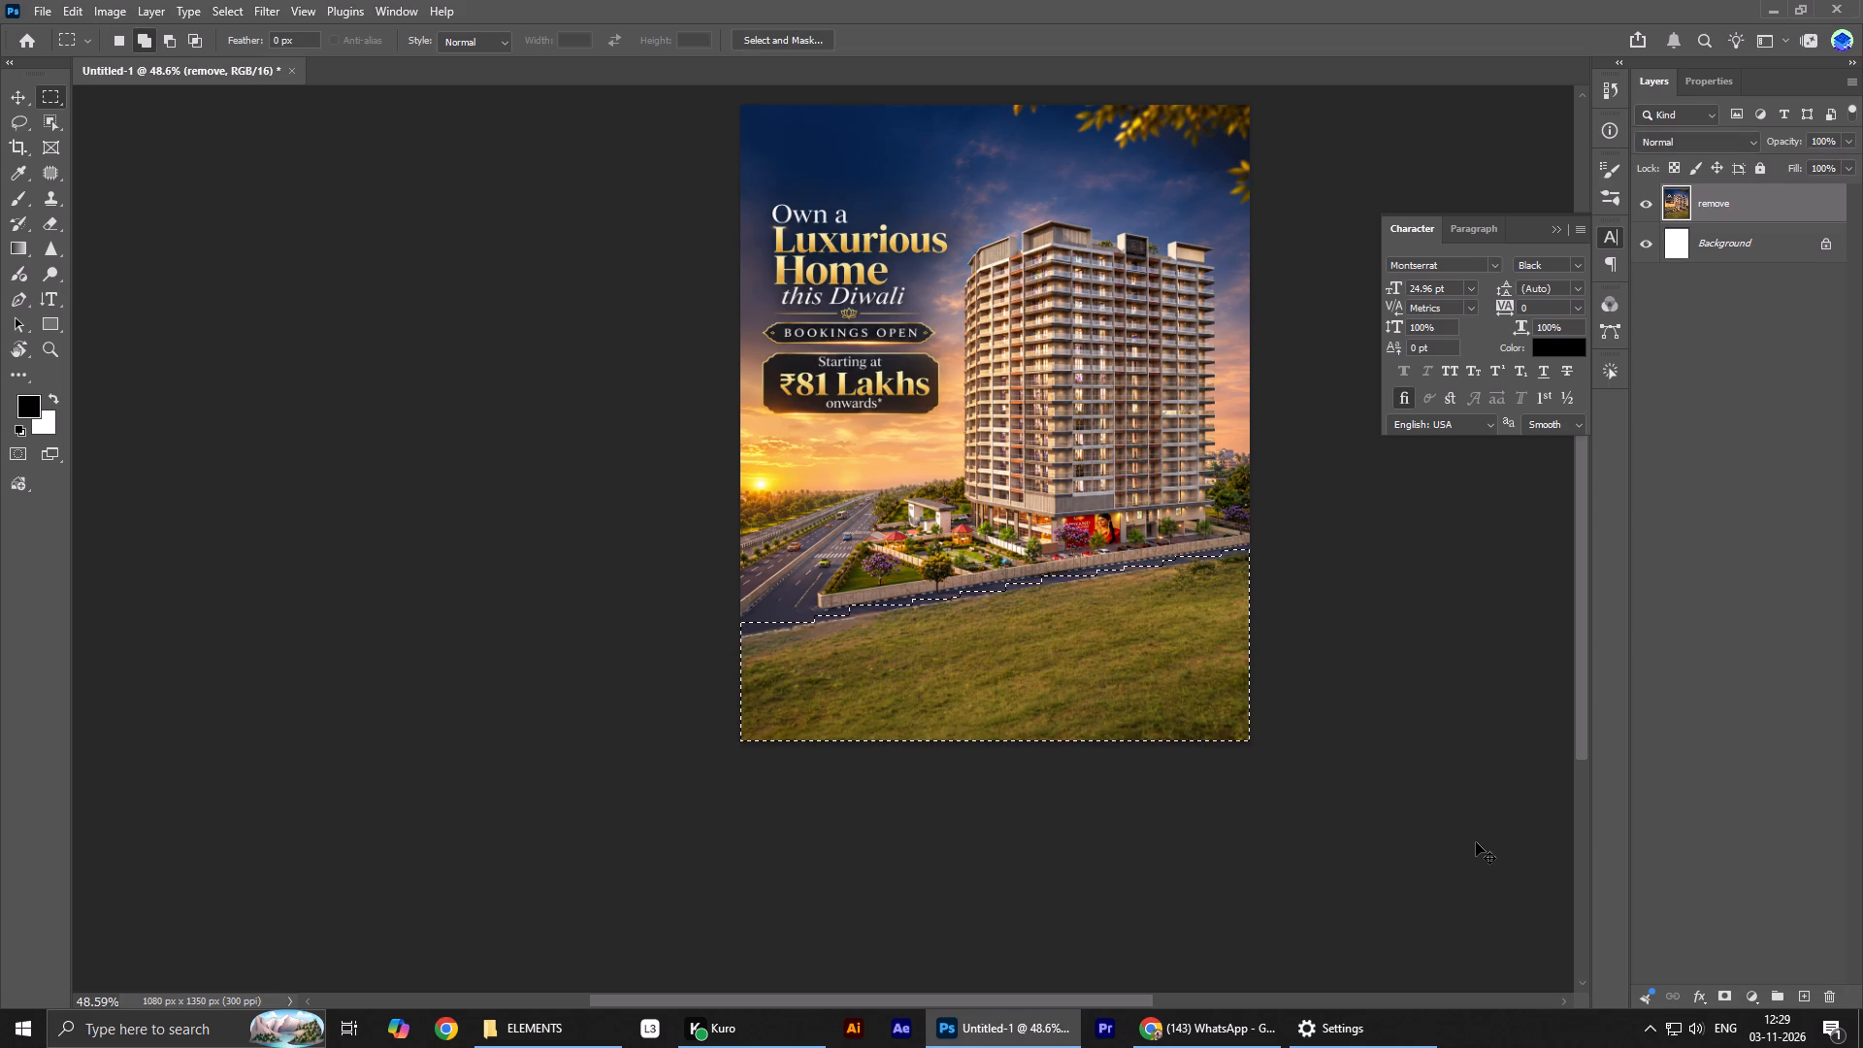
Undo the stepped grass selection, the layer merge and the variation change, stopping at the remove generative layer's shrub-covered variation.
key("ctrl+z")
key("ctrl+z")
key("ctrl+z")
key("ctrl+z")
key("ctrl+z")
key("ctrl+z")
key("ctrl+z")
key("ctrl+z")
key("ctrl+z")
key("ctrl+z")
key("ctrl+z")
key("ctrl+z")
key("ctrl+z")
key("ctrl+z")
key("ctrl+z")
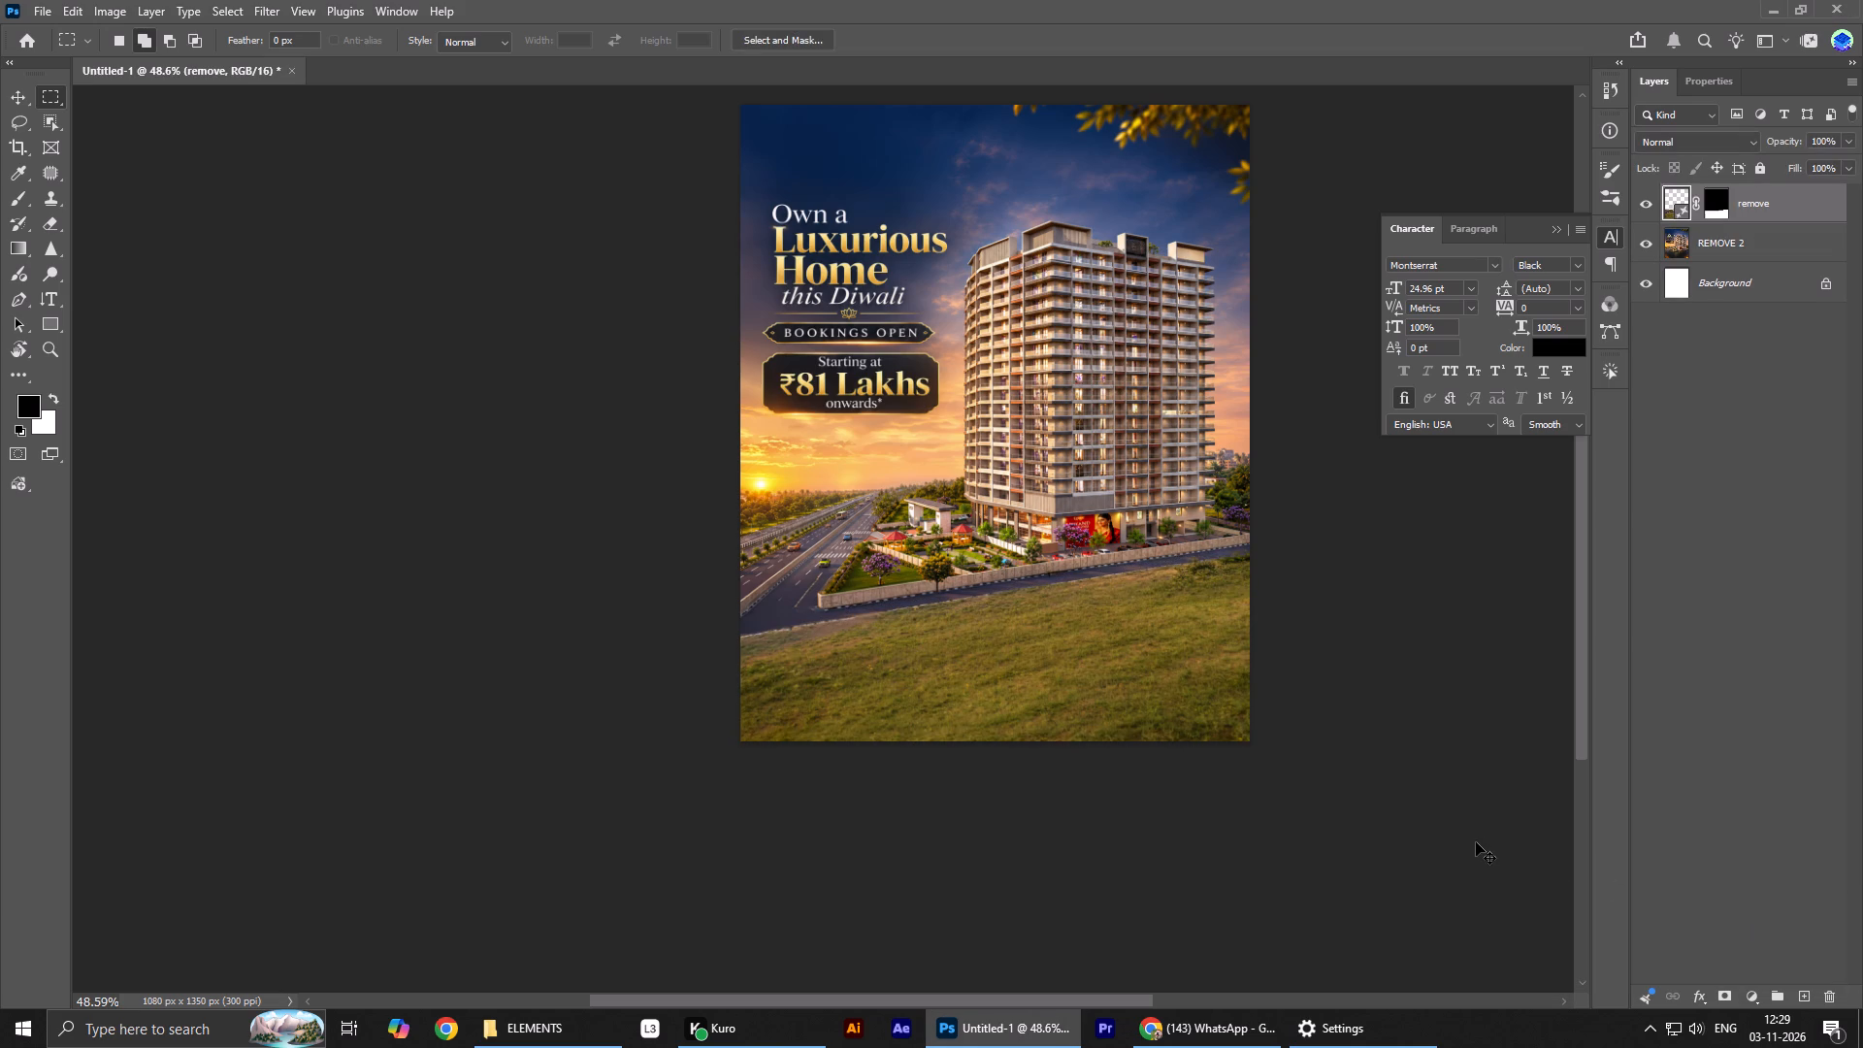
key("ctrl+z")
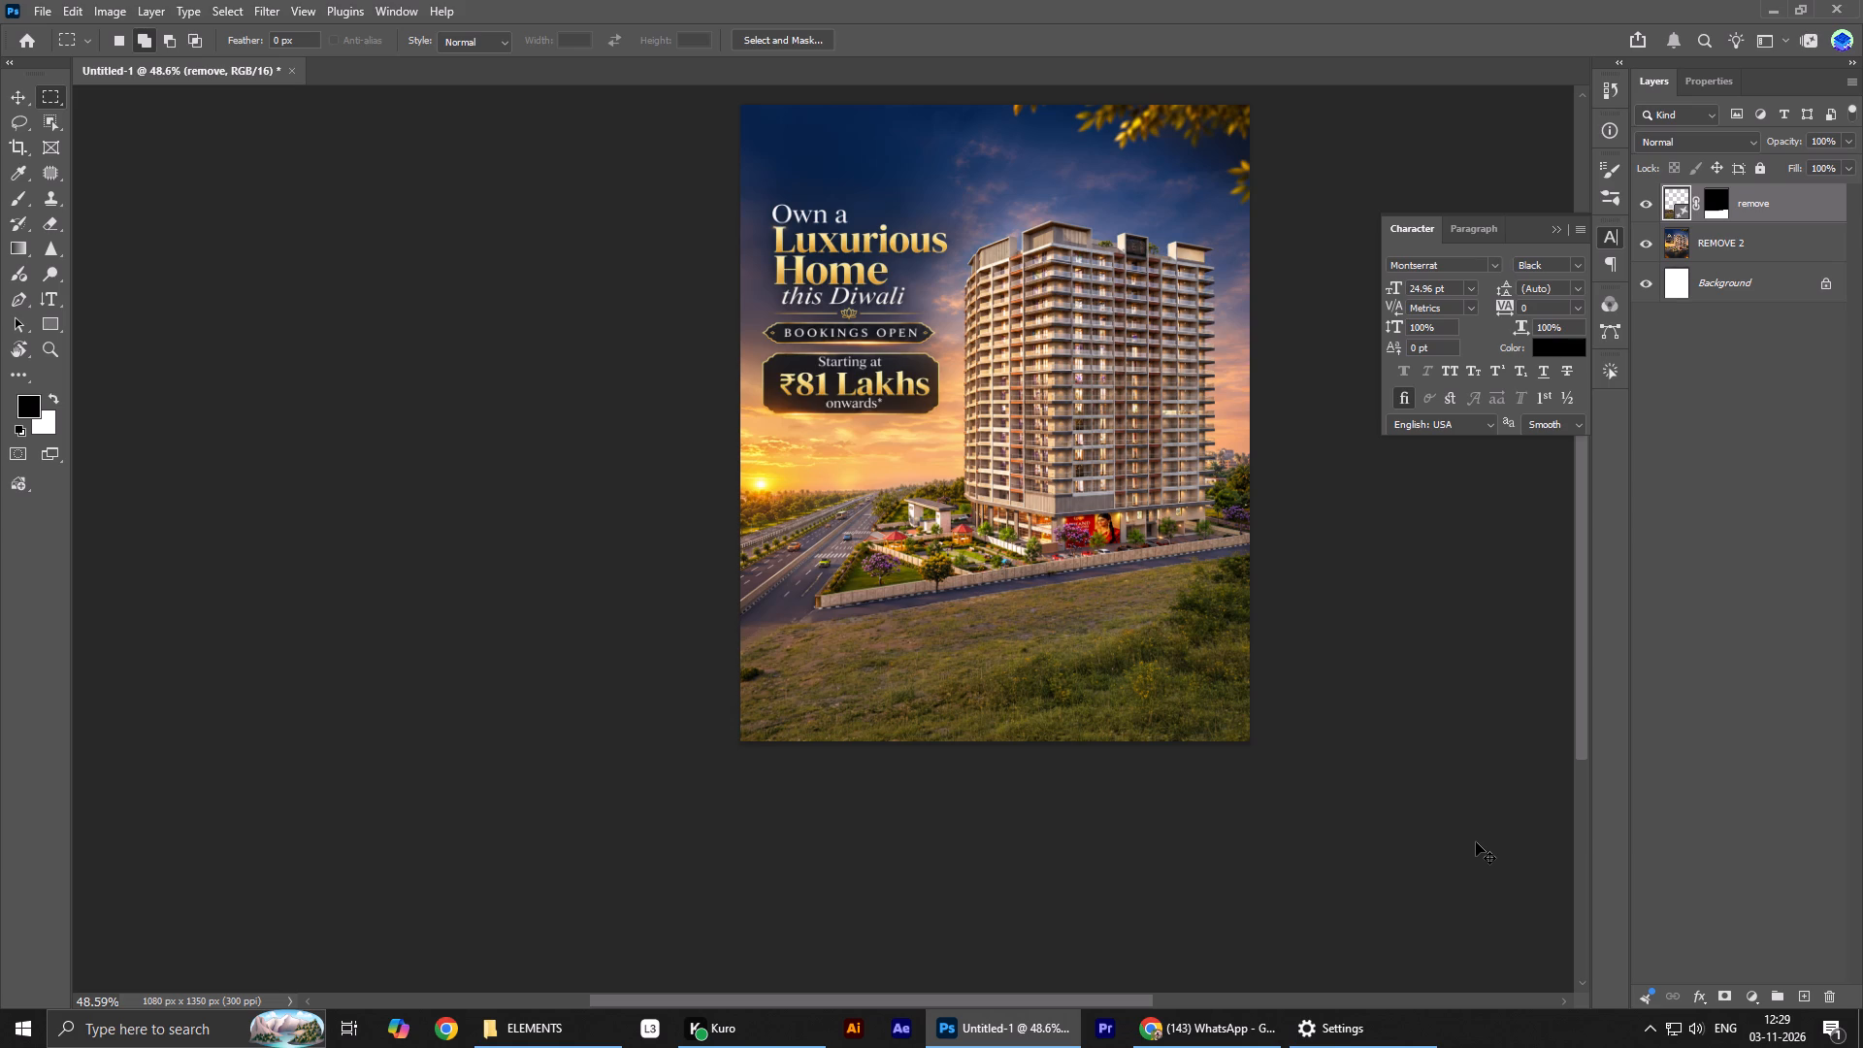
key("ctrl+z")
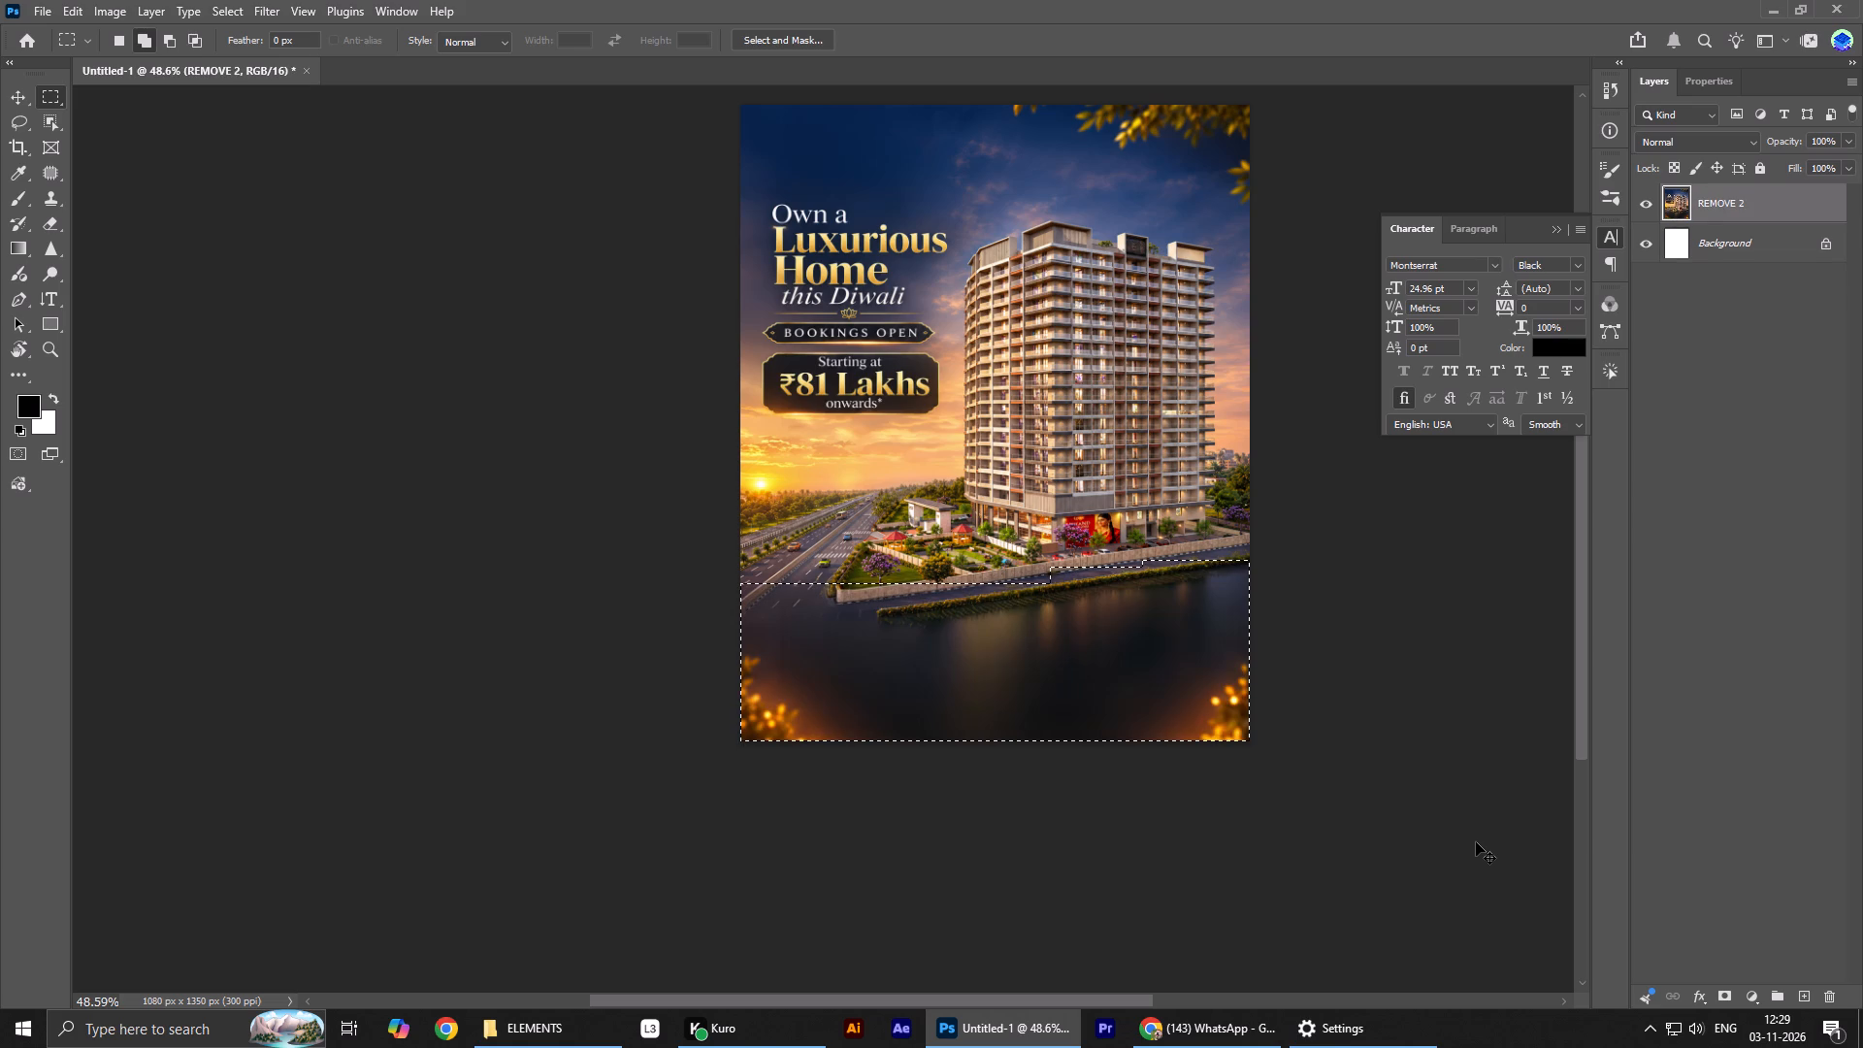
key("ctrl+shift+z")
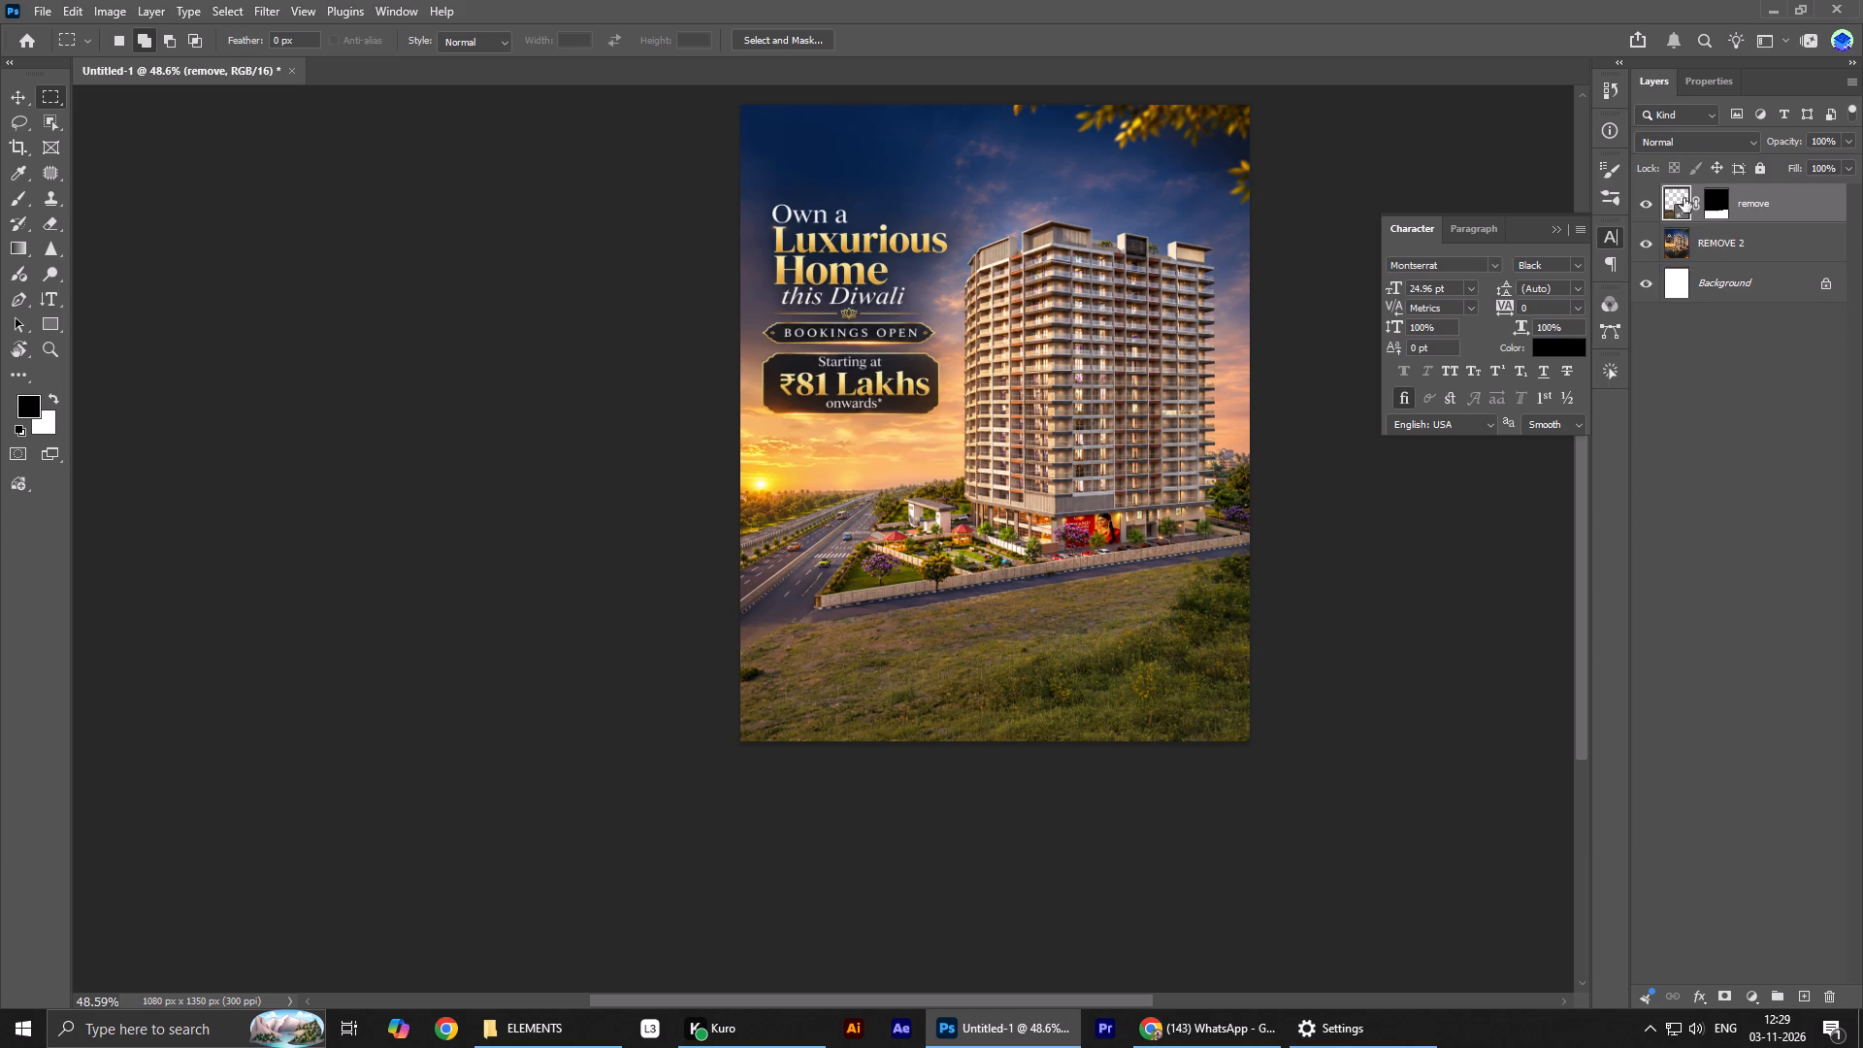
Merge the remove generative layer with the REMOVE 2 layer into a single layer.
left_click(1723, 262, "shift")
key("ctrl+e")
Take a screen snip of the "Starting at ₹81 Lakhs onwards*" price badge area.
key("ctrl+0")
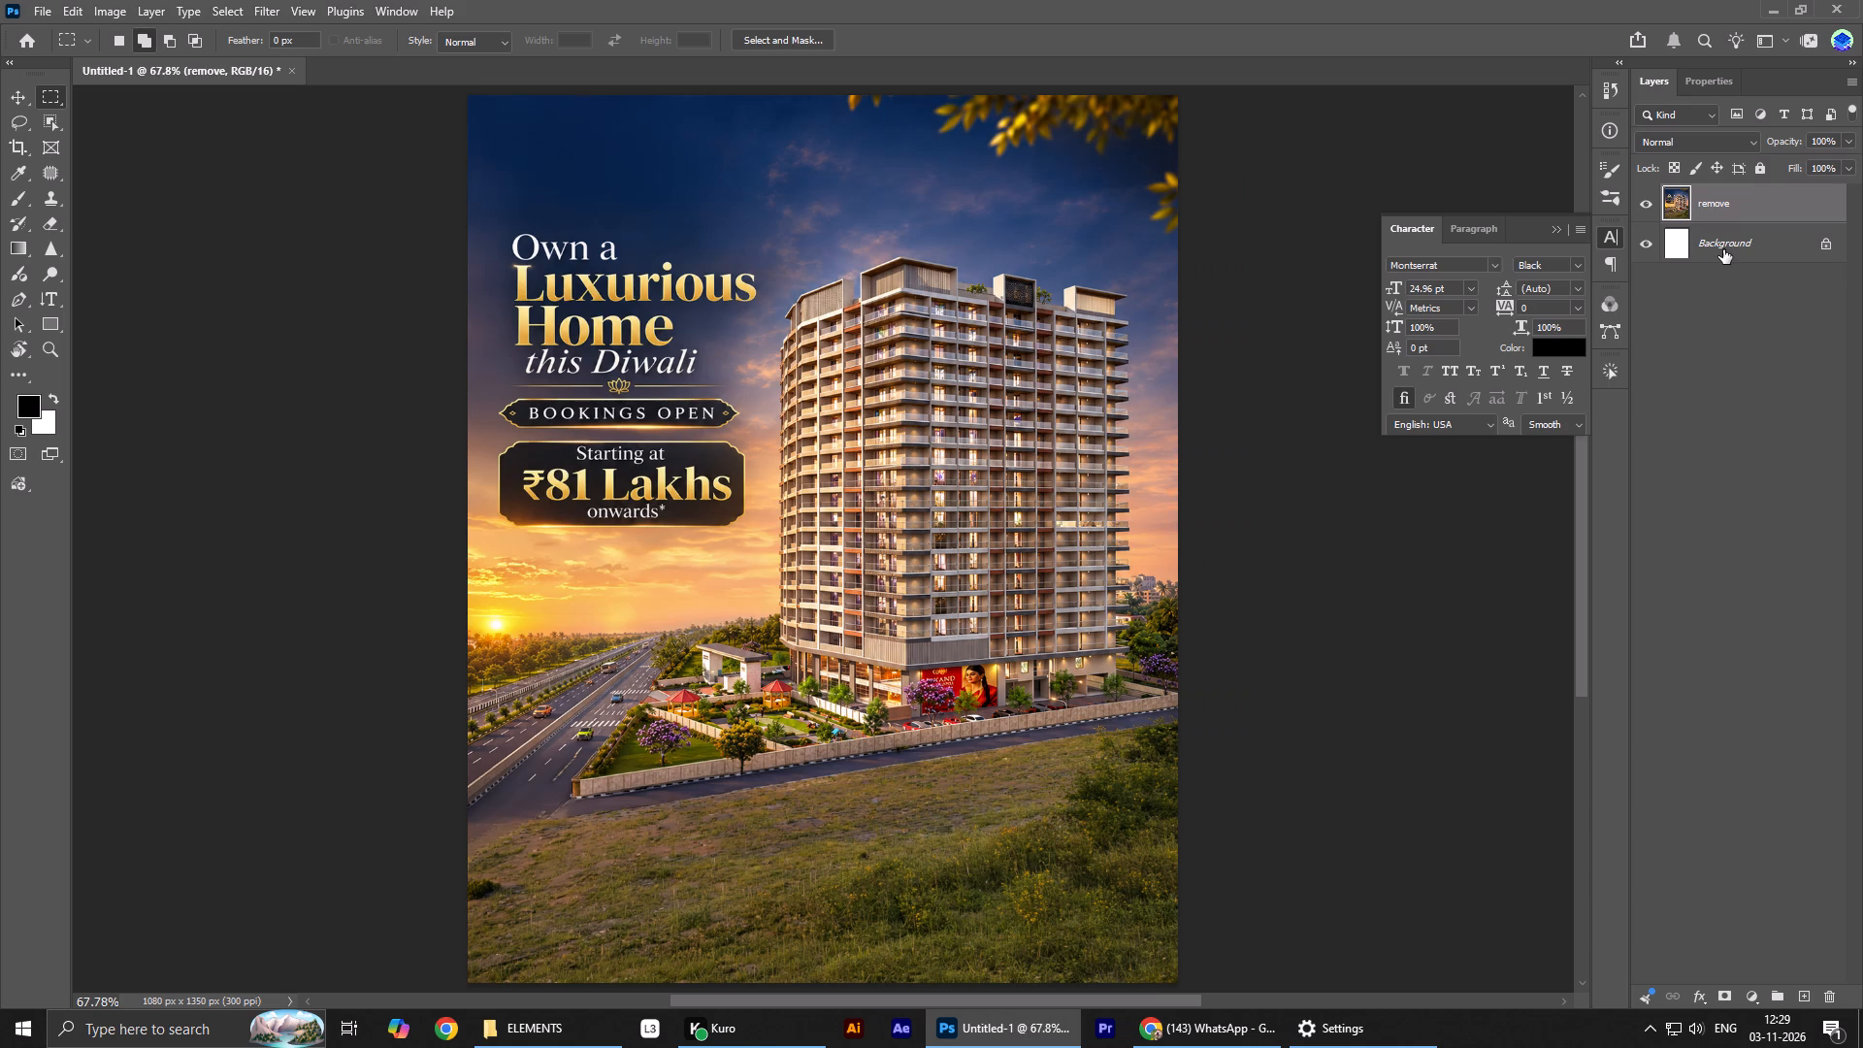
key("v")
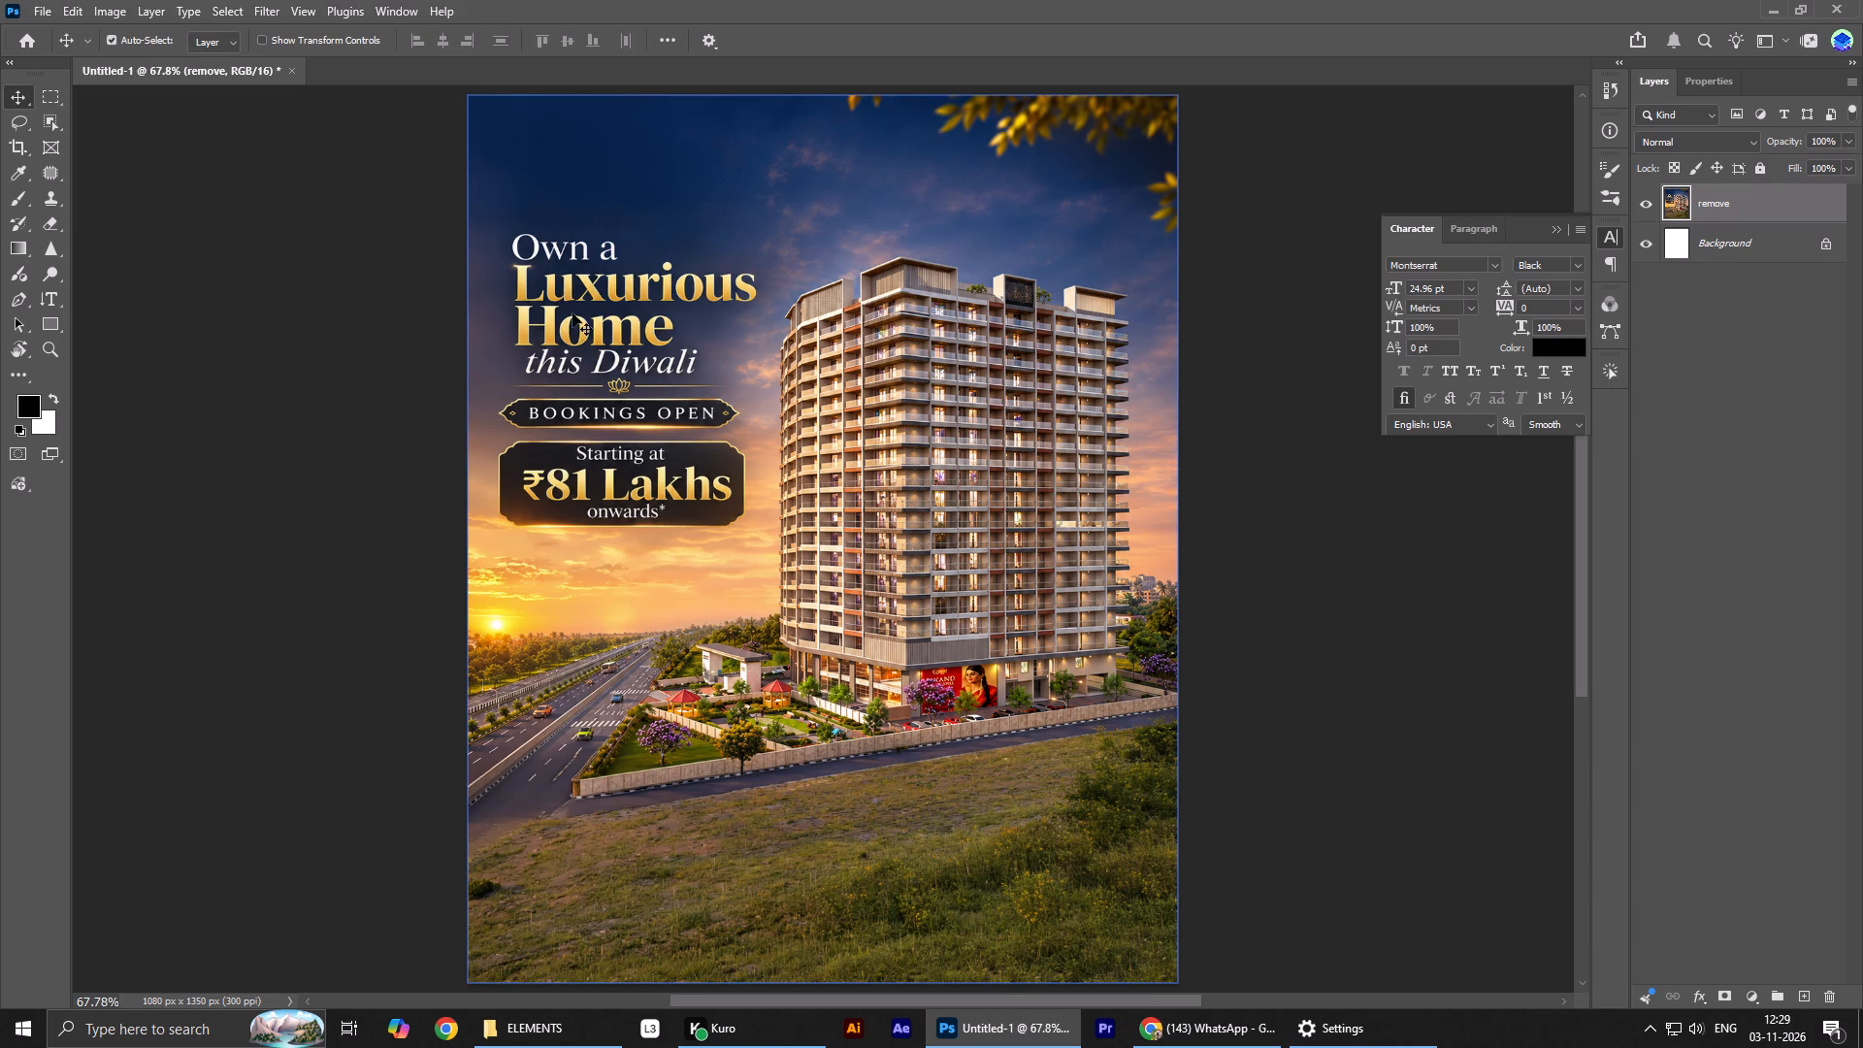
scroll(509, 309, "up", 5, "alt")
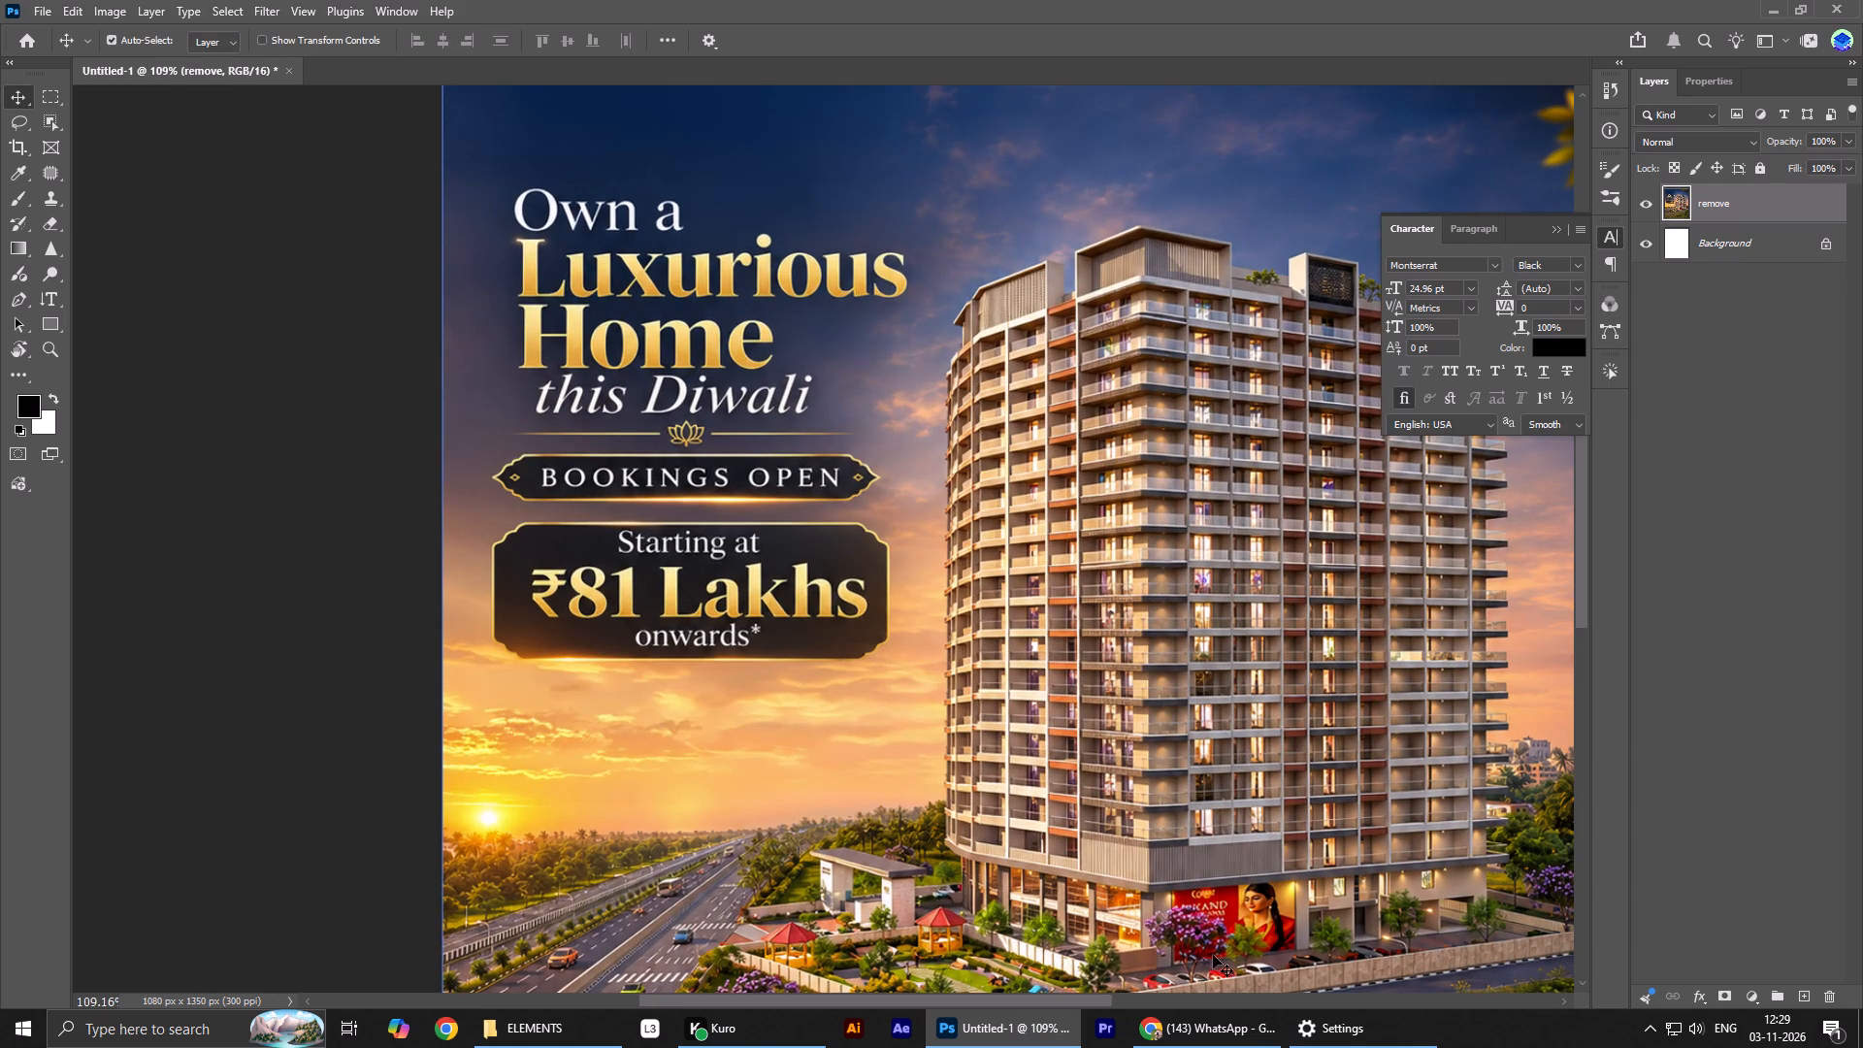
key("shift+super+s")
left_click_drag(475, 505, 808, 666)
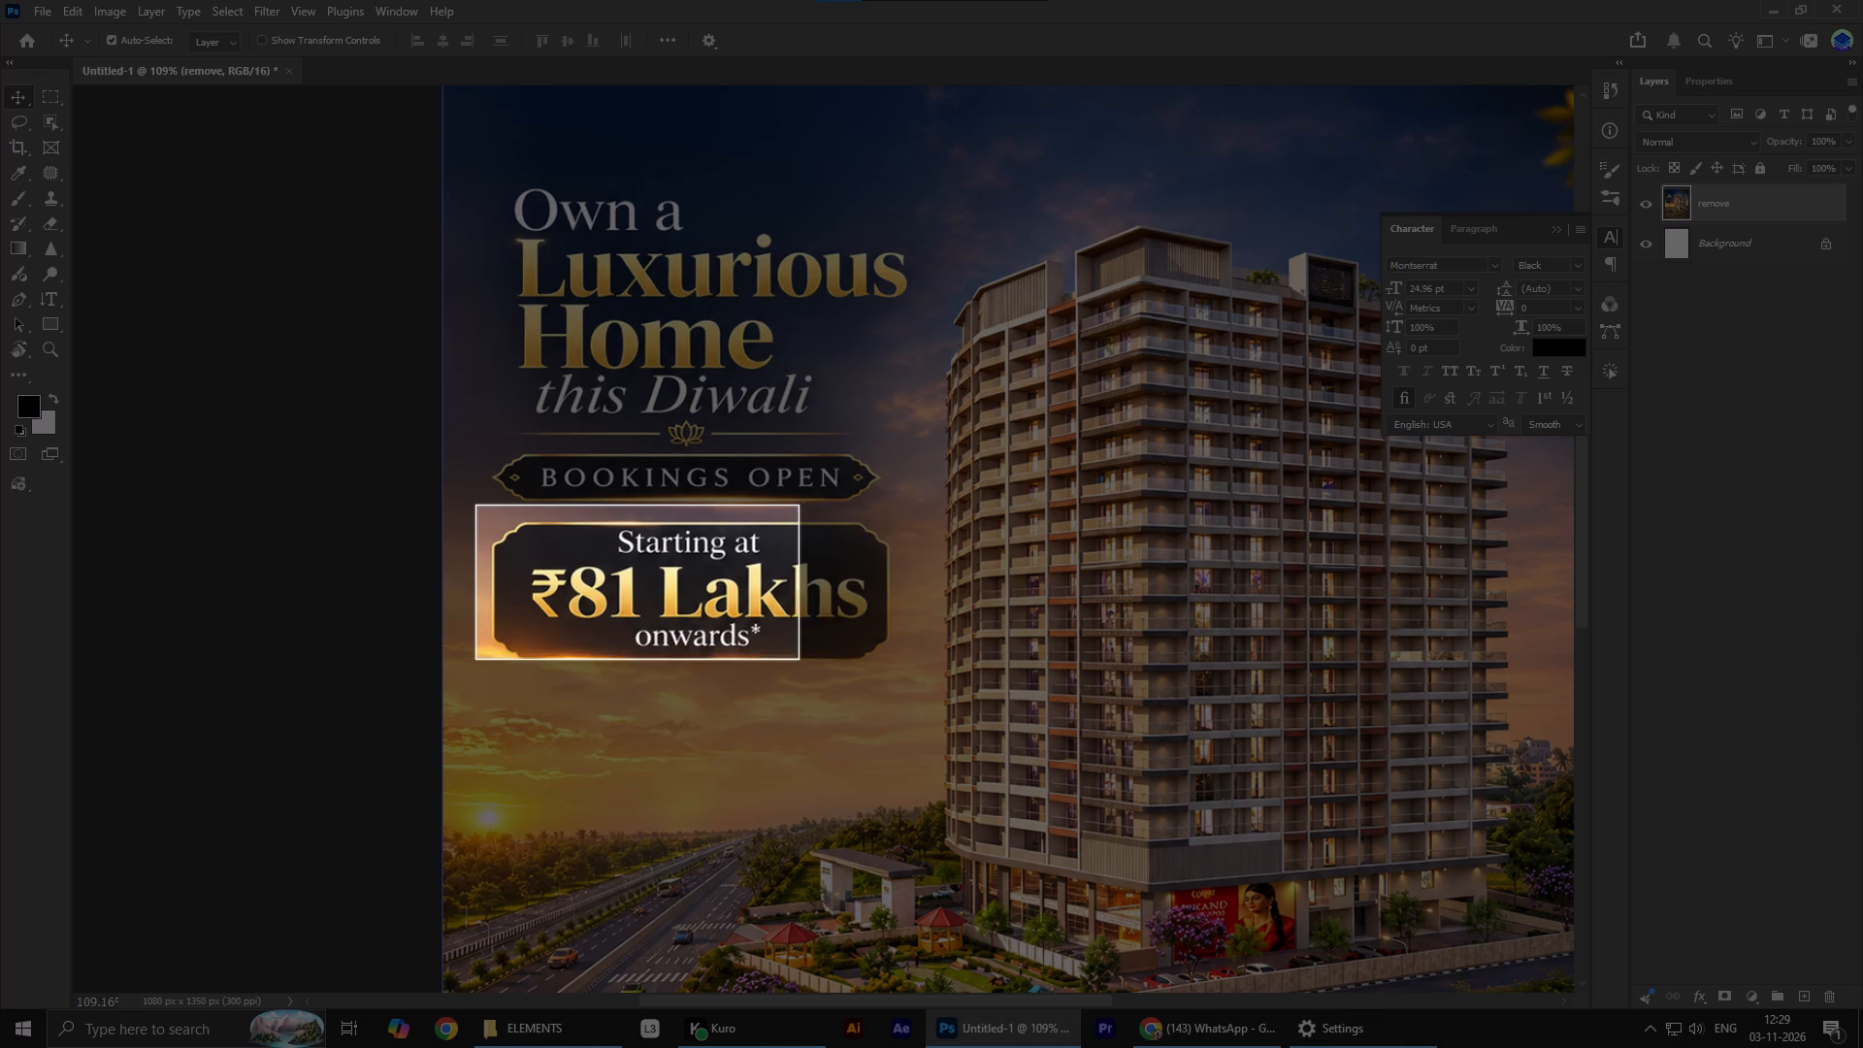
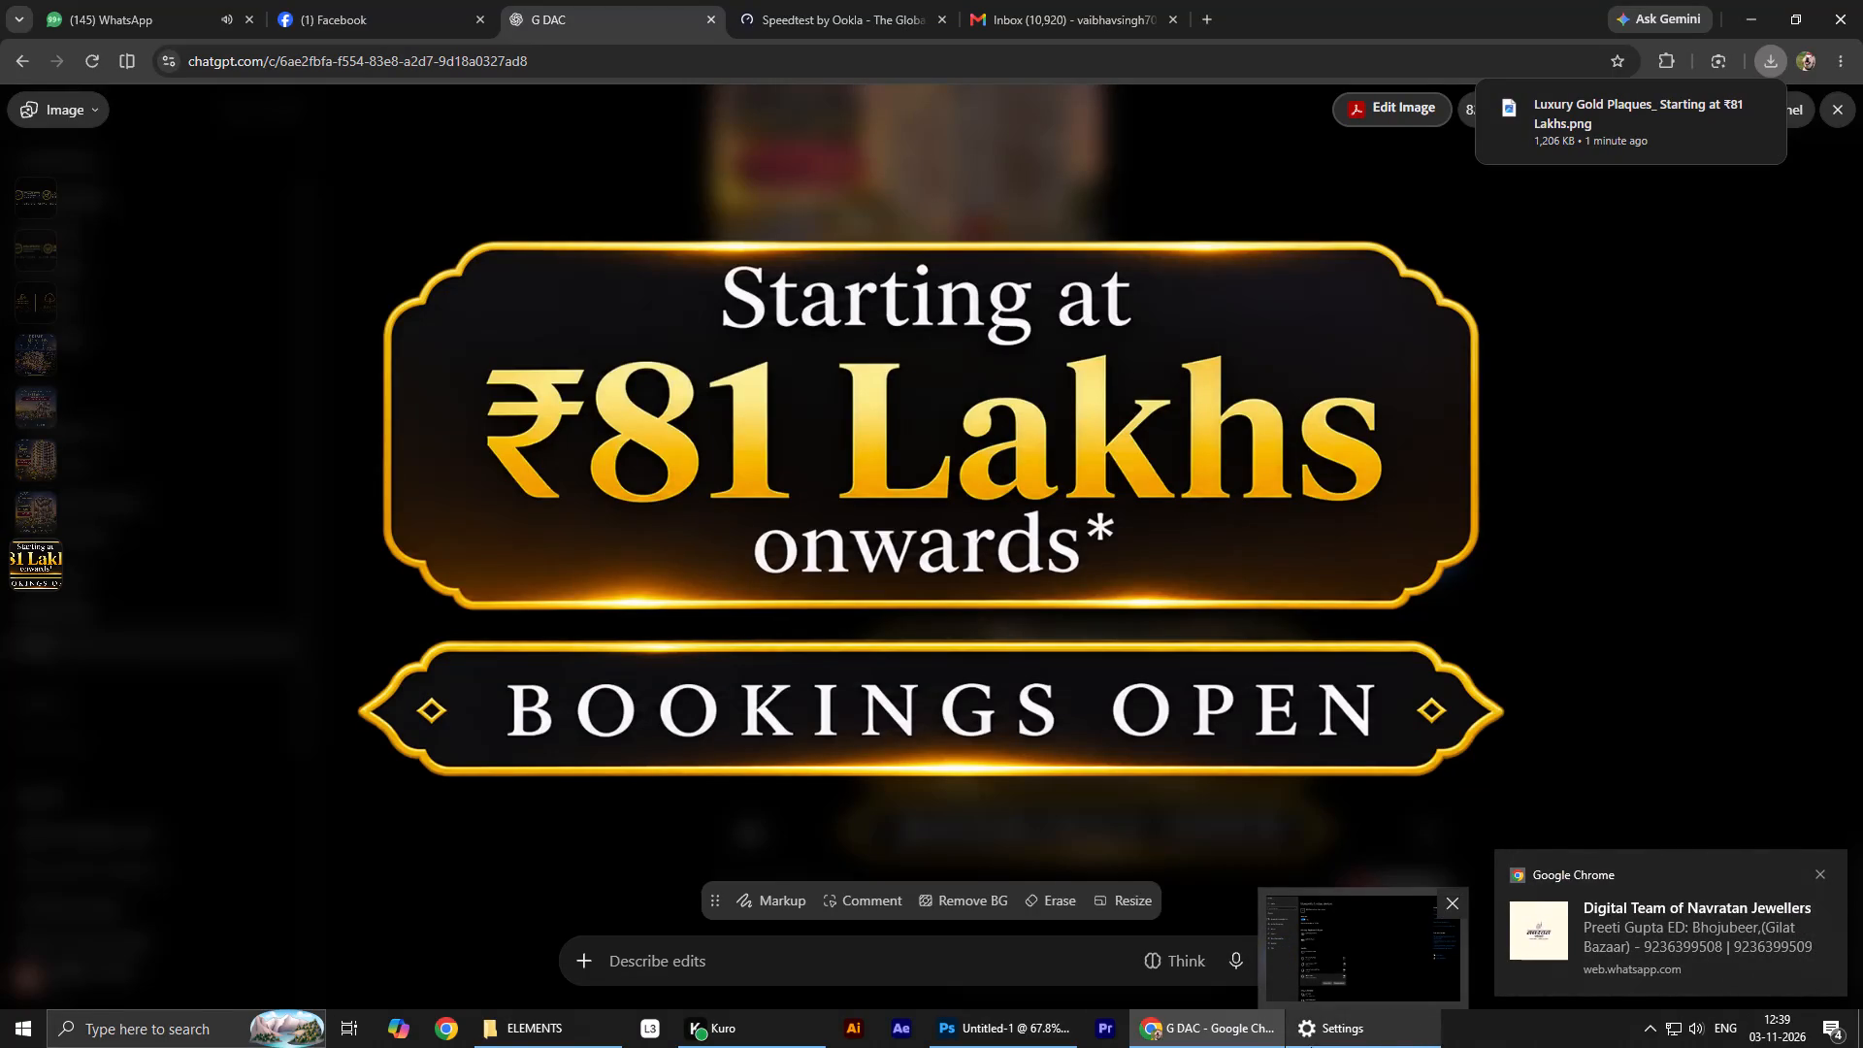
Place the downloaded Starting at ₹81 Lakhs and Bookings Open badge image from the Downloads folder into the Photoshop poster.
left_click(985, 1047)
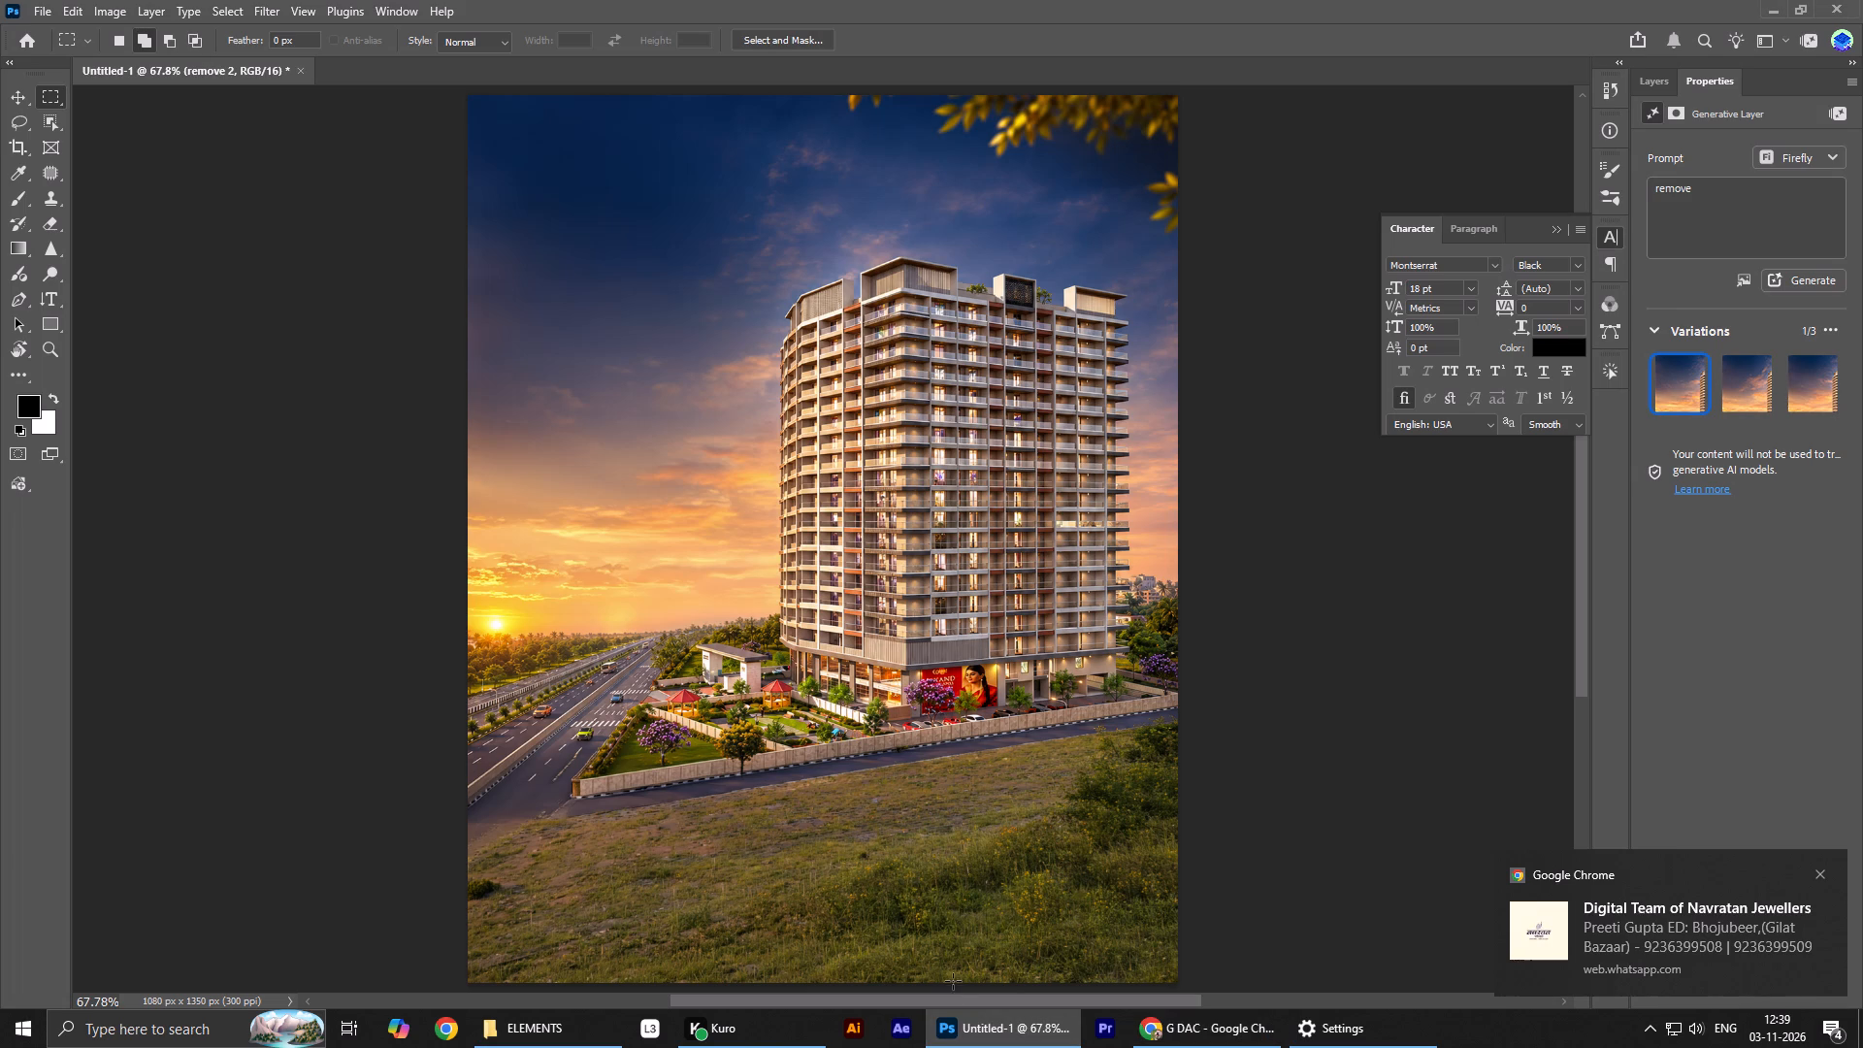
left_click(574, 1037)
left_click(94, 245)
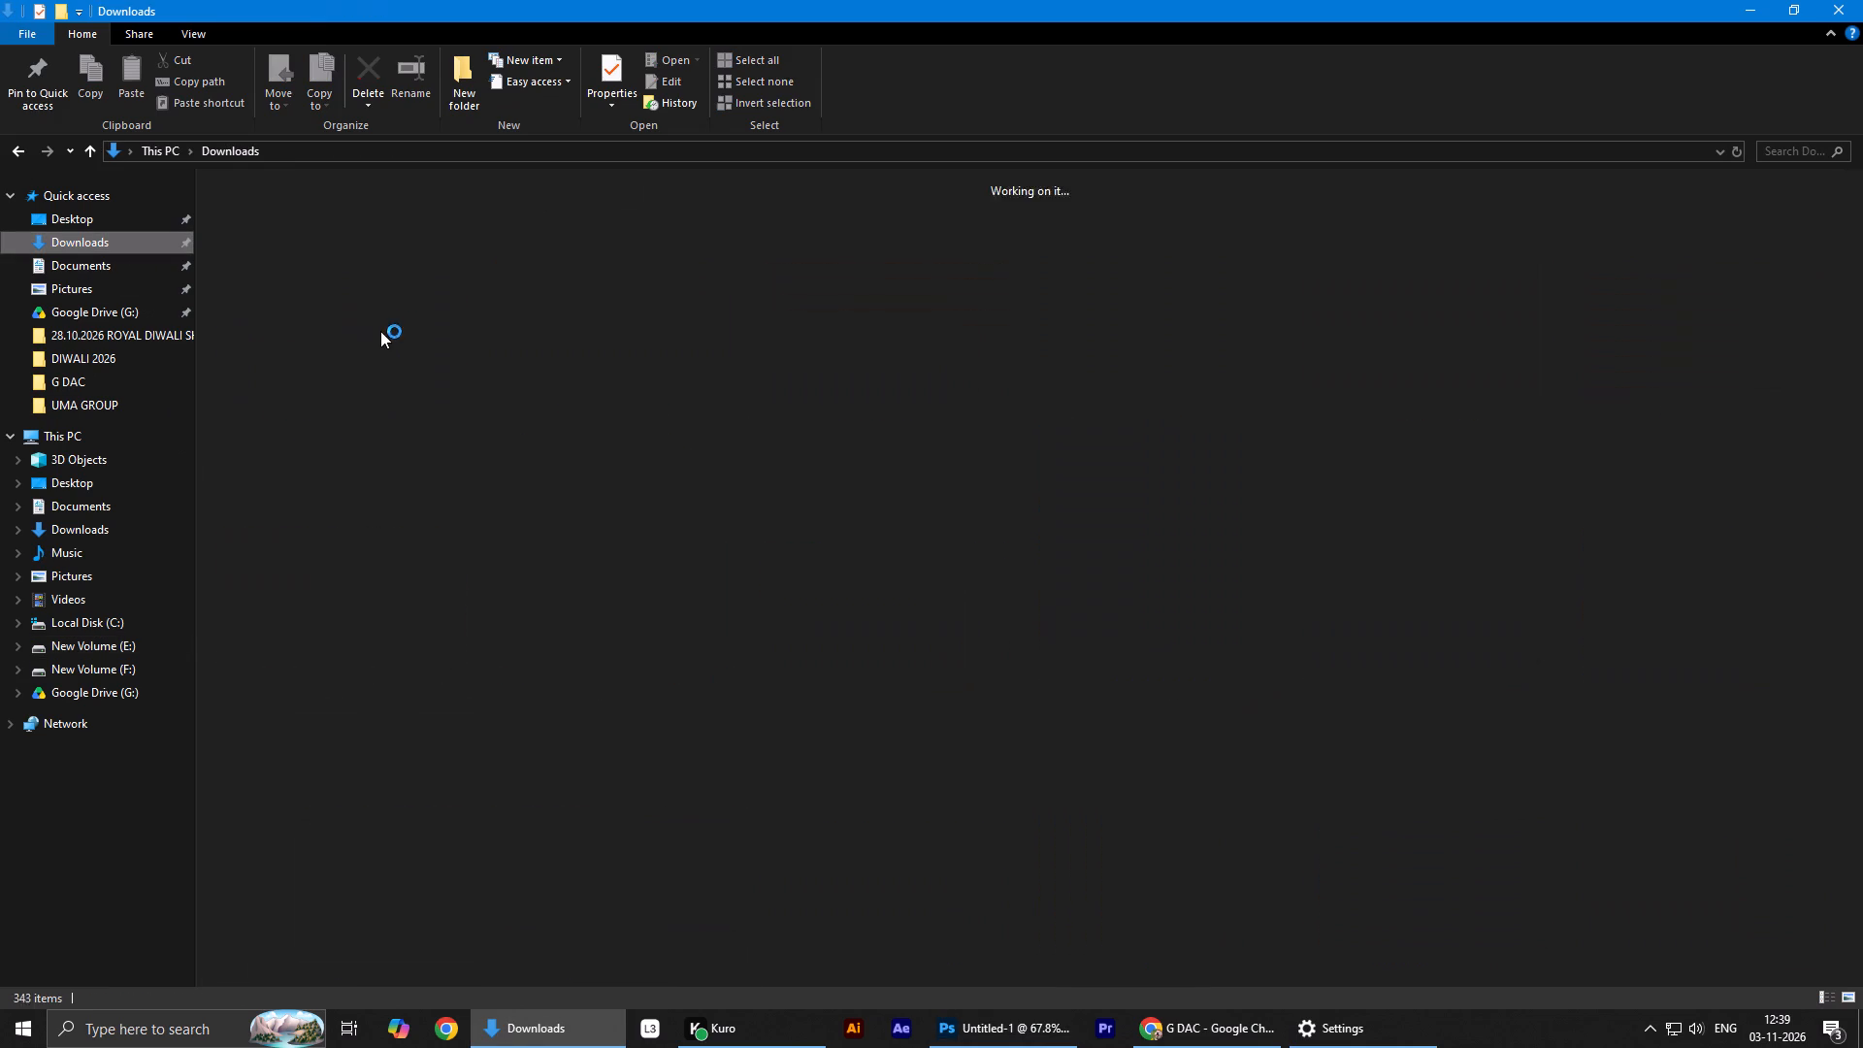
left_click(313, 326)
left_click_drag(281, 329, 373, 366)
key("alt+Tab")
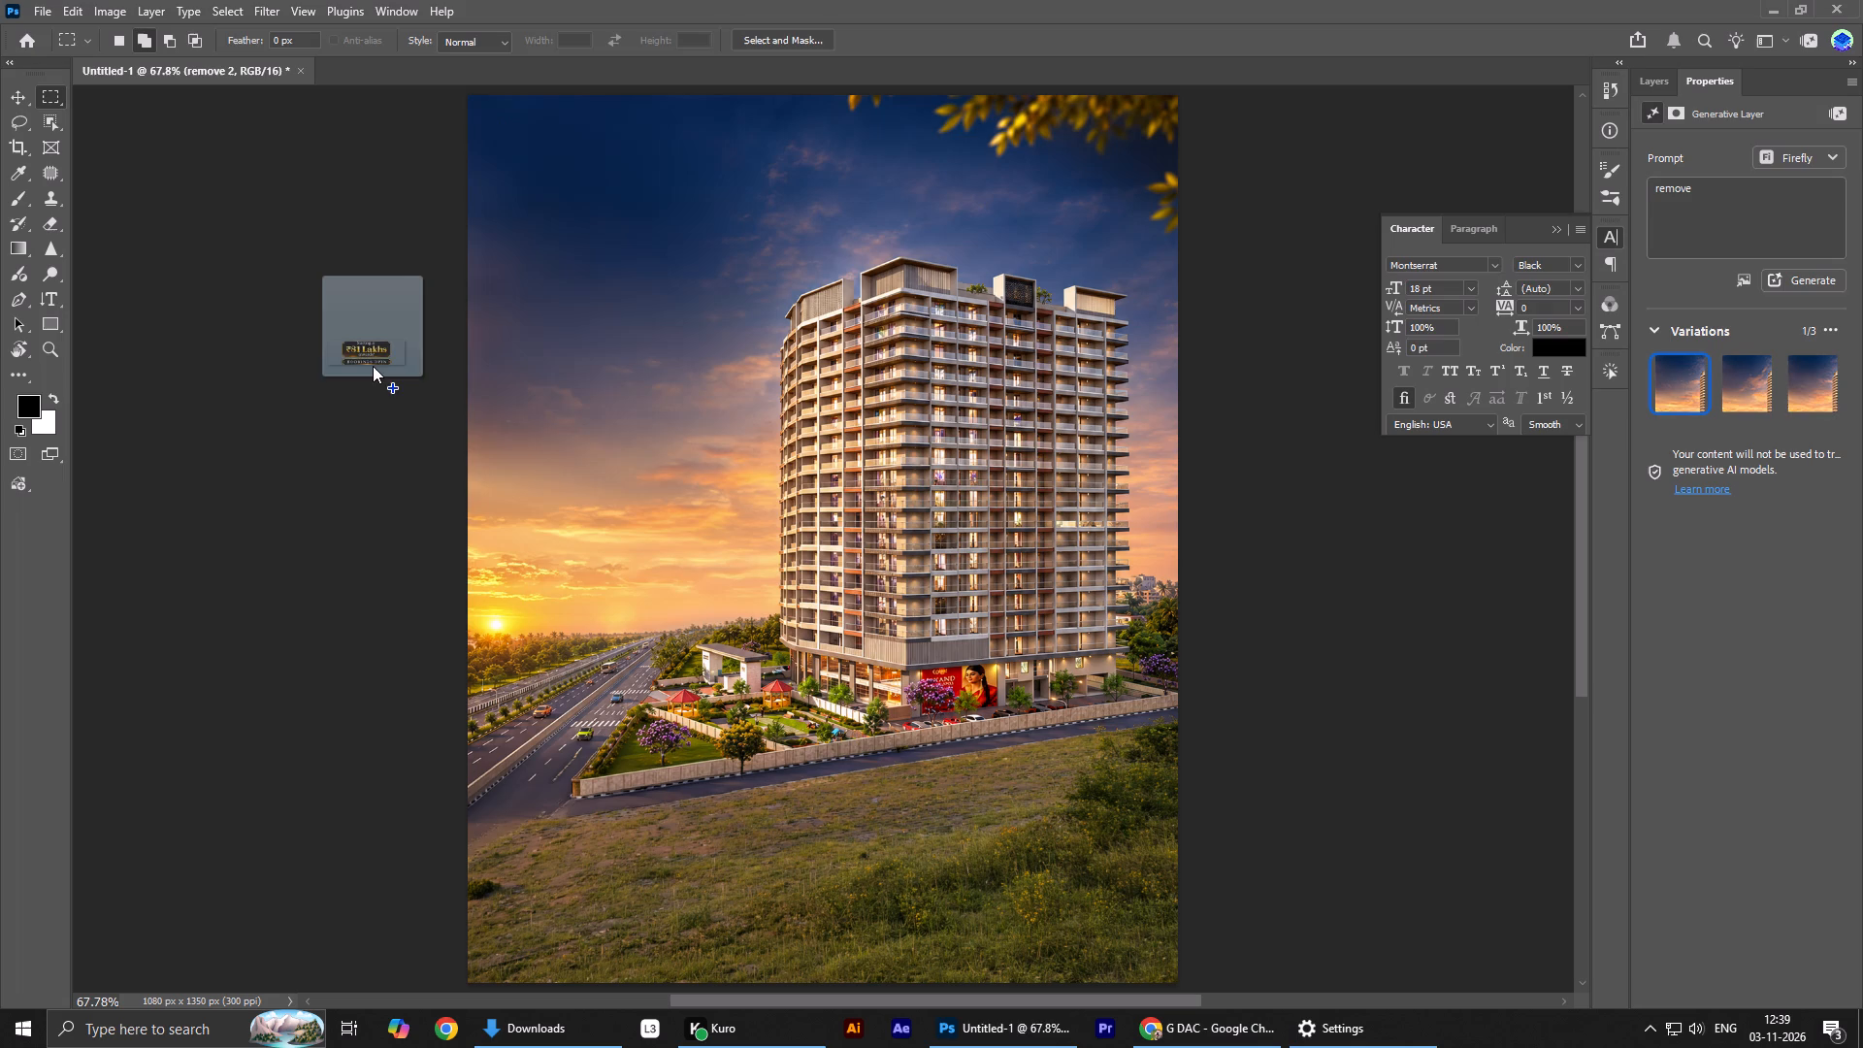
left_click_drag(373, 366, 711, 483)
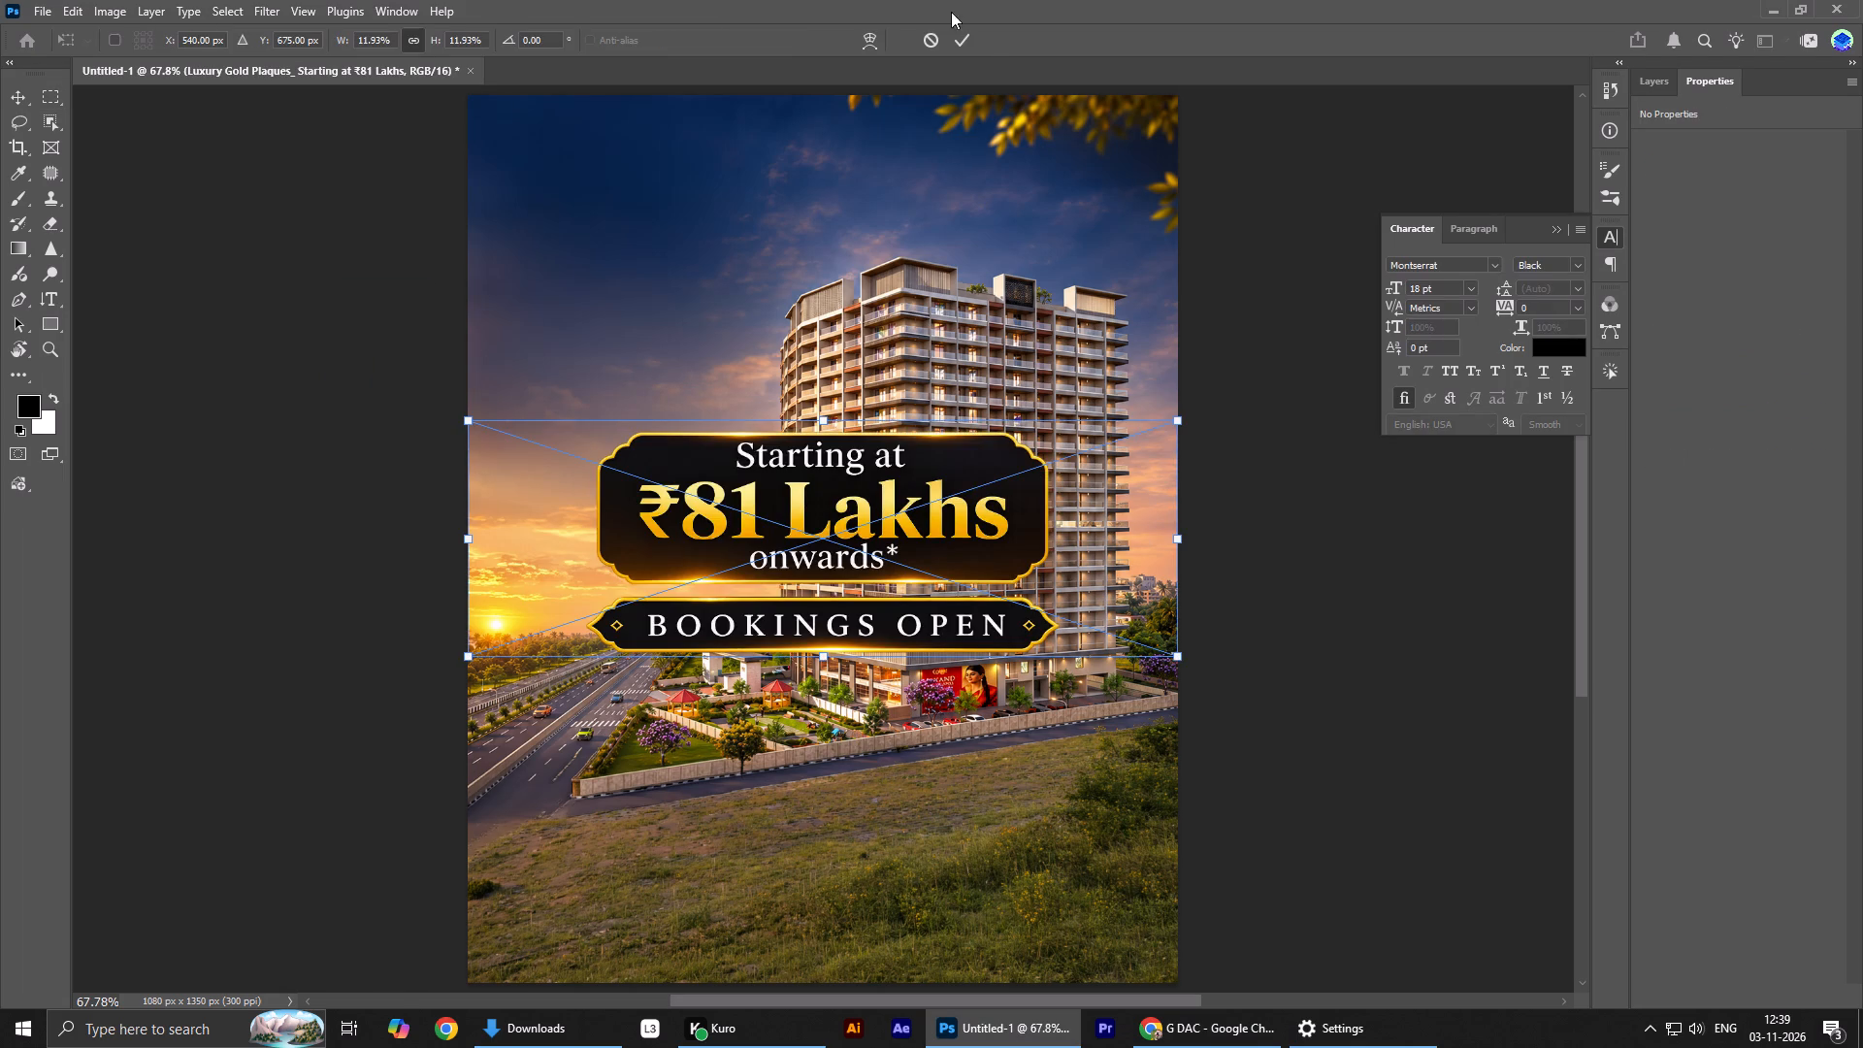
left_click(971, 40)
Merge the remove and remove 2 layers into one background image layer.
left_click(1660, 72)
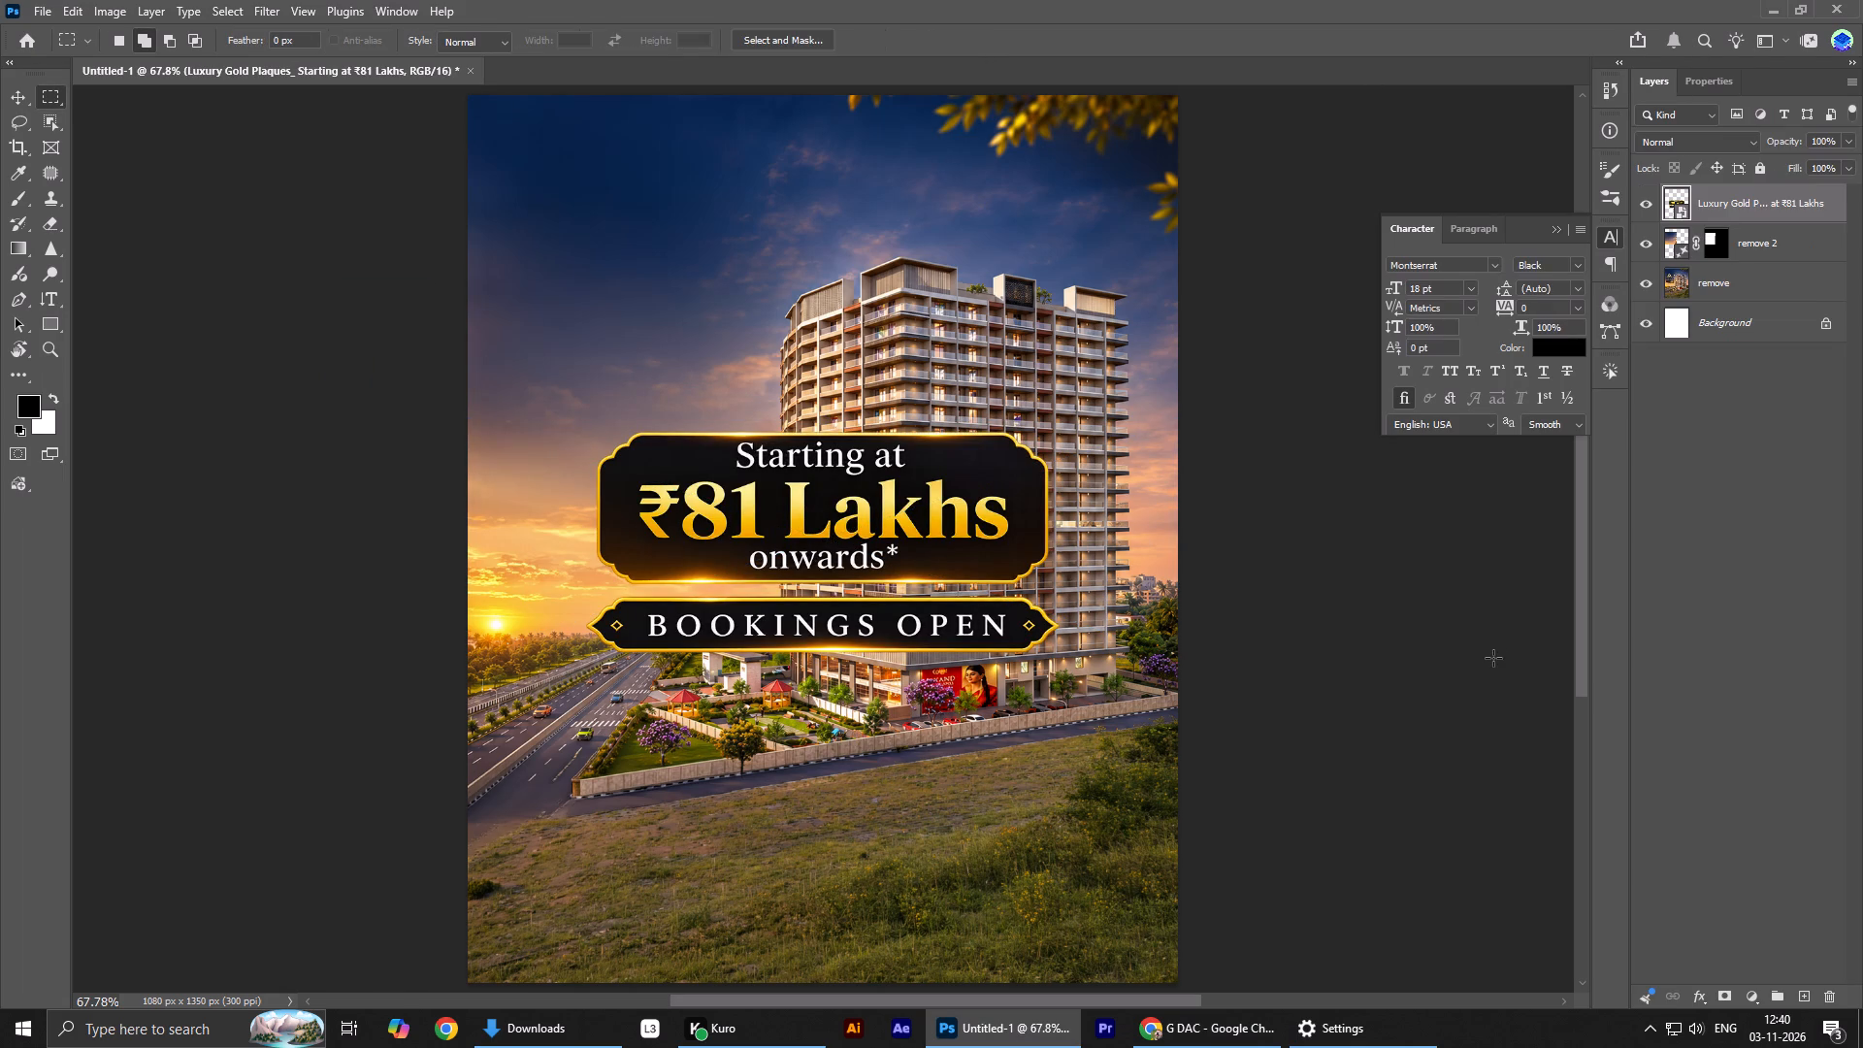
left_click(1771, 287)
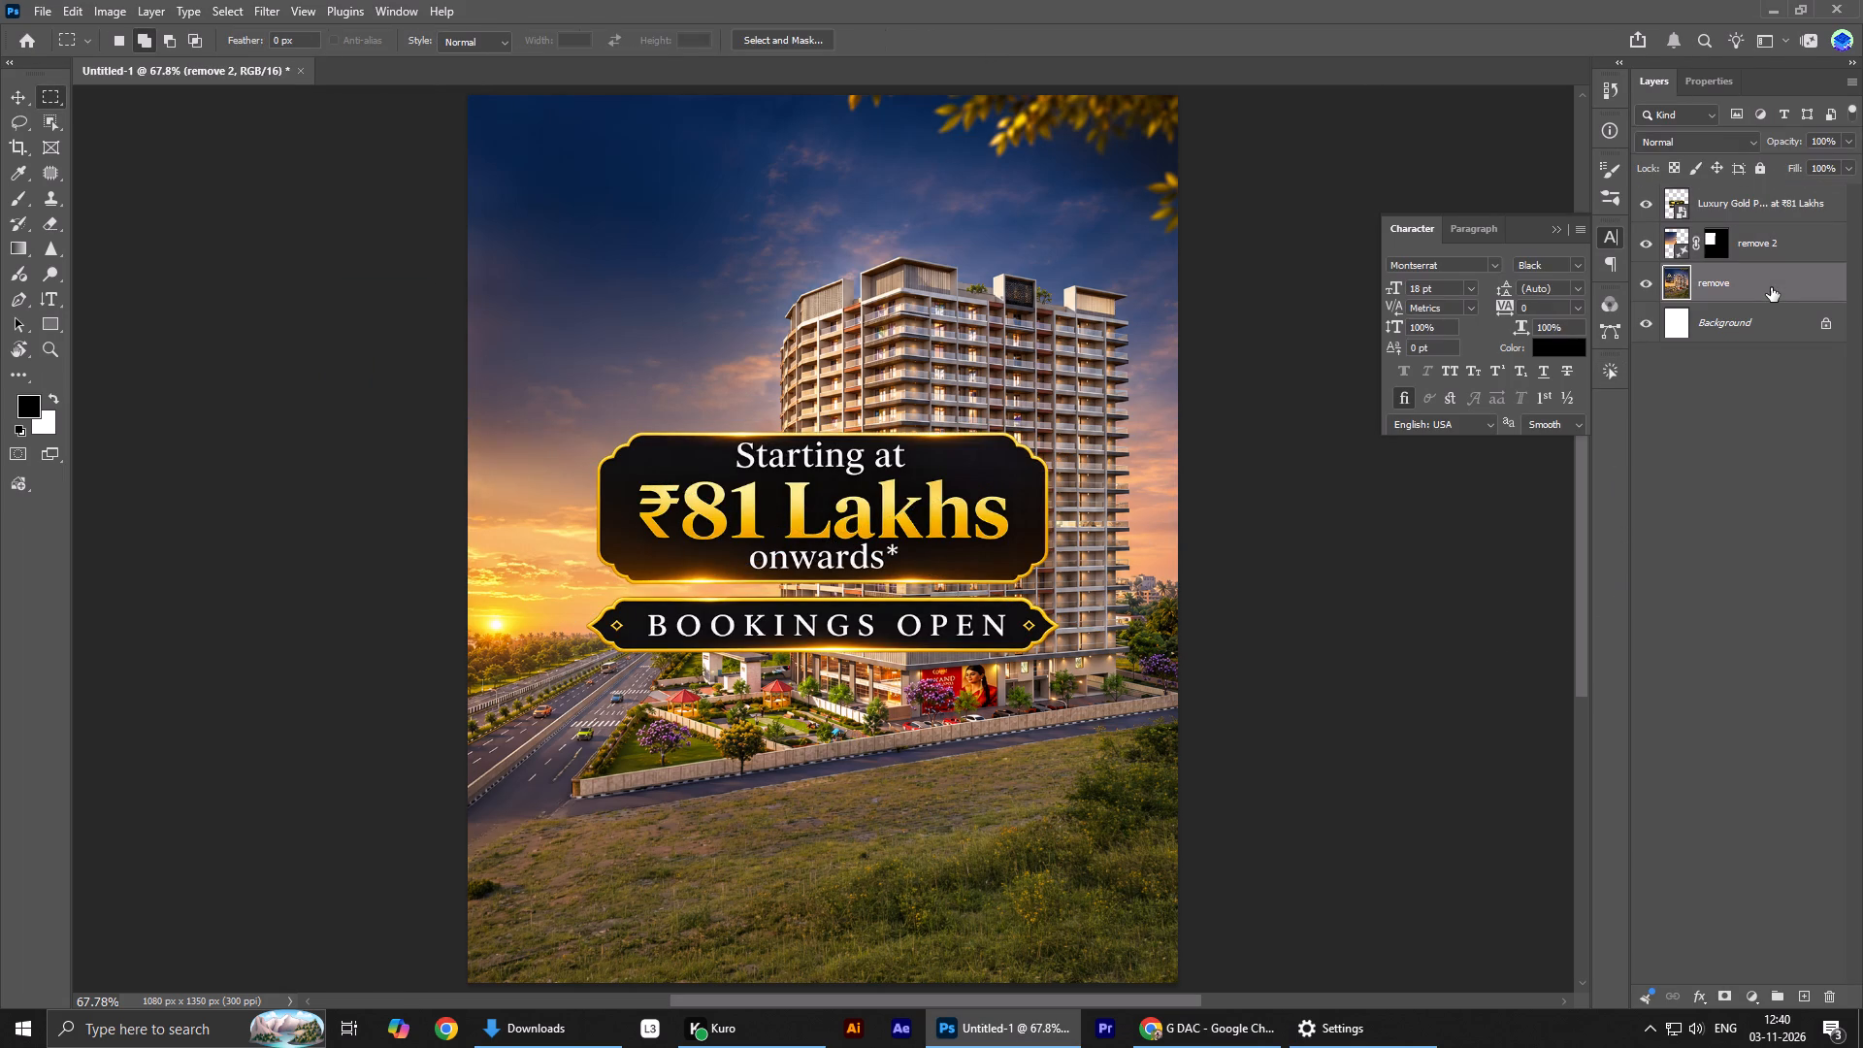
left_click(1814, 241, "shift")
key("ctrl+e")
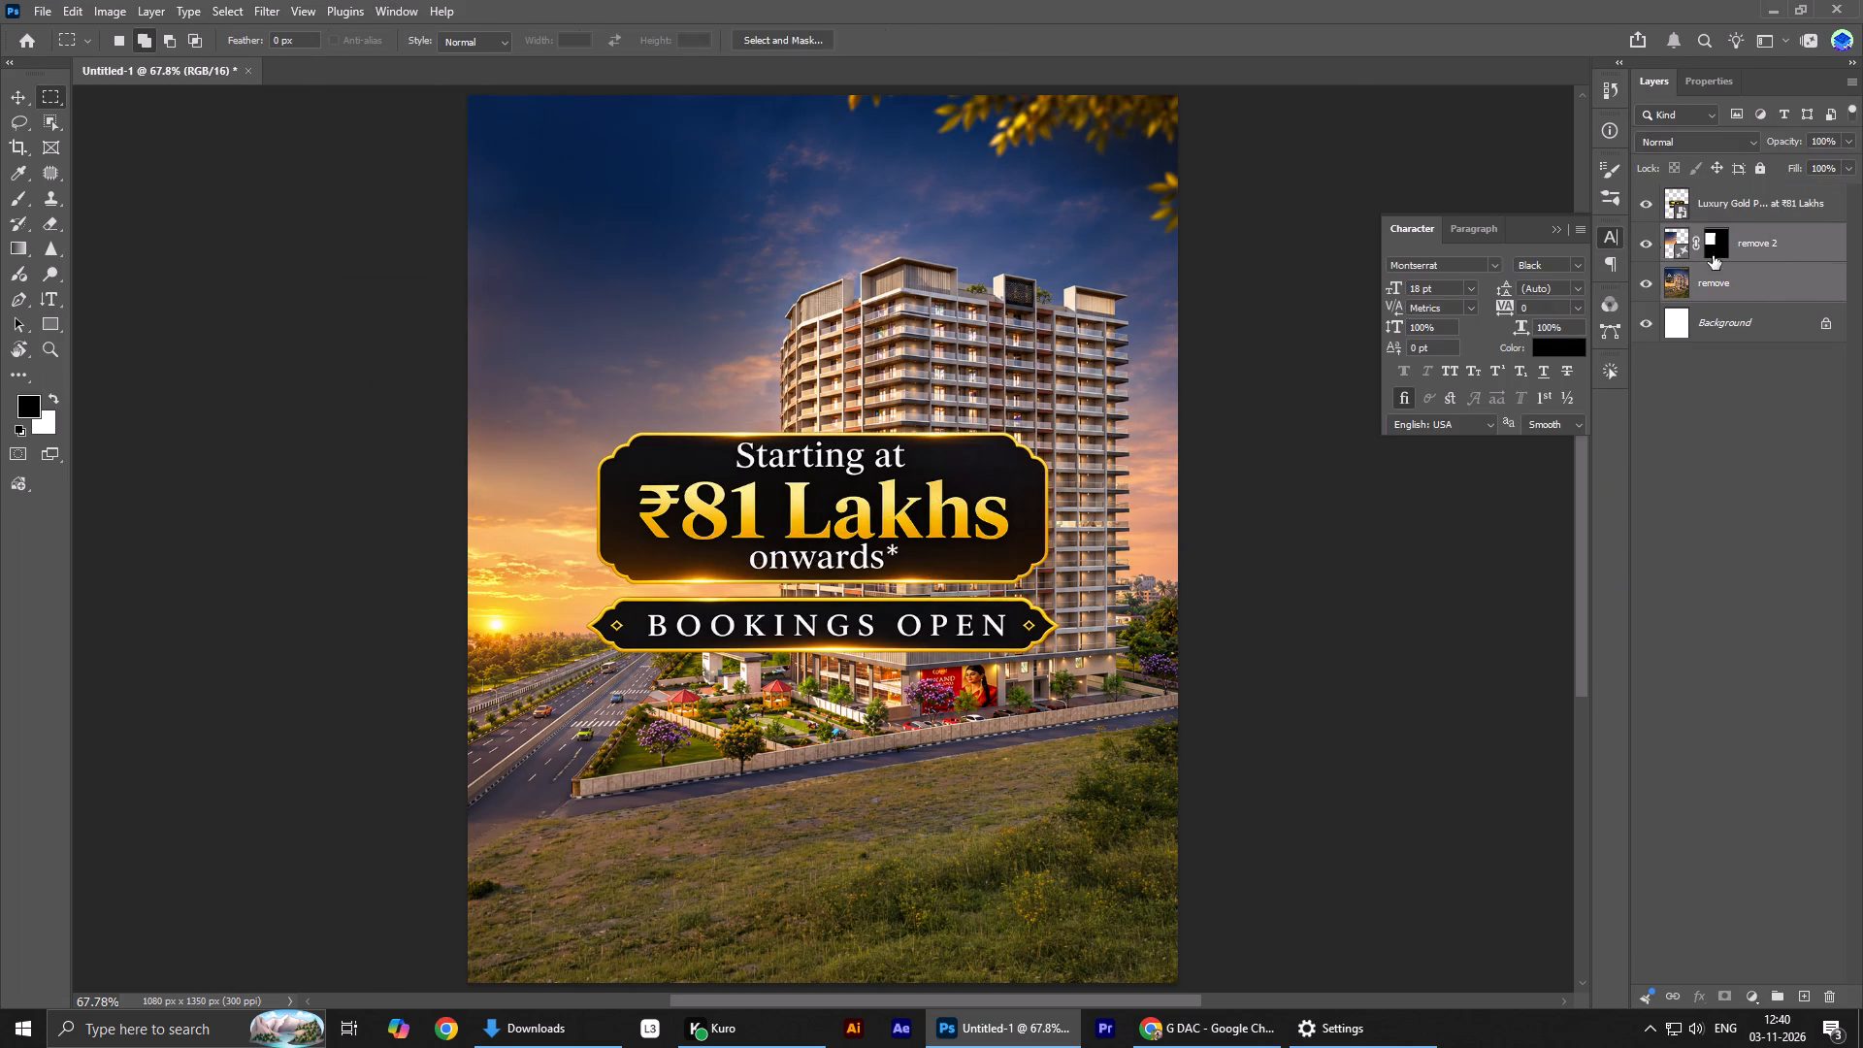
key("ctrl+0")
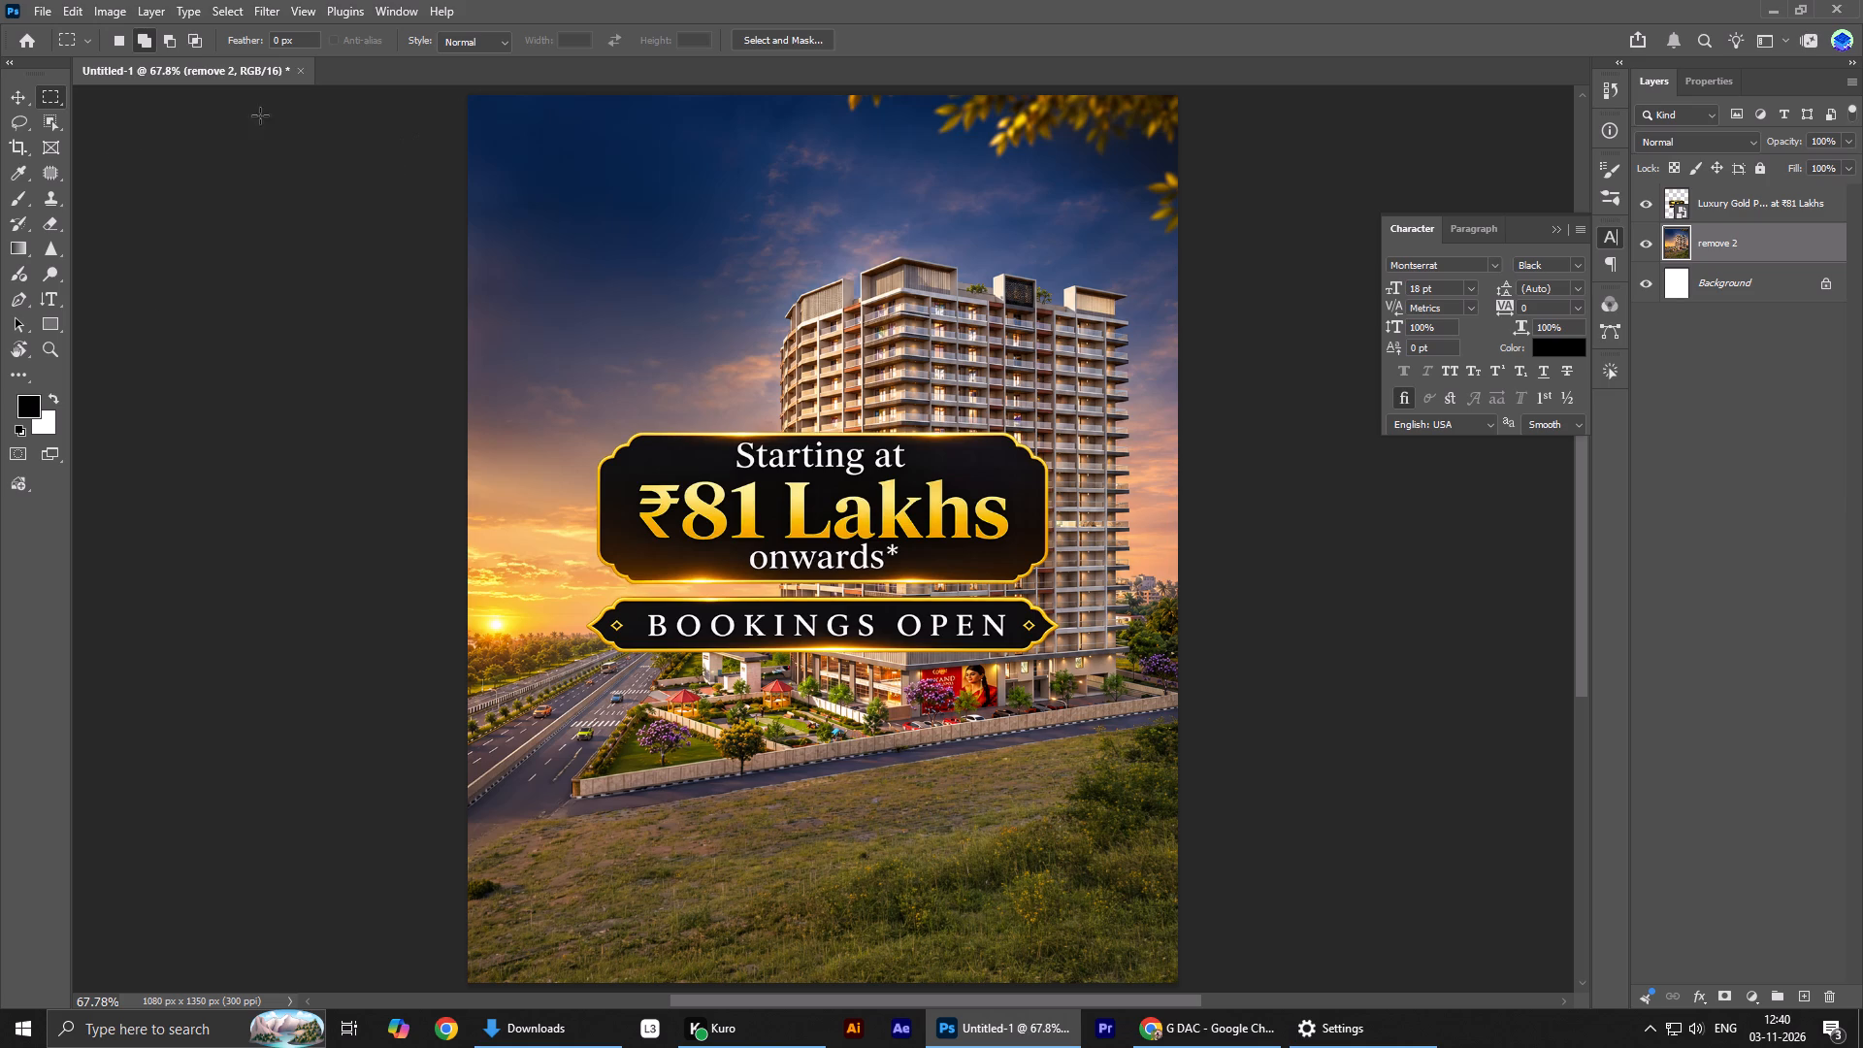
Open the recent 02.11.2026 G DAC Diwali Offer file and copy its collapsed Group 3 of logos and footer into the Untitled-1 poster.
left_click(20, 46)
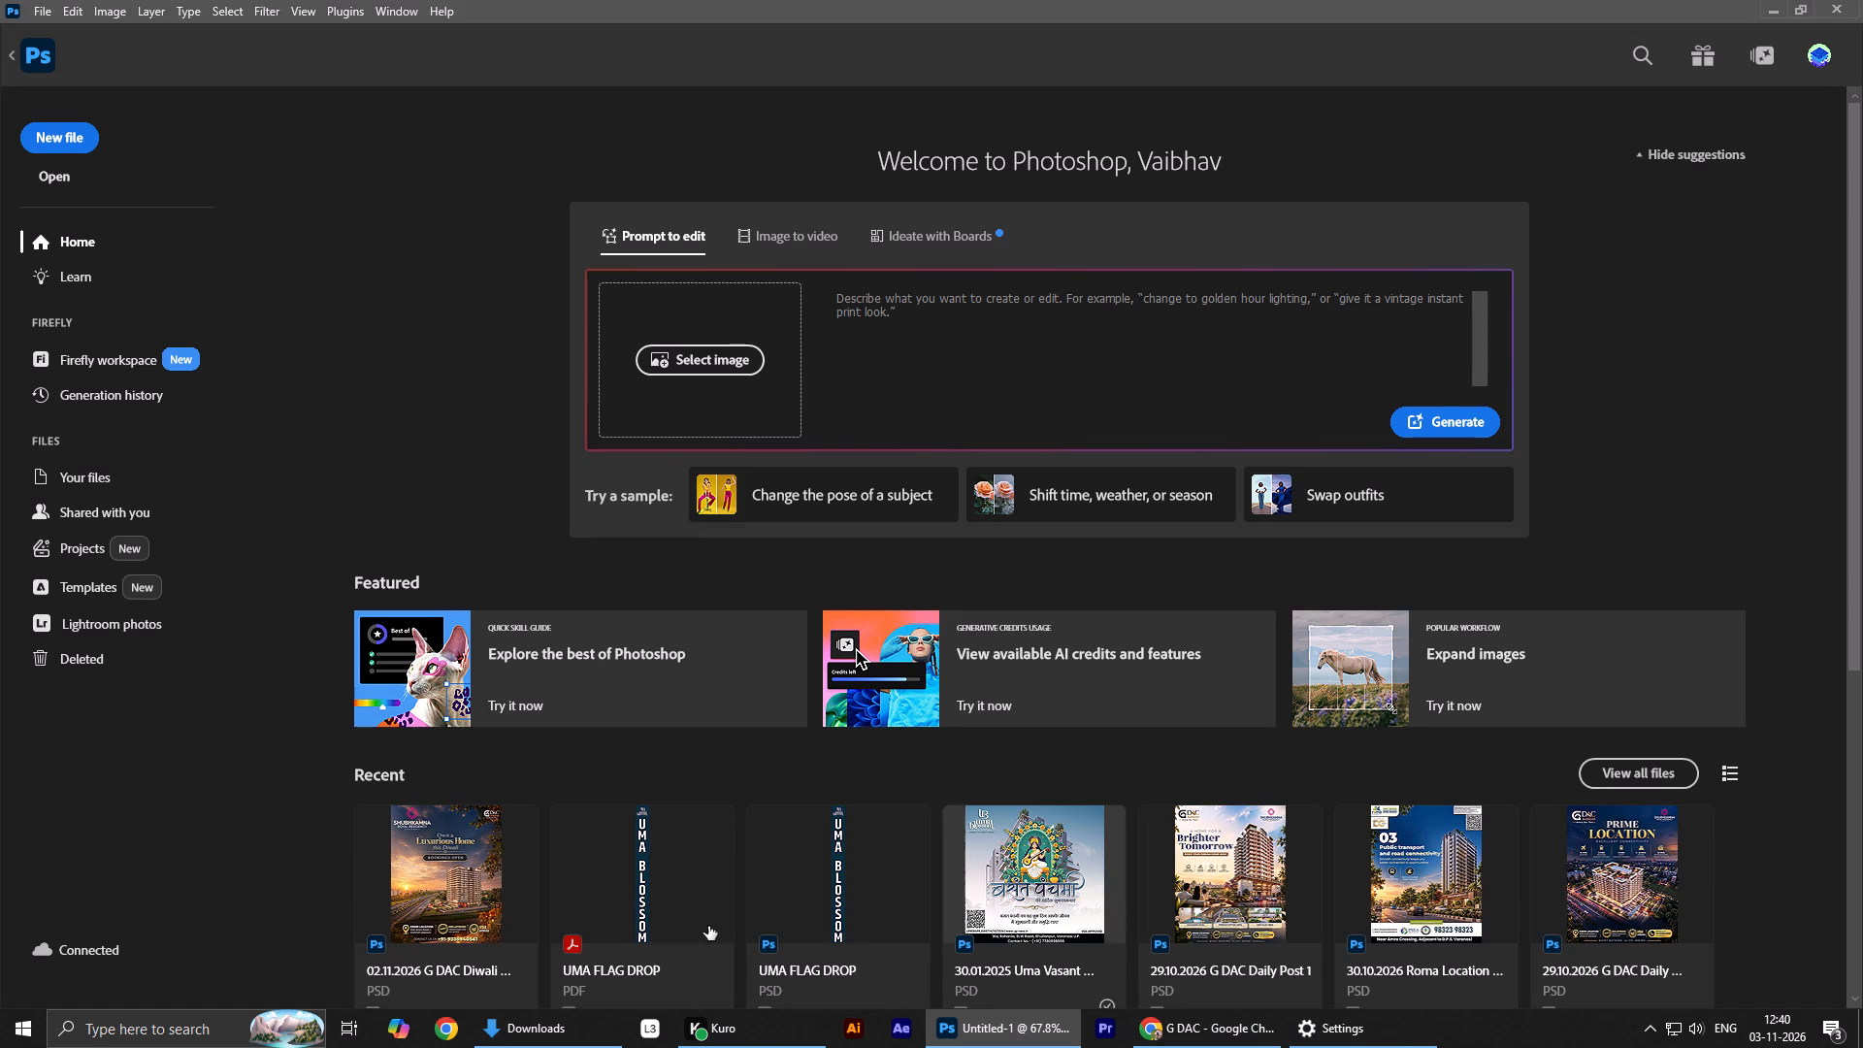
left_click(425, 873)
key("v")
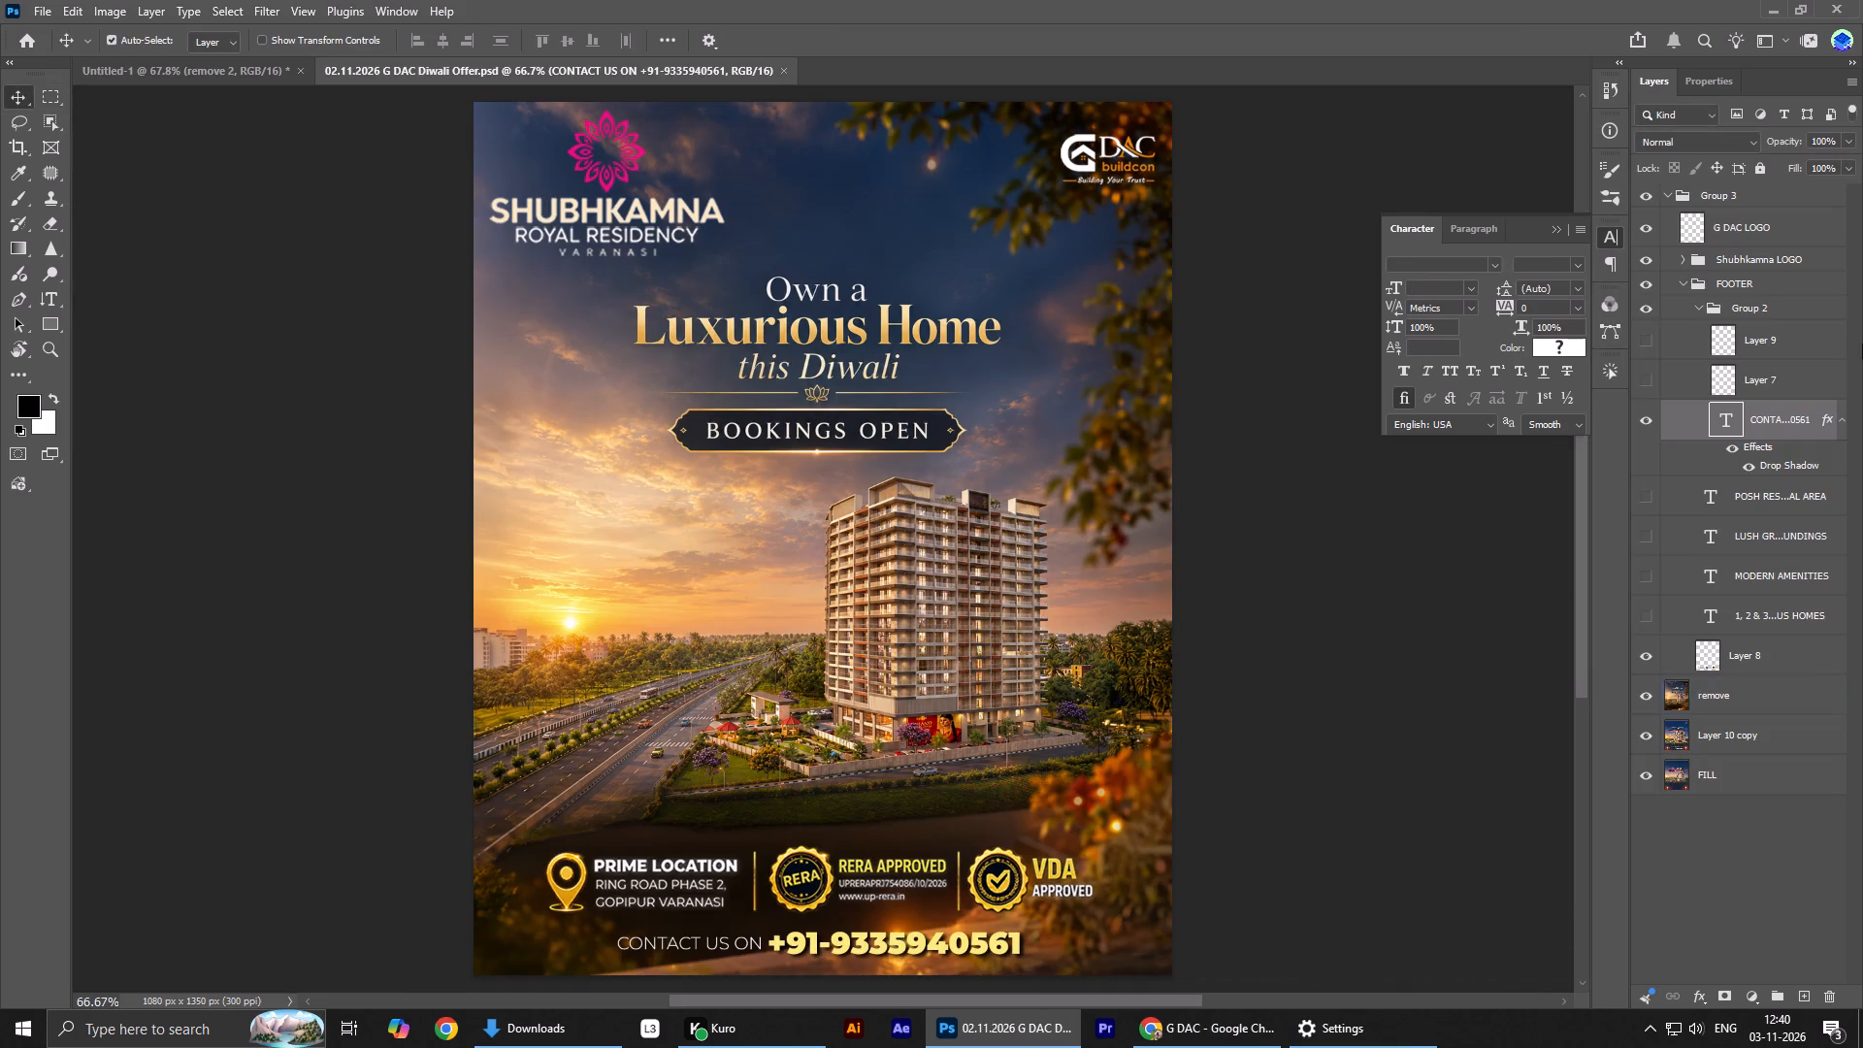
left_click(1670, 192)
left_click_drag(1740, 198, 1669, 193)
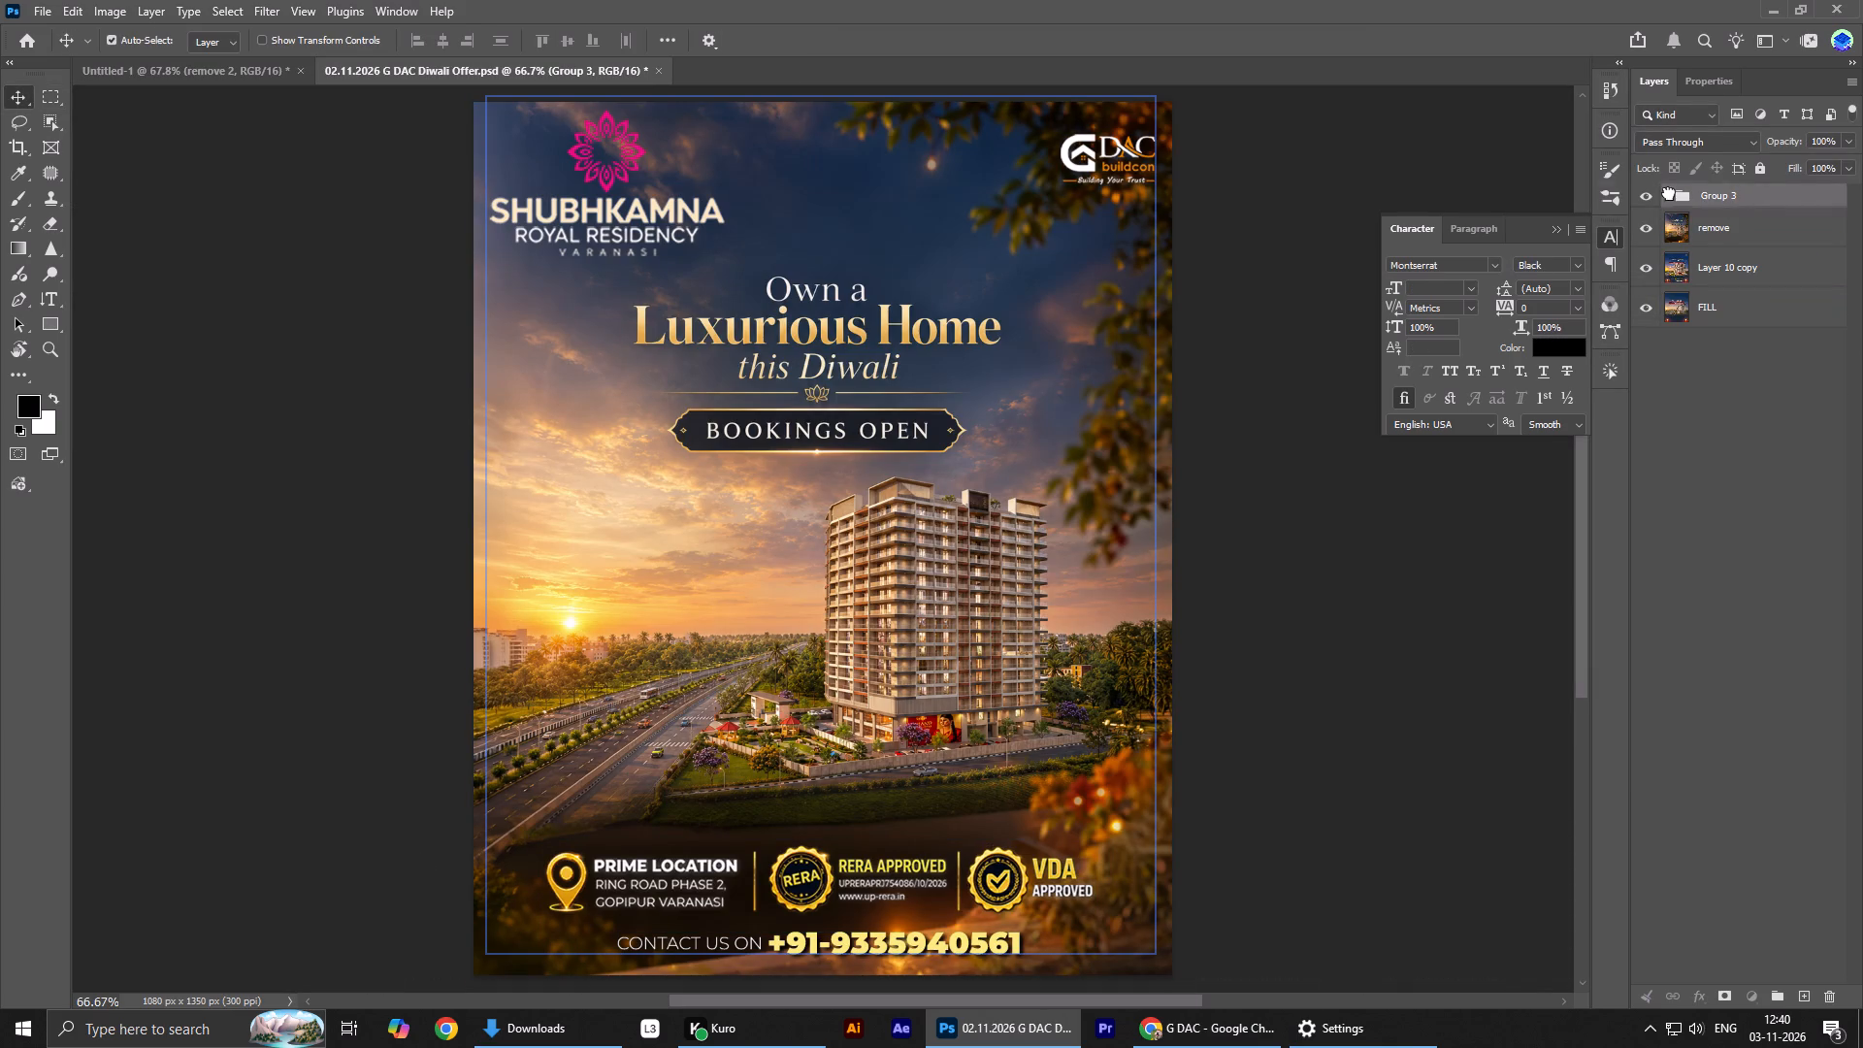
left_click_drag(1669, 193, 667, 394)
Centre Group 3 horizontally on the poster, with the logos at the top edge and the contact footer at the bottom.
key("ctrl+t")
left_click_drag(695, 401, 833, 405, "shift")
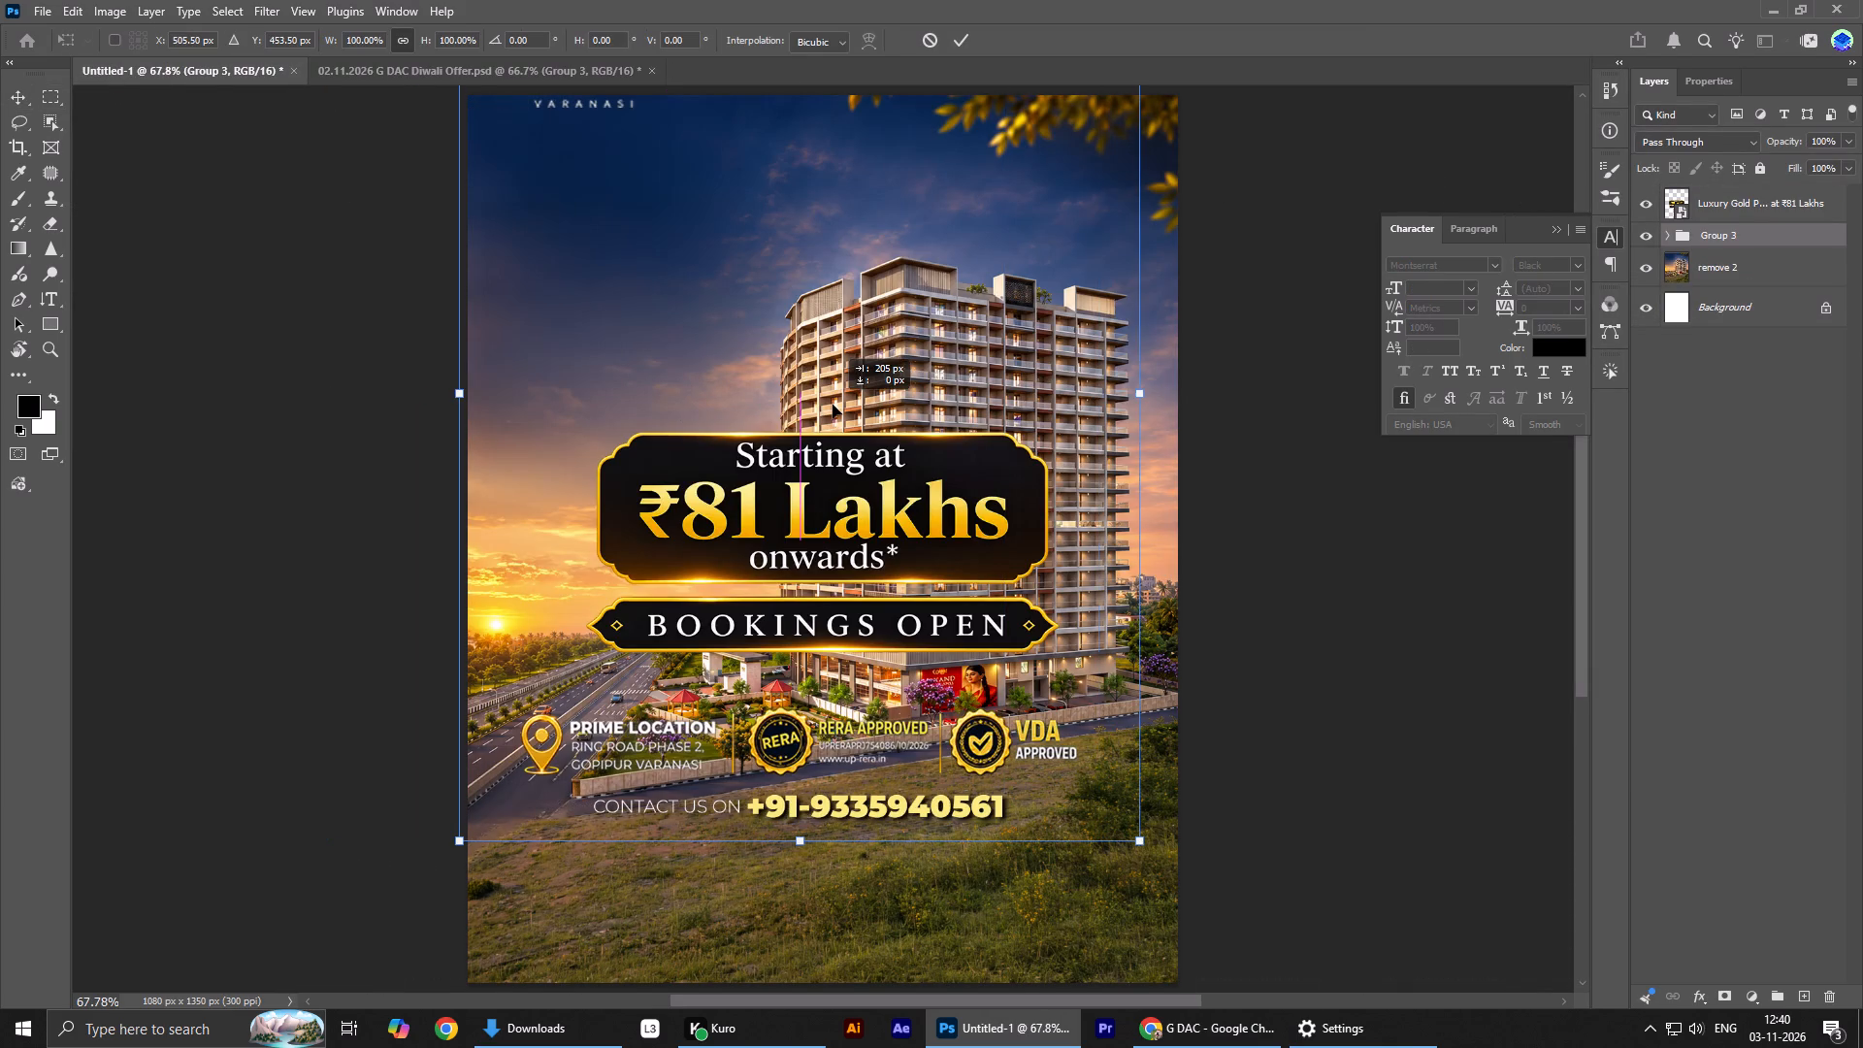
left_click_drag(833, 405, 857, 404, "shift")
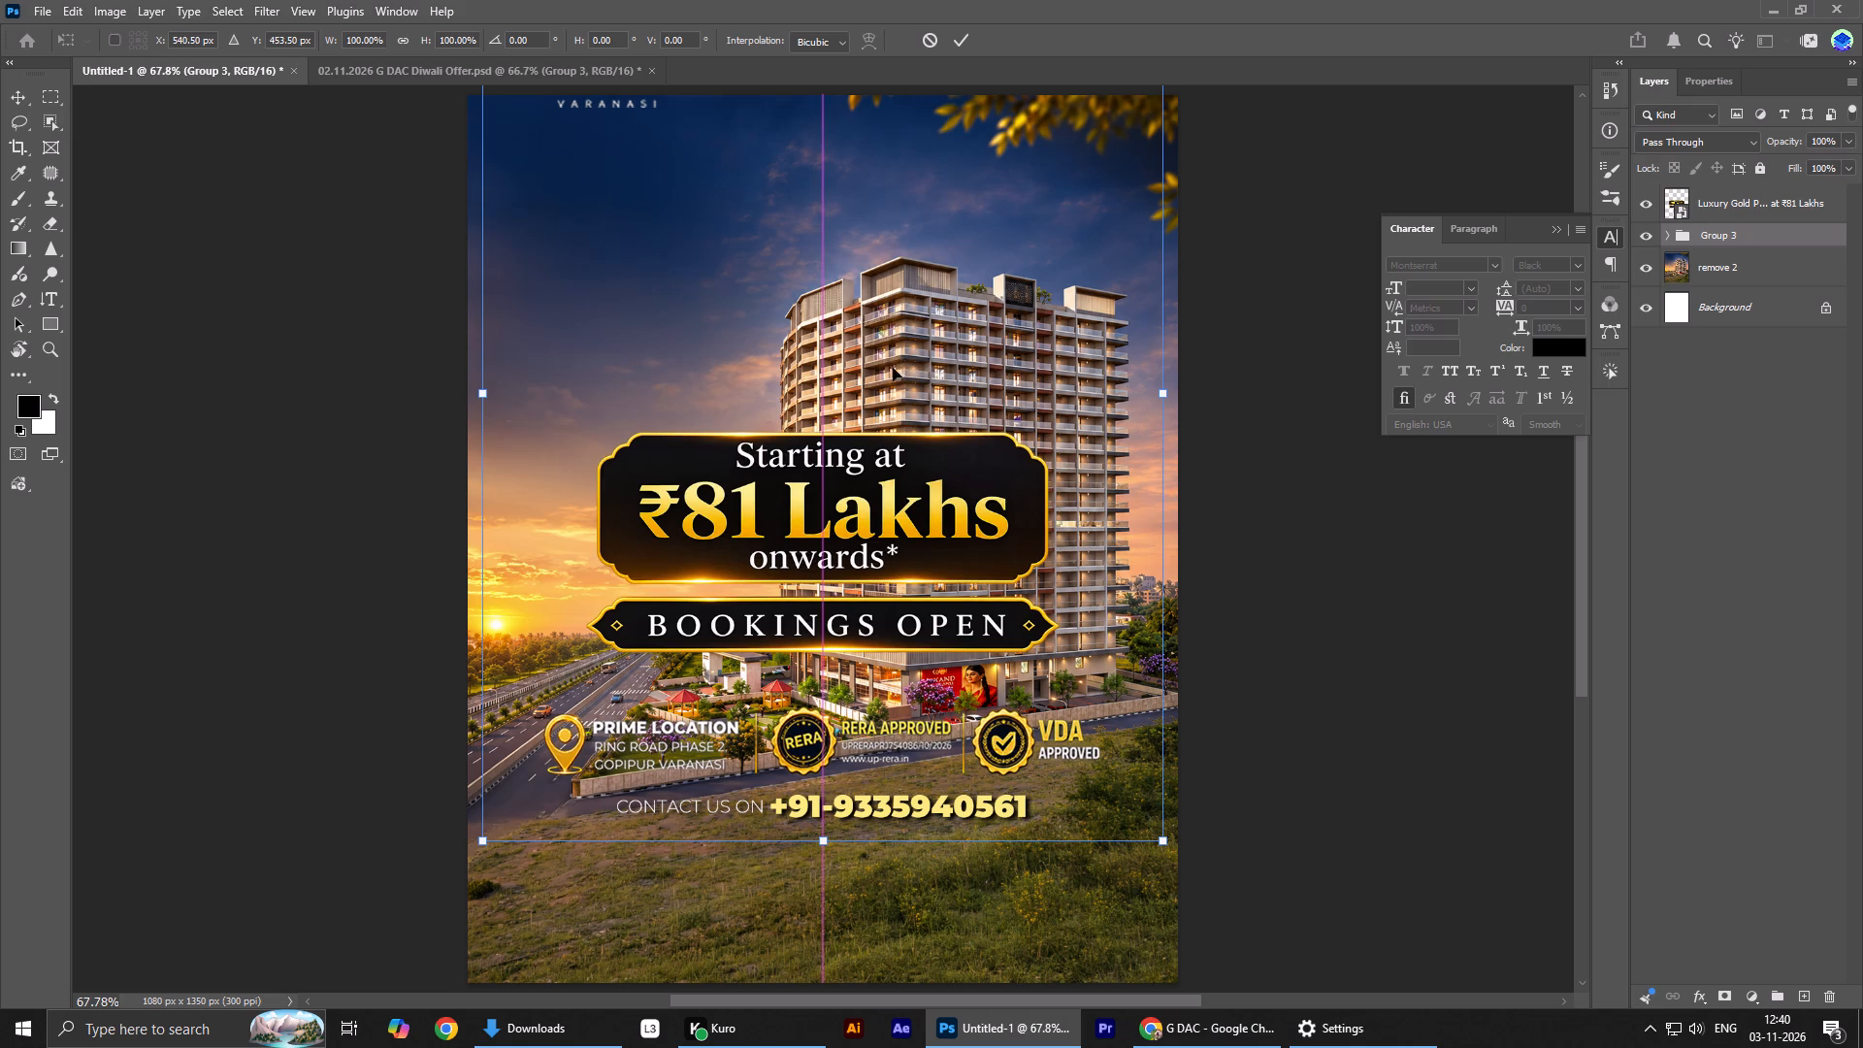
left_click_drag(897, 356, 911, 494, "shift")
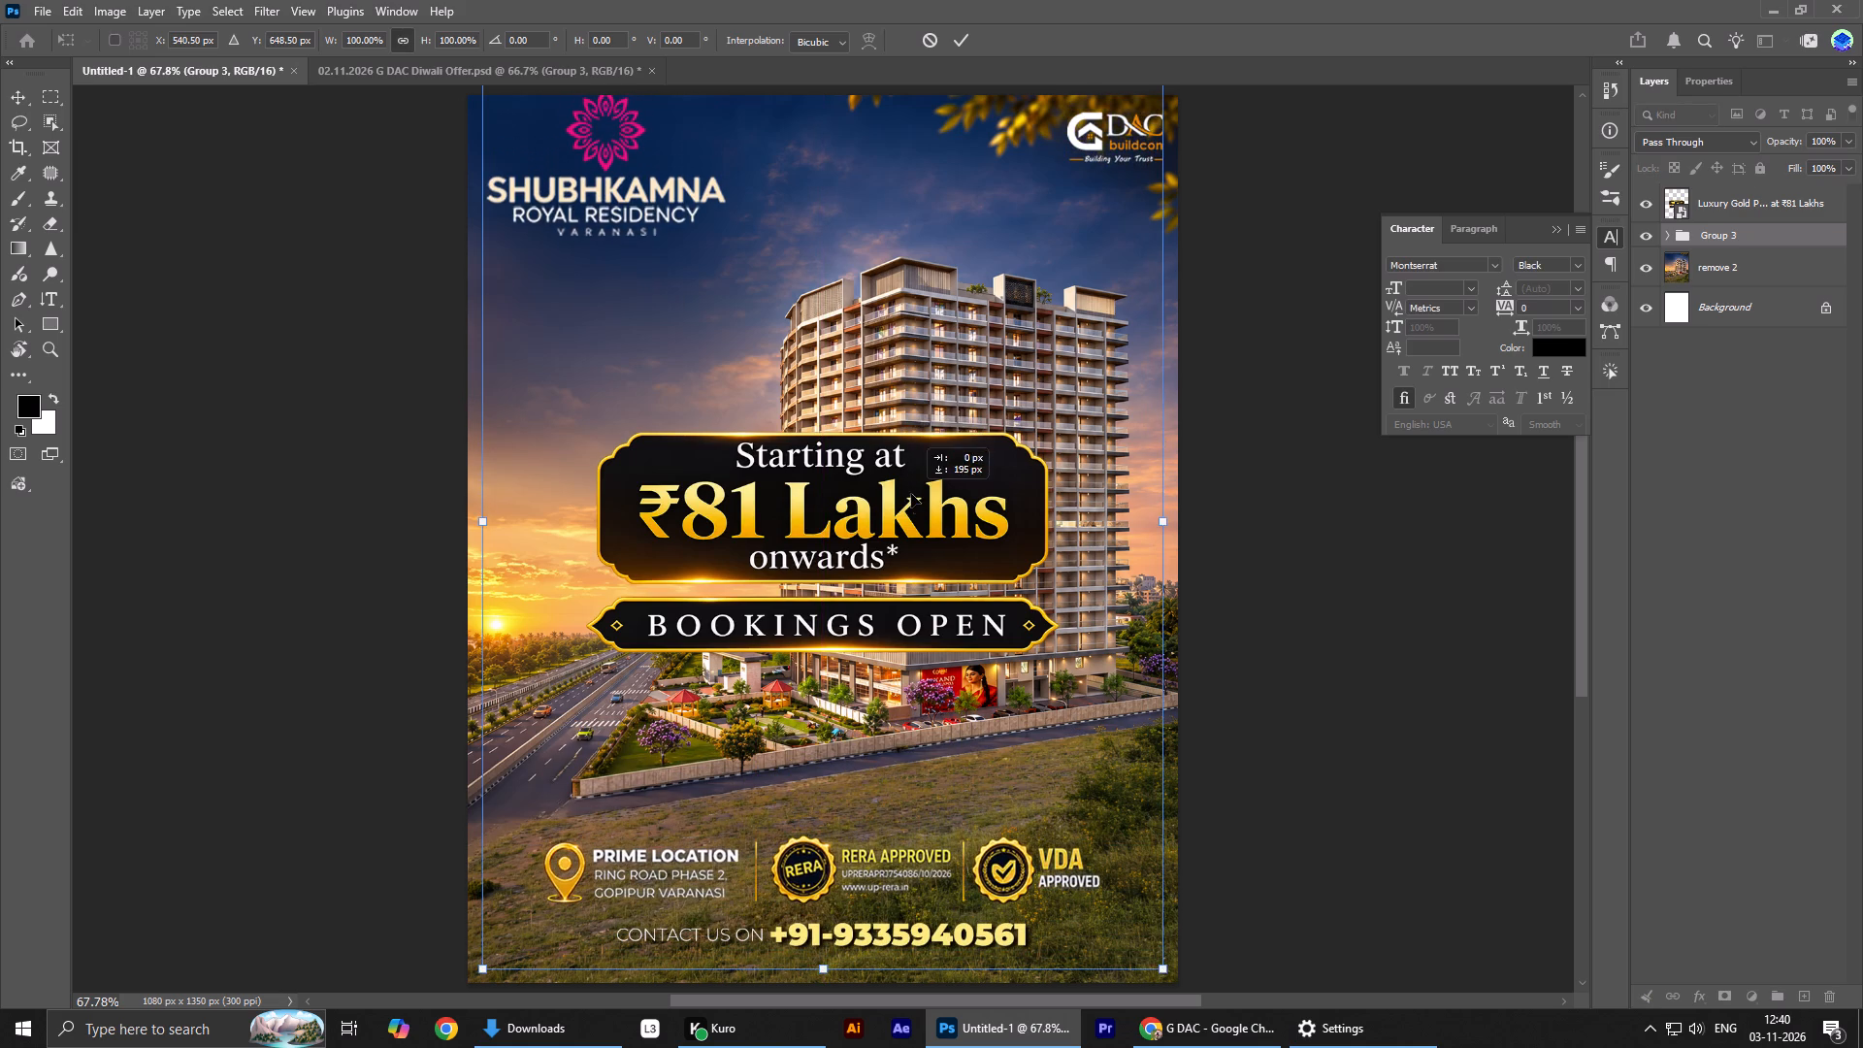
left_click_drag(911, 494, 915, 508, "shift")
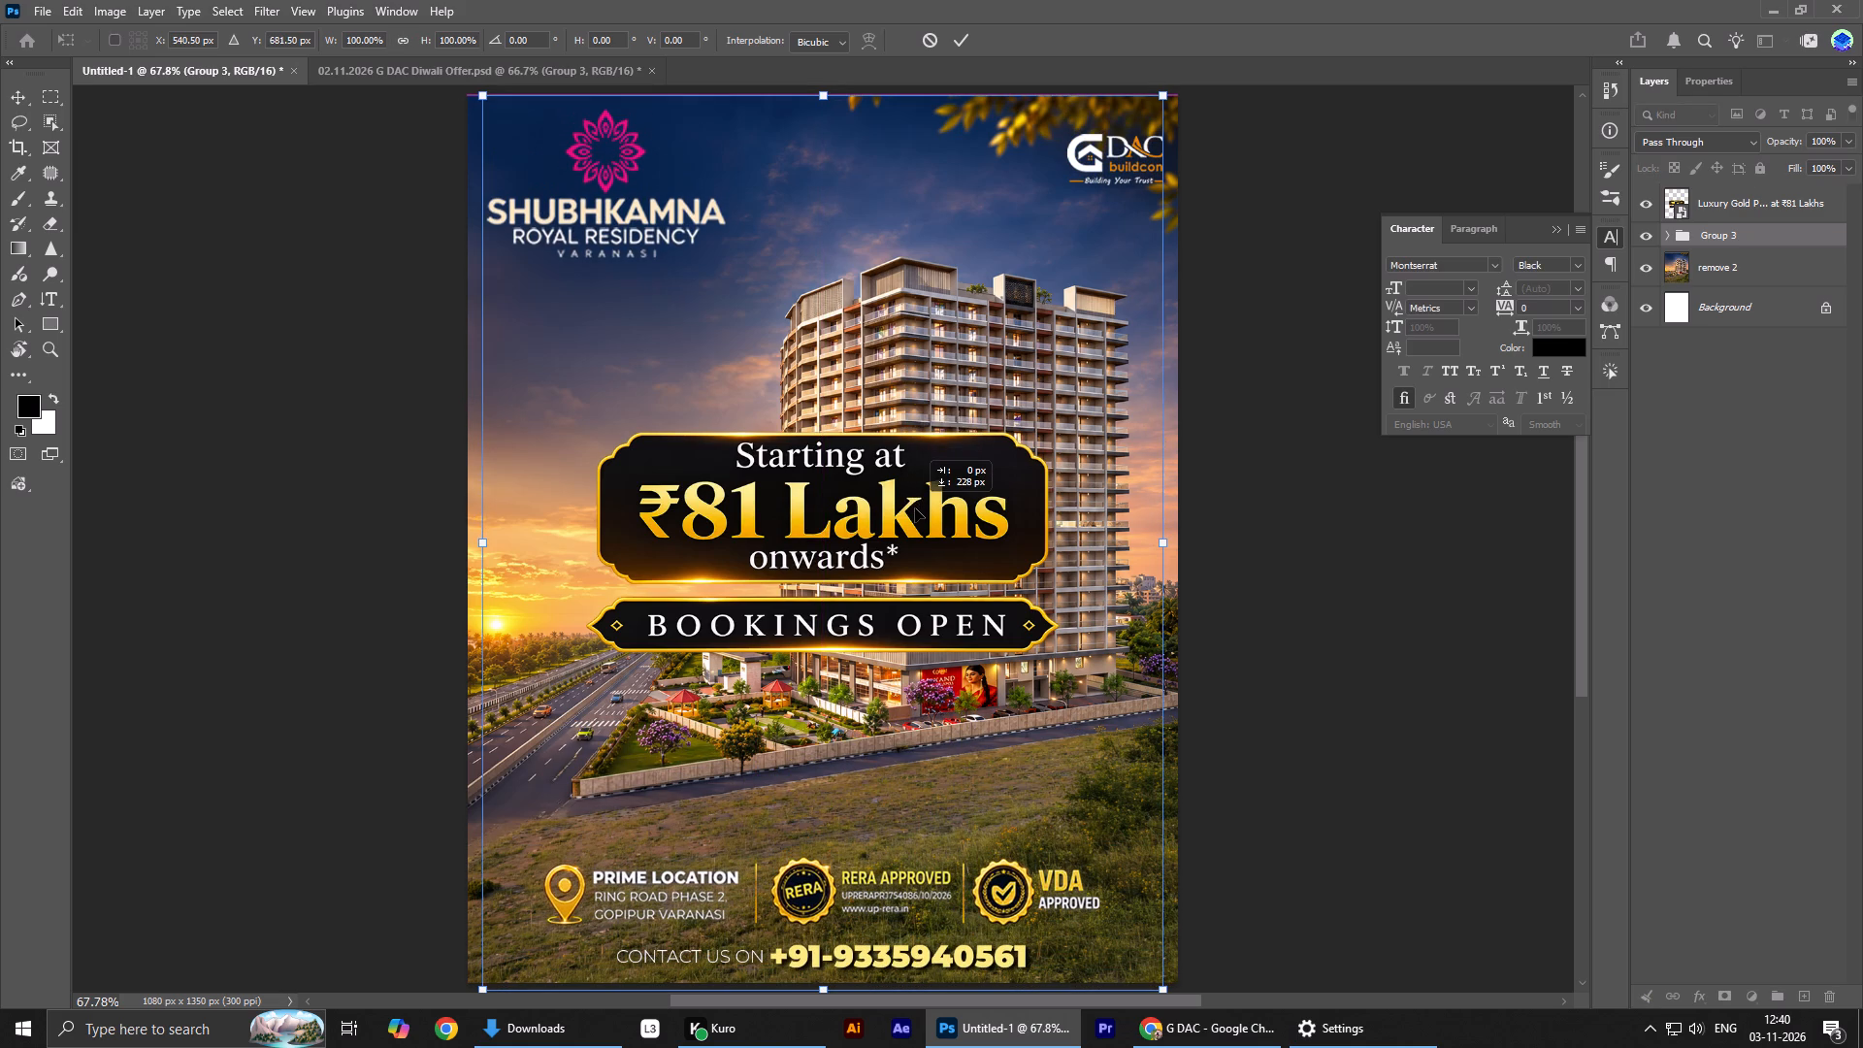
left_click_drag(915, 508, 915, 507, "shift")
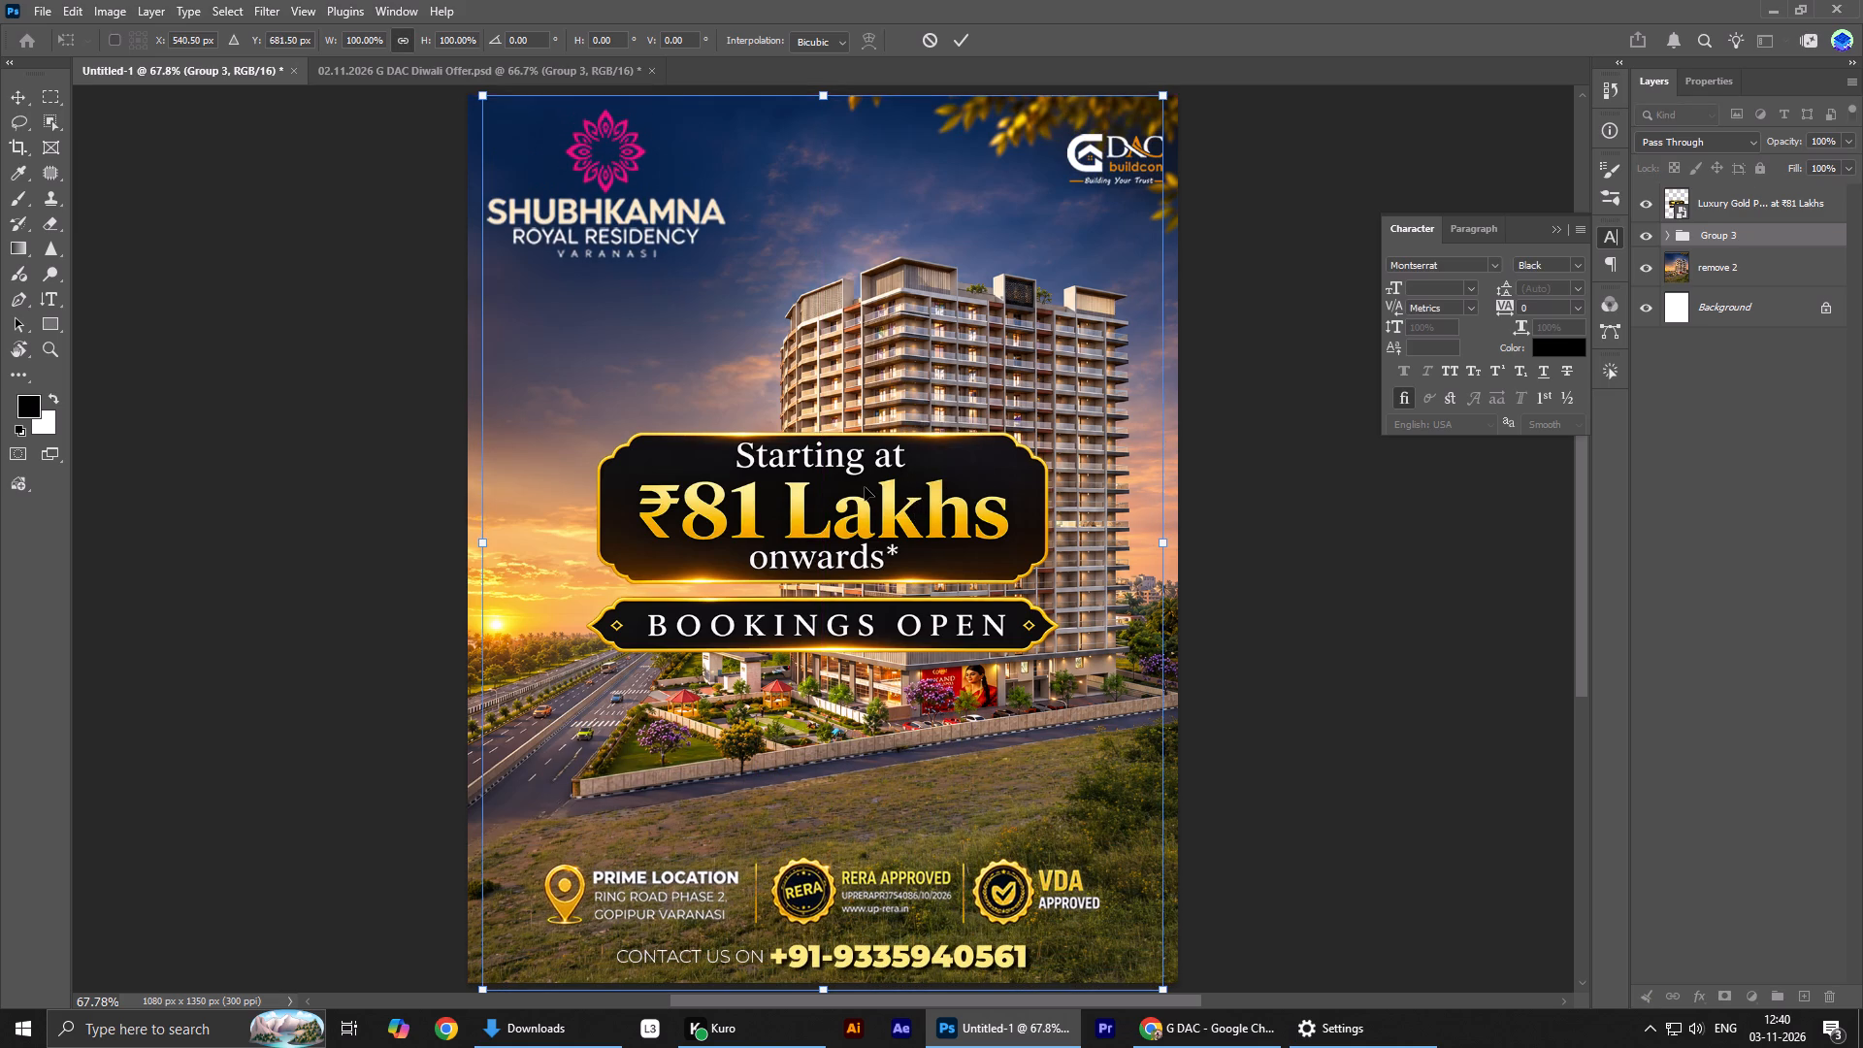
key("Return")
key("Up")
key("Up")
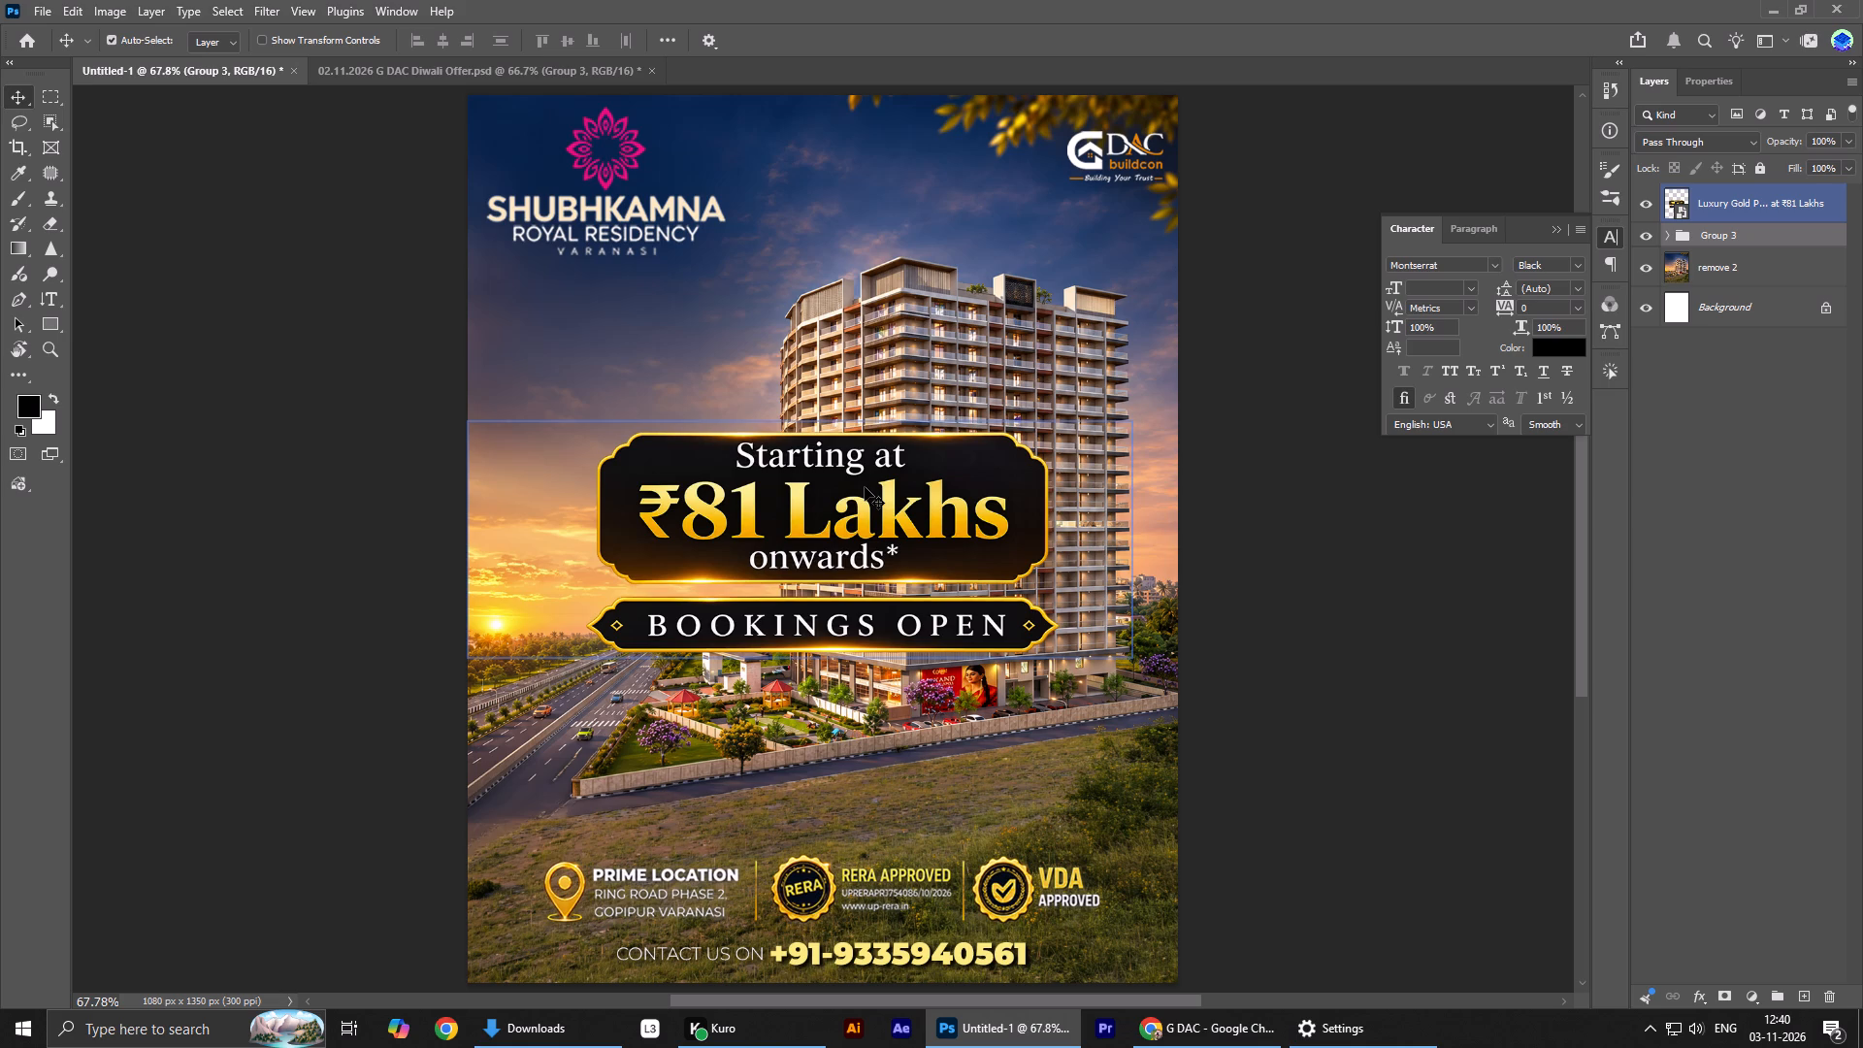
key("ctrl+0")
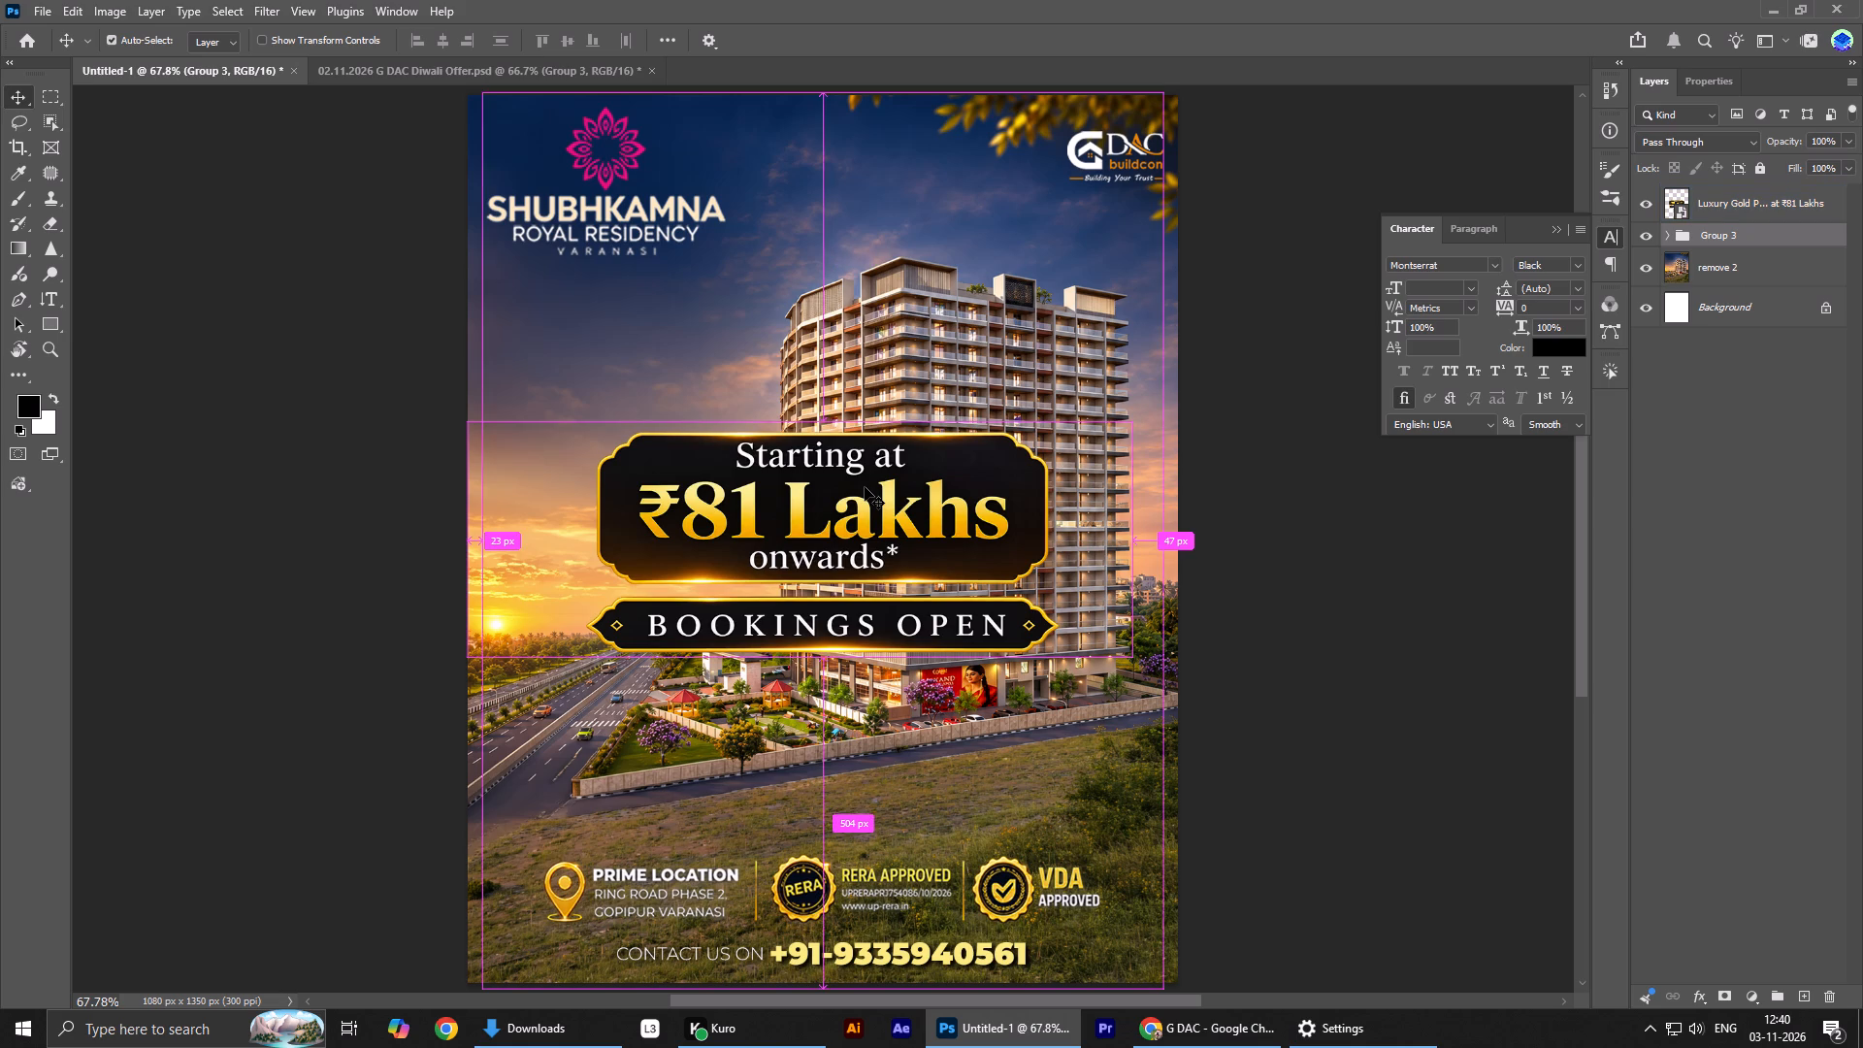
Add a Solid Color fill layer directly above Background, using the dark slate #323243 sampled from the poster image.
left_click(1030, 735)
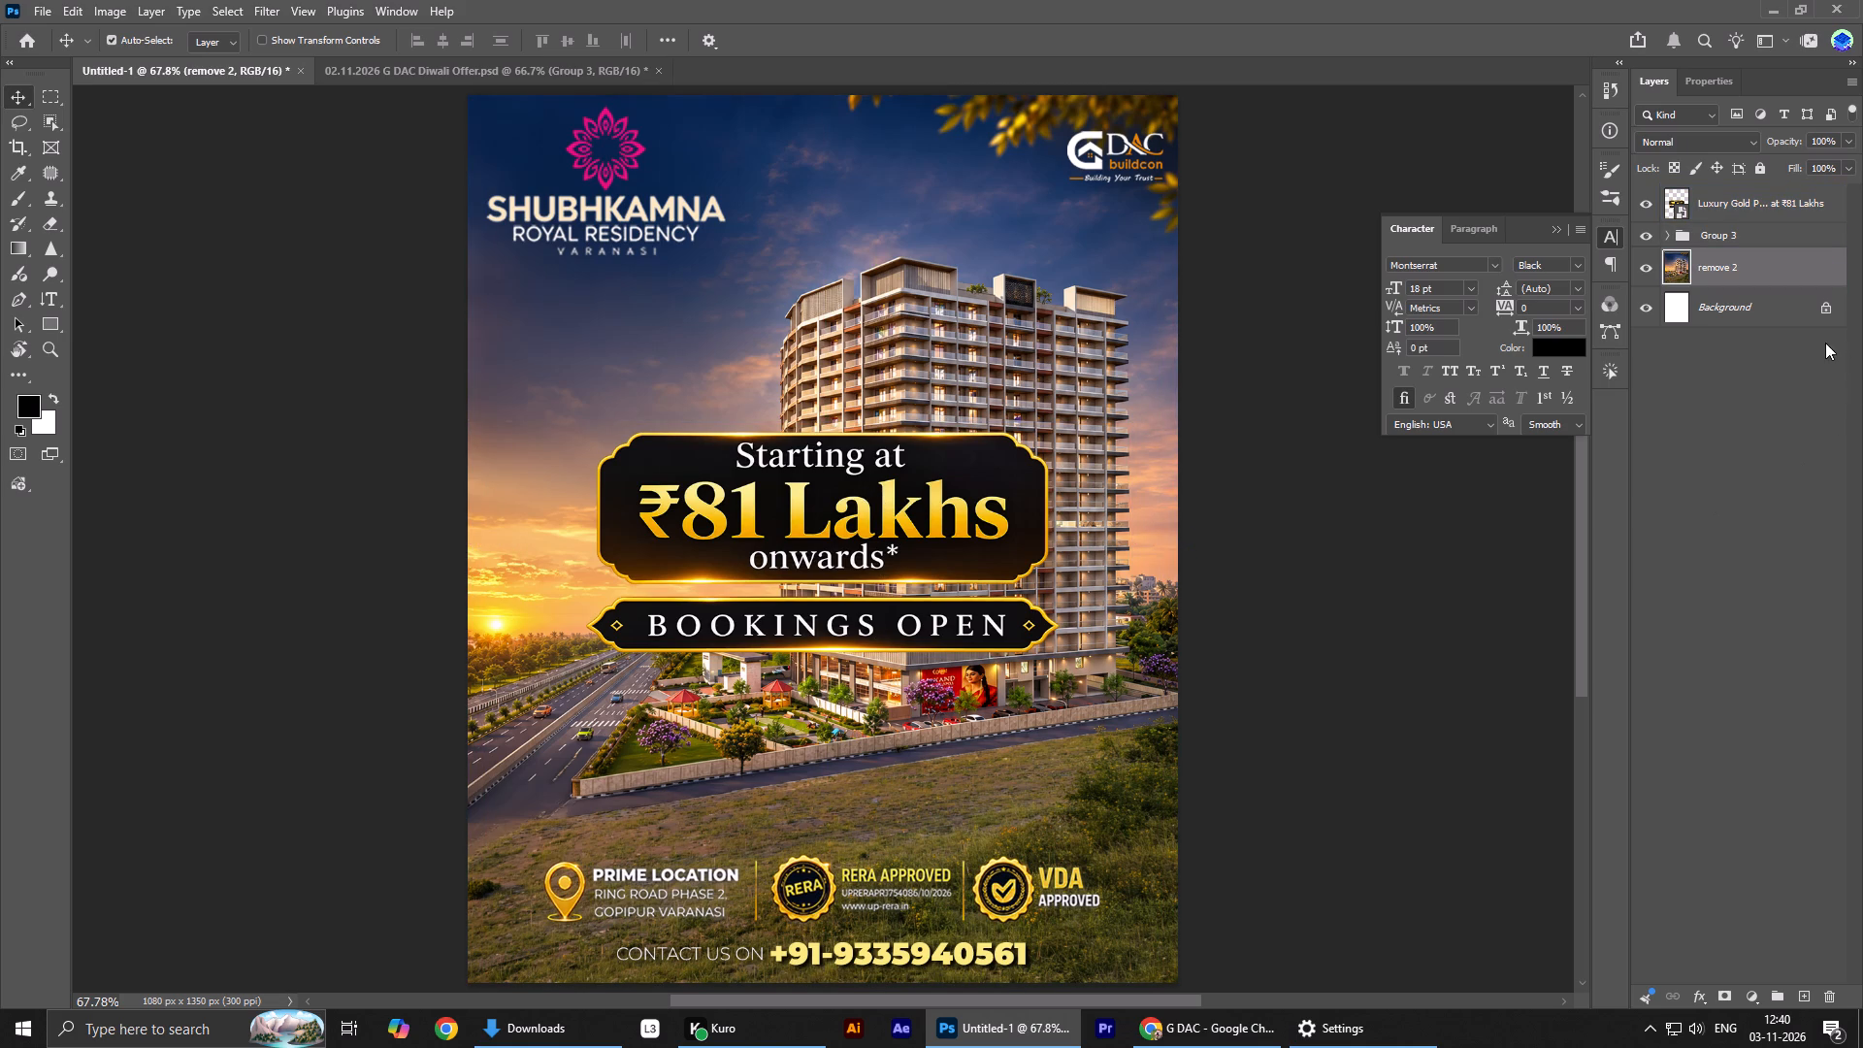
left_click(1811, 317)
left_click(1751, 997)
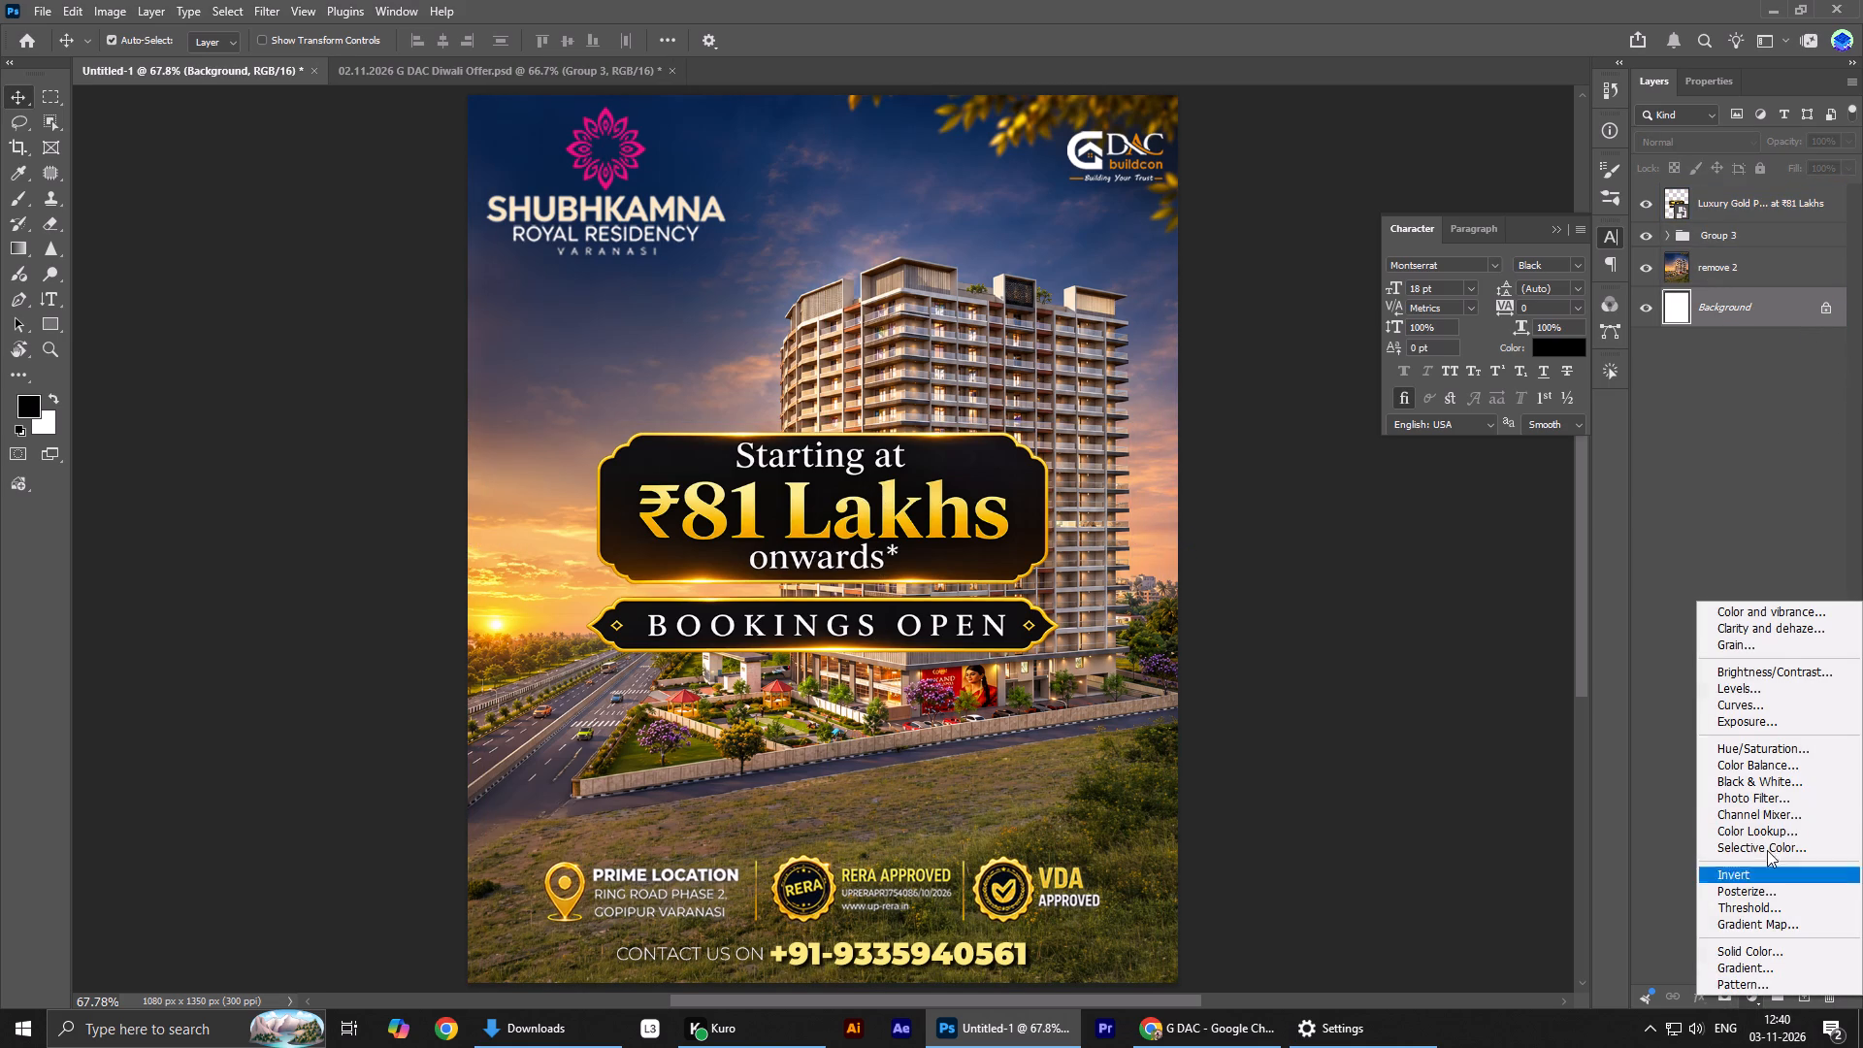
left_click(1764, 945)
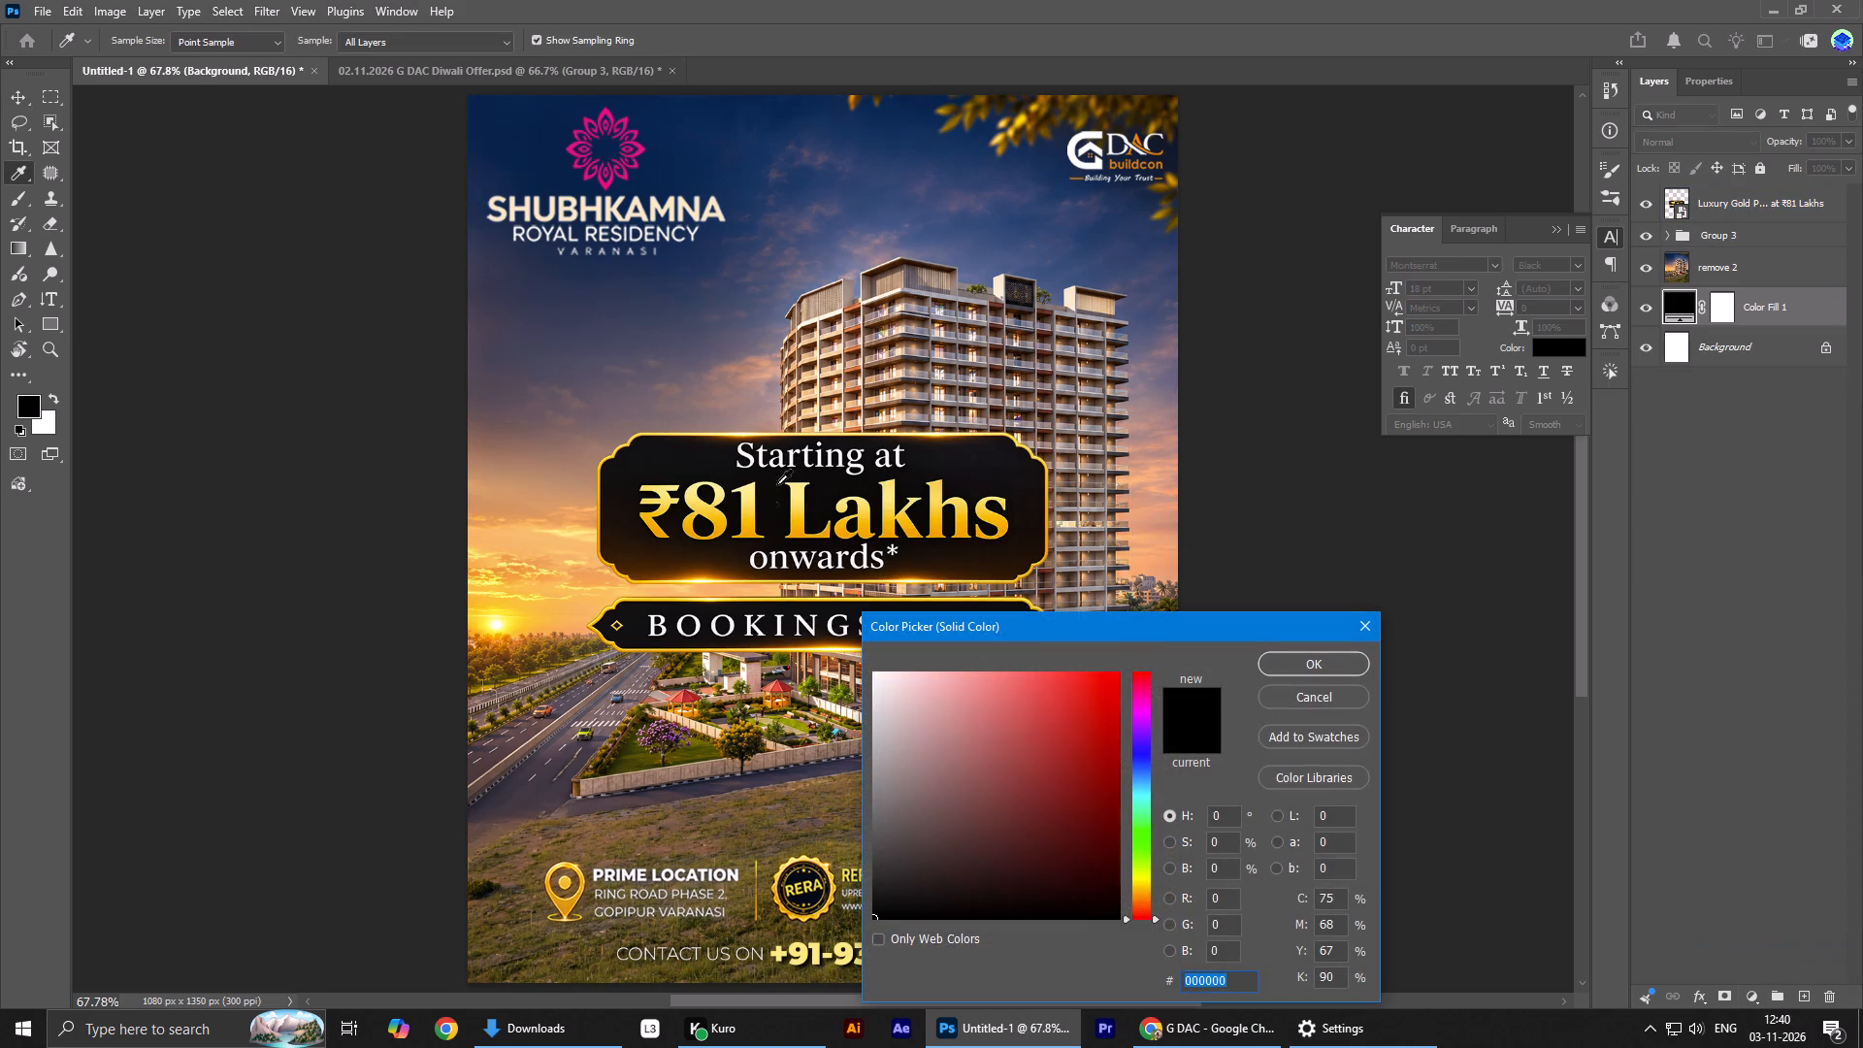
left_click(754, 359)
double_click(1156, 317)
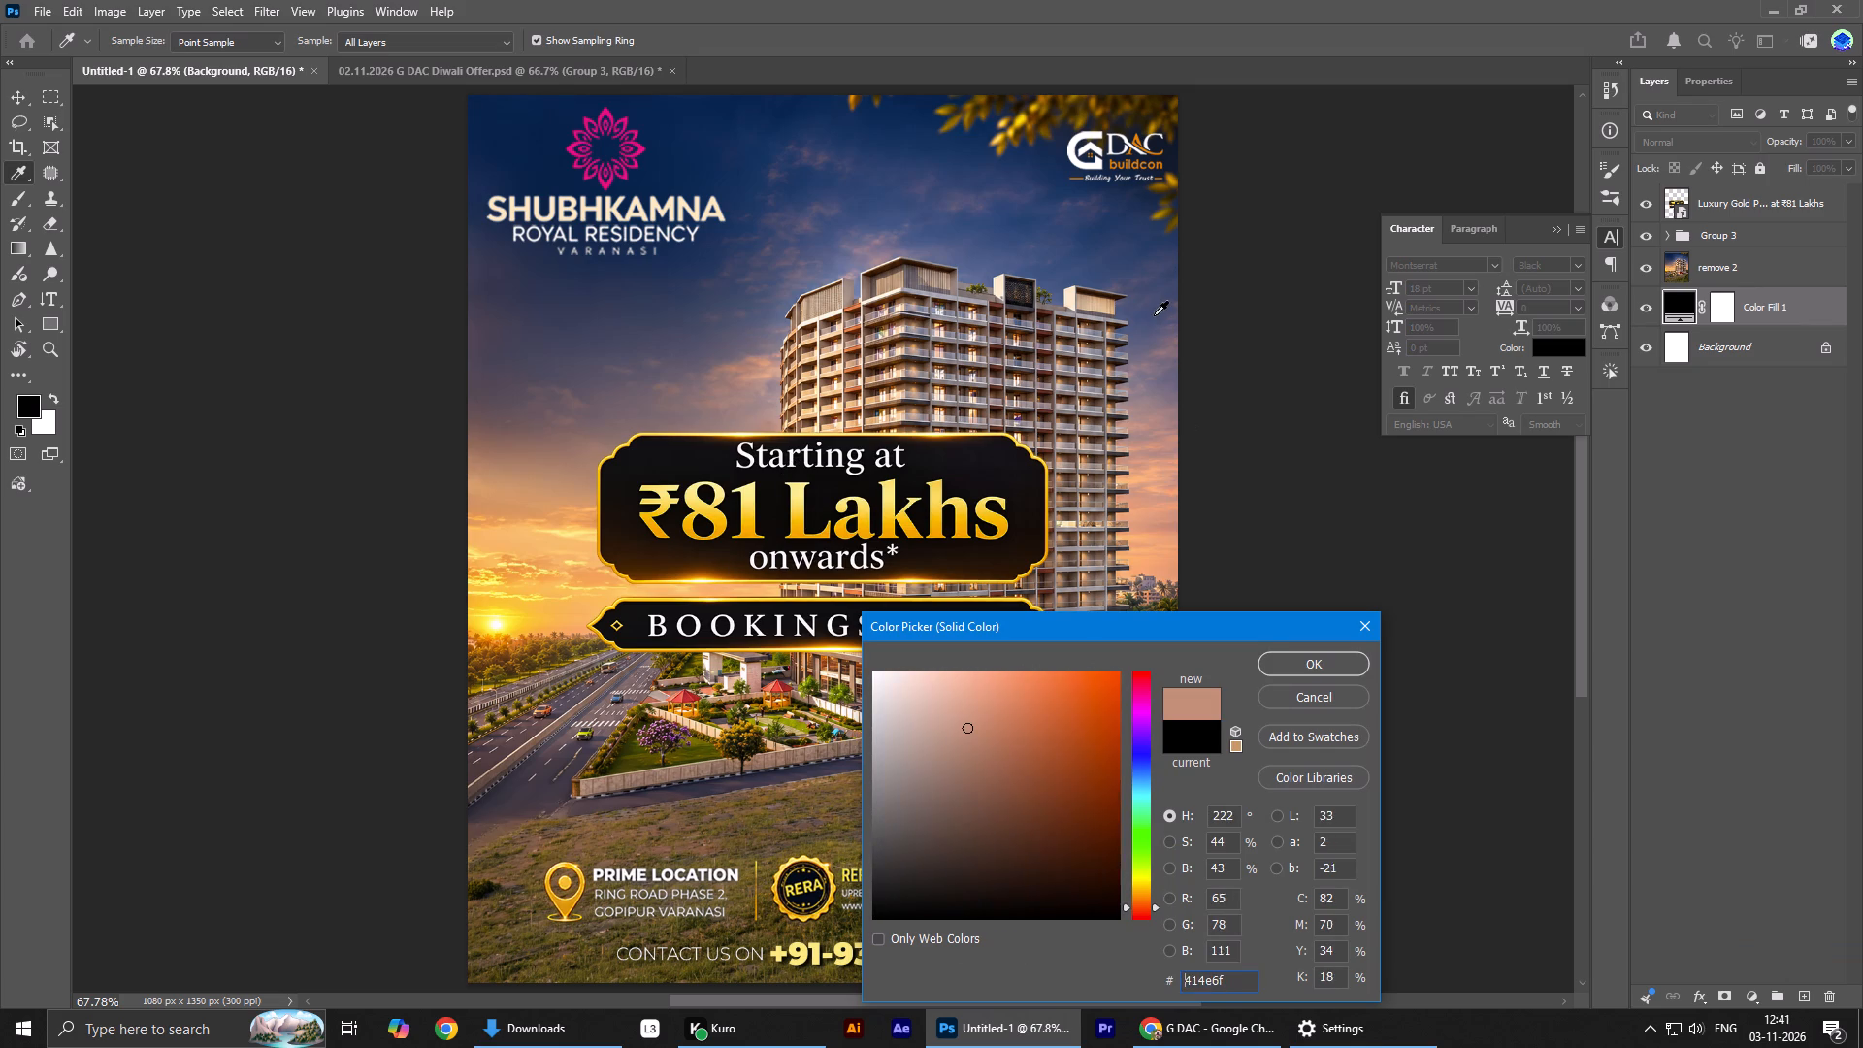
left_click(1152, 315)
left_click(765, 777)
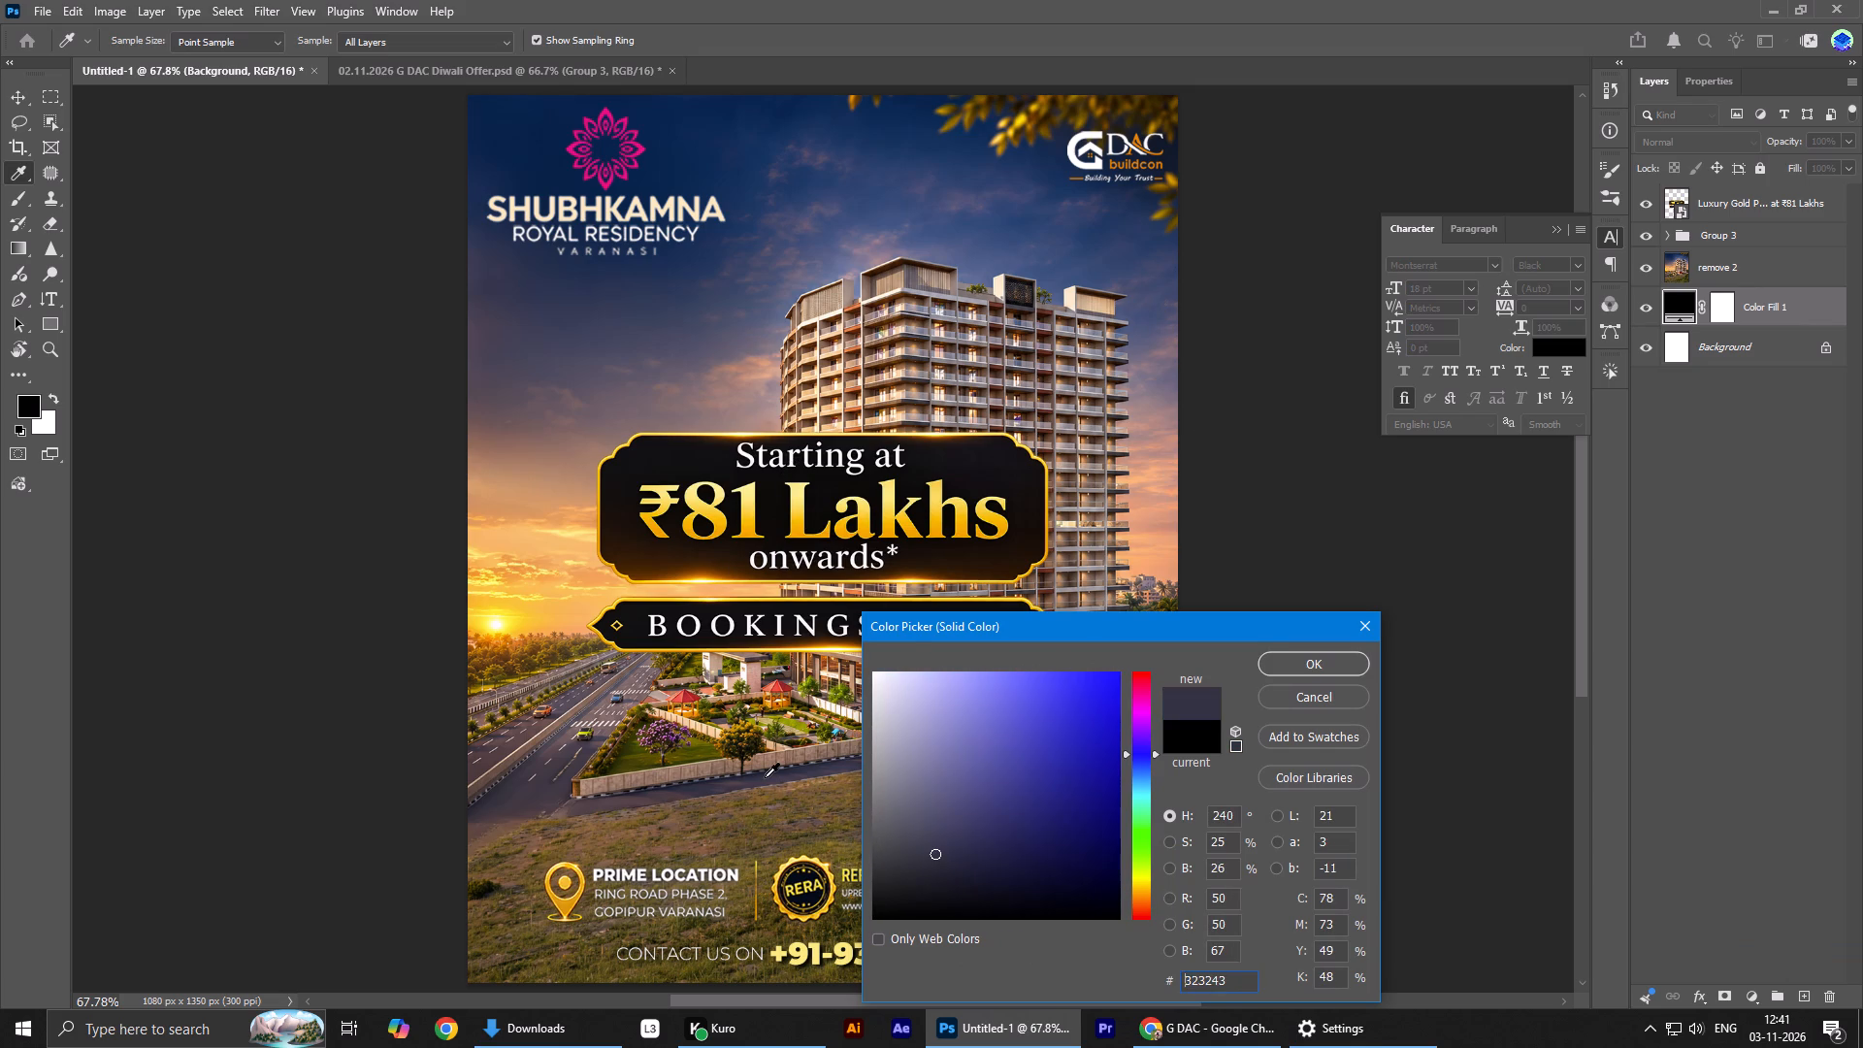
double_click(765, 777)
left_click(1331, 648)
left_click(1303, 667)
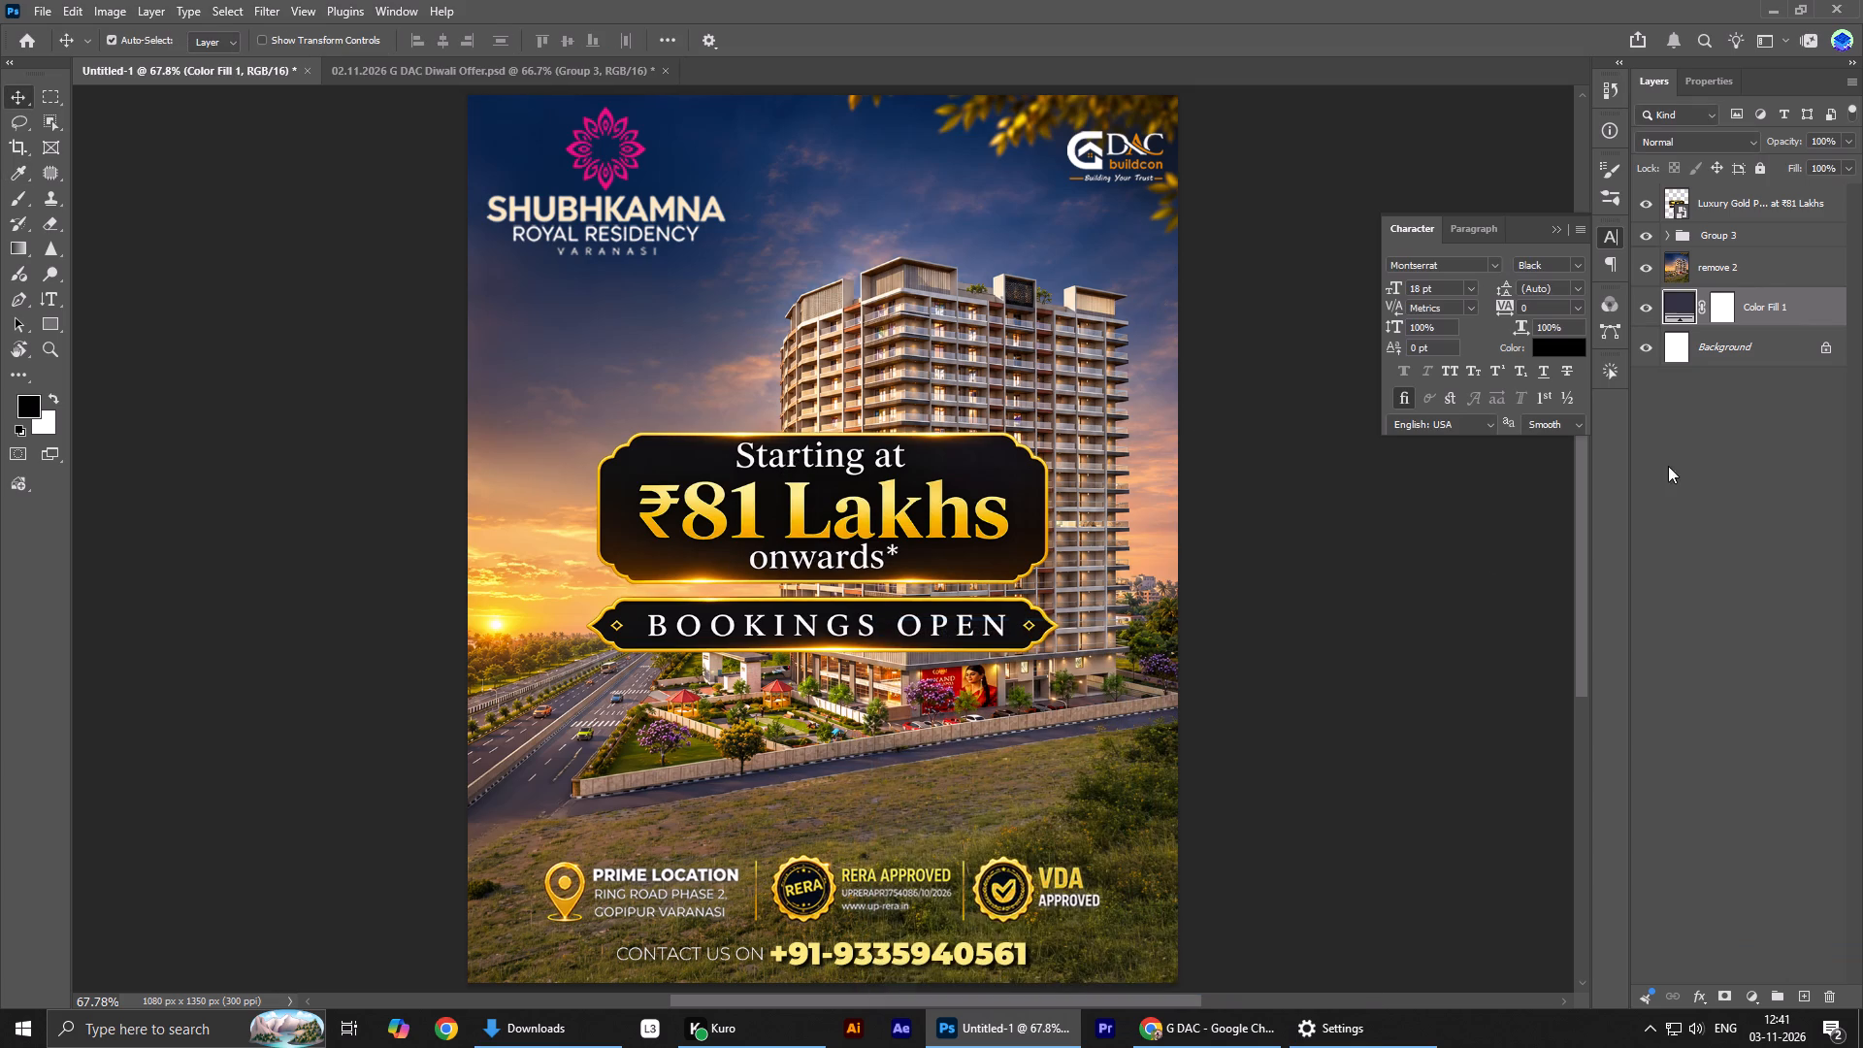
Add a layer mask to remove 2 and draw a vertical gradient fading the grass foreground into the fill colour behind the footer.
left_click(1756, 286)
left_click_drag(1720, 978, 1729, 992)
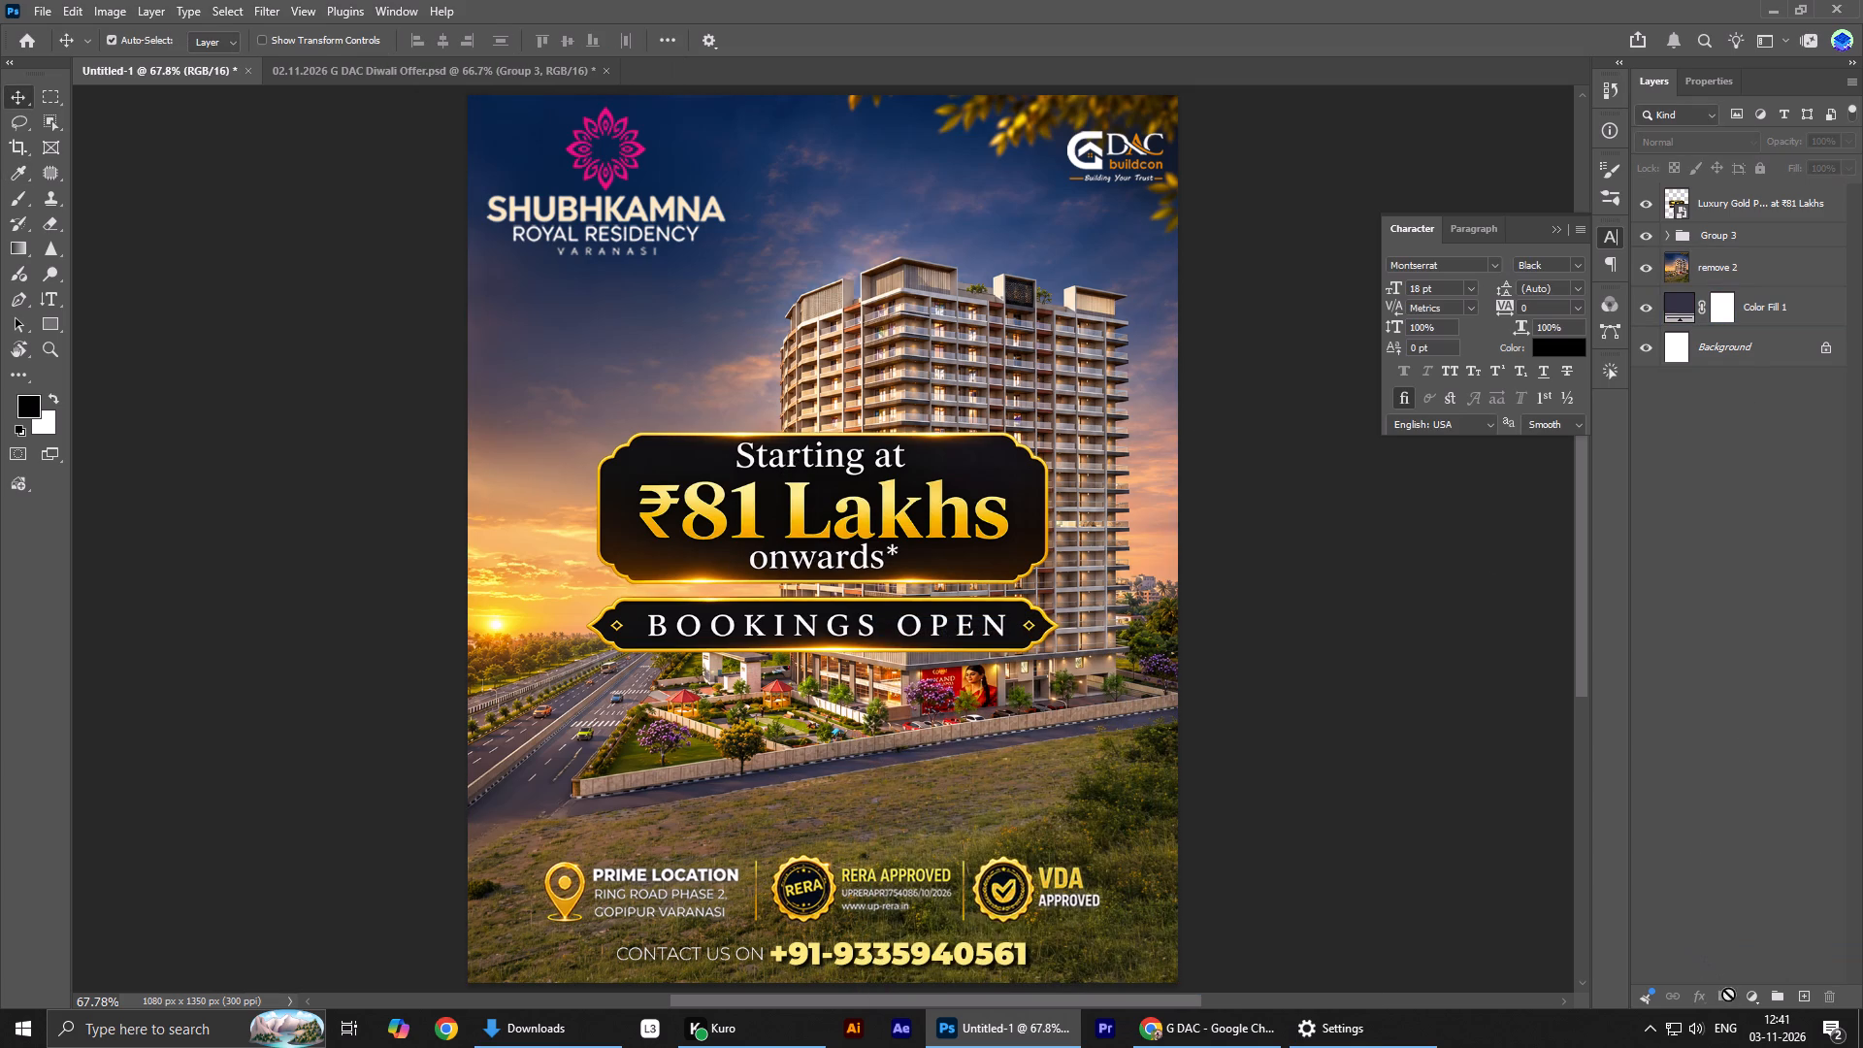
left_click(1774, 267)
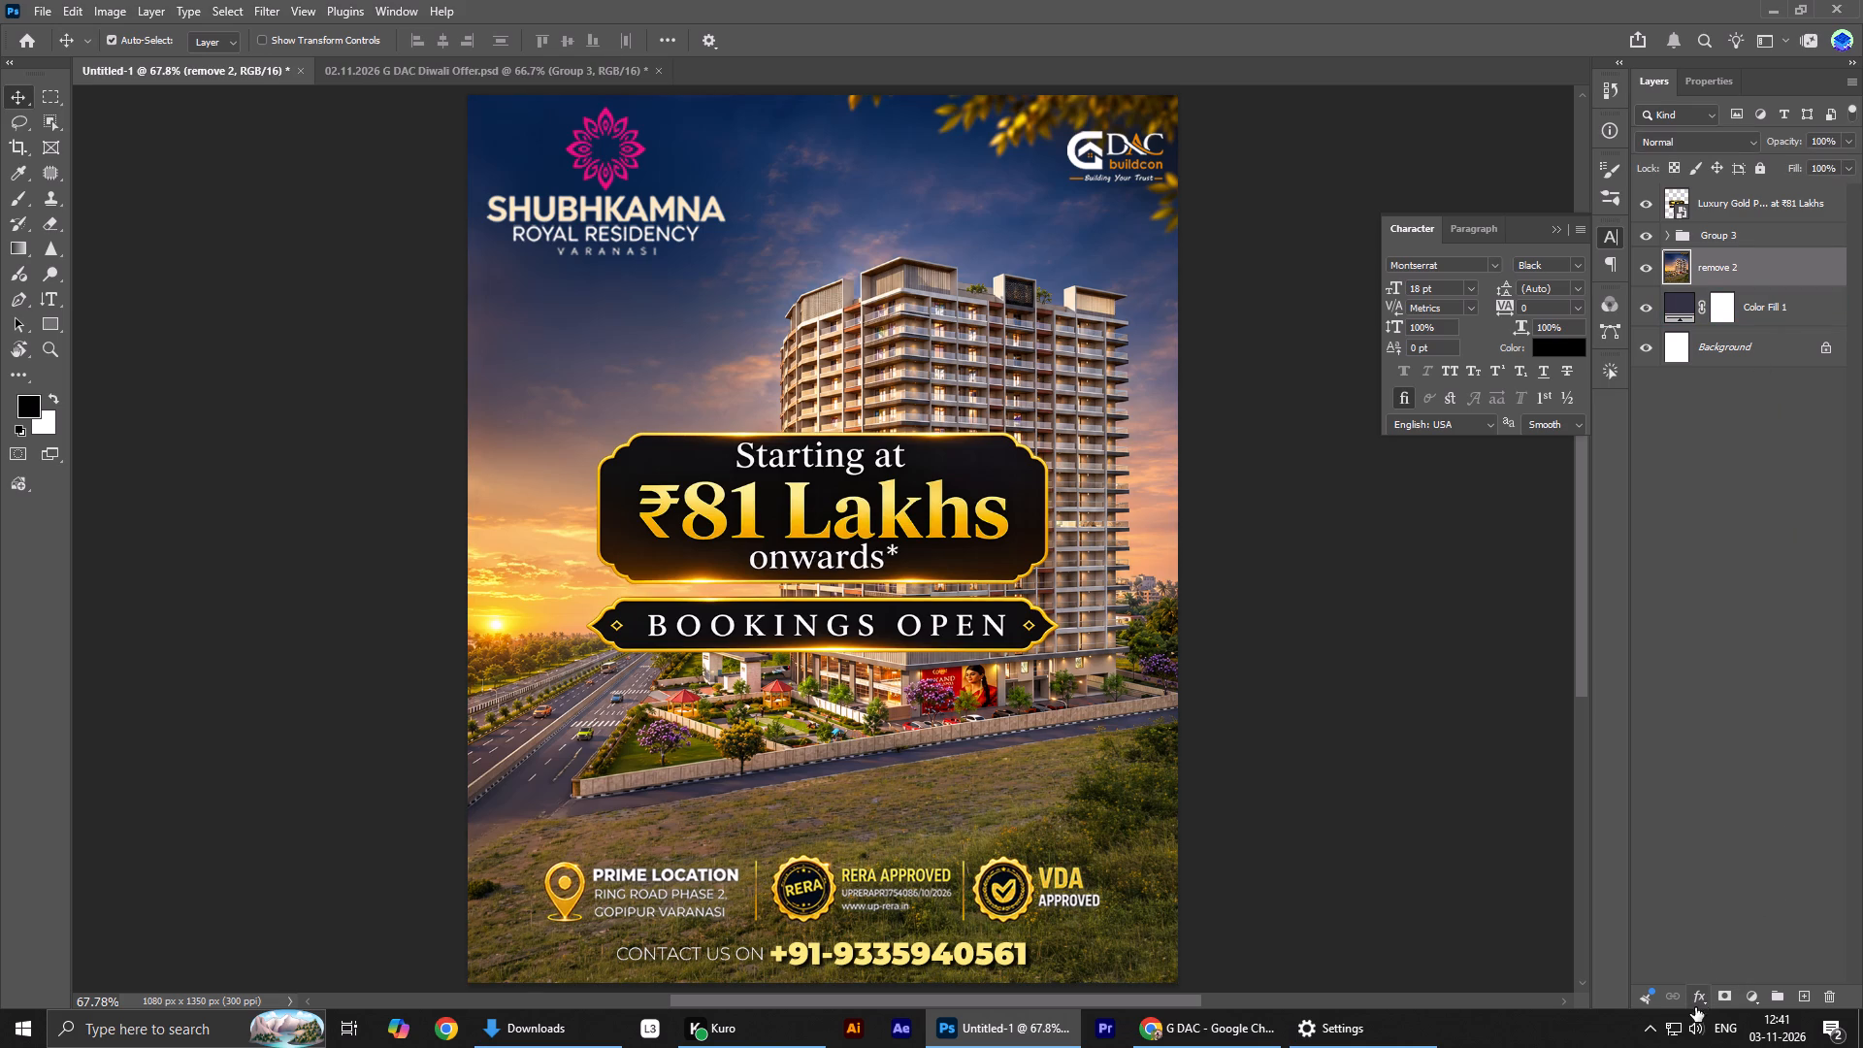
left_click(1719, 1000)
key("g")
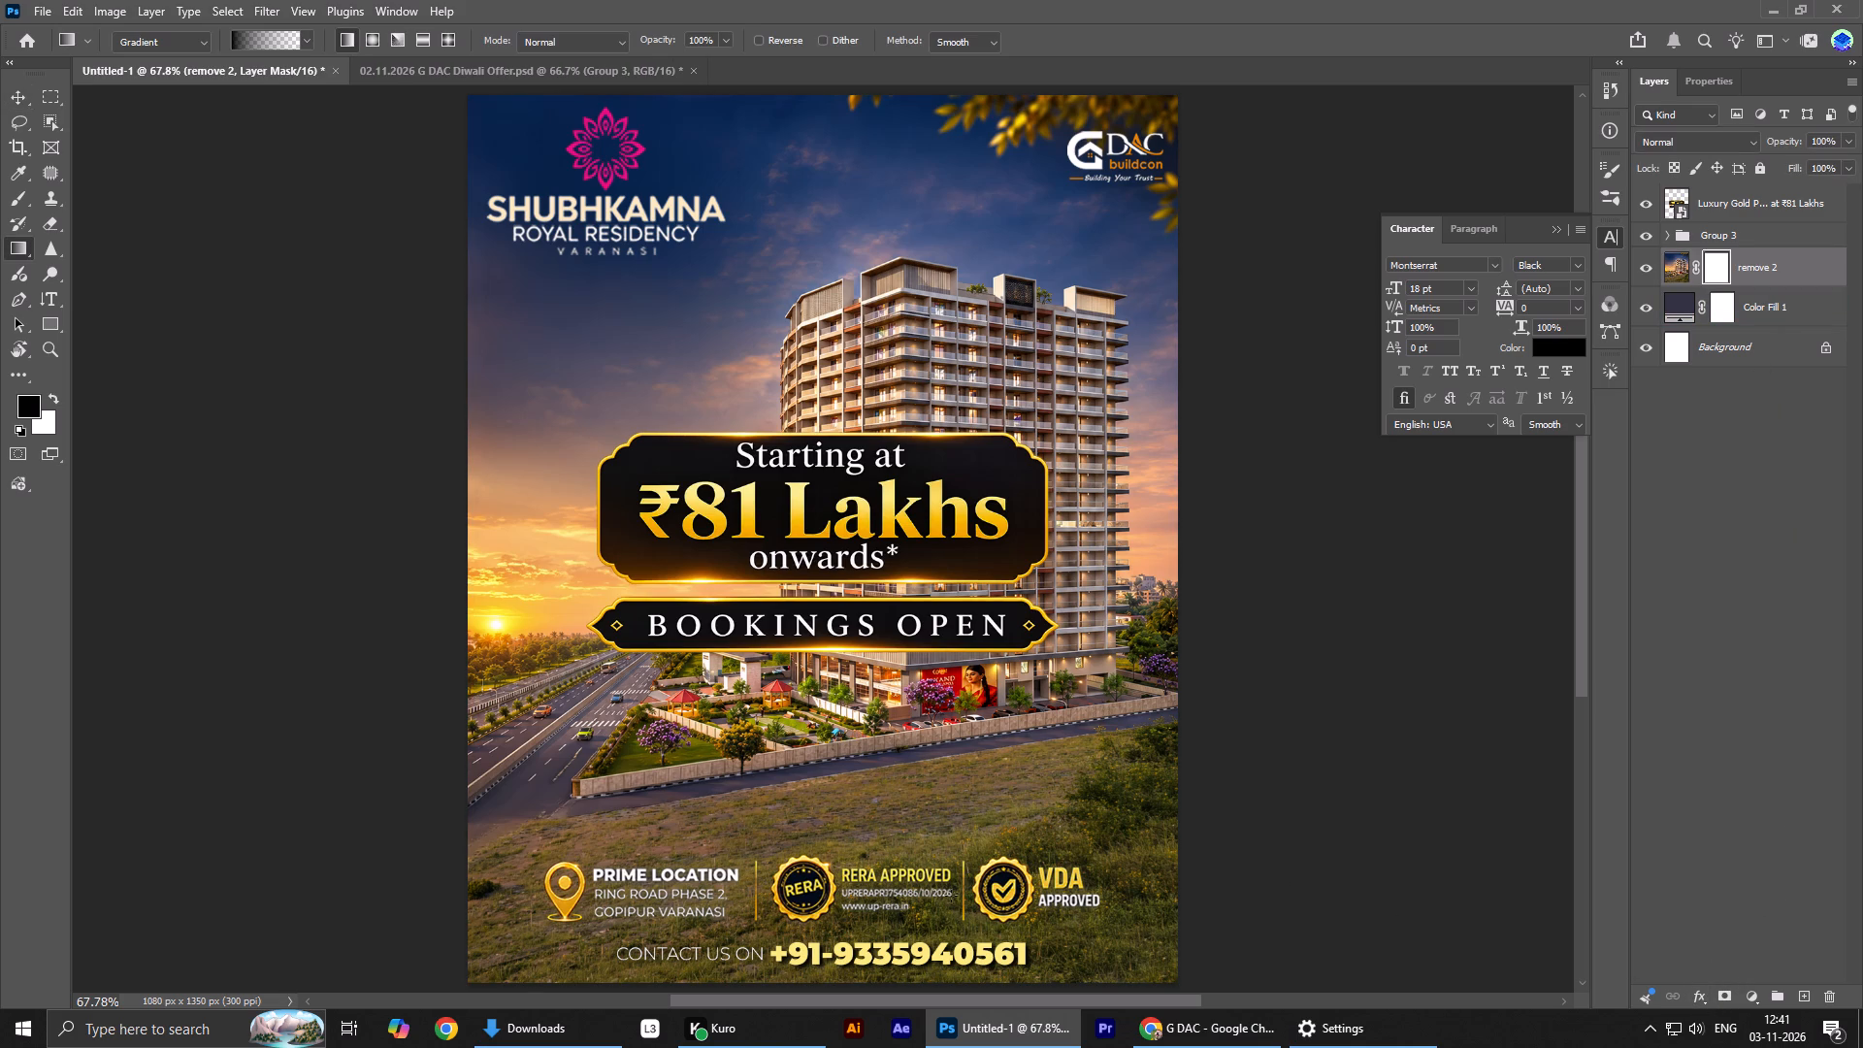
left_click_drag(818, 887, 817, 511, "shift")
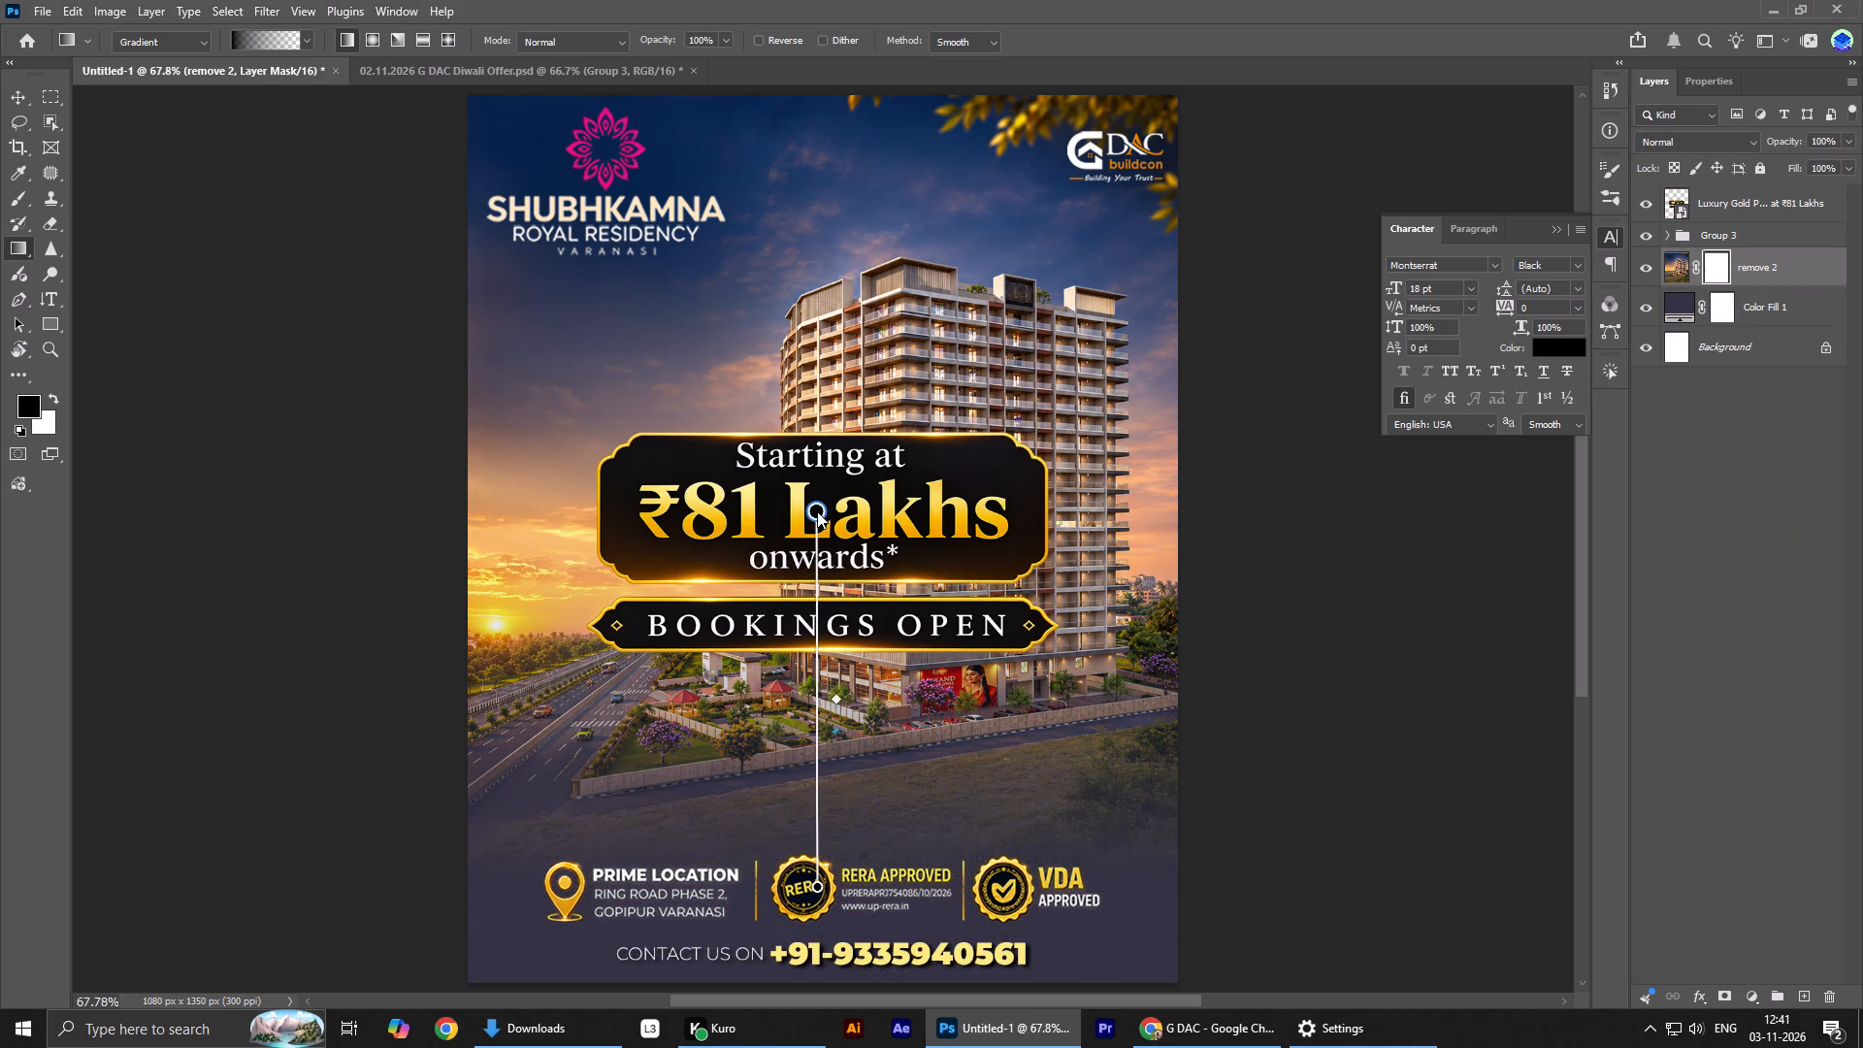
left_click_drag(817, 511, 815, 494, "shift")
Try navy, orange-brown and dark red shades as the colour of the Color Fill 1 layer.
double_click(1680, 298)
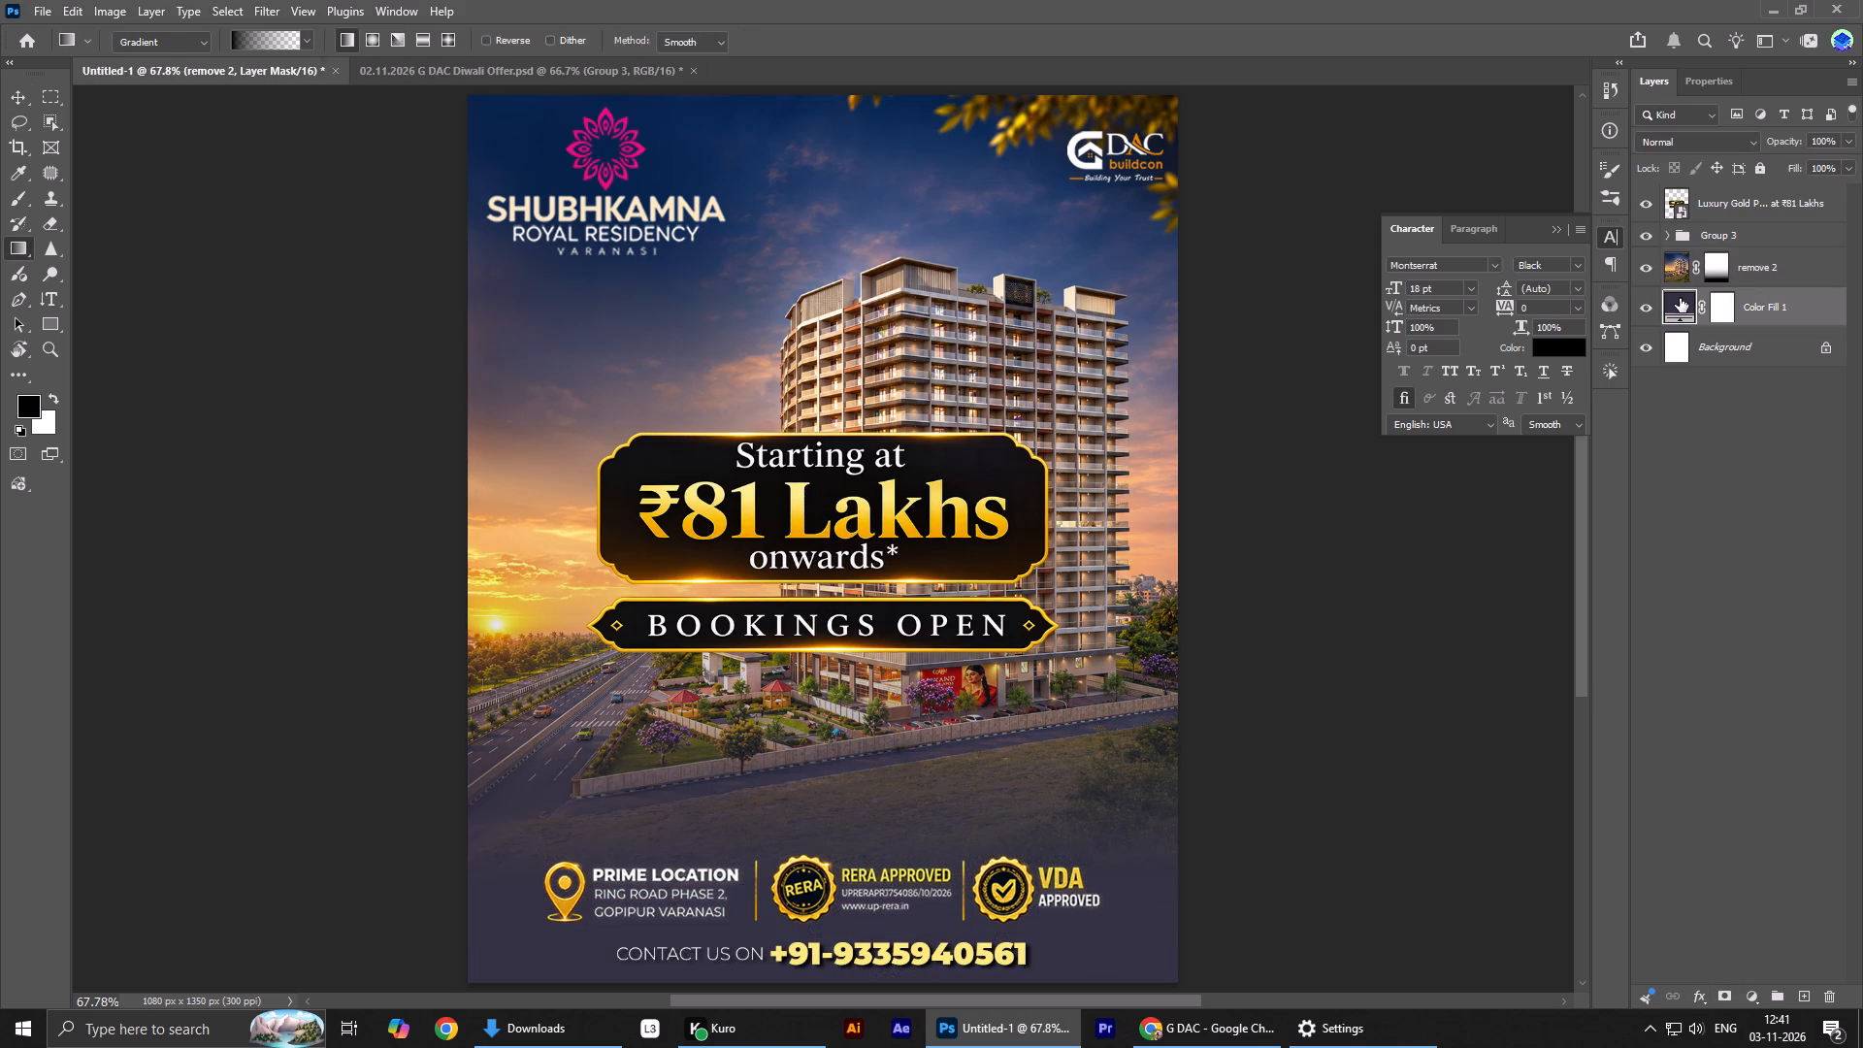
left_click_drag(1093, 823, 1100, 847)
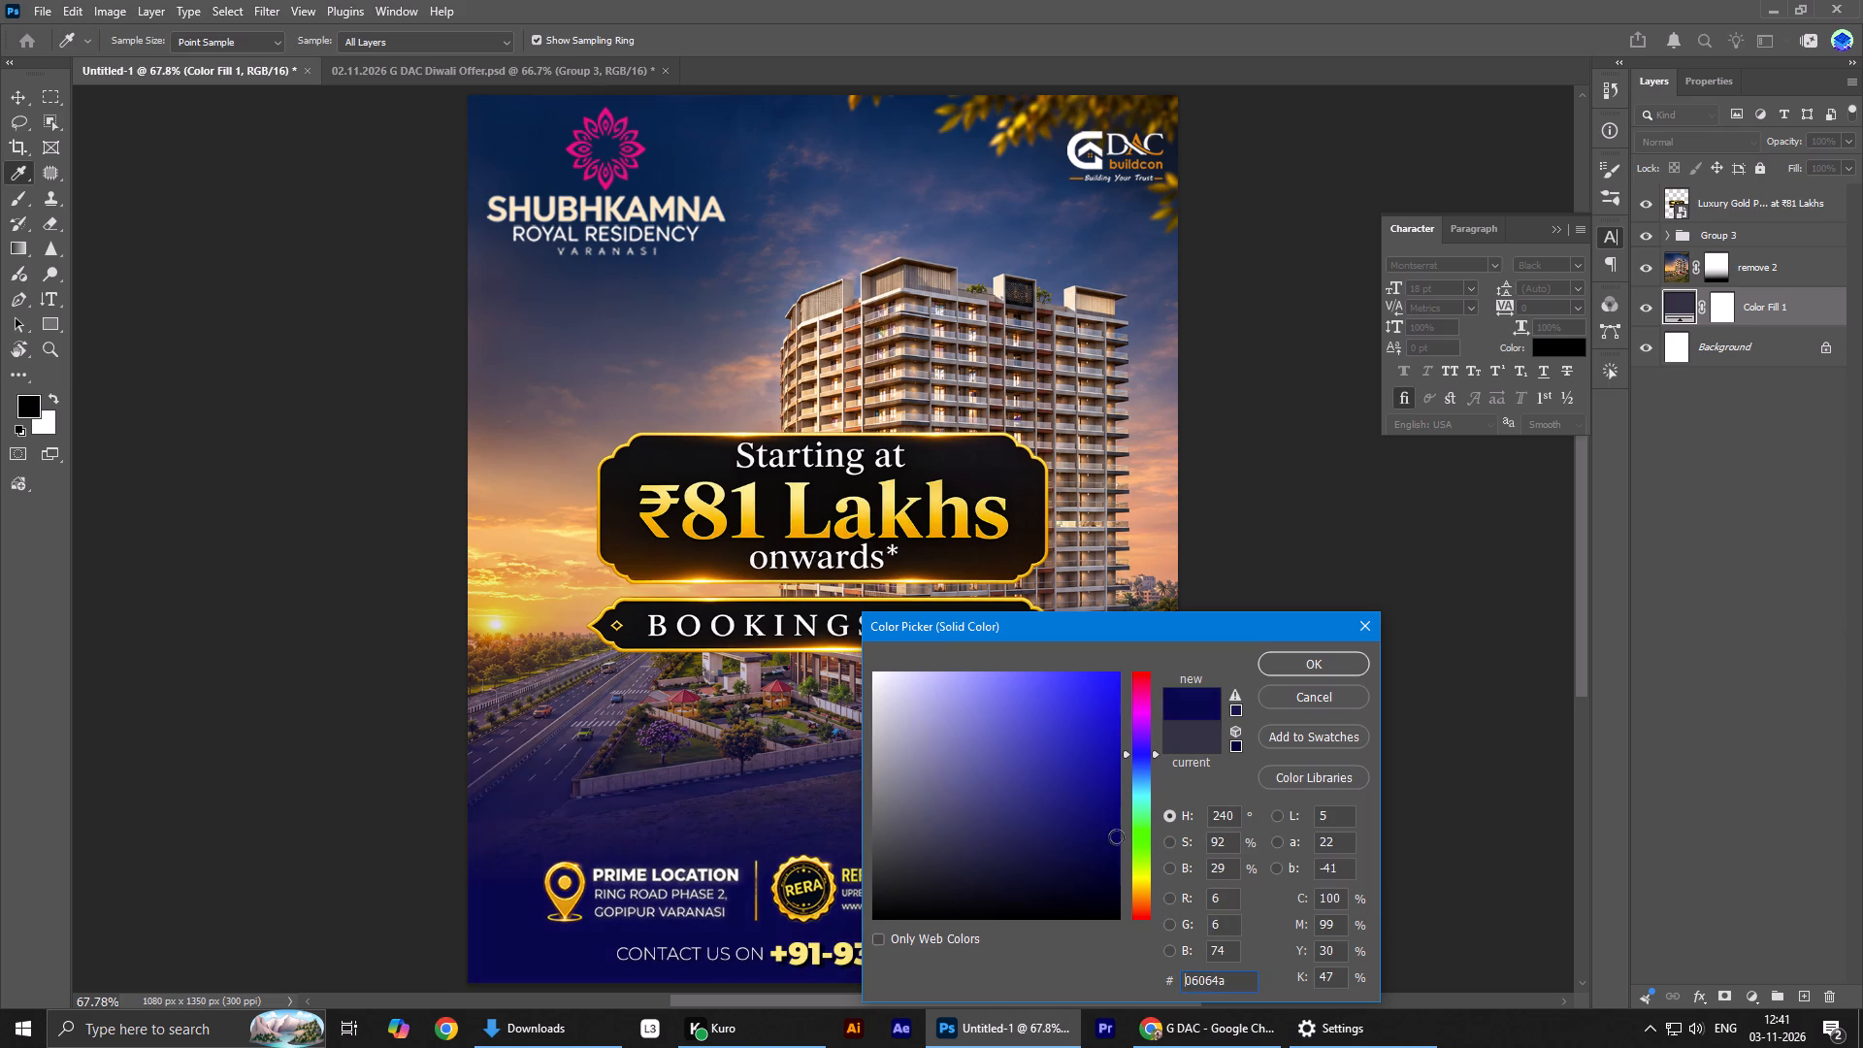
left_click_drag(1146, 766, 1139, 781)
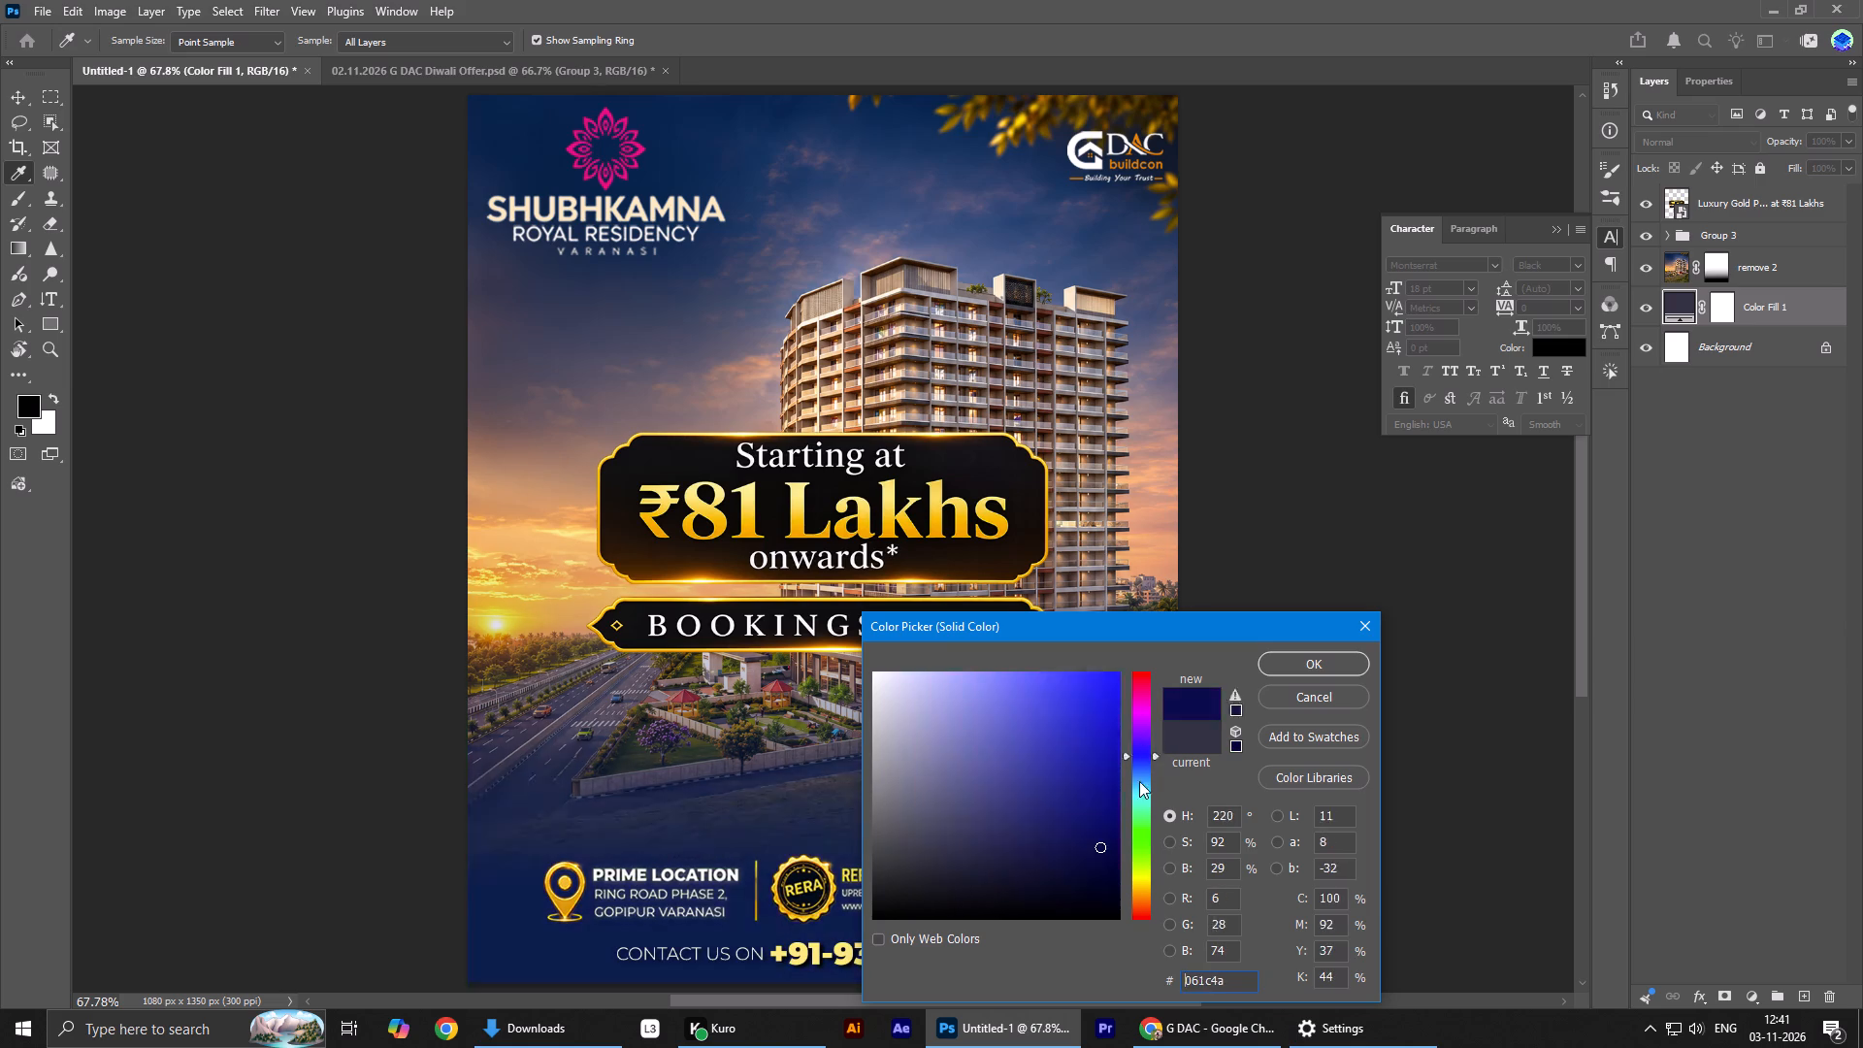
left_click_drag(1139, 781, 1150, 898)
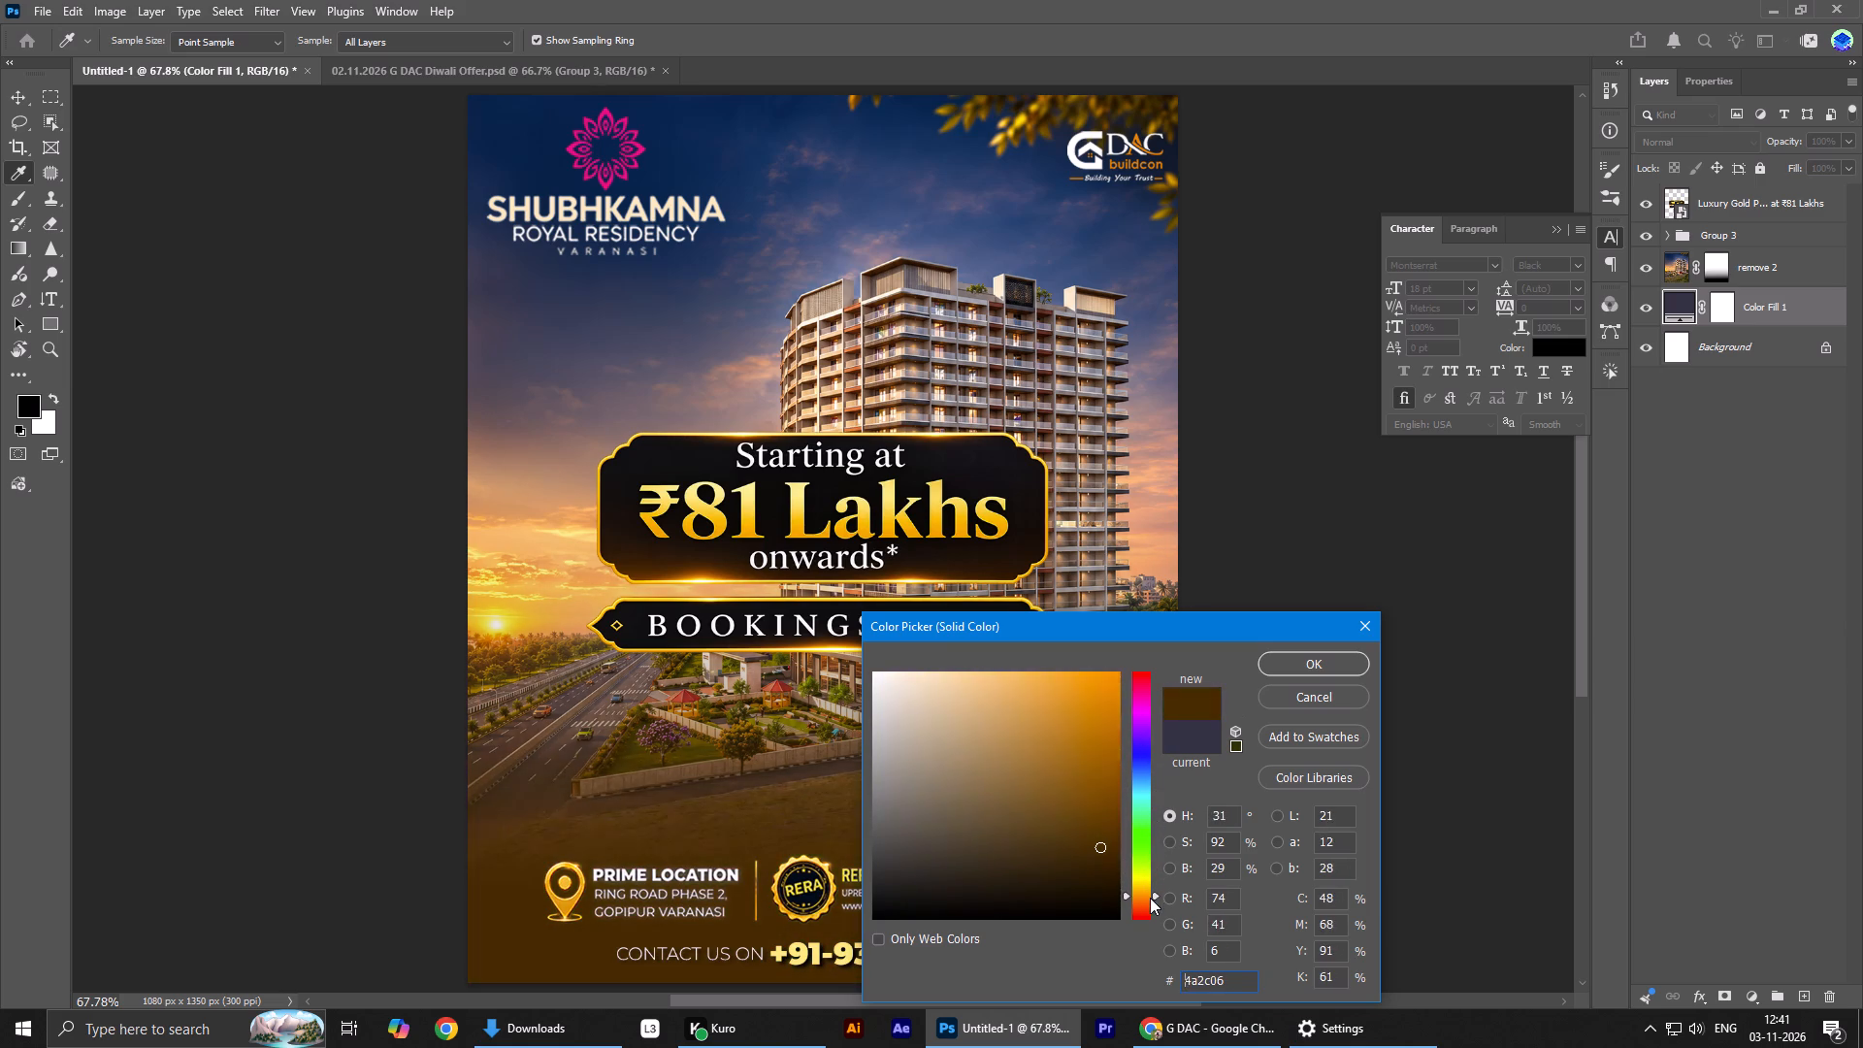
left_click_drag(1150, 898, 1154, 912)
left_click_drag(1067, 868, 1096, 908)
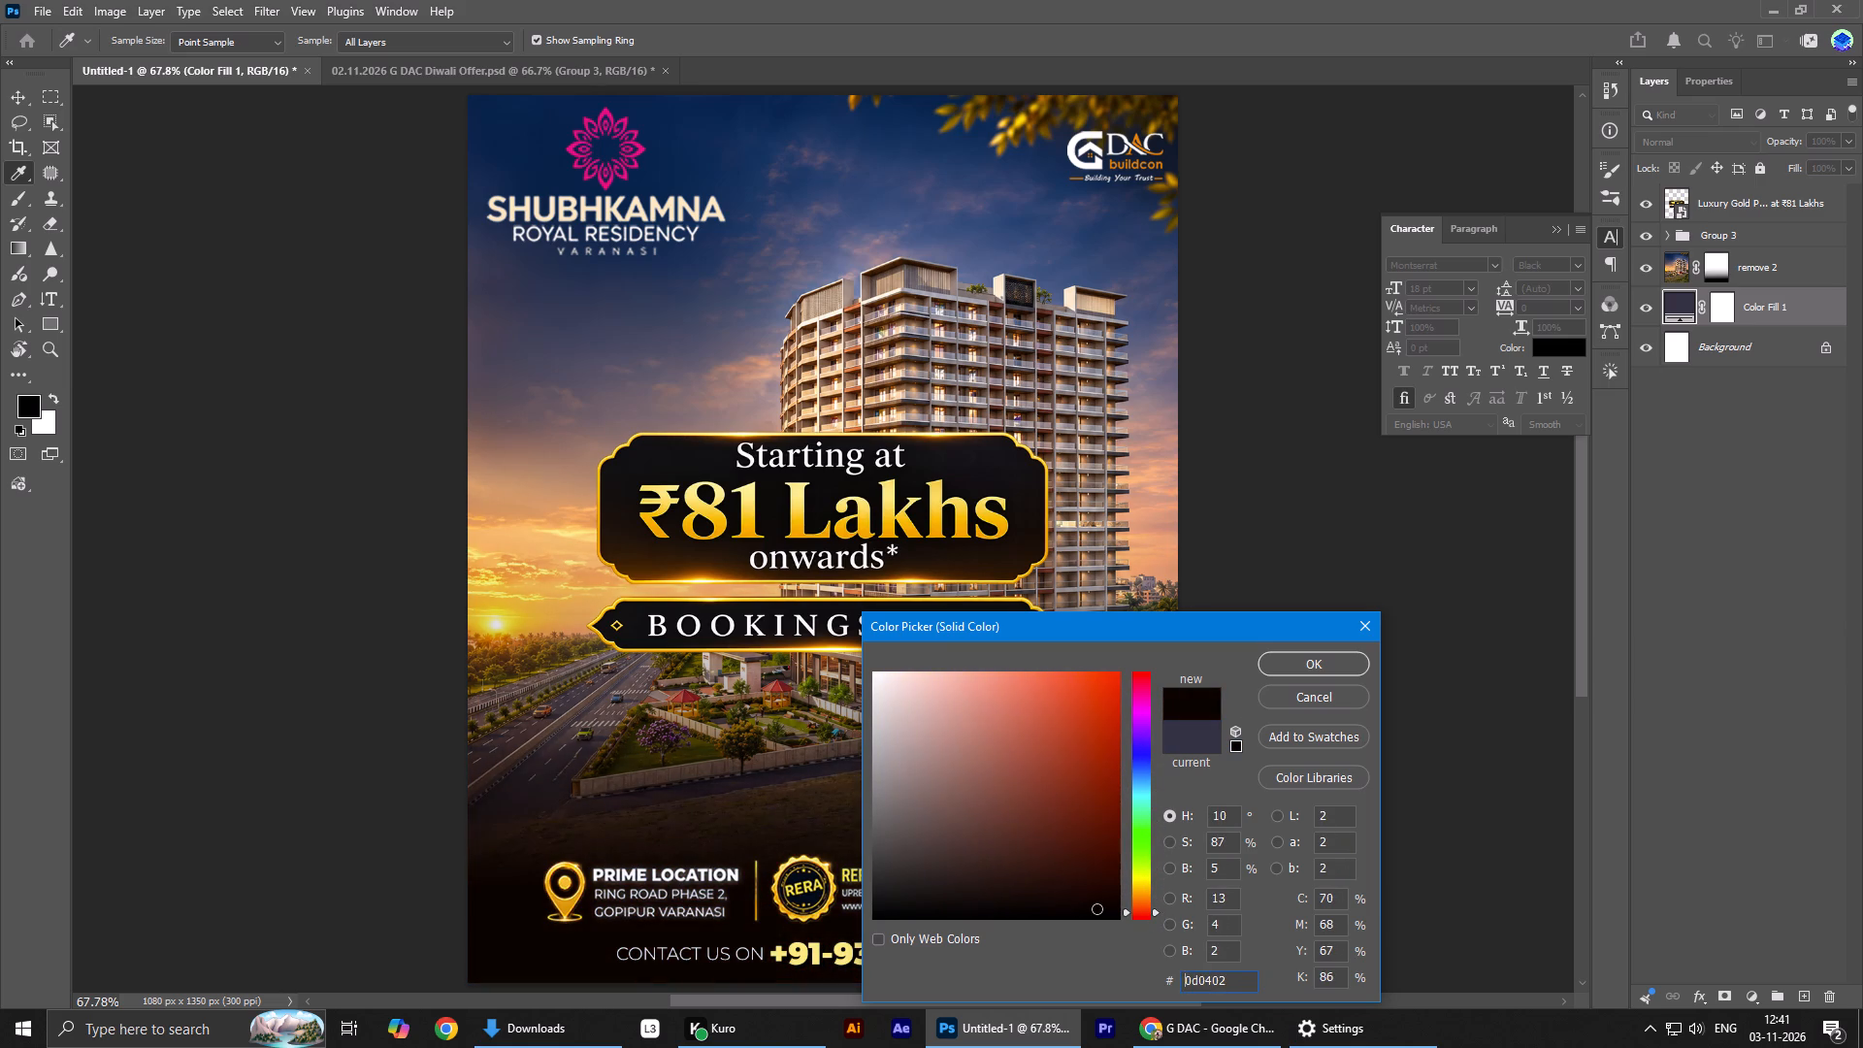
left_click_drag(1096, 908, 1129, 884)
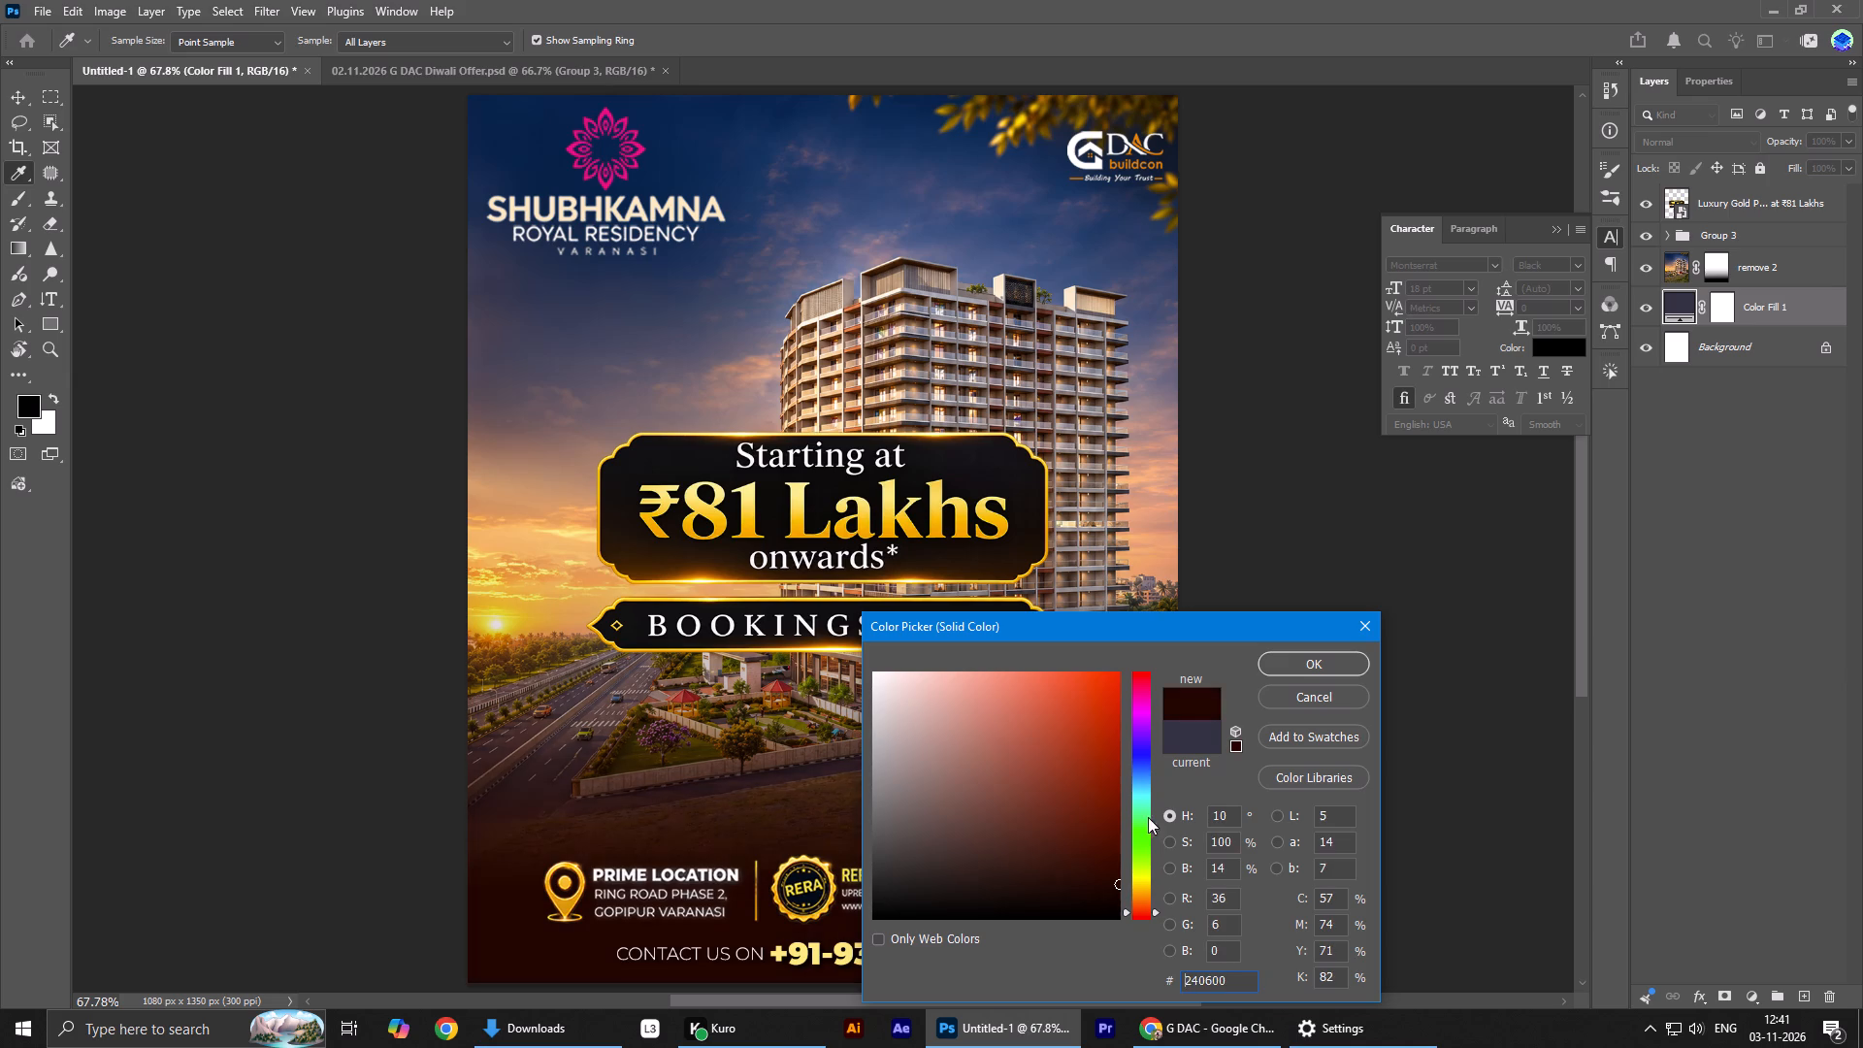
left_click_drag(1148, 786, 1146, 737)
Recolour Color Fill 1 to the very dark brown #180c04, starting from a brown sampled from the building facade.
left_click(1132, 445)
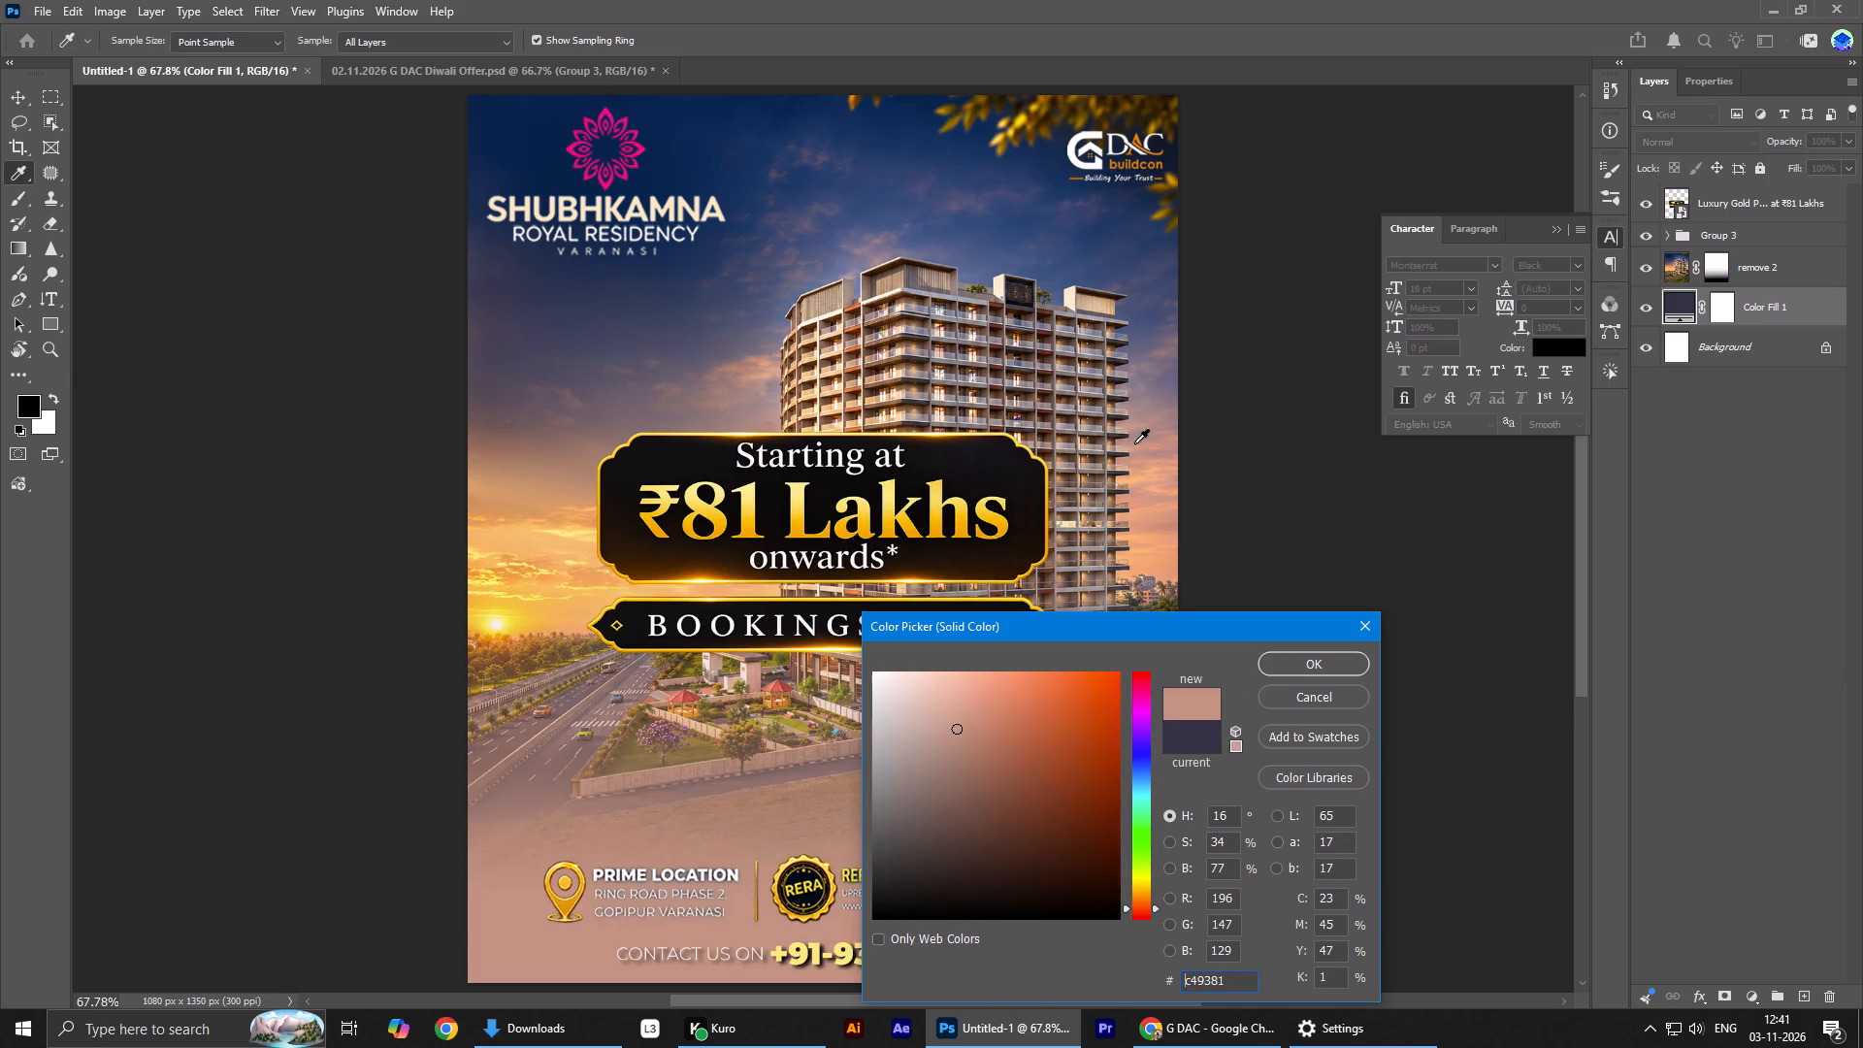
left_click(1130, 331)
left_click(1062, 305)
left_click(930, 329)
left_click(917, 333)
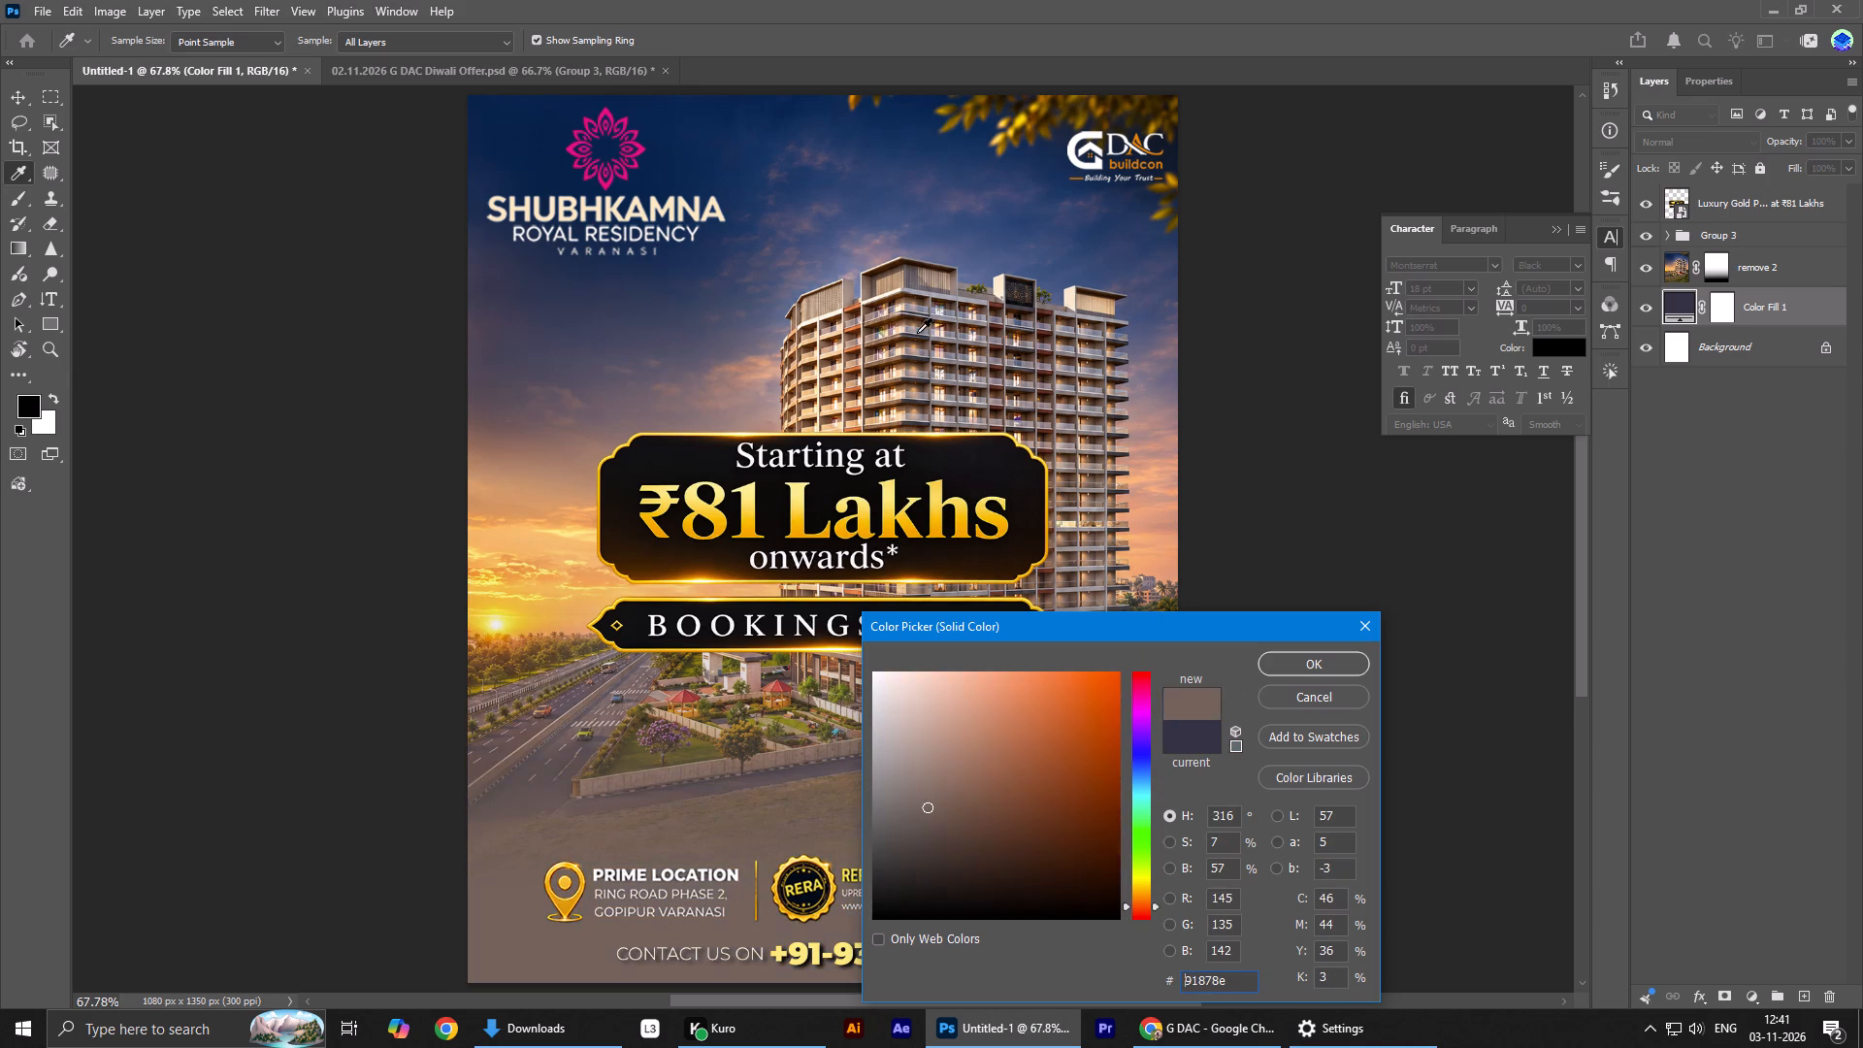
left_click(924, 322)
left_click(924, 322)
left_click(924, 322)
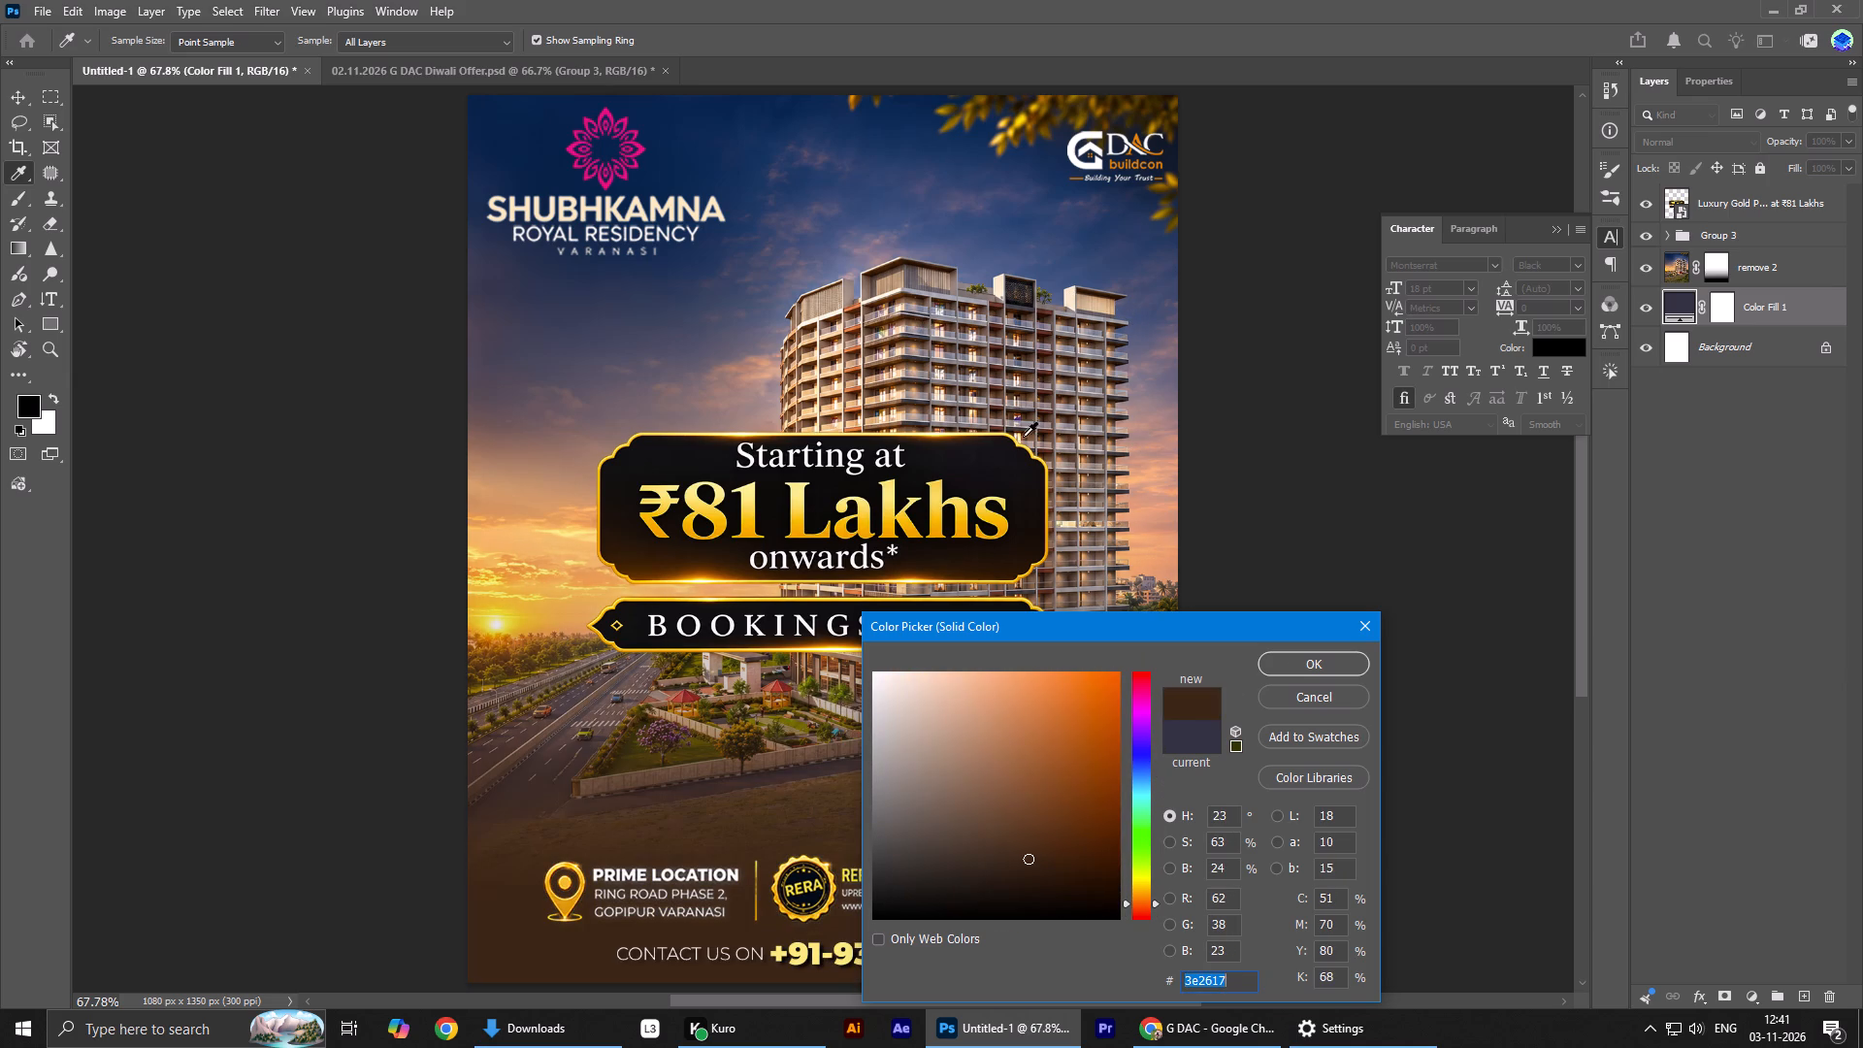
left_click_drag(1043, 861, 1095, 885)
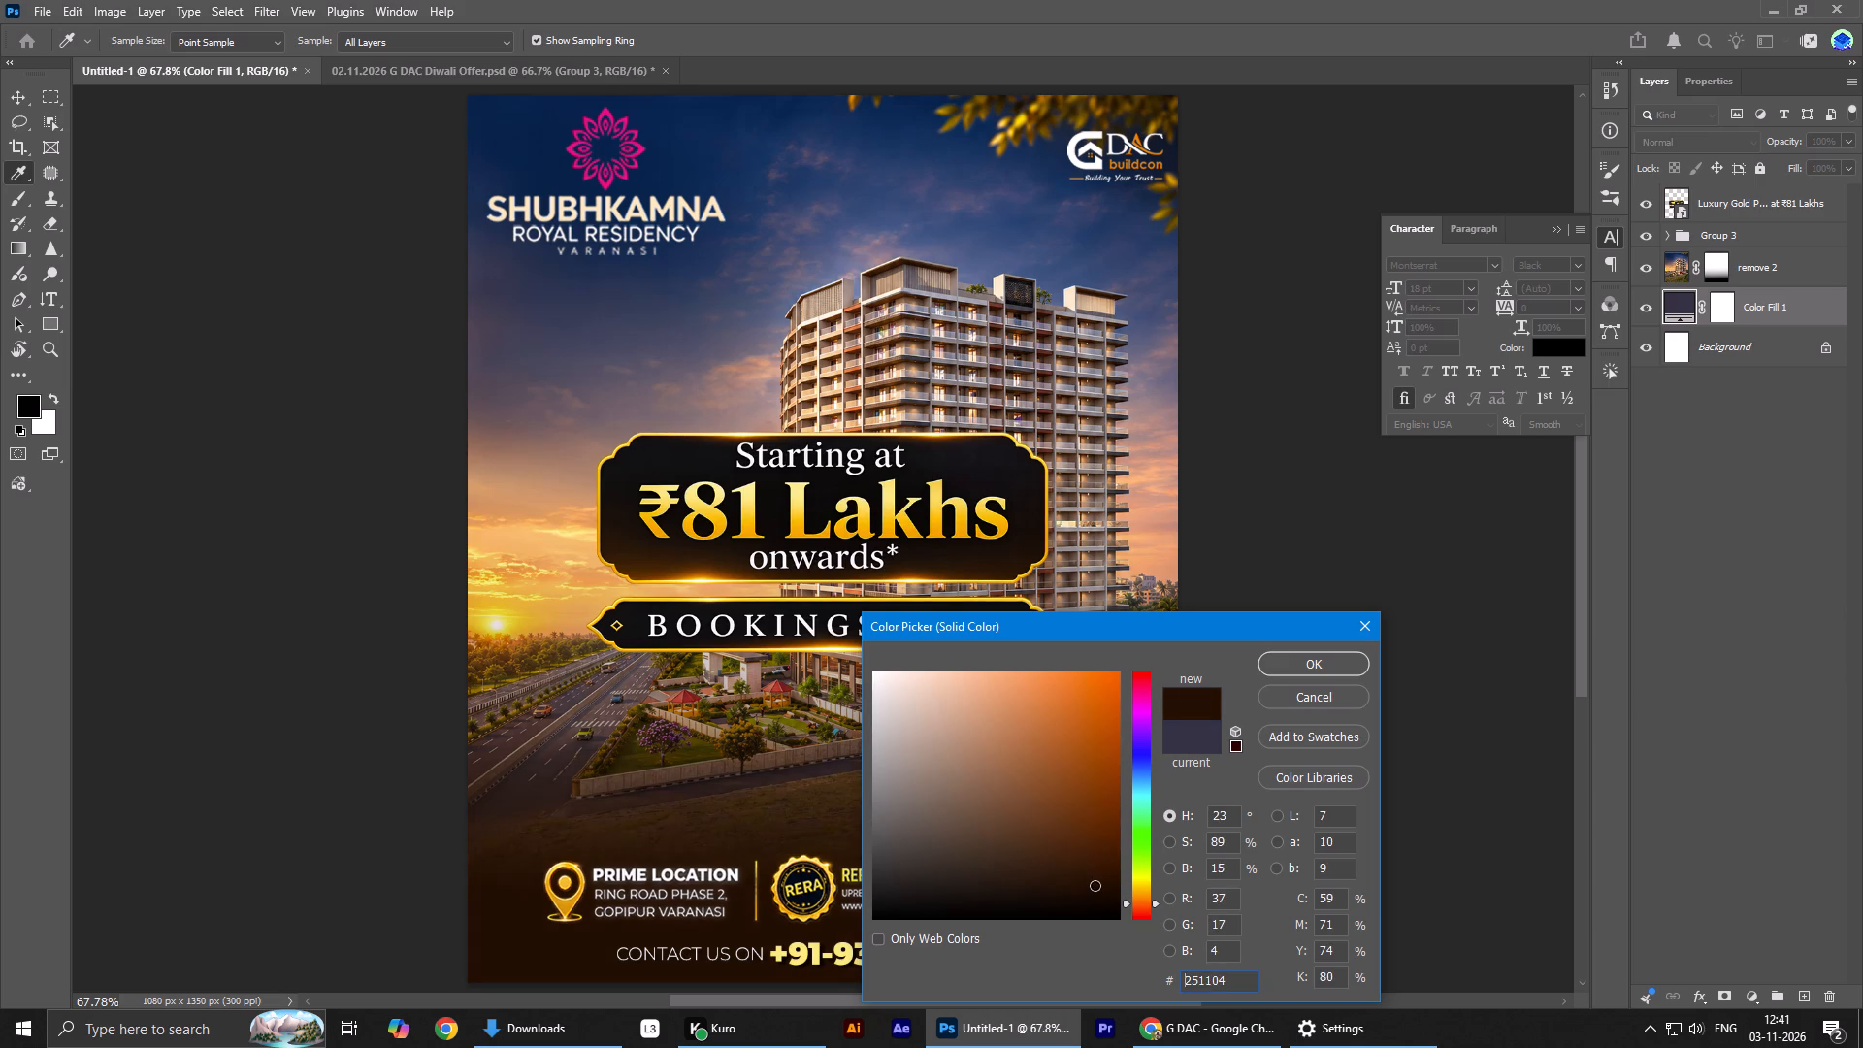
left_click_drag(1095, 885, 933, 895)
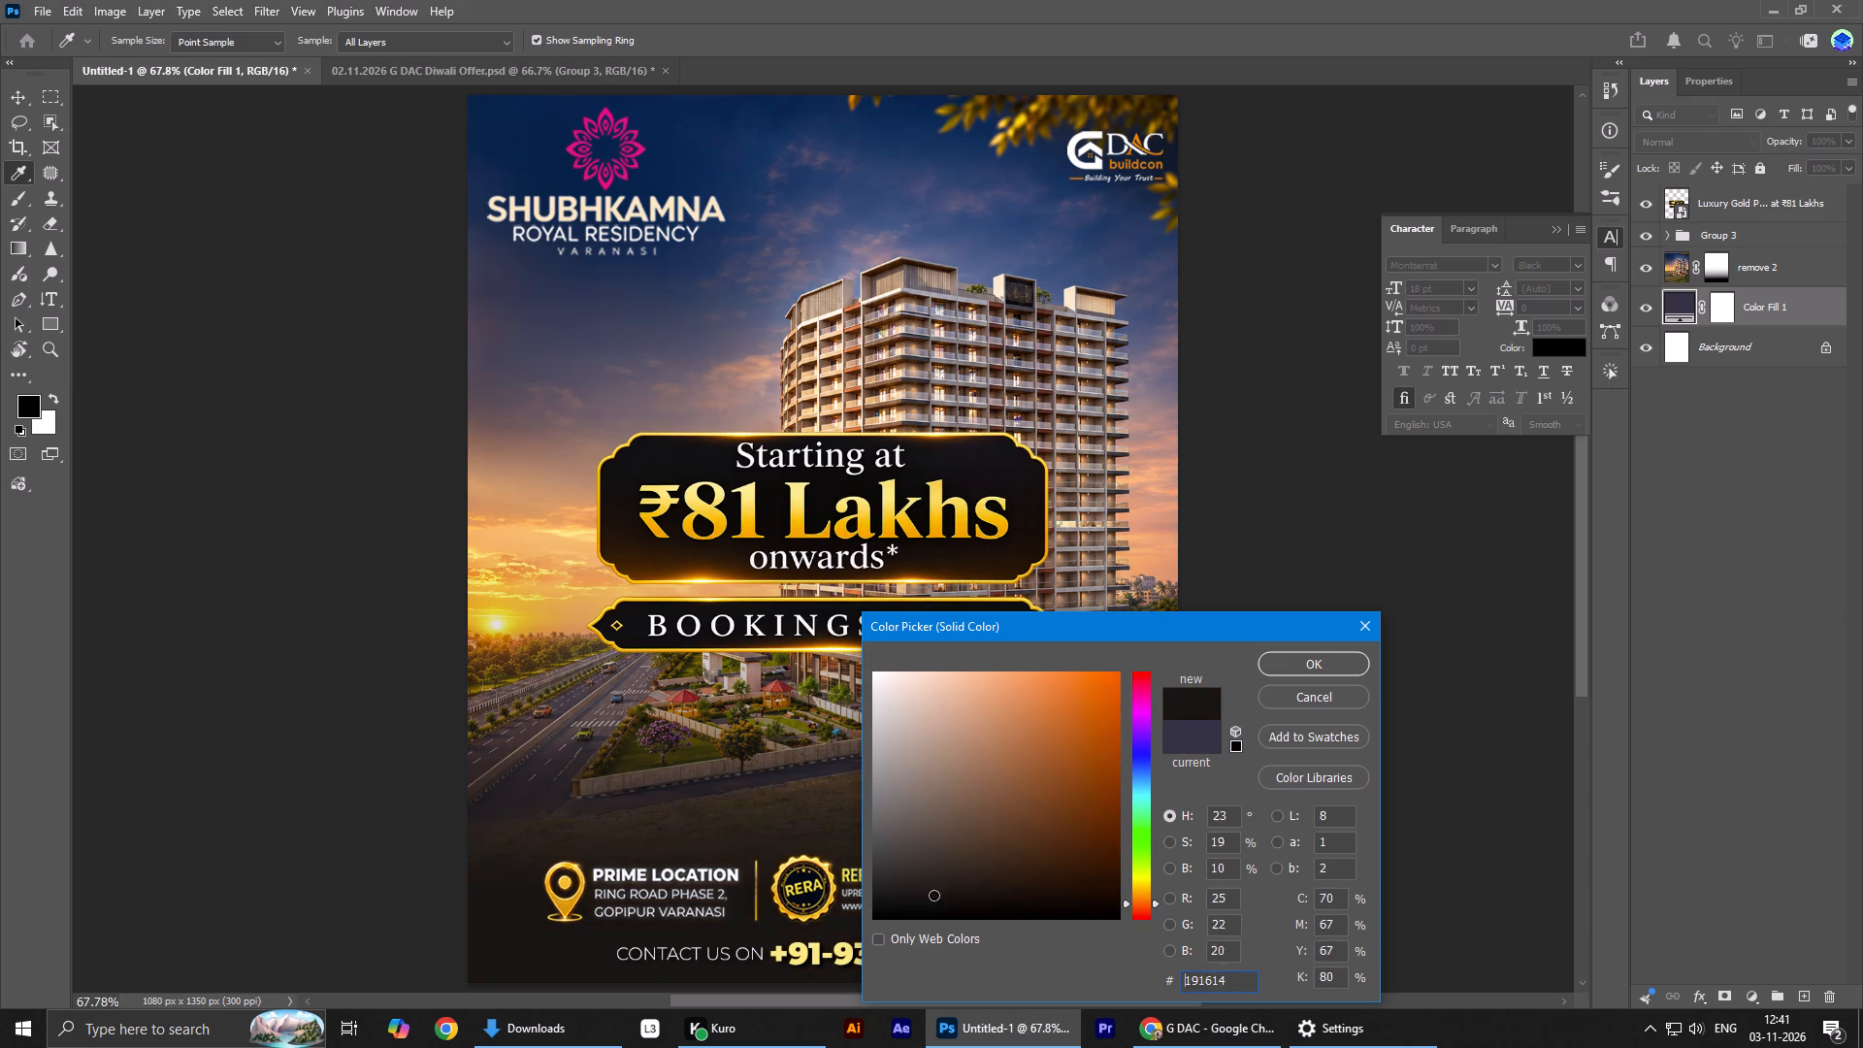
left_click_drag(933, 895, 1061, 884)
left_click_drag(1061, 884, 1078, 896)
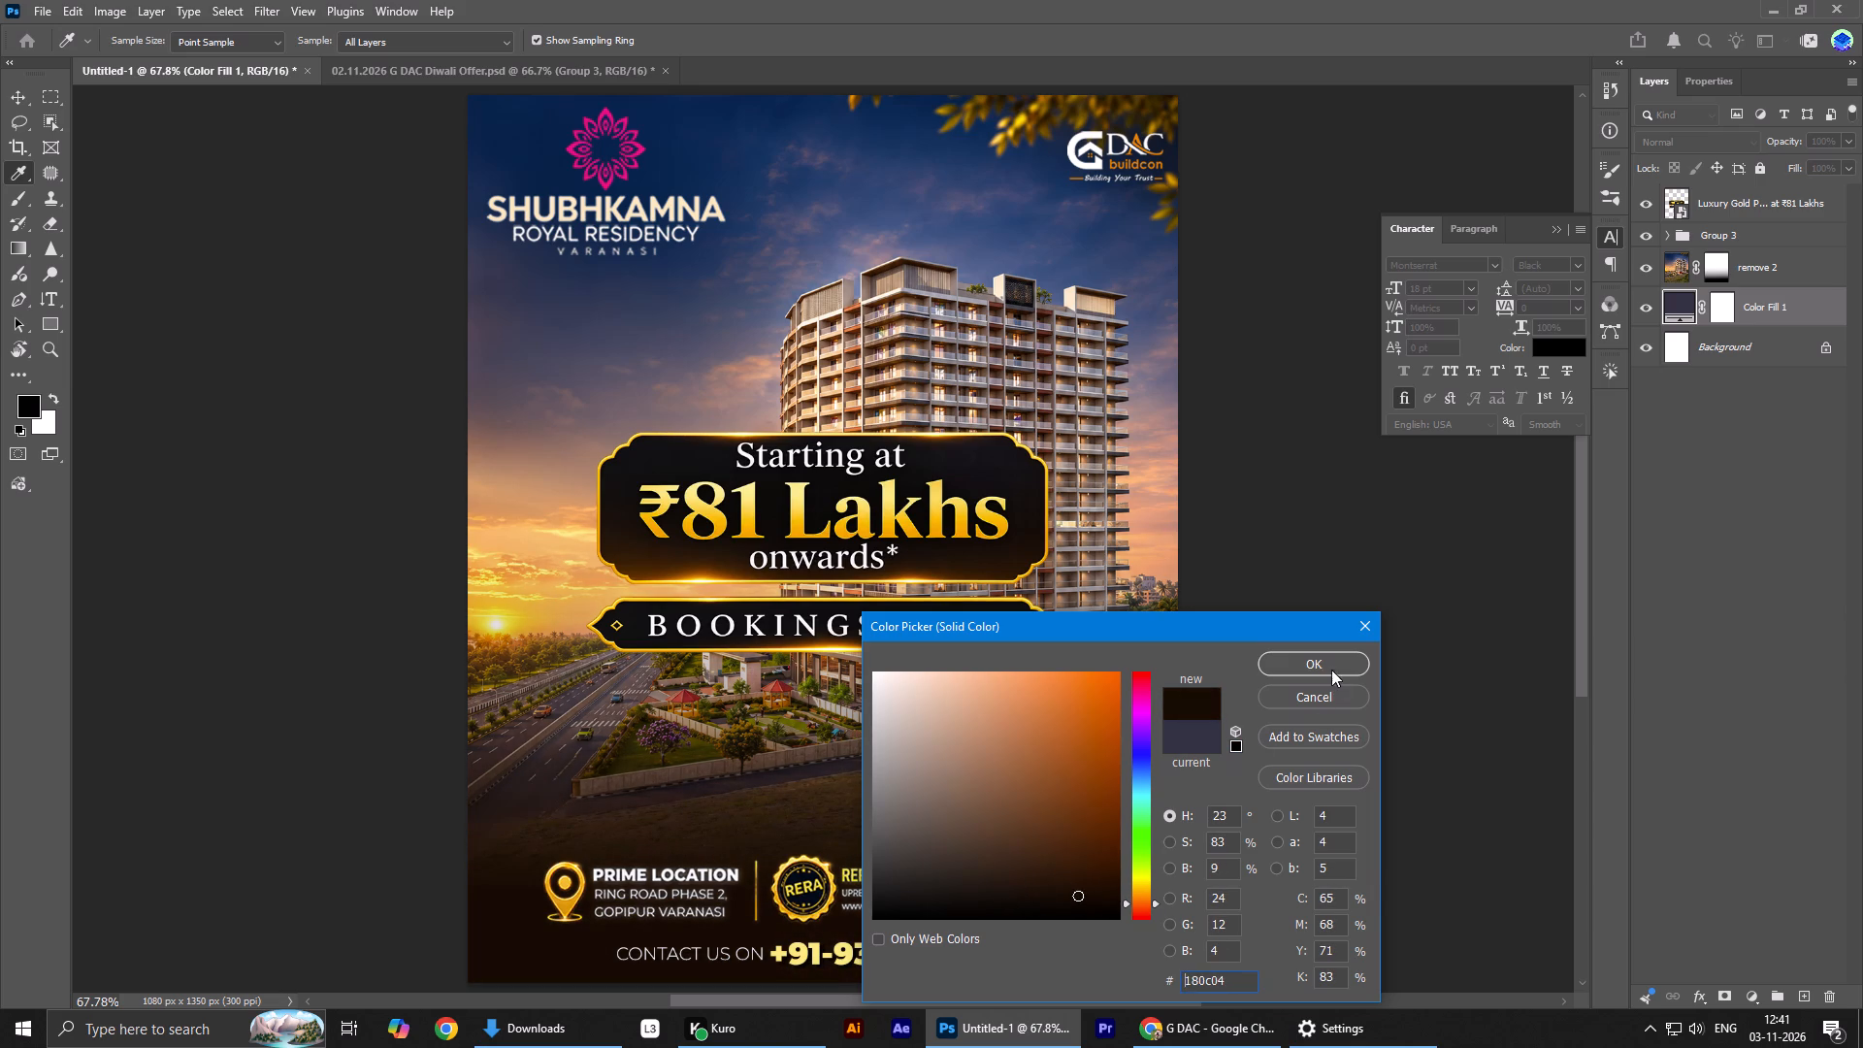
left_click(1331, 670)
scroll(1015, 651, "down", 6, "alt")
key("ctrl+0")
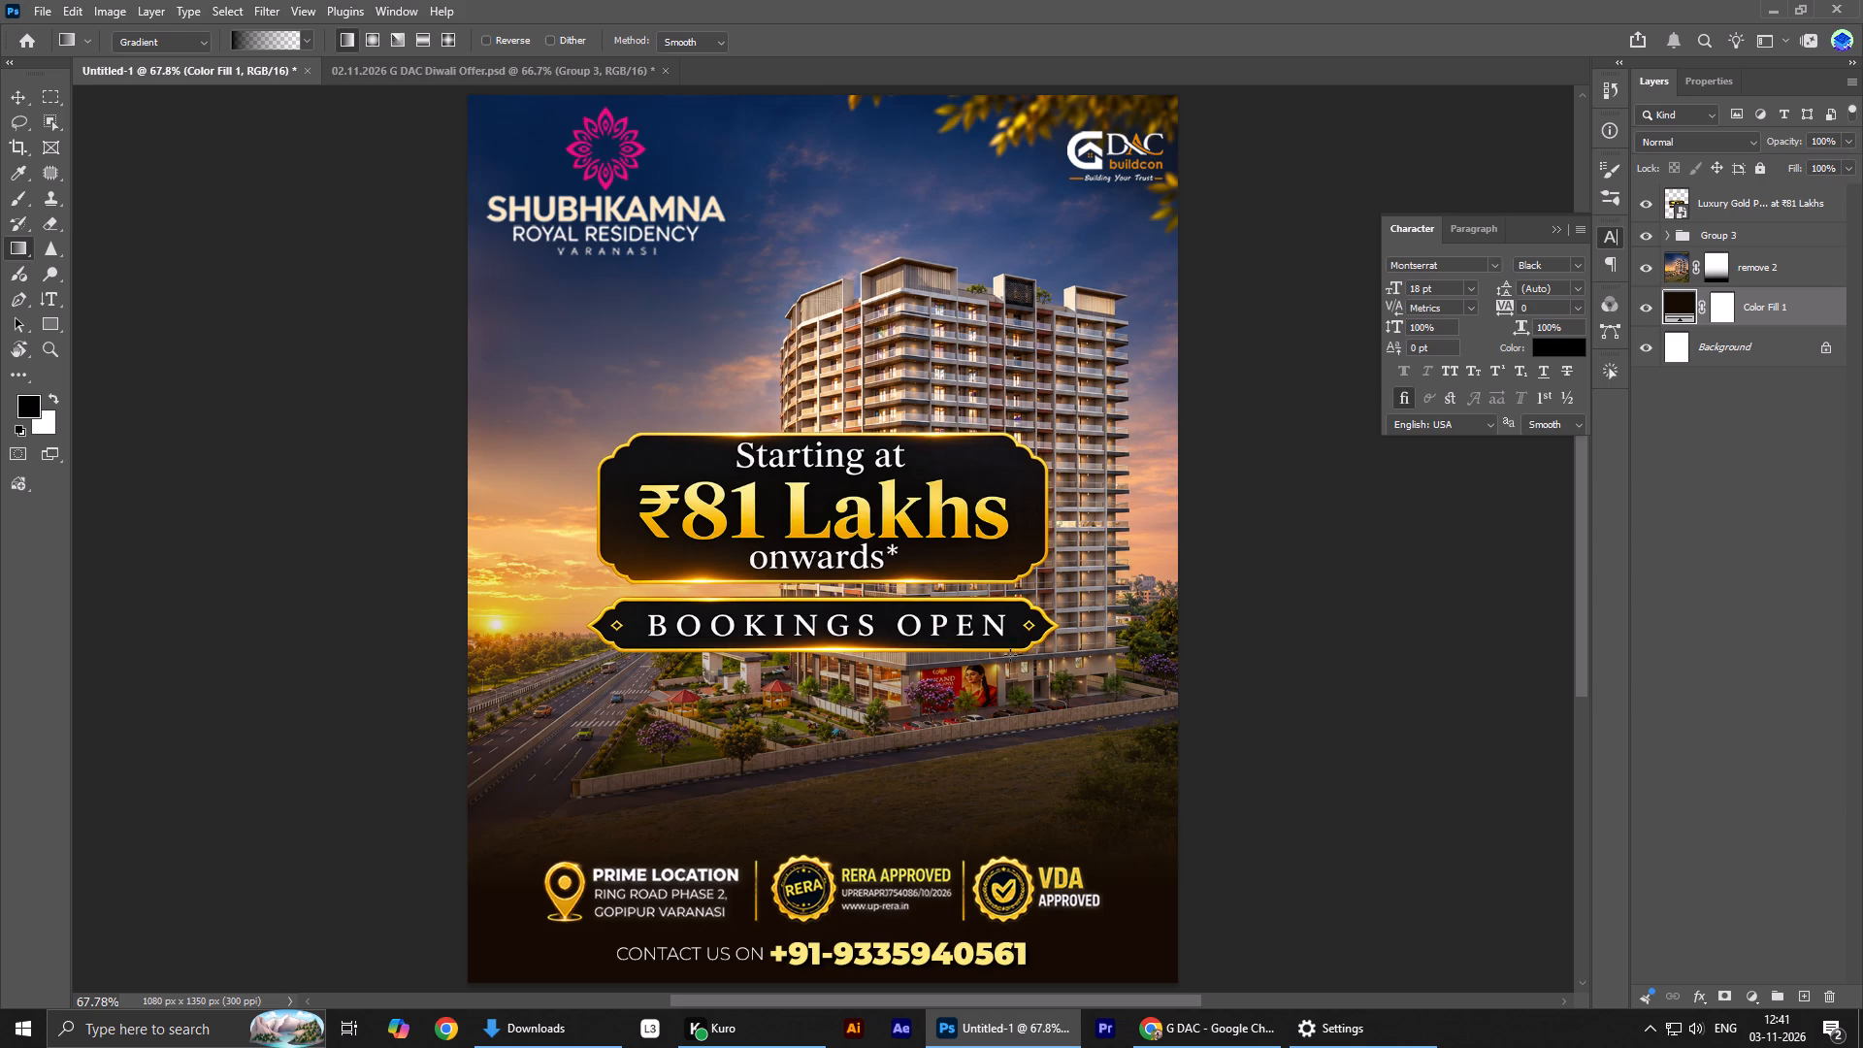
Move the ₹81 Lakhs and Bookings Open badge layer down over the building's base, just above the footer, at about X 575, Y 911 px.
key("v")
left_click(925, 559)
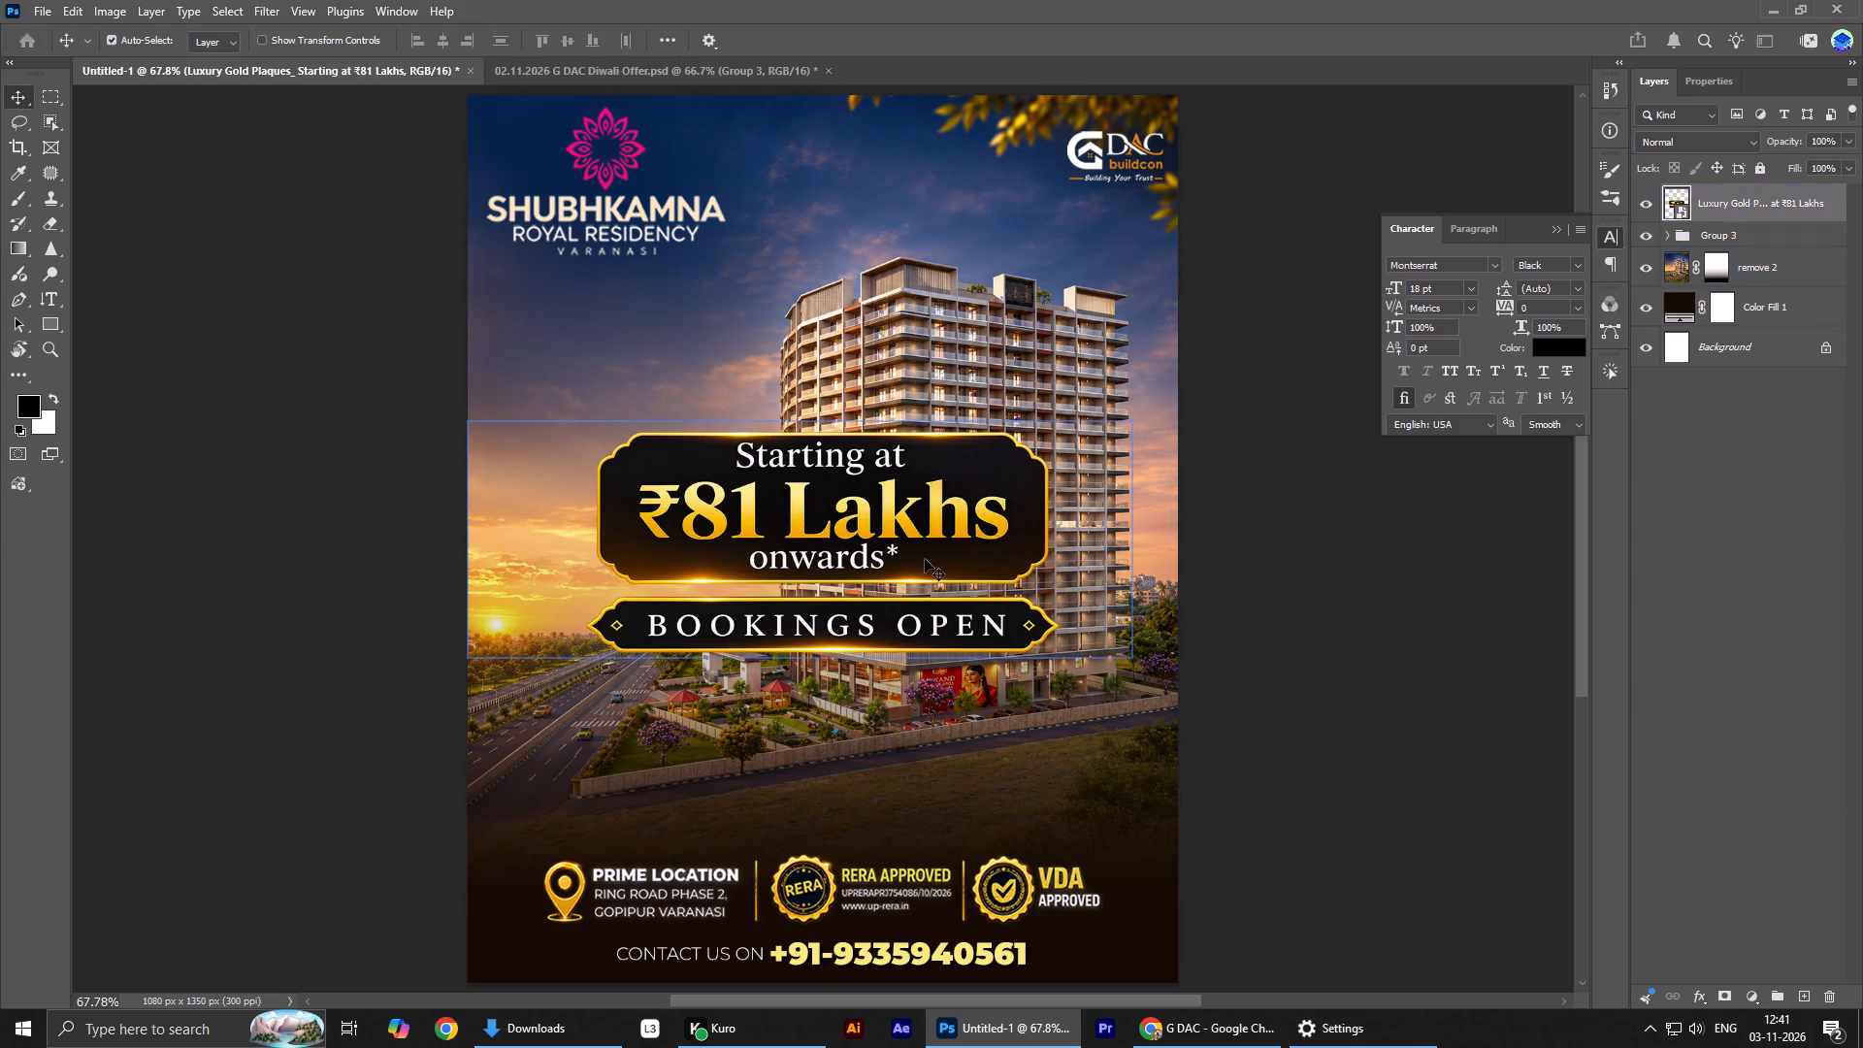
left_click(1210, 1016)
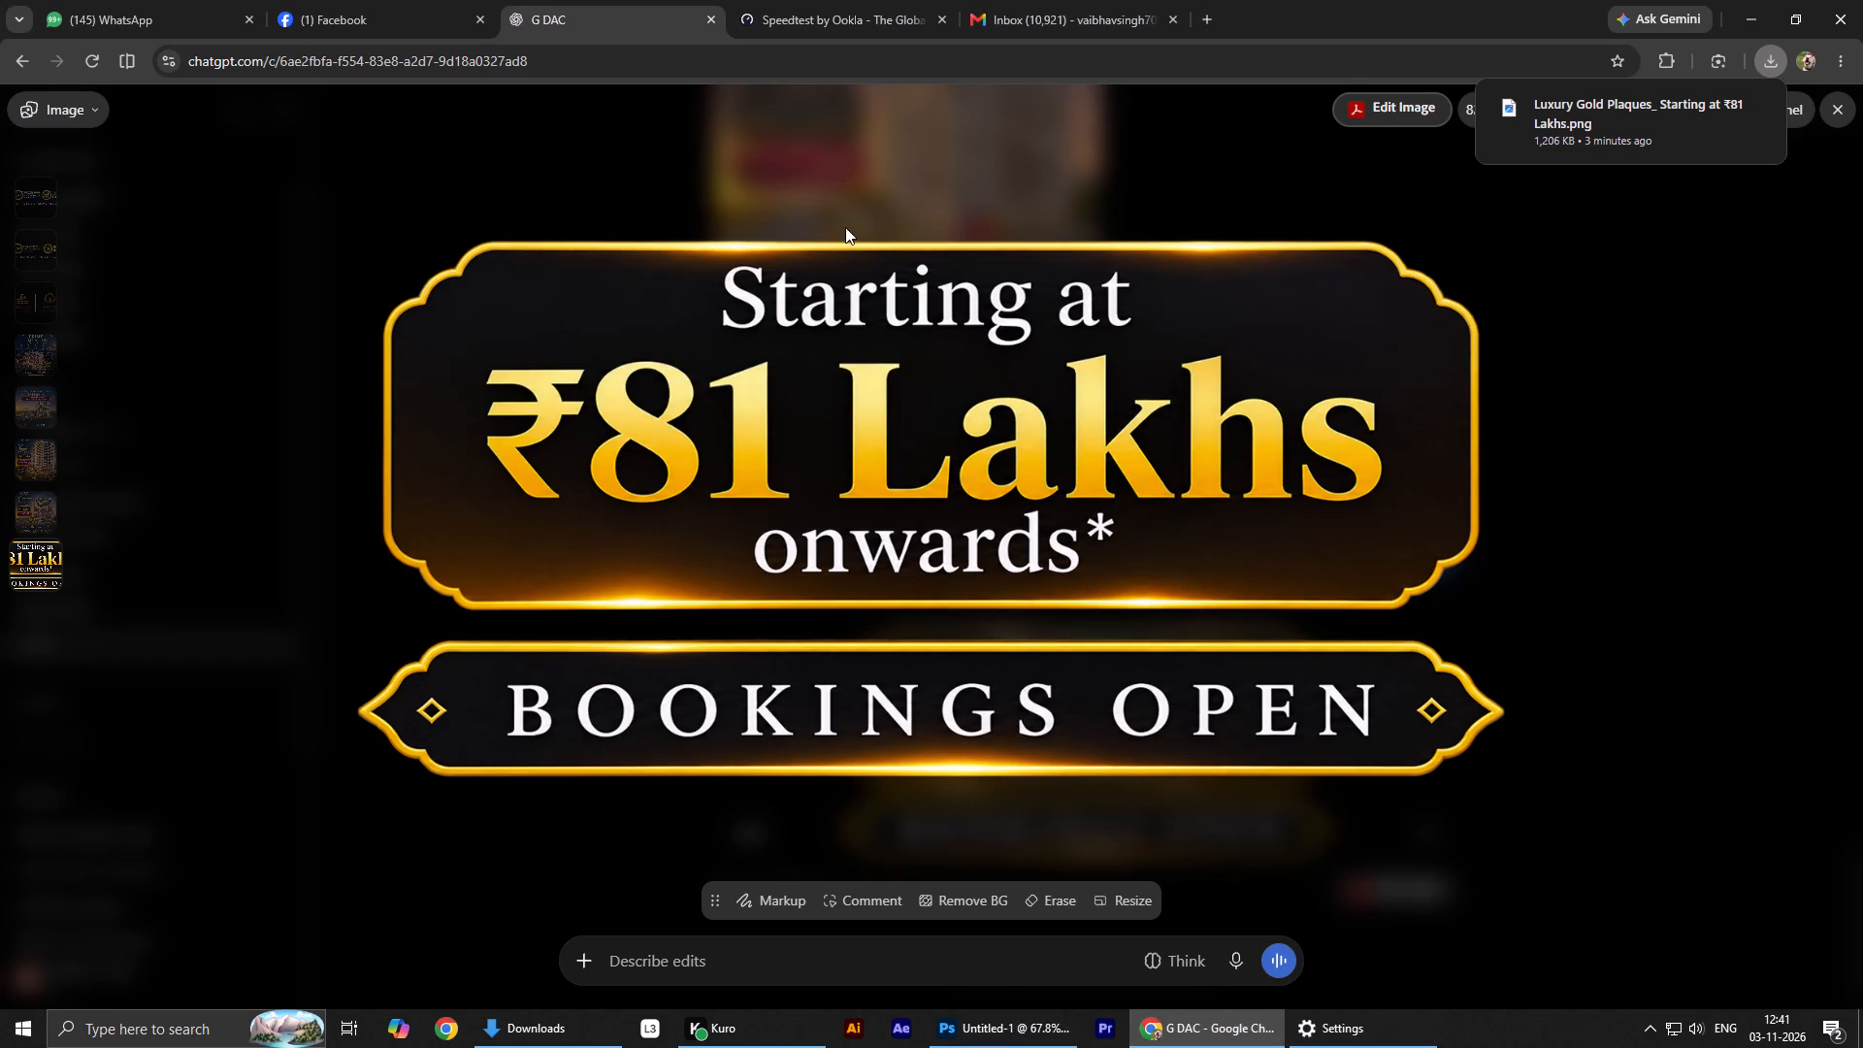
left_click(988, 1023)
scroll(799, 688, "down", 3, "alt")
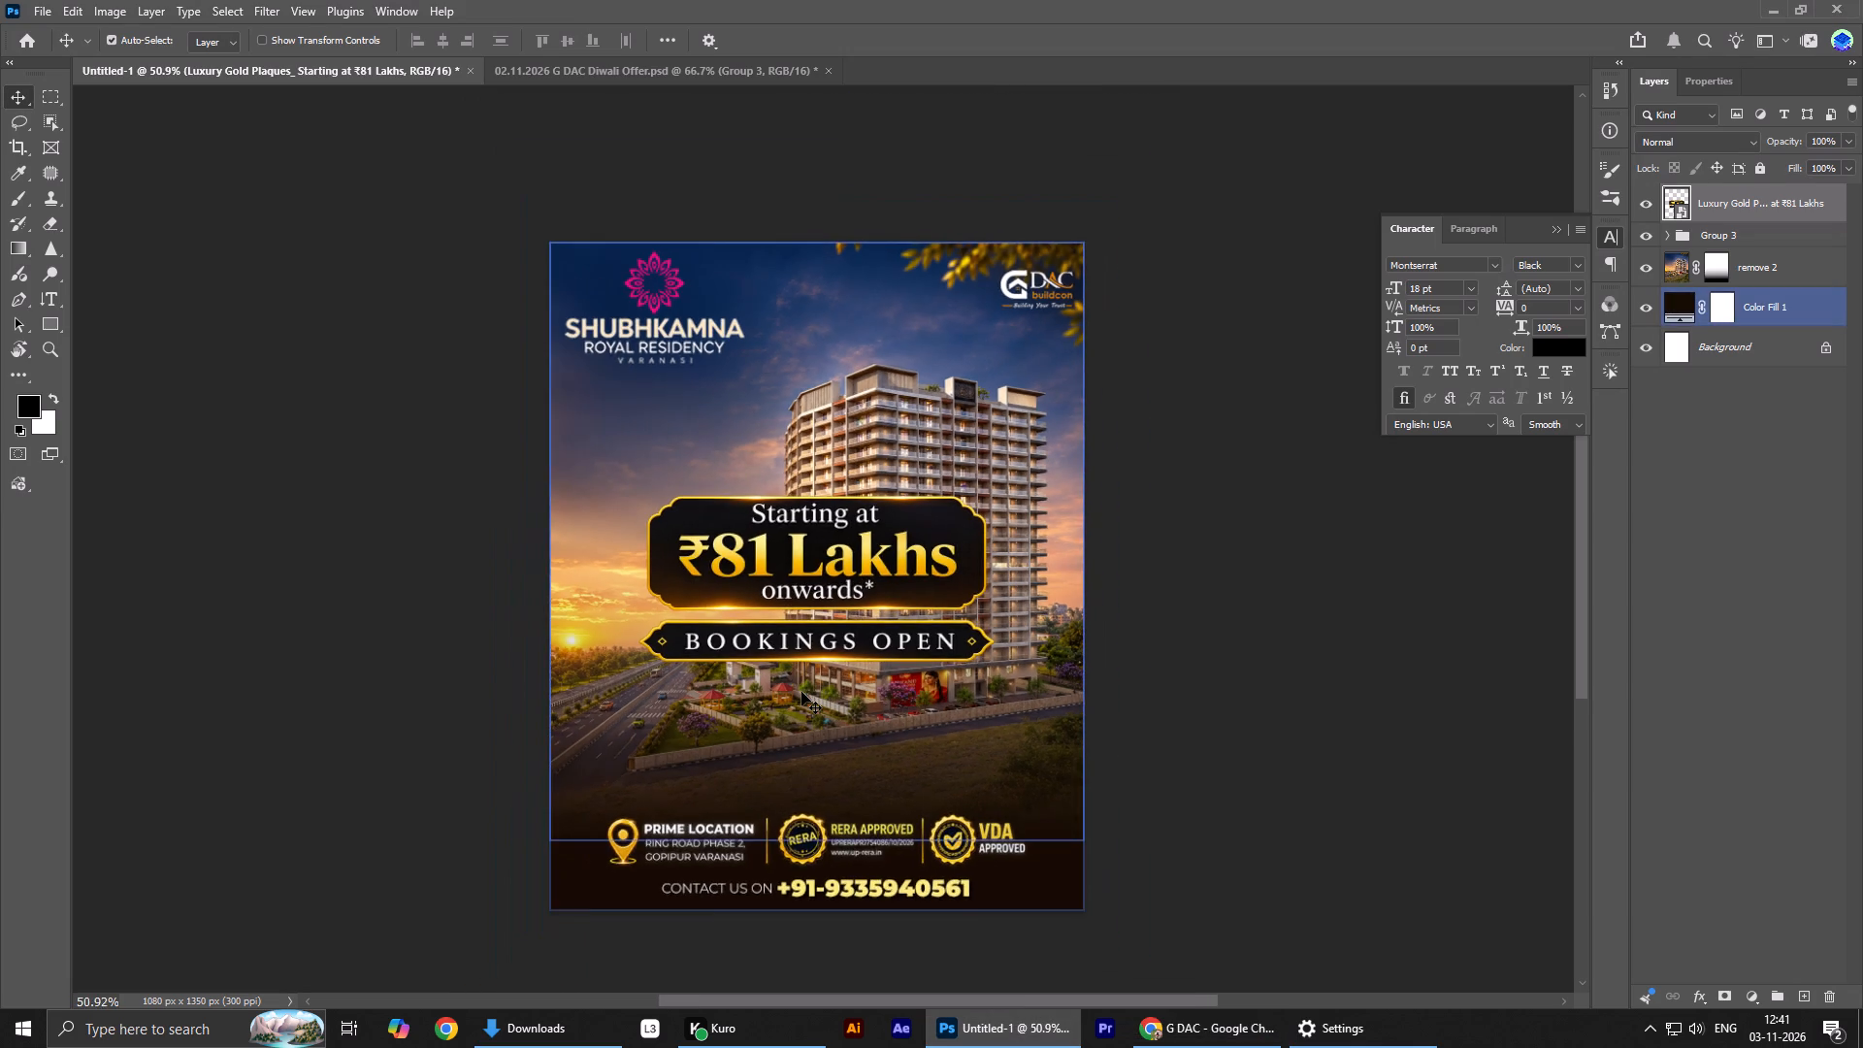
key("ctrl+0")
left_click_drag(882, 495, 893, 638)
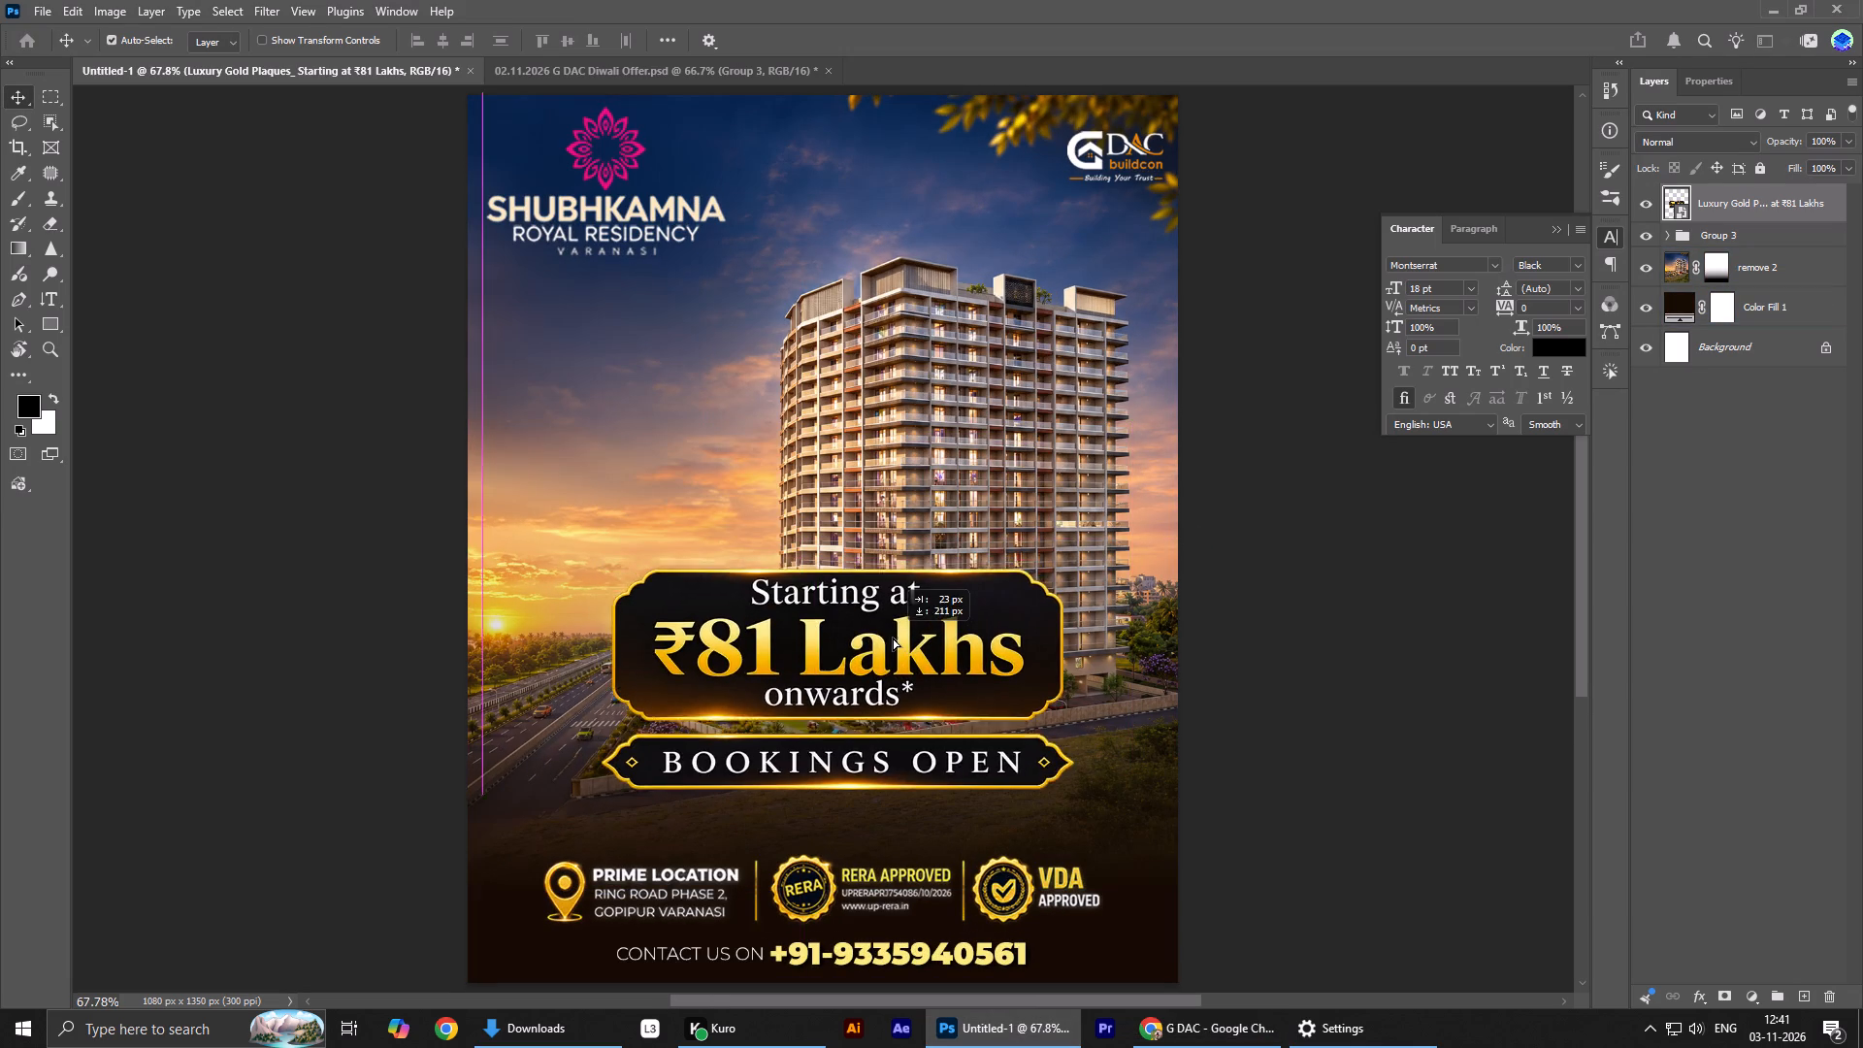
left_click_drag(893, 638, 929, 647)
right_click_drag(929, 647, 914, 647)
left_click_drag(929, 647, 908, 650)
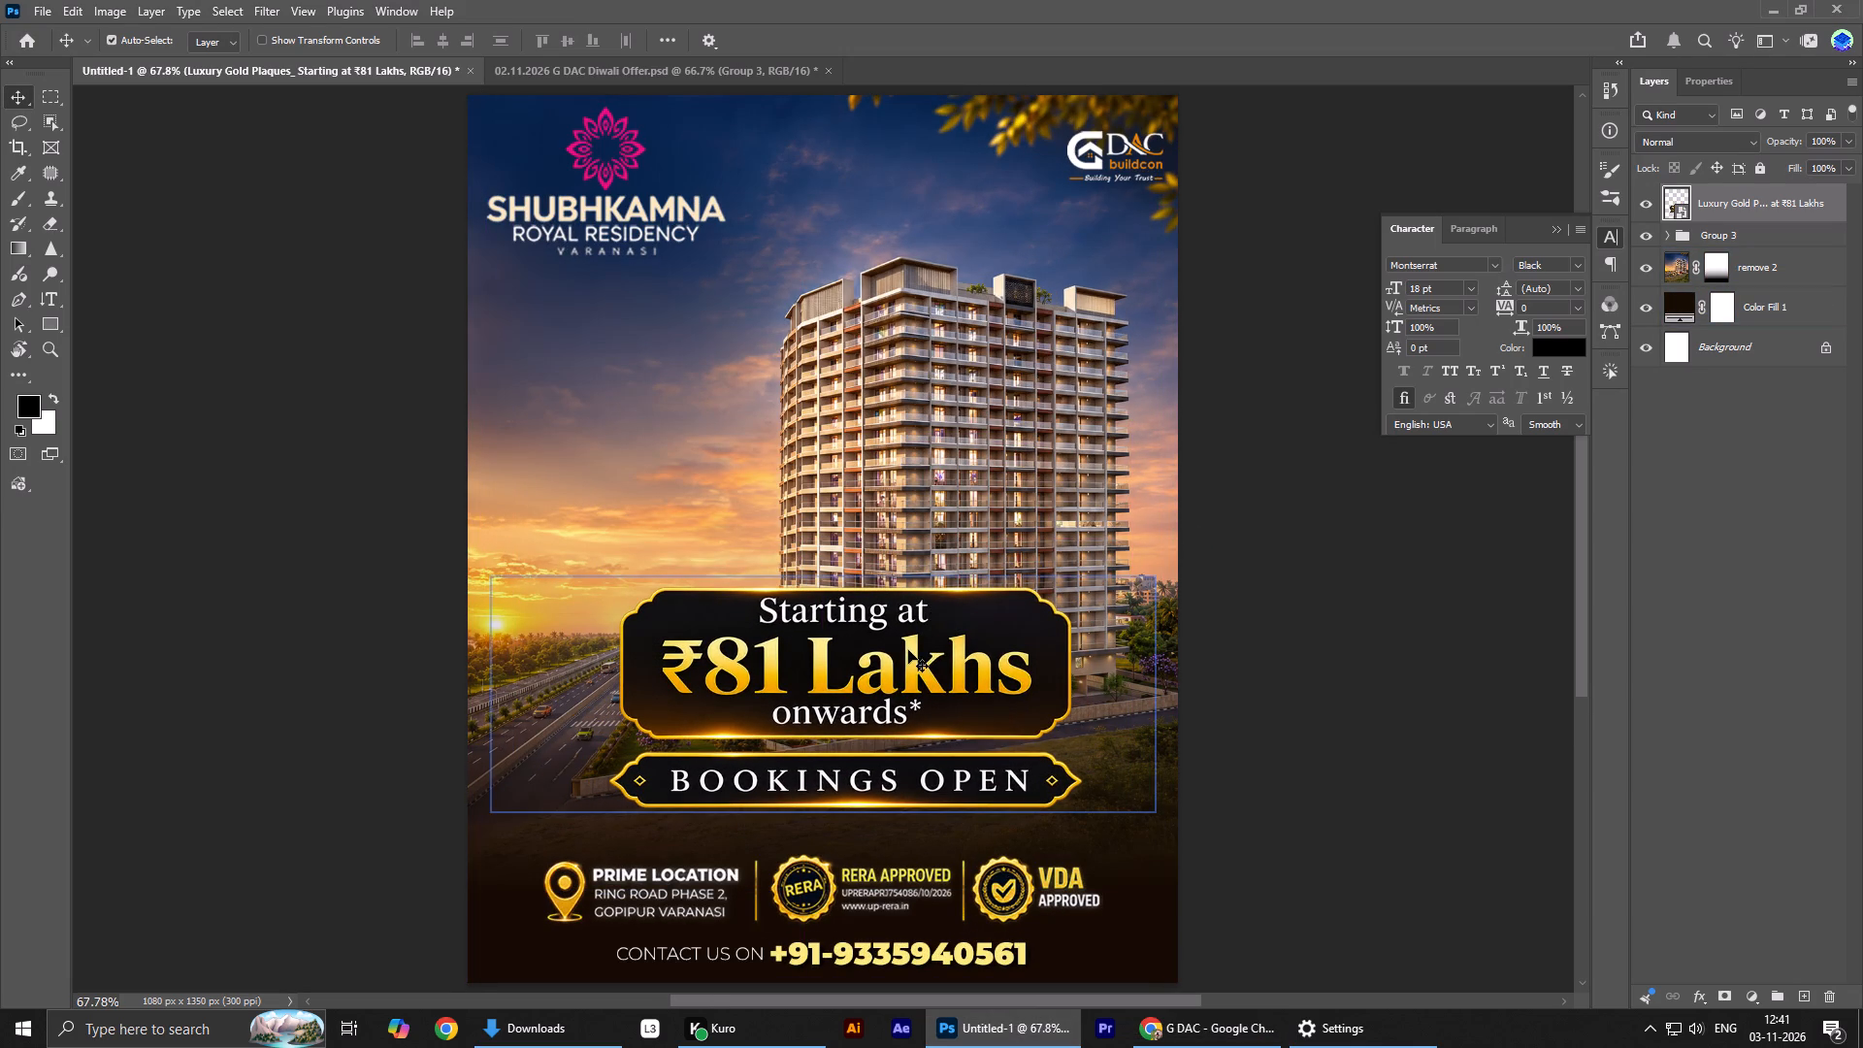
left_click(928, 645)
key("ctrl+t")
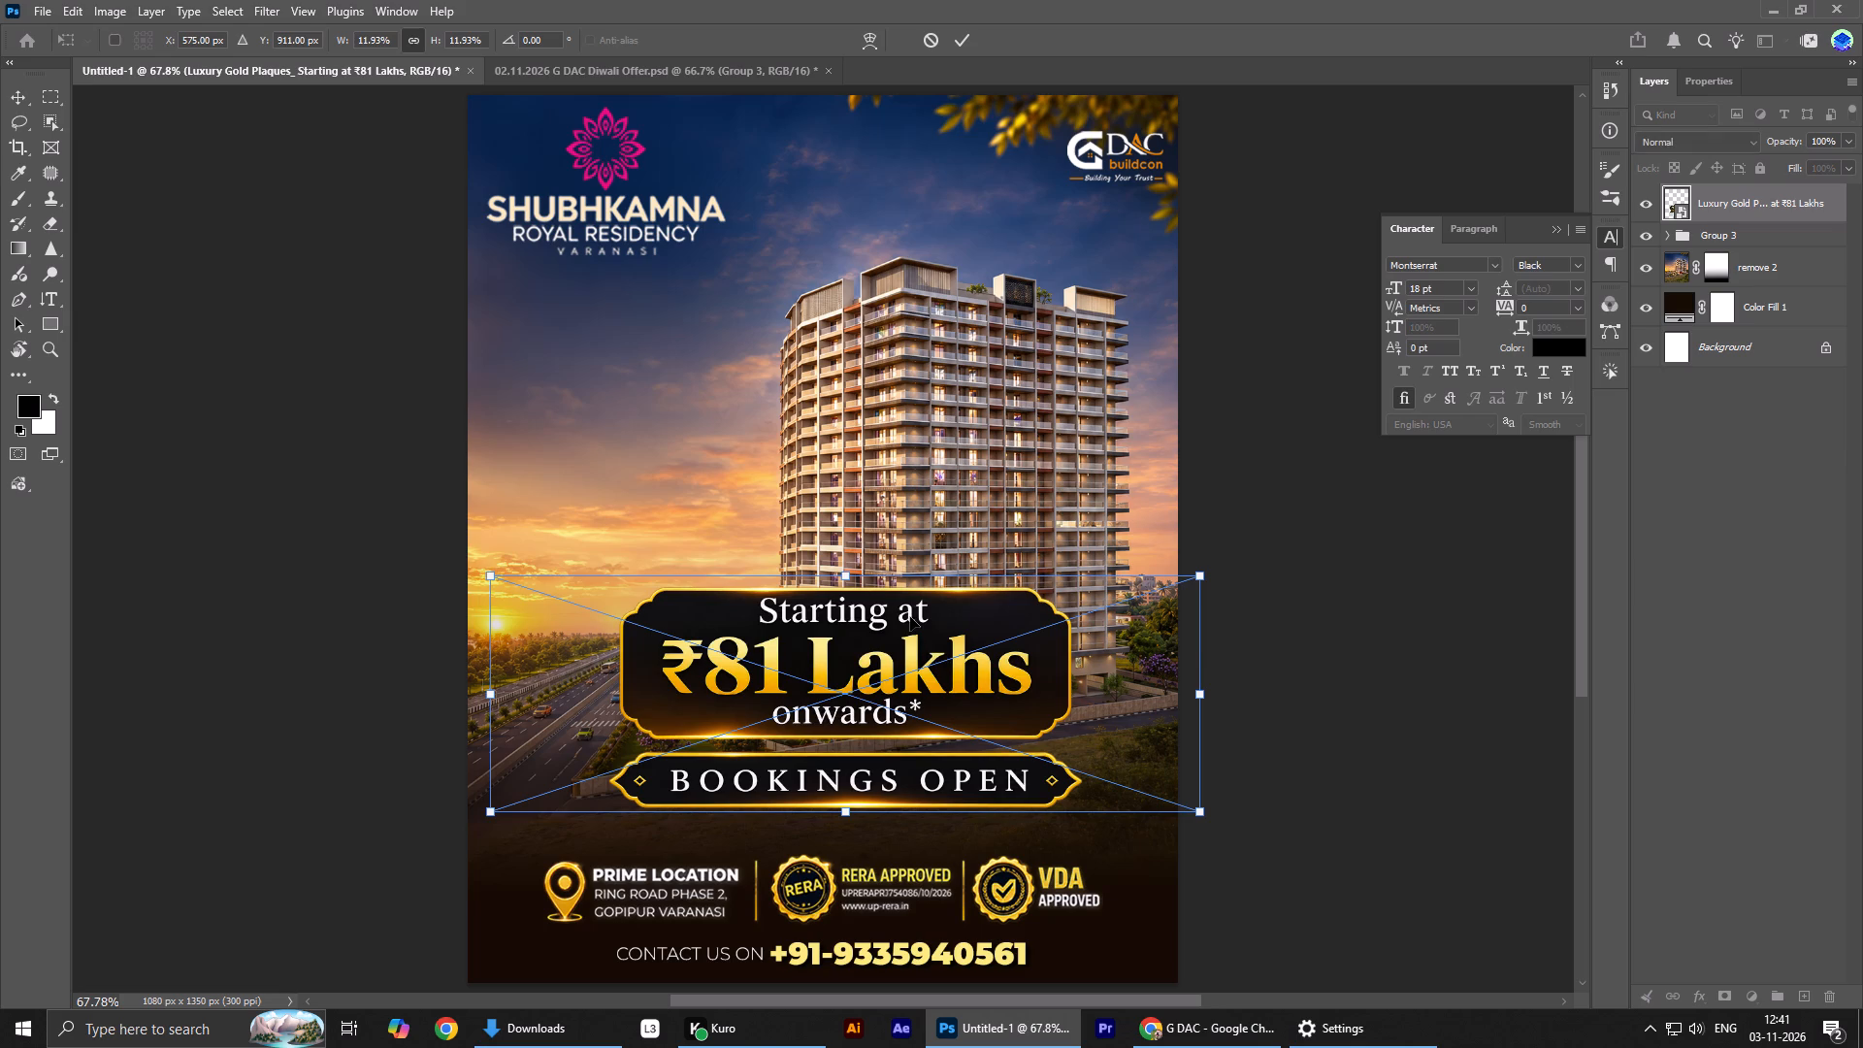
left_click(960, 41)
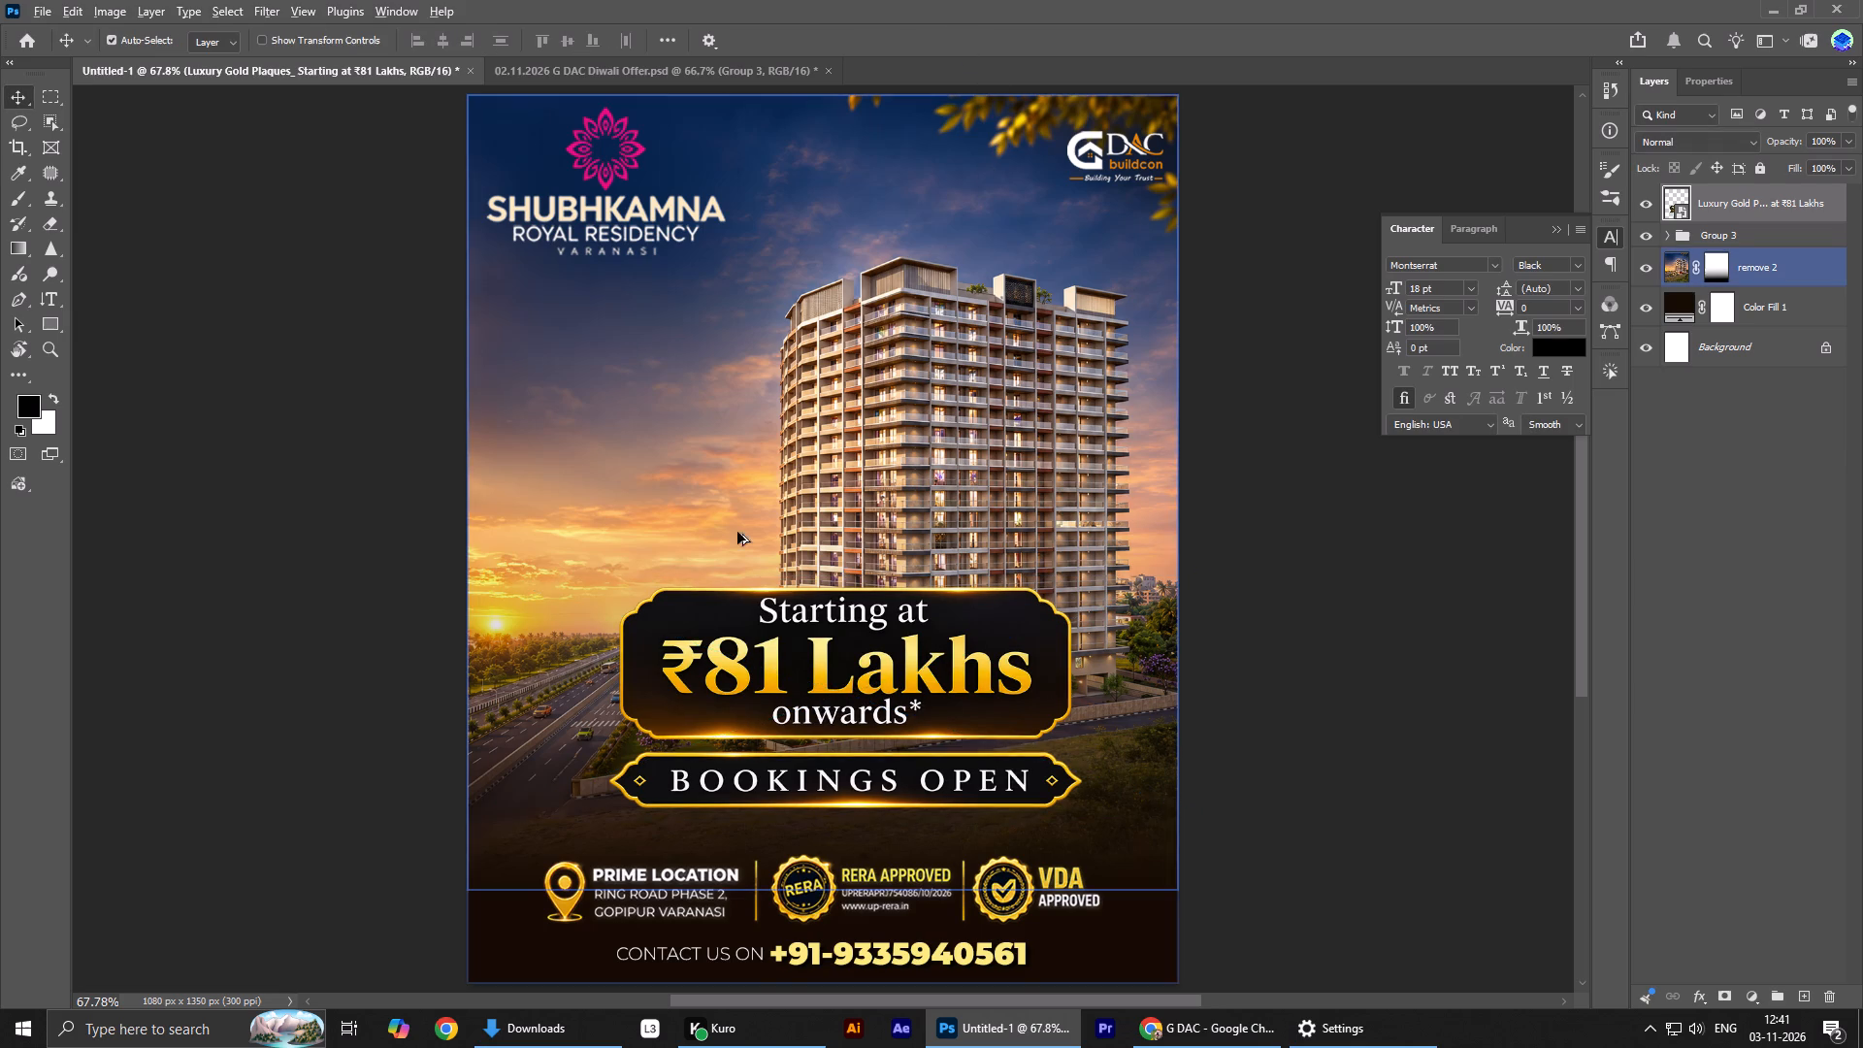
Draw a rectangular marquee around both badges and rasterize the Luxury Gold Plaques layer.
scroll(698, 514, "up", 4, "alt")
left_click(50, 105)
scroll(459, 469, "down", 3)
scroll(474, 461, "up", 1)
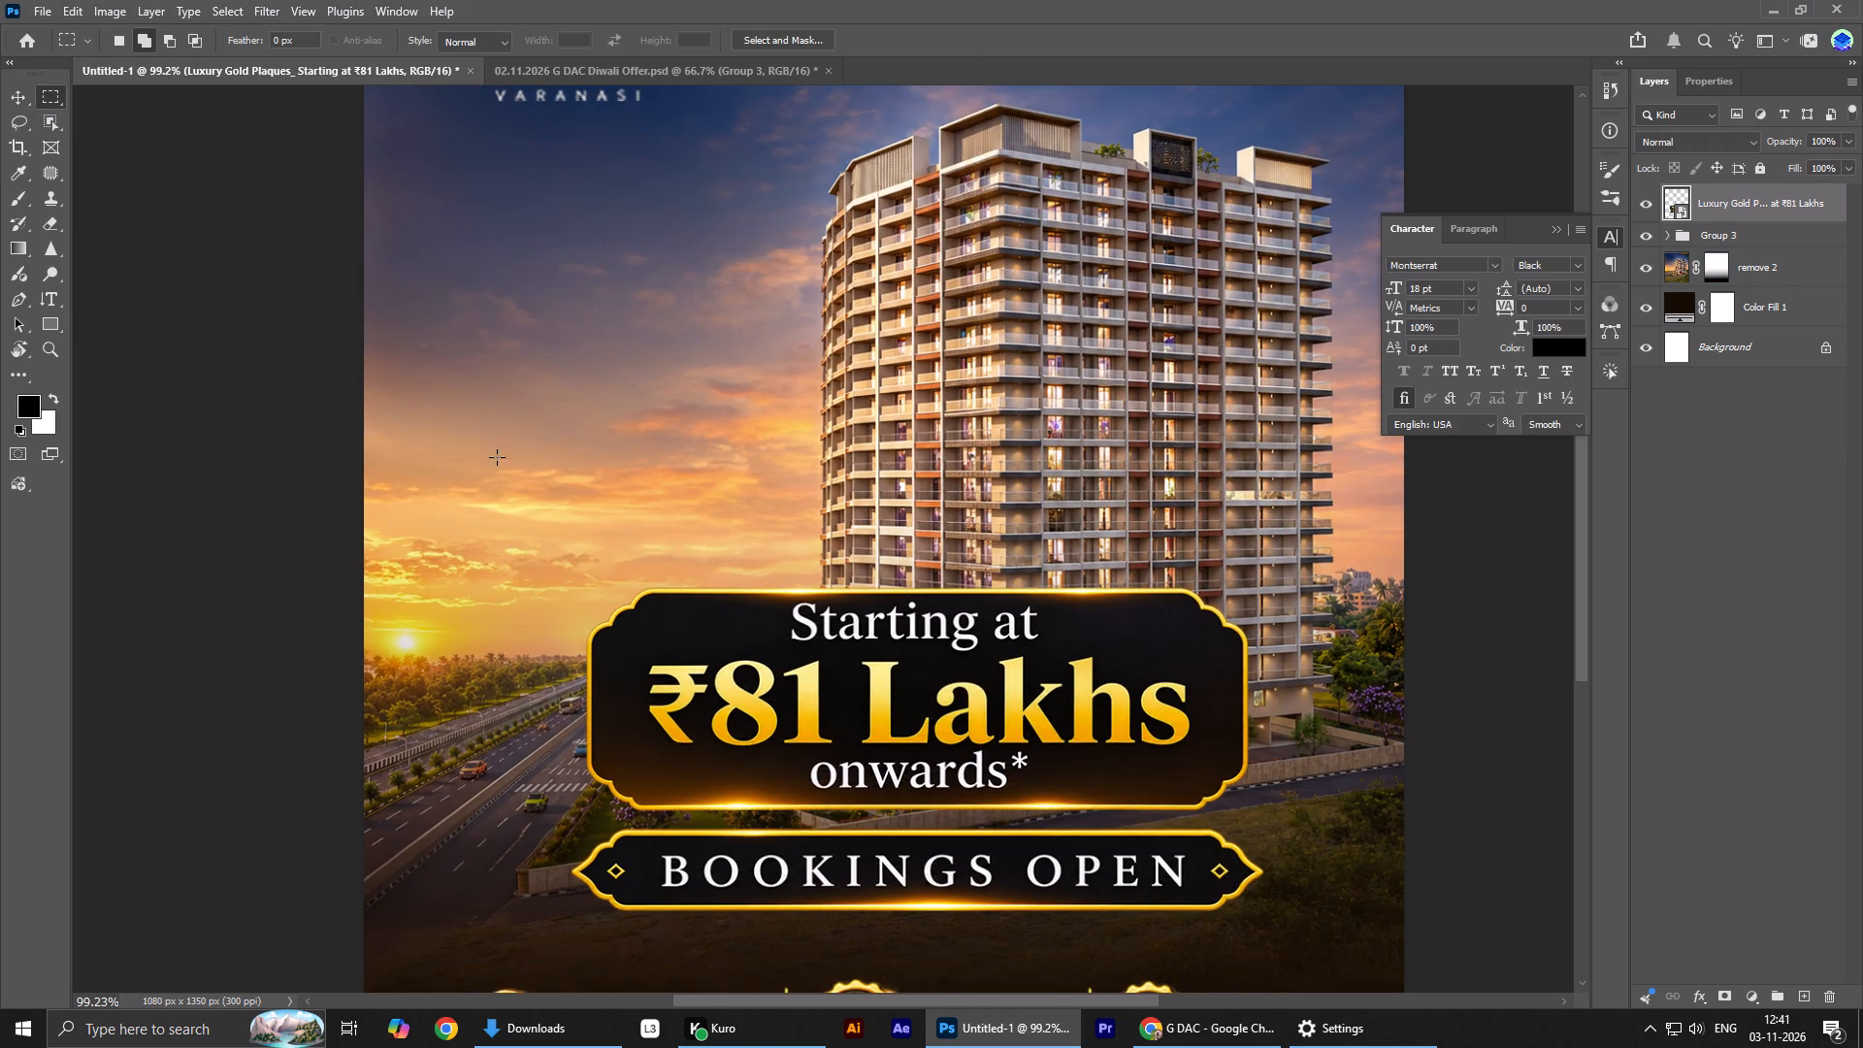
left_click_drag(551, 545, 1294, 933)
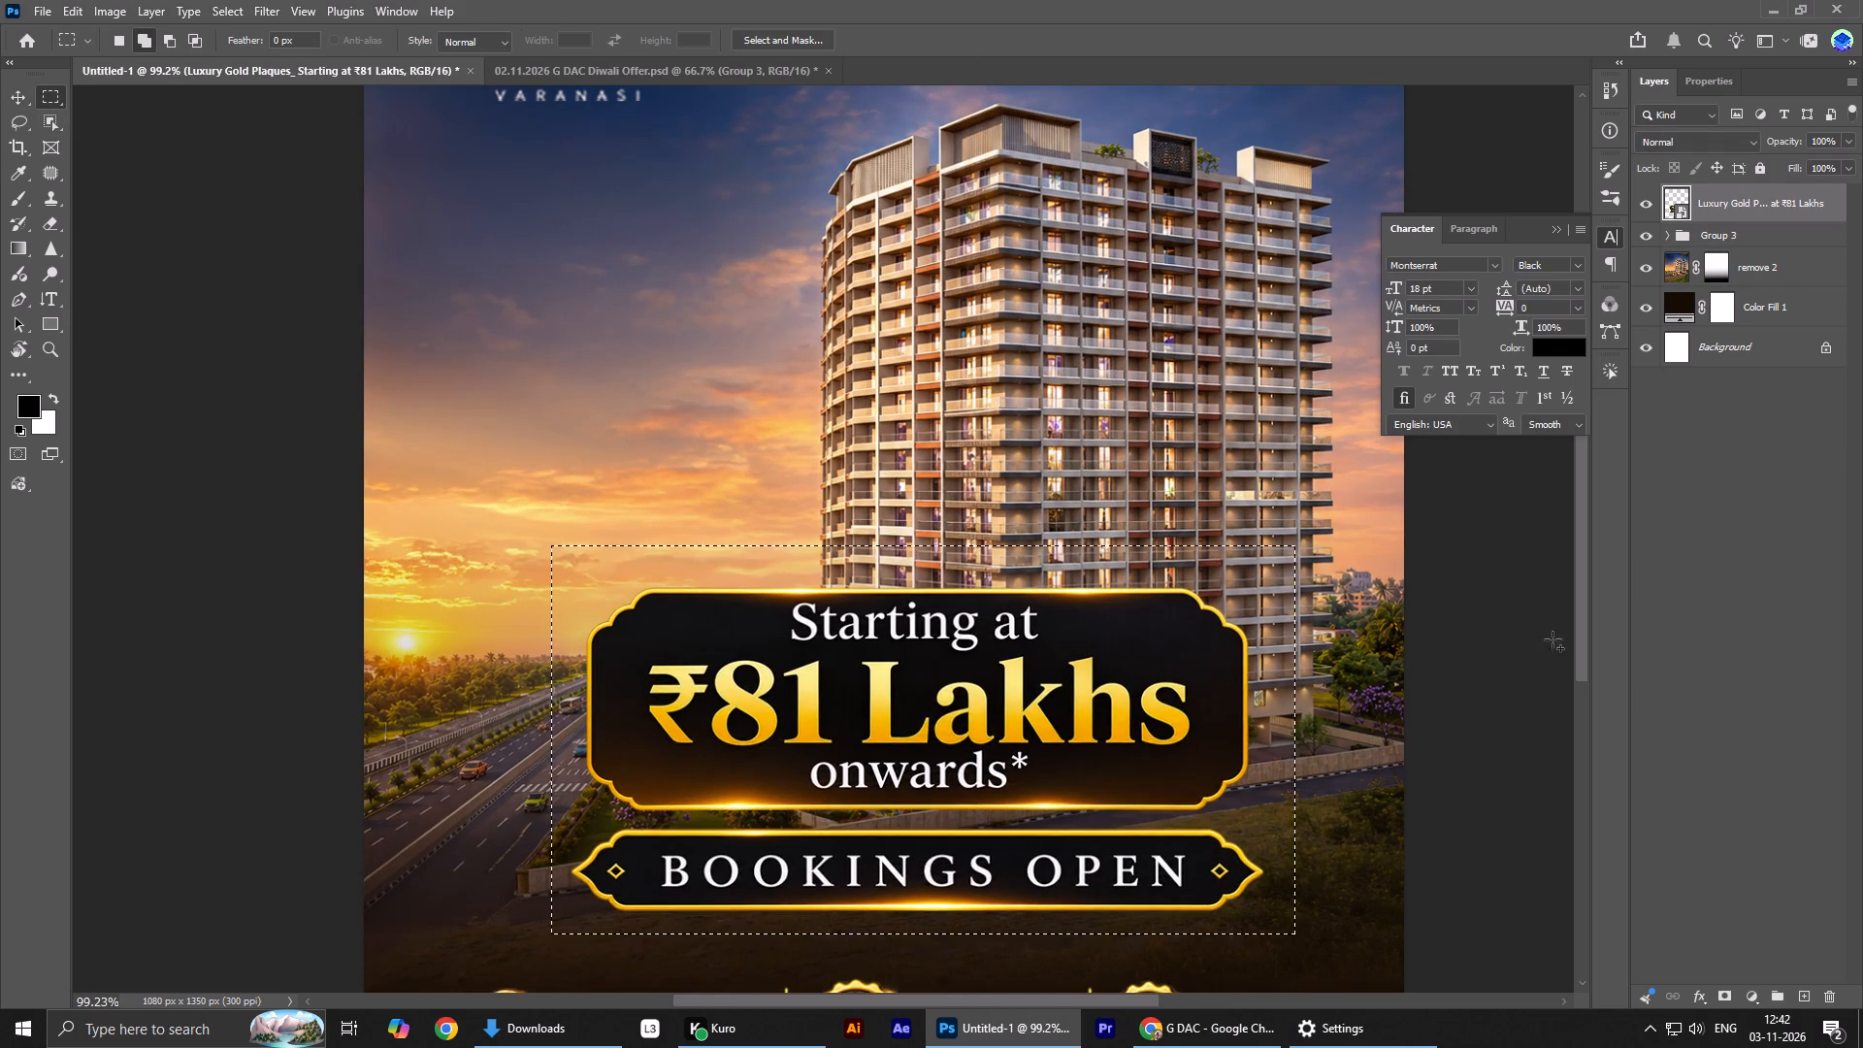
right_click(1775, 216)
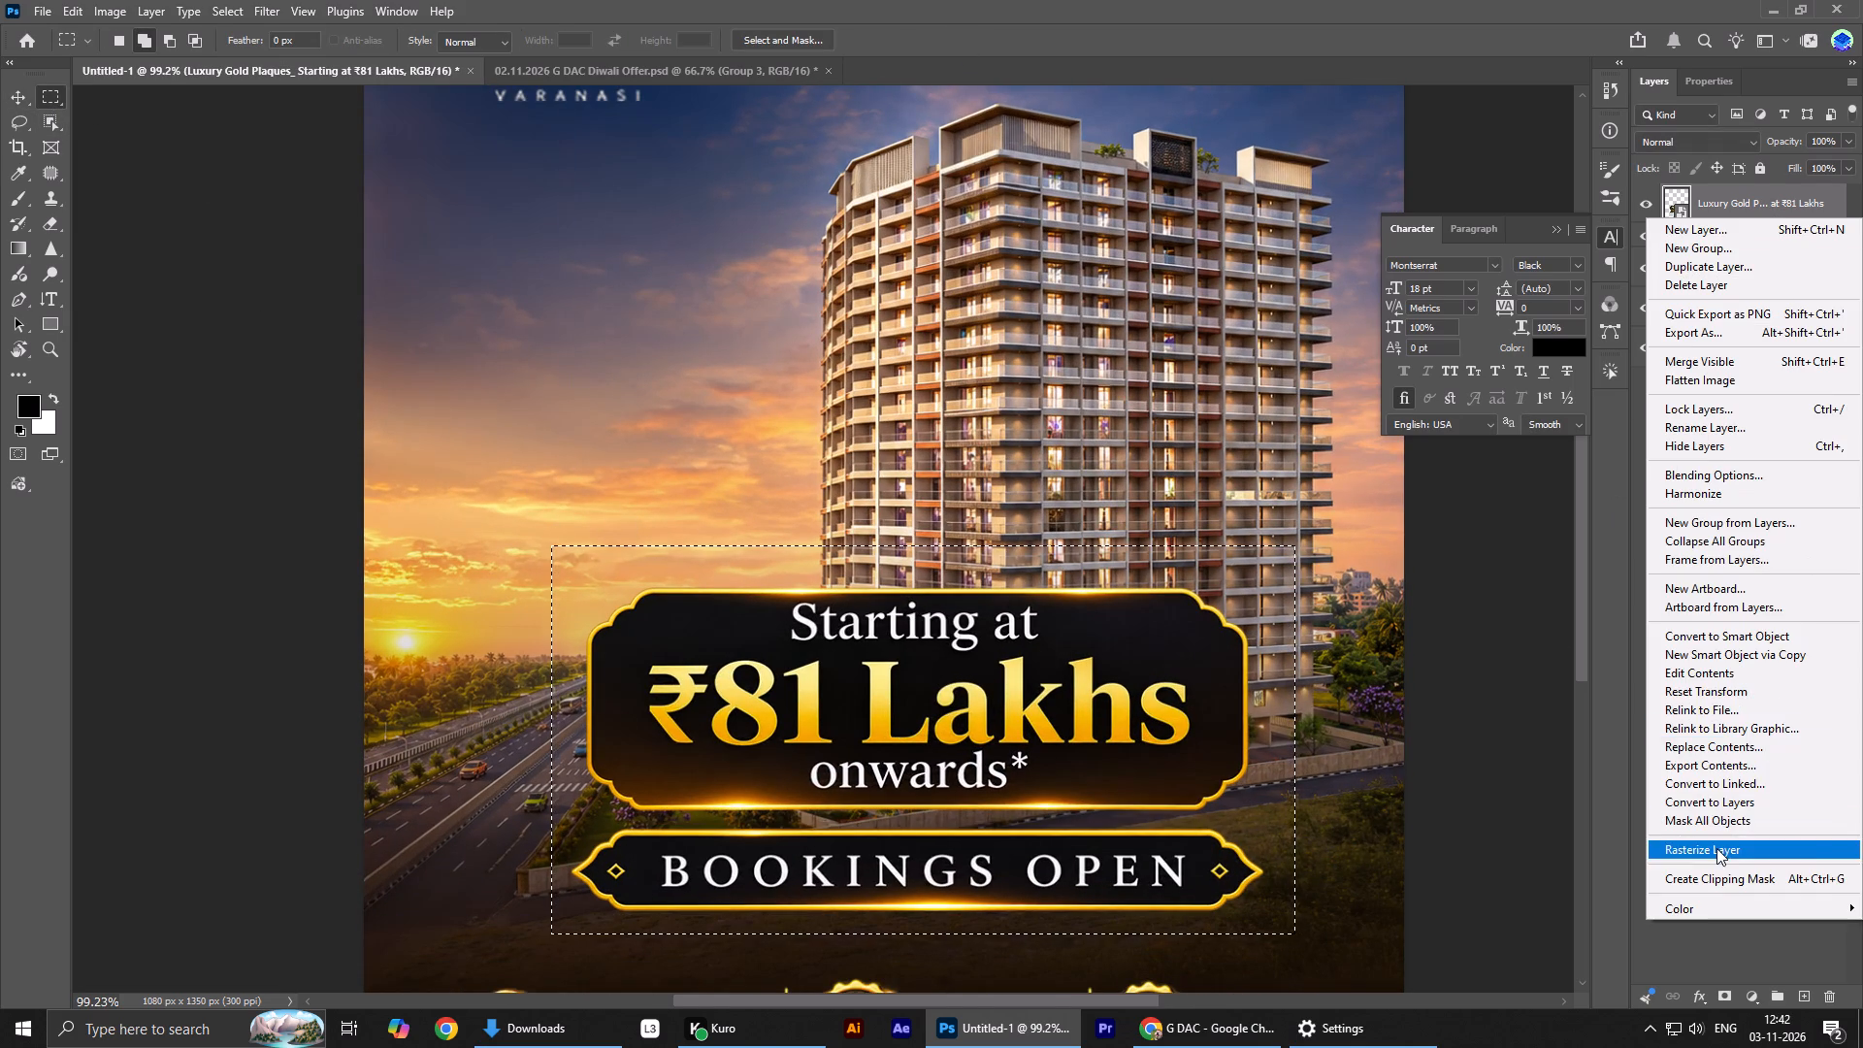
Rasterize the Luxury Gold Plaques layer, cut the selected badges from it and paste them in place on a new layer.
left_click(1716, 848)
key("ctrl+x")
key("ctrl+shift+v")
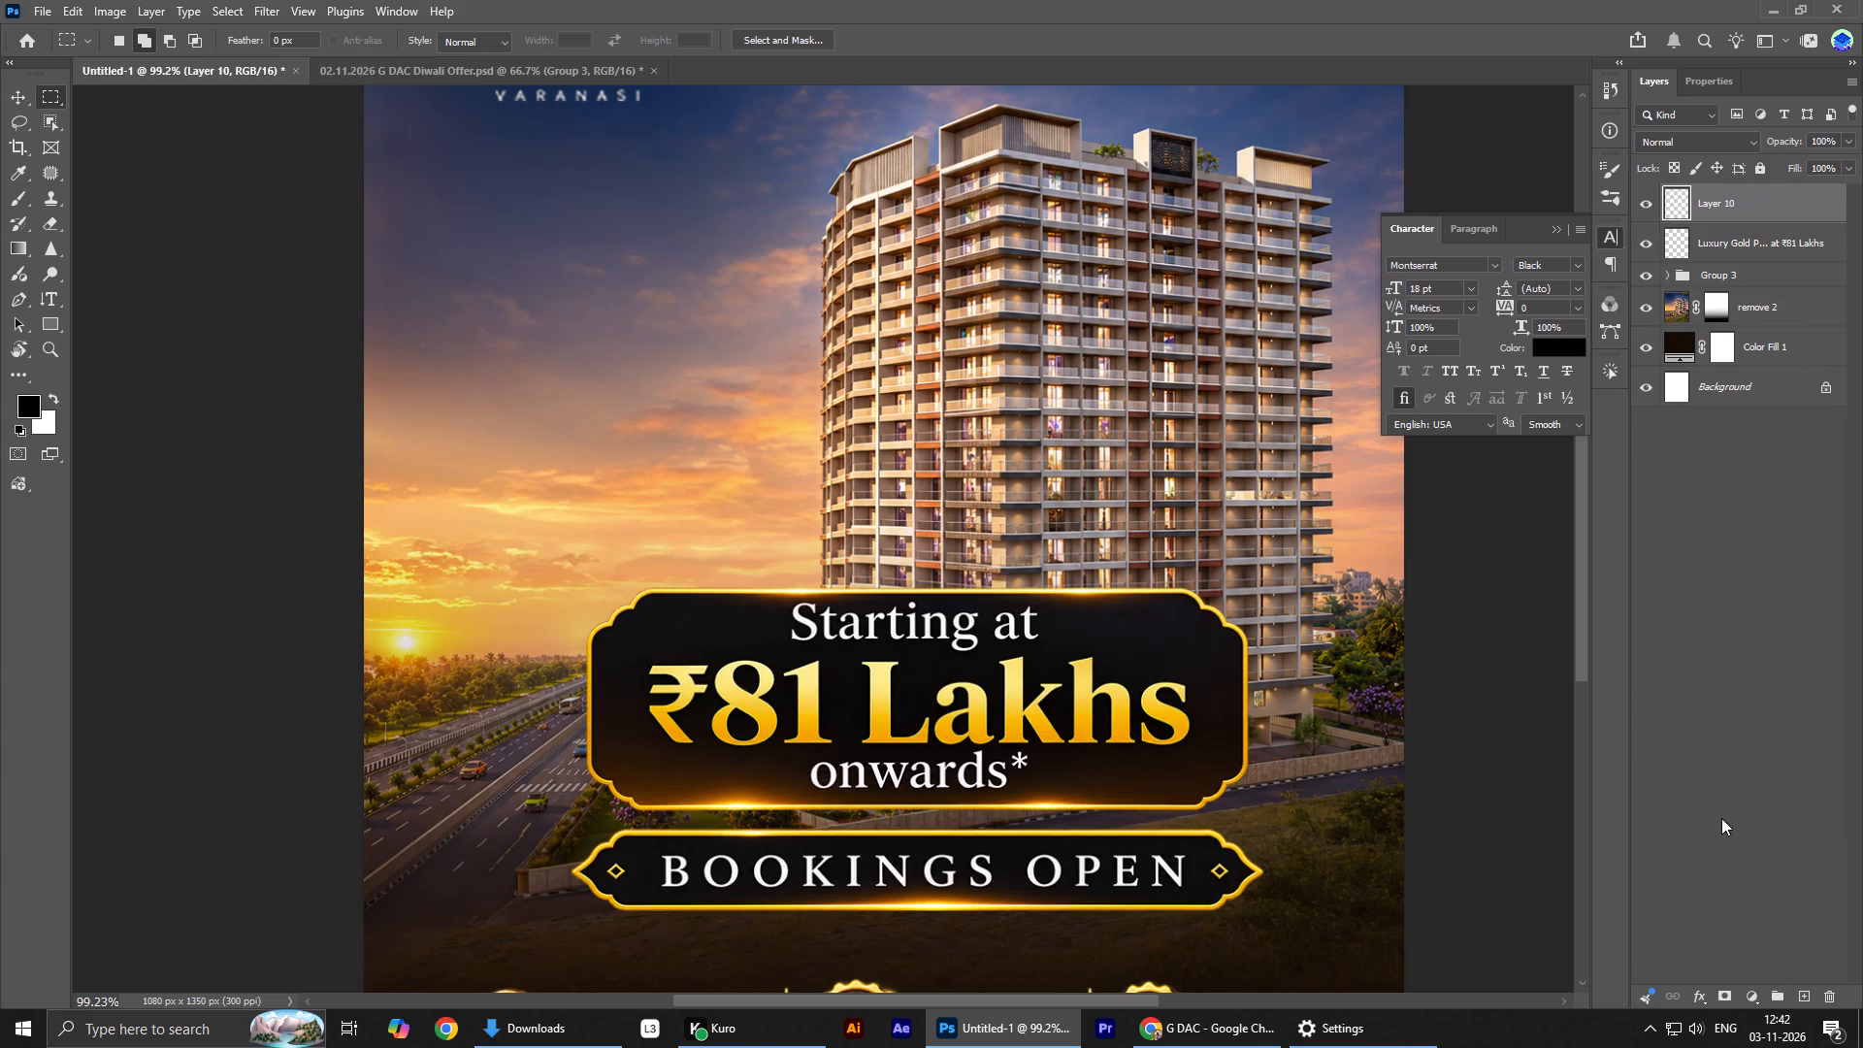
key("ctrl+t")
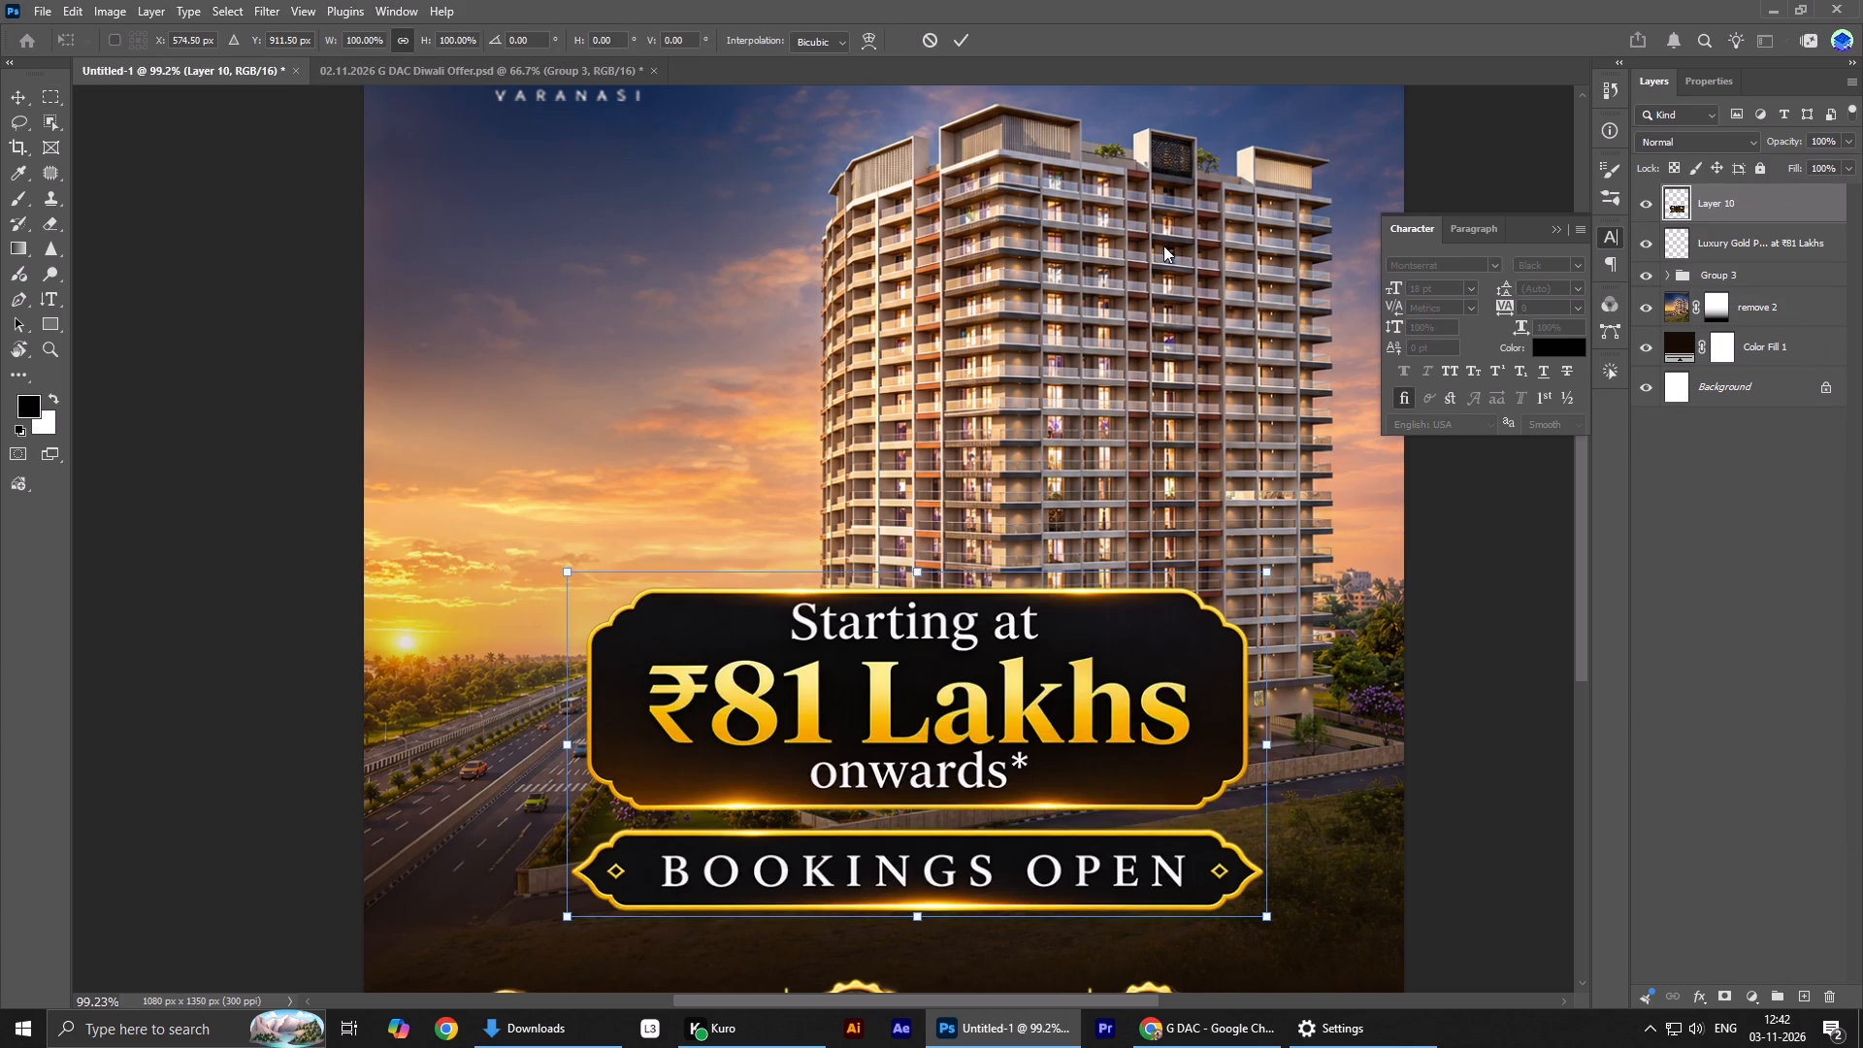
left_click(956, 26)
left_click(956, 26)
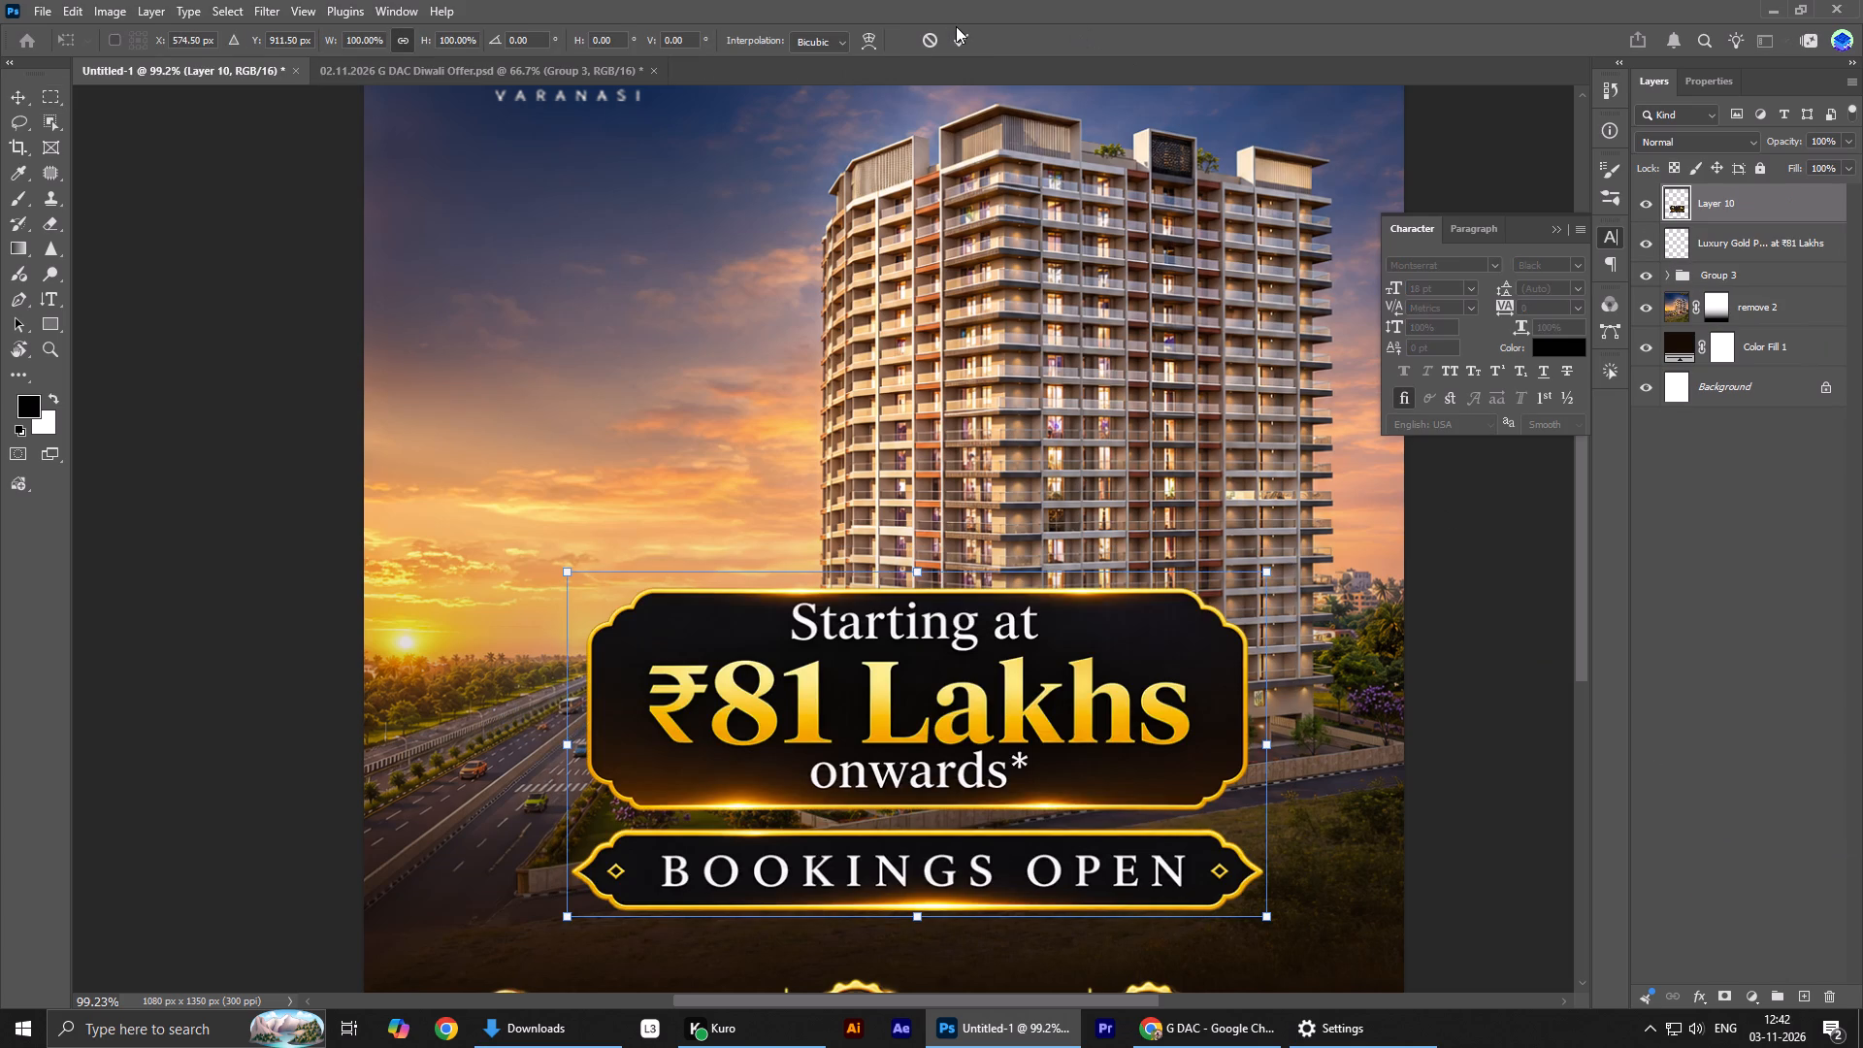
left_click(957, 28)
Delete the emptied Luxury Gold Plaques layer, keeping the new layer that holds the badges.
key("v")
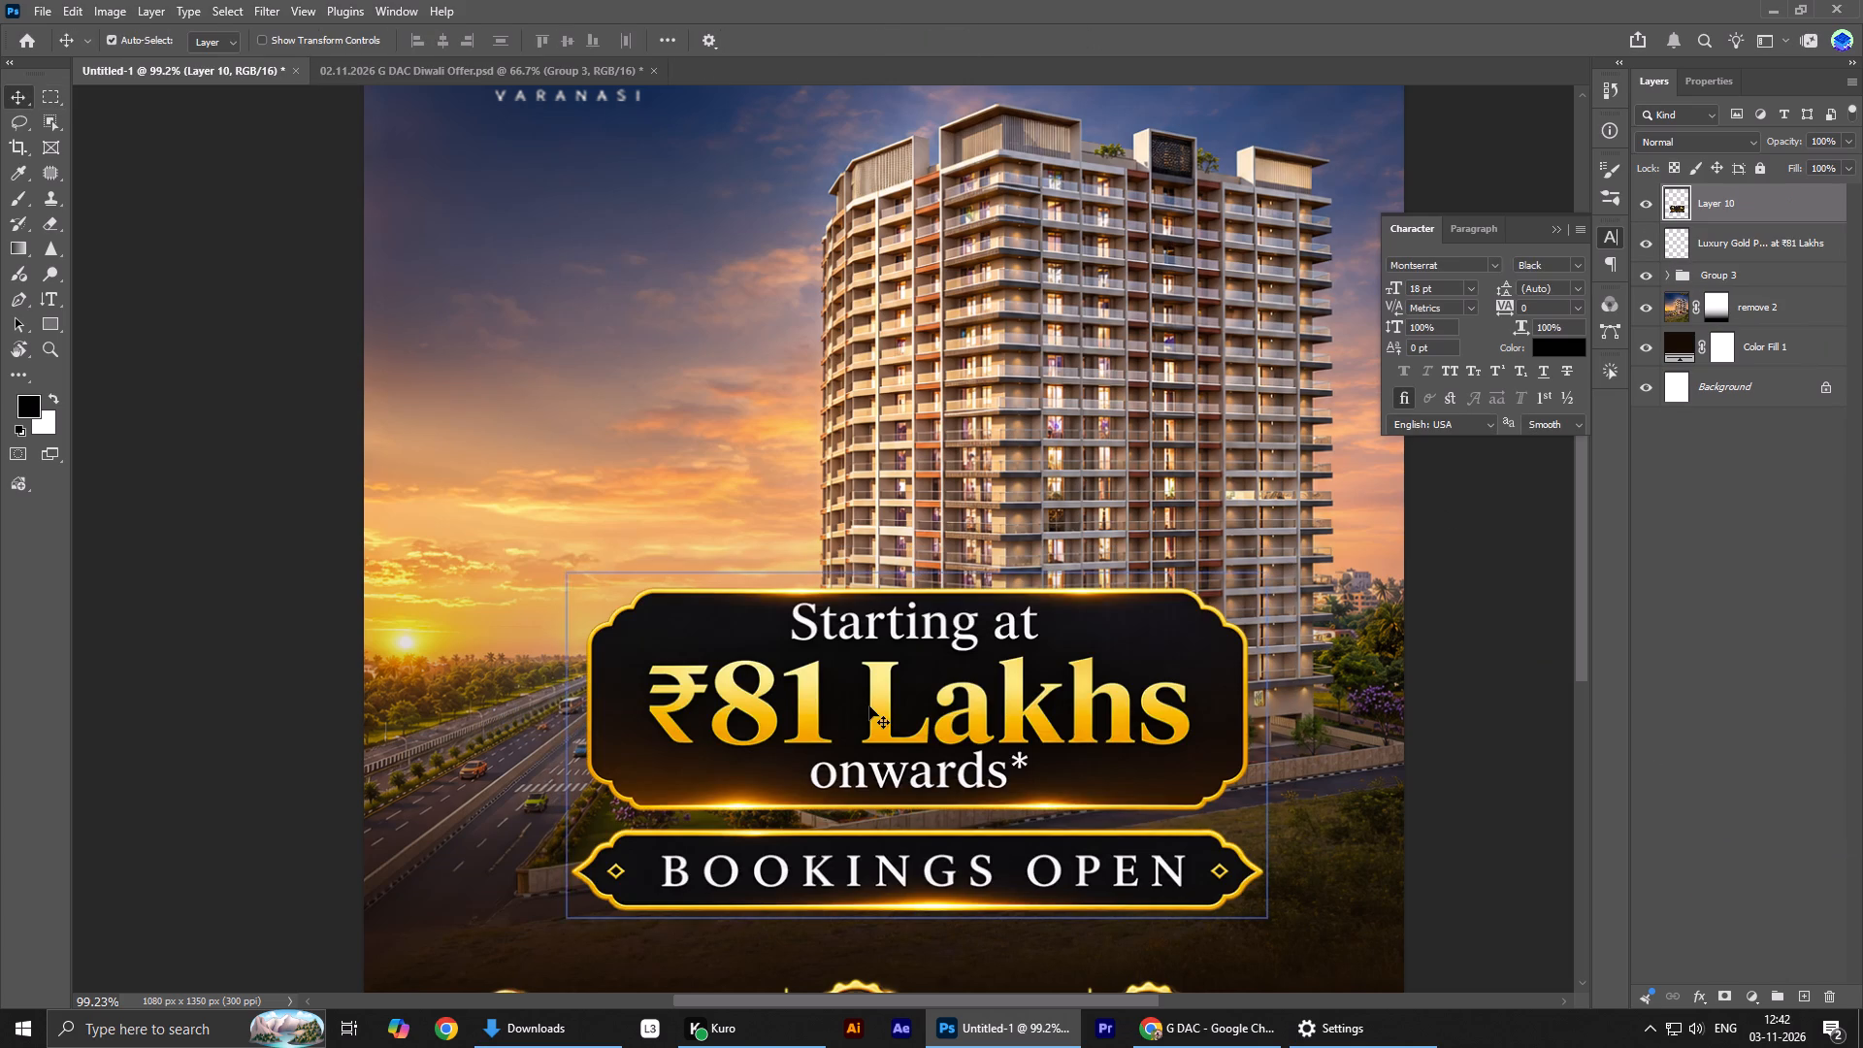
left_click(869, 706)
left_click(1777, 229)
key("Delete")
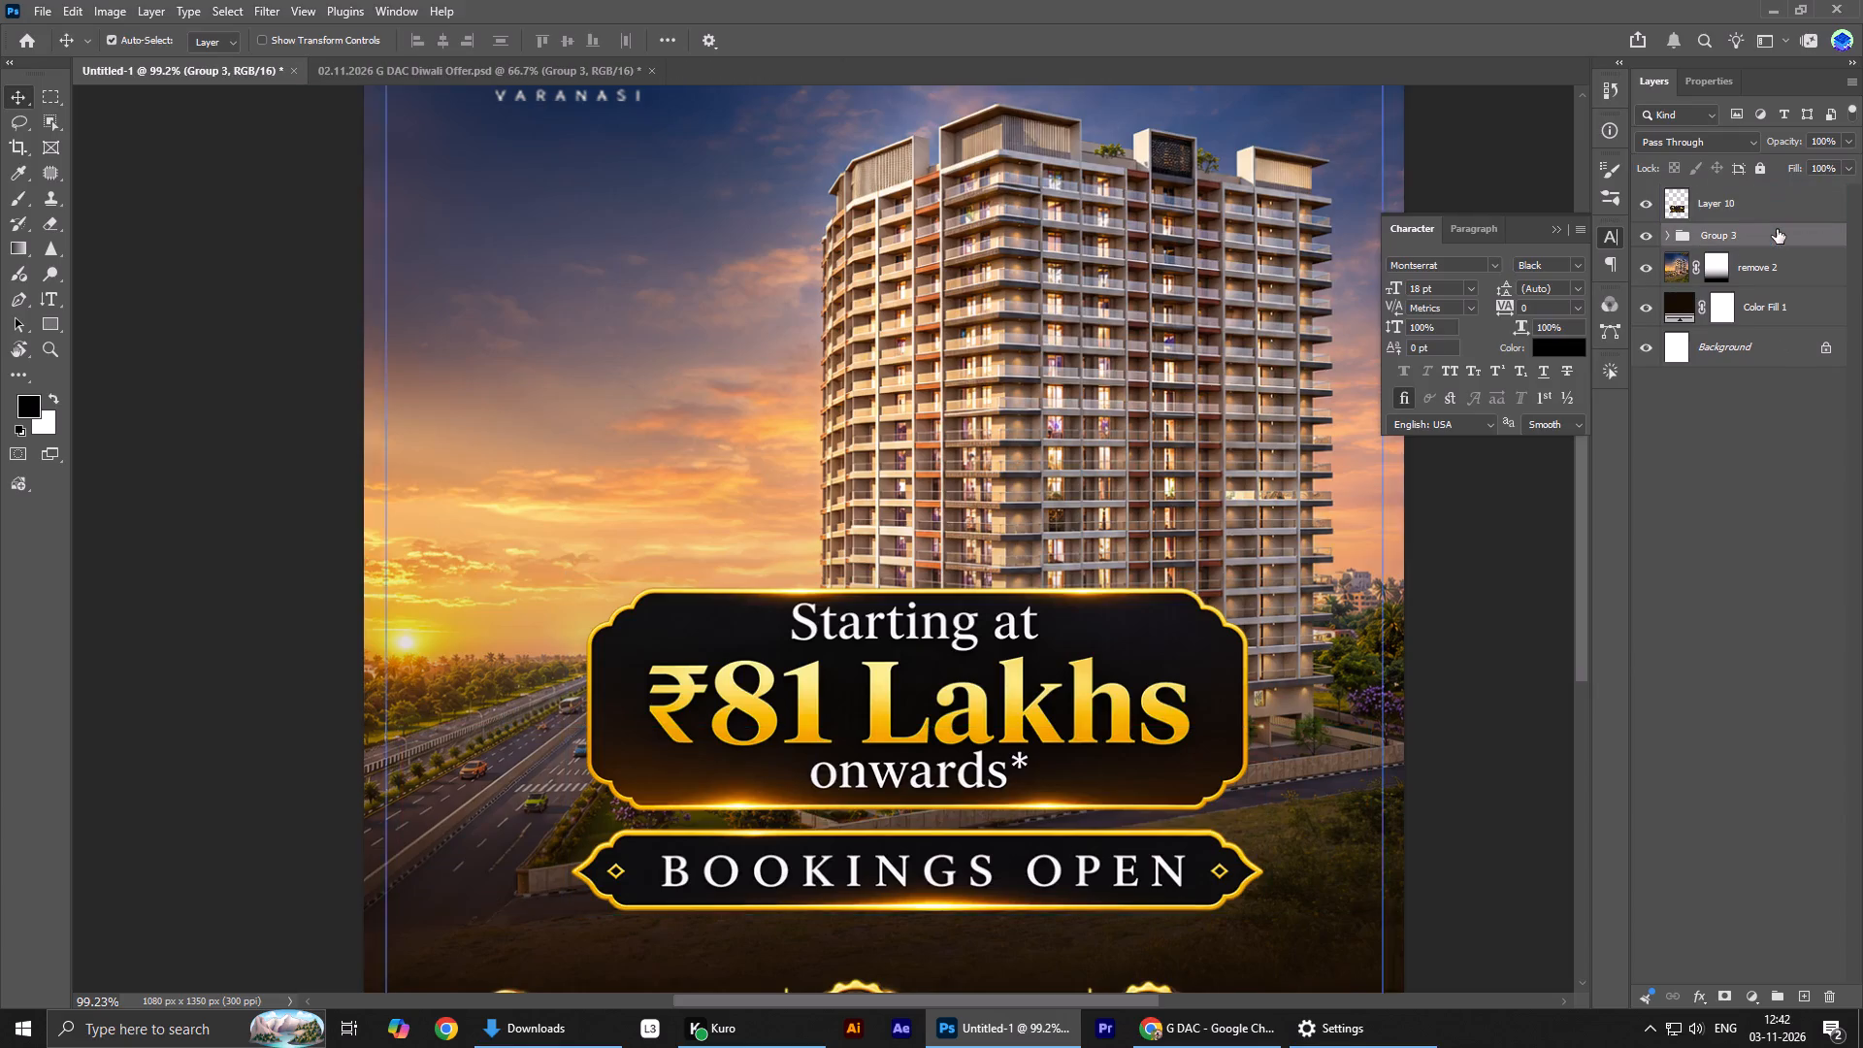
Scale the ₹81 Lakhs and Bookings Open badges down proportionally to about 50%, keeping their lower-left corner in place.
key("ctrl+0")
left_click(796, 626)
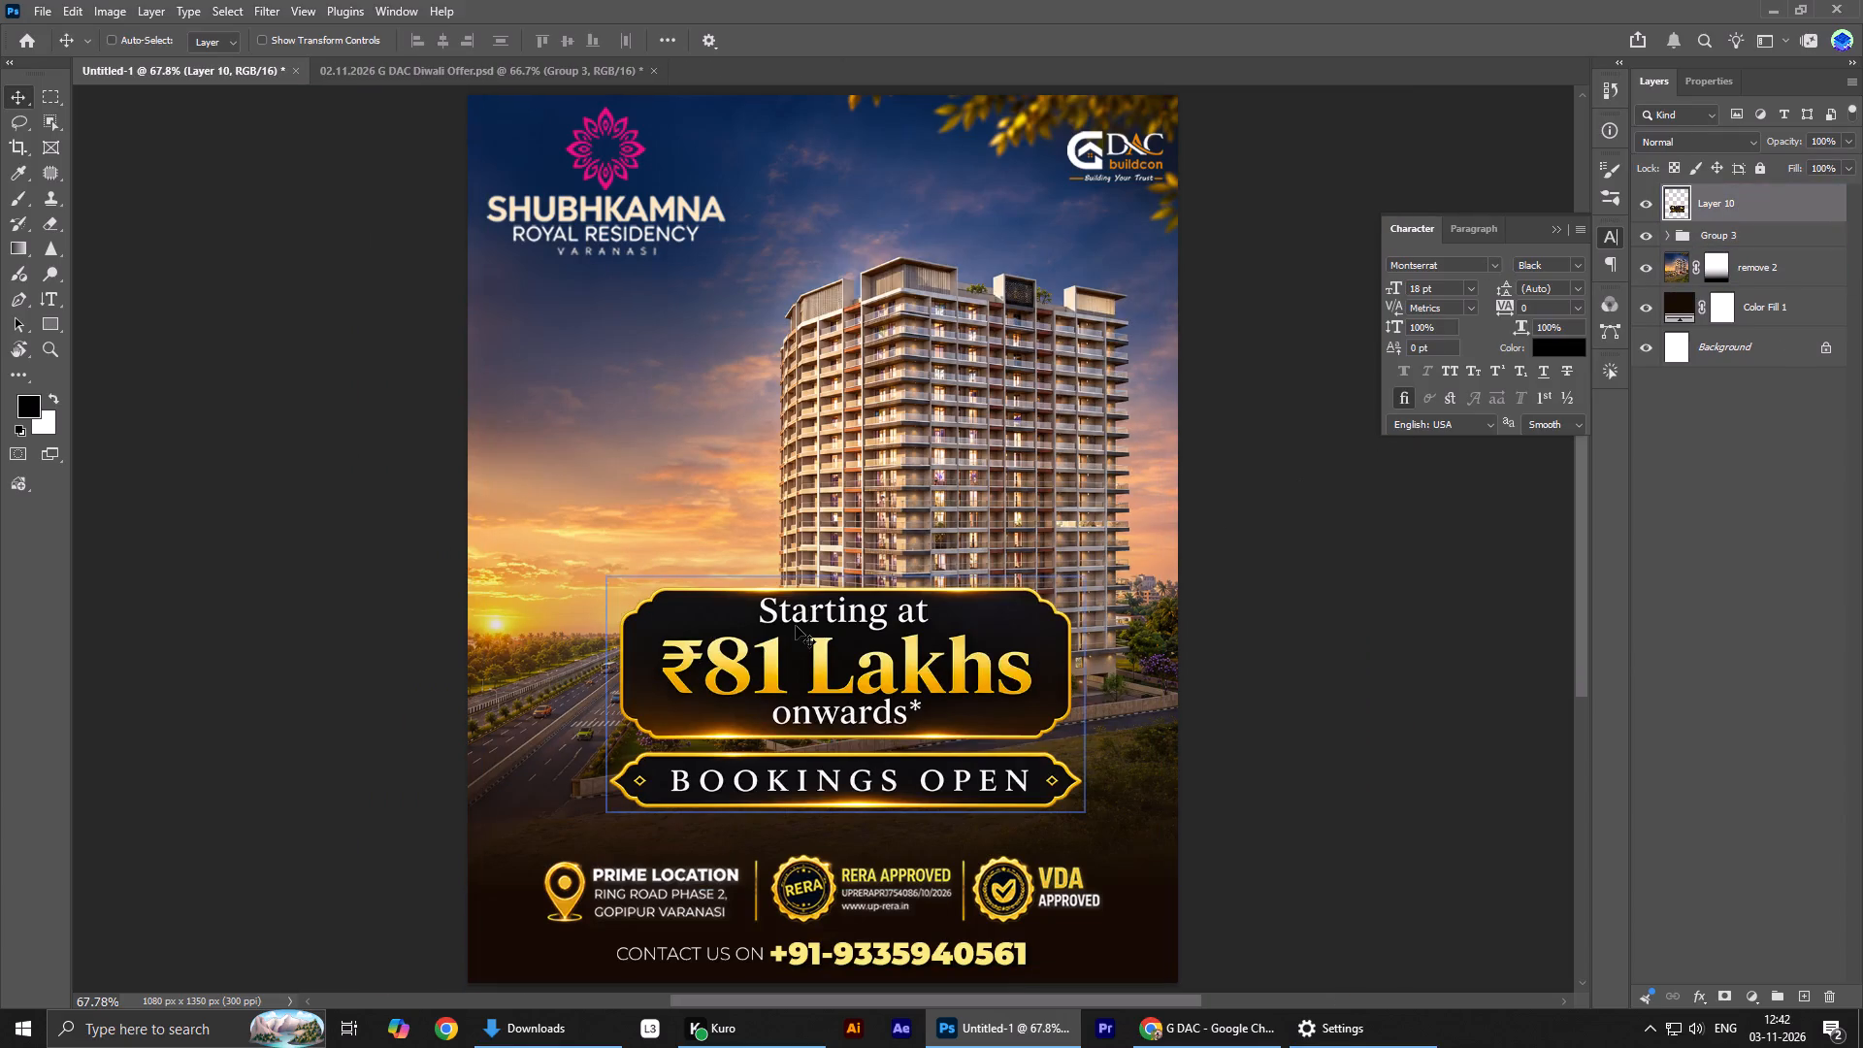
key("ctrl+t")
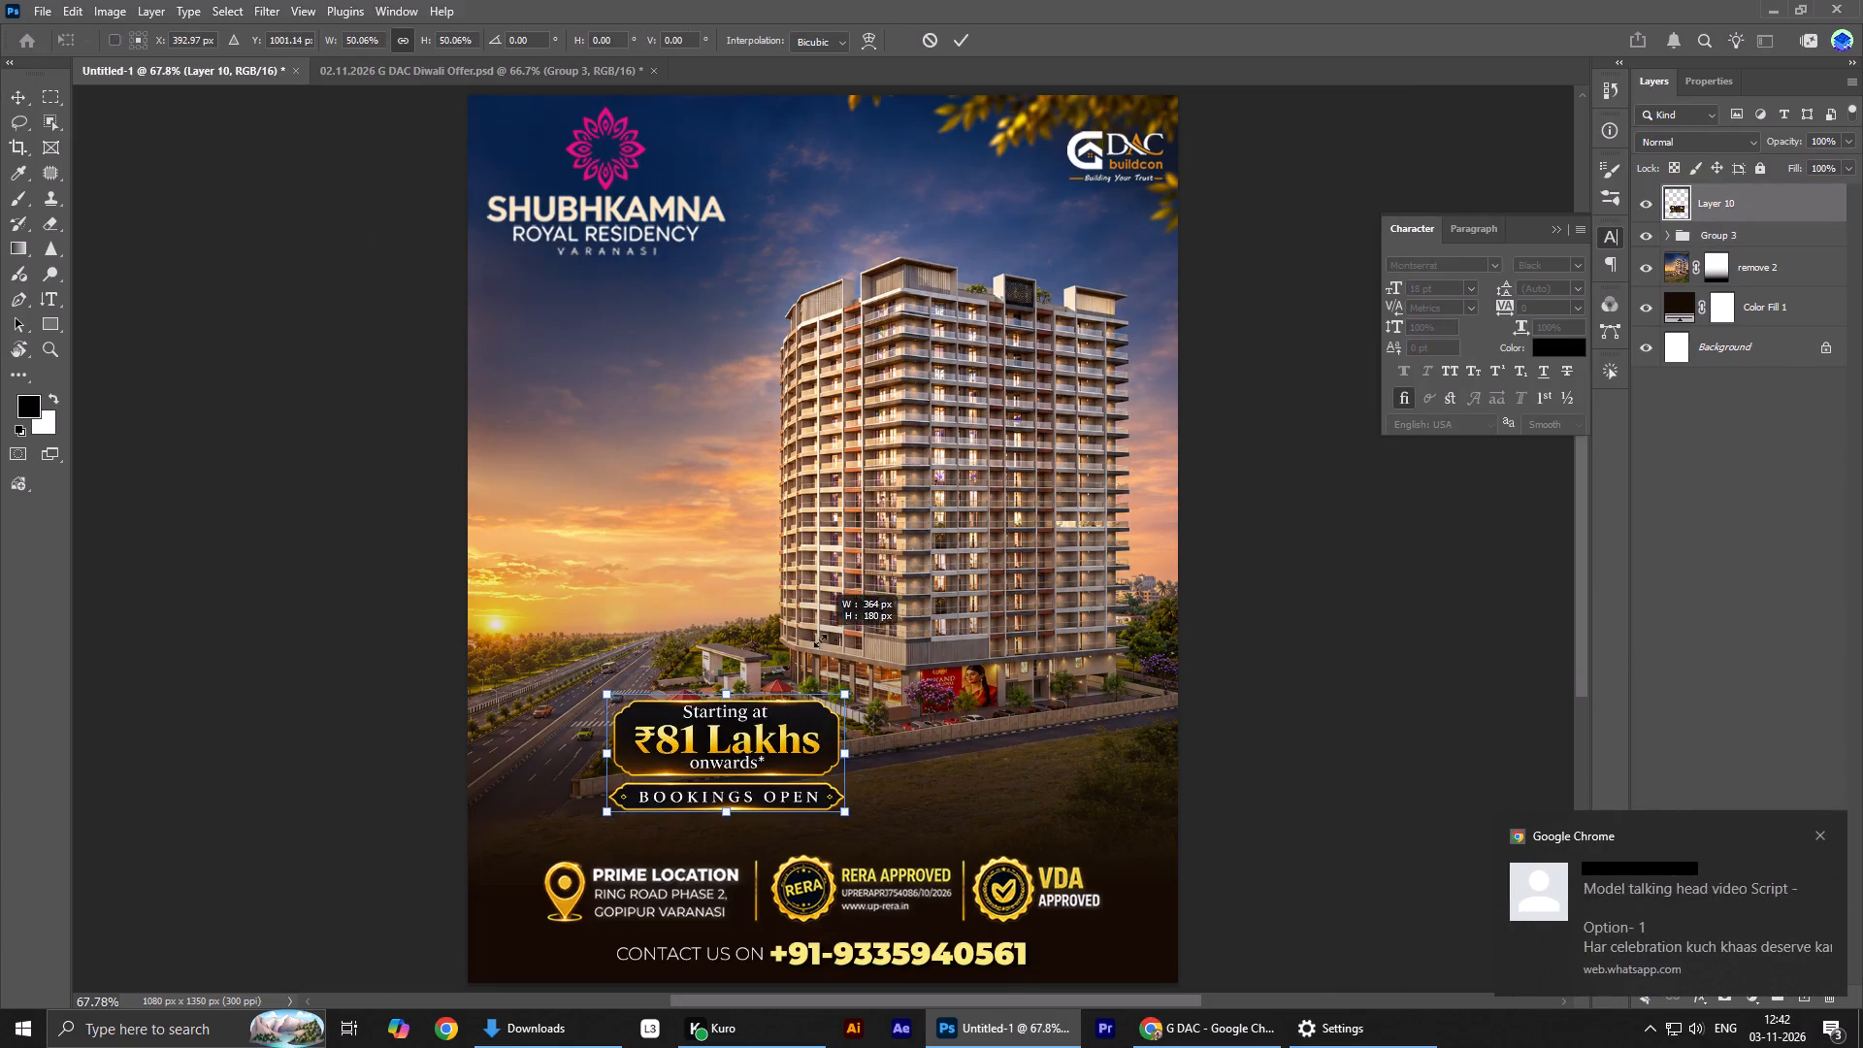
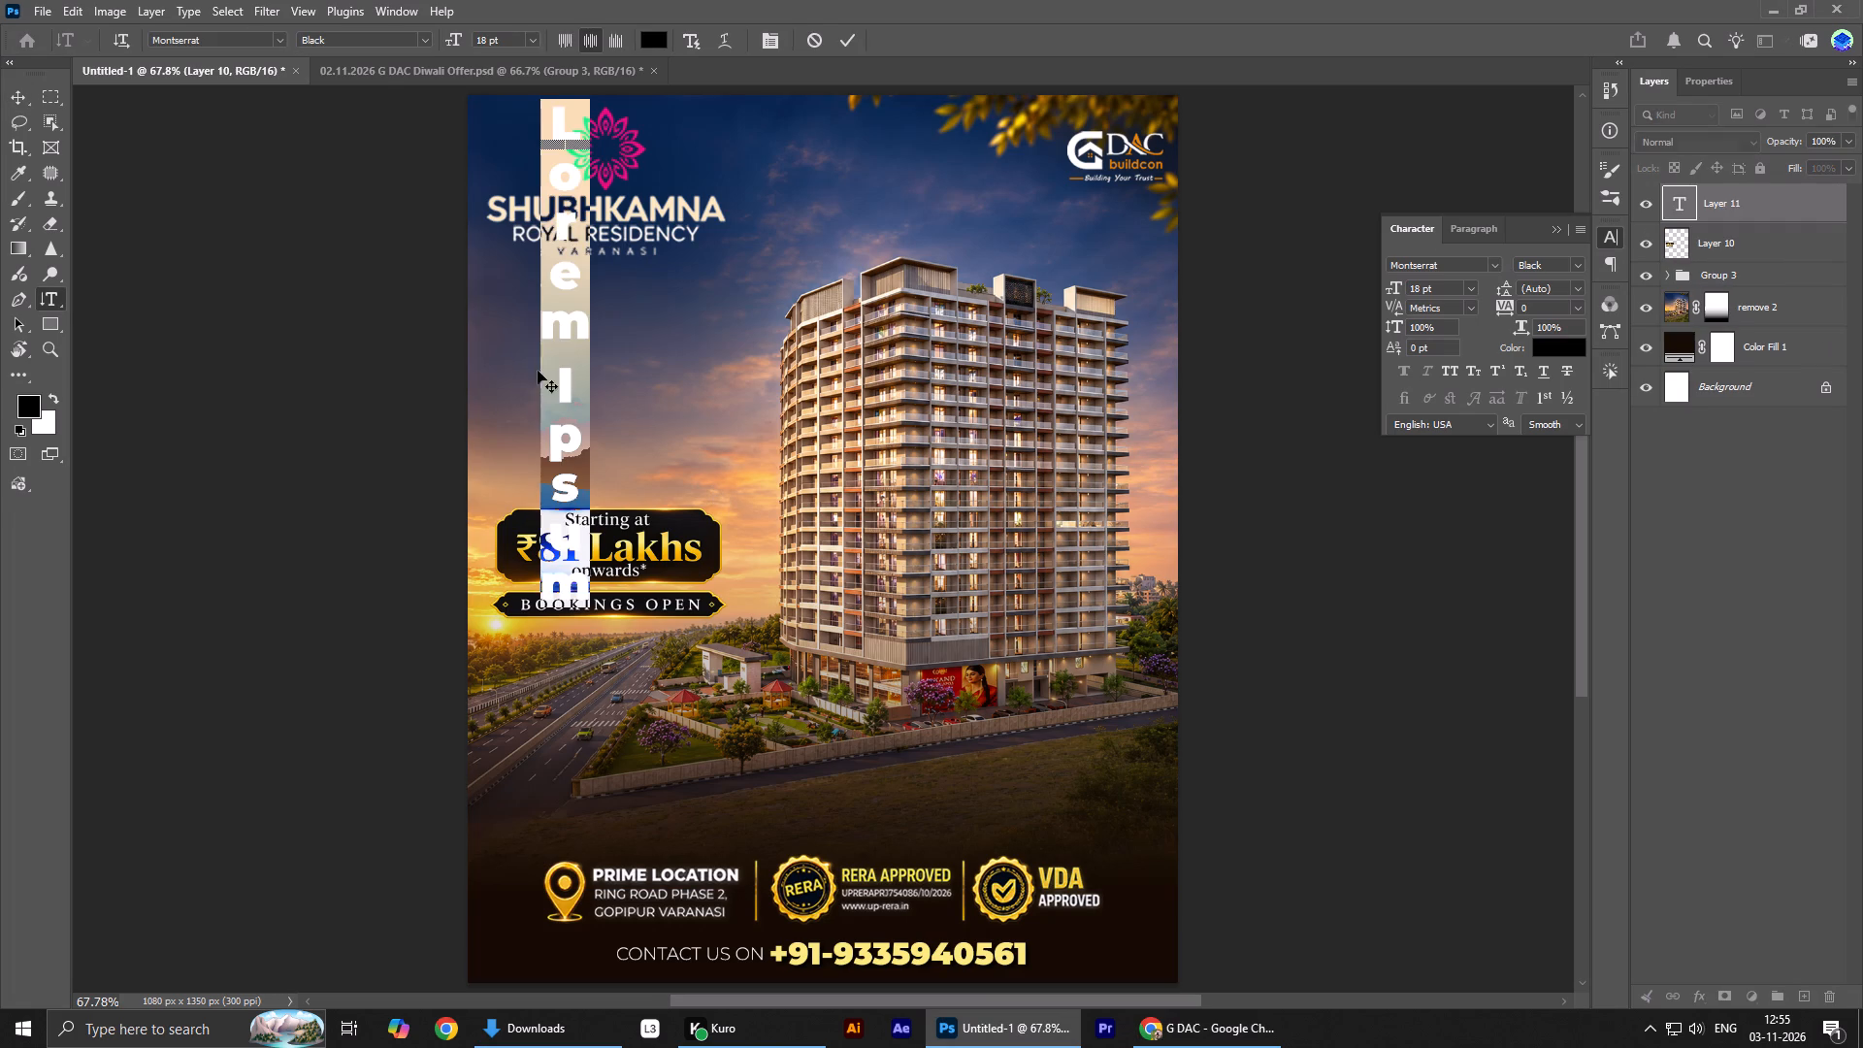
Commit the vertical Lorem Ipsum placeholder text over the Shubhkamna logo and delete its layer.
left_click(851, 43)
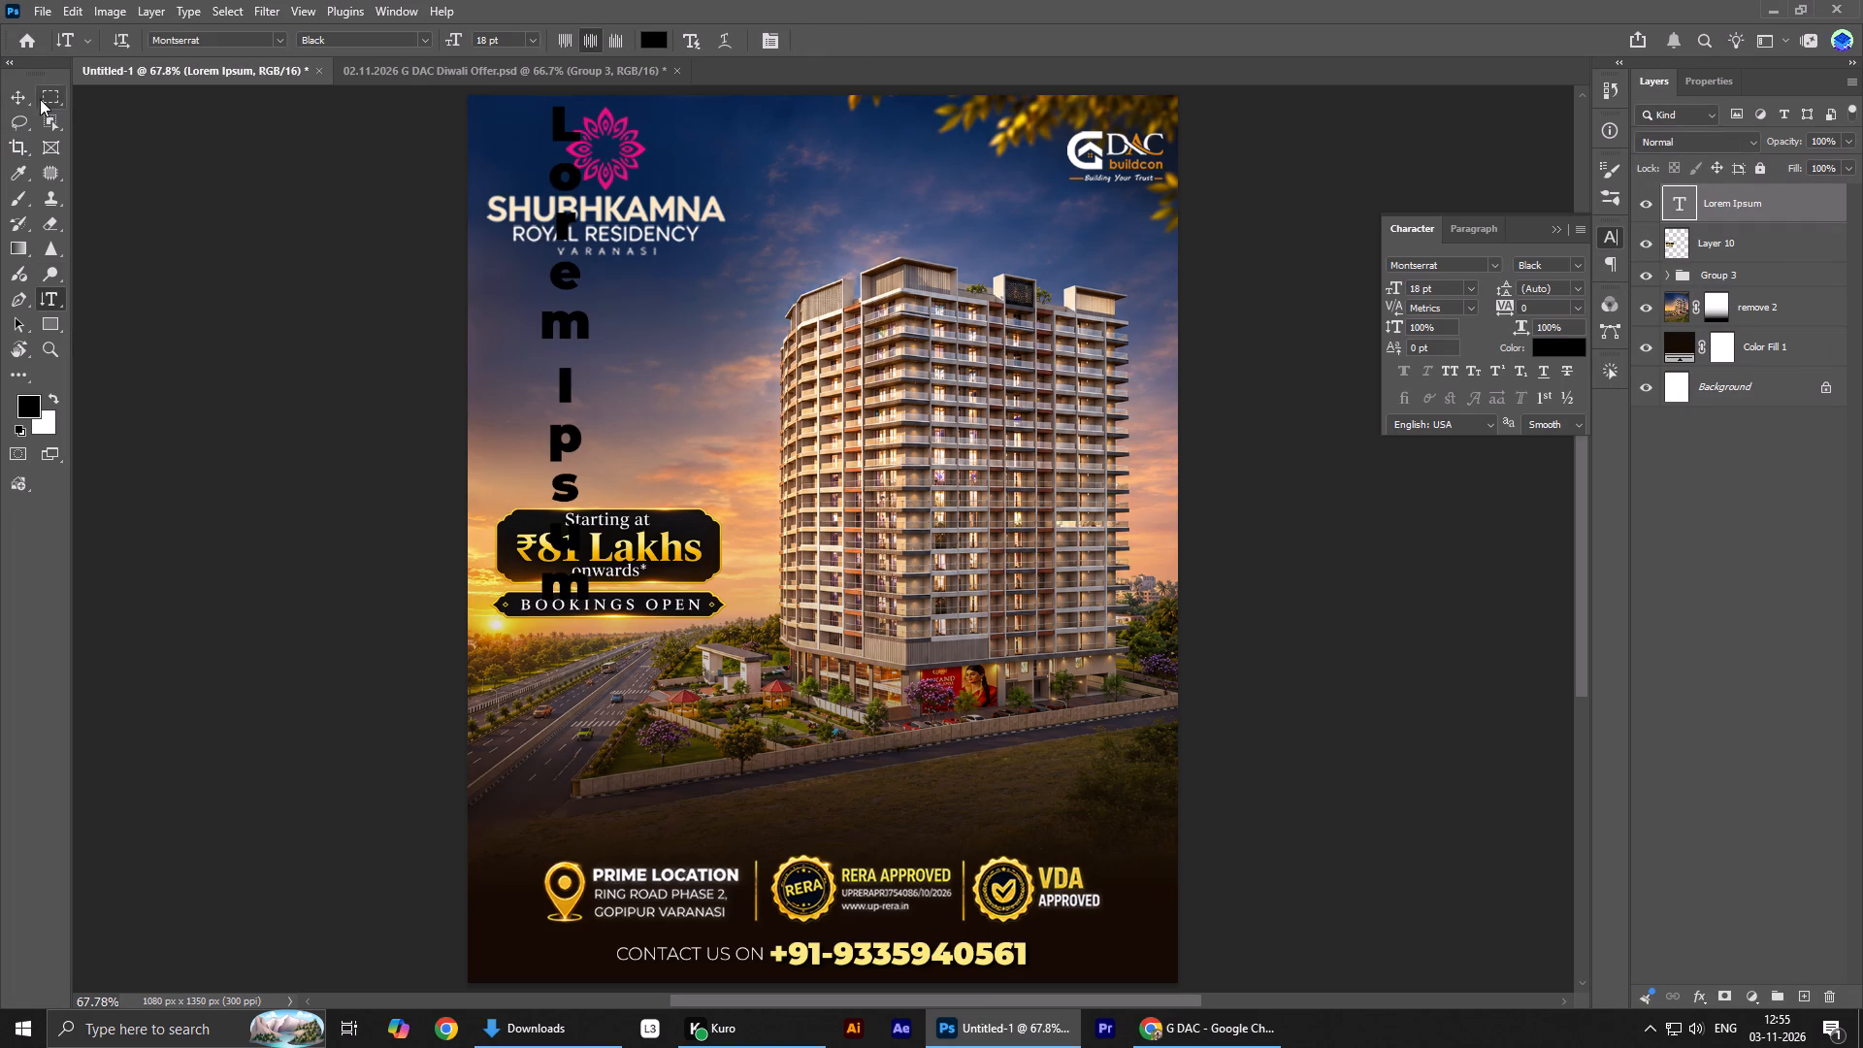
left_click(24, 96)
key("Delete")
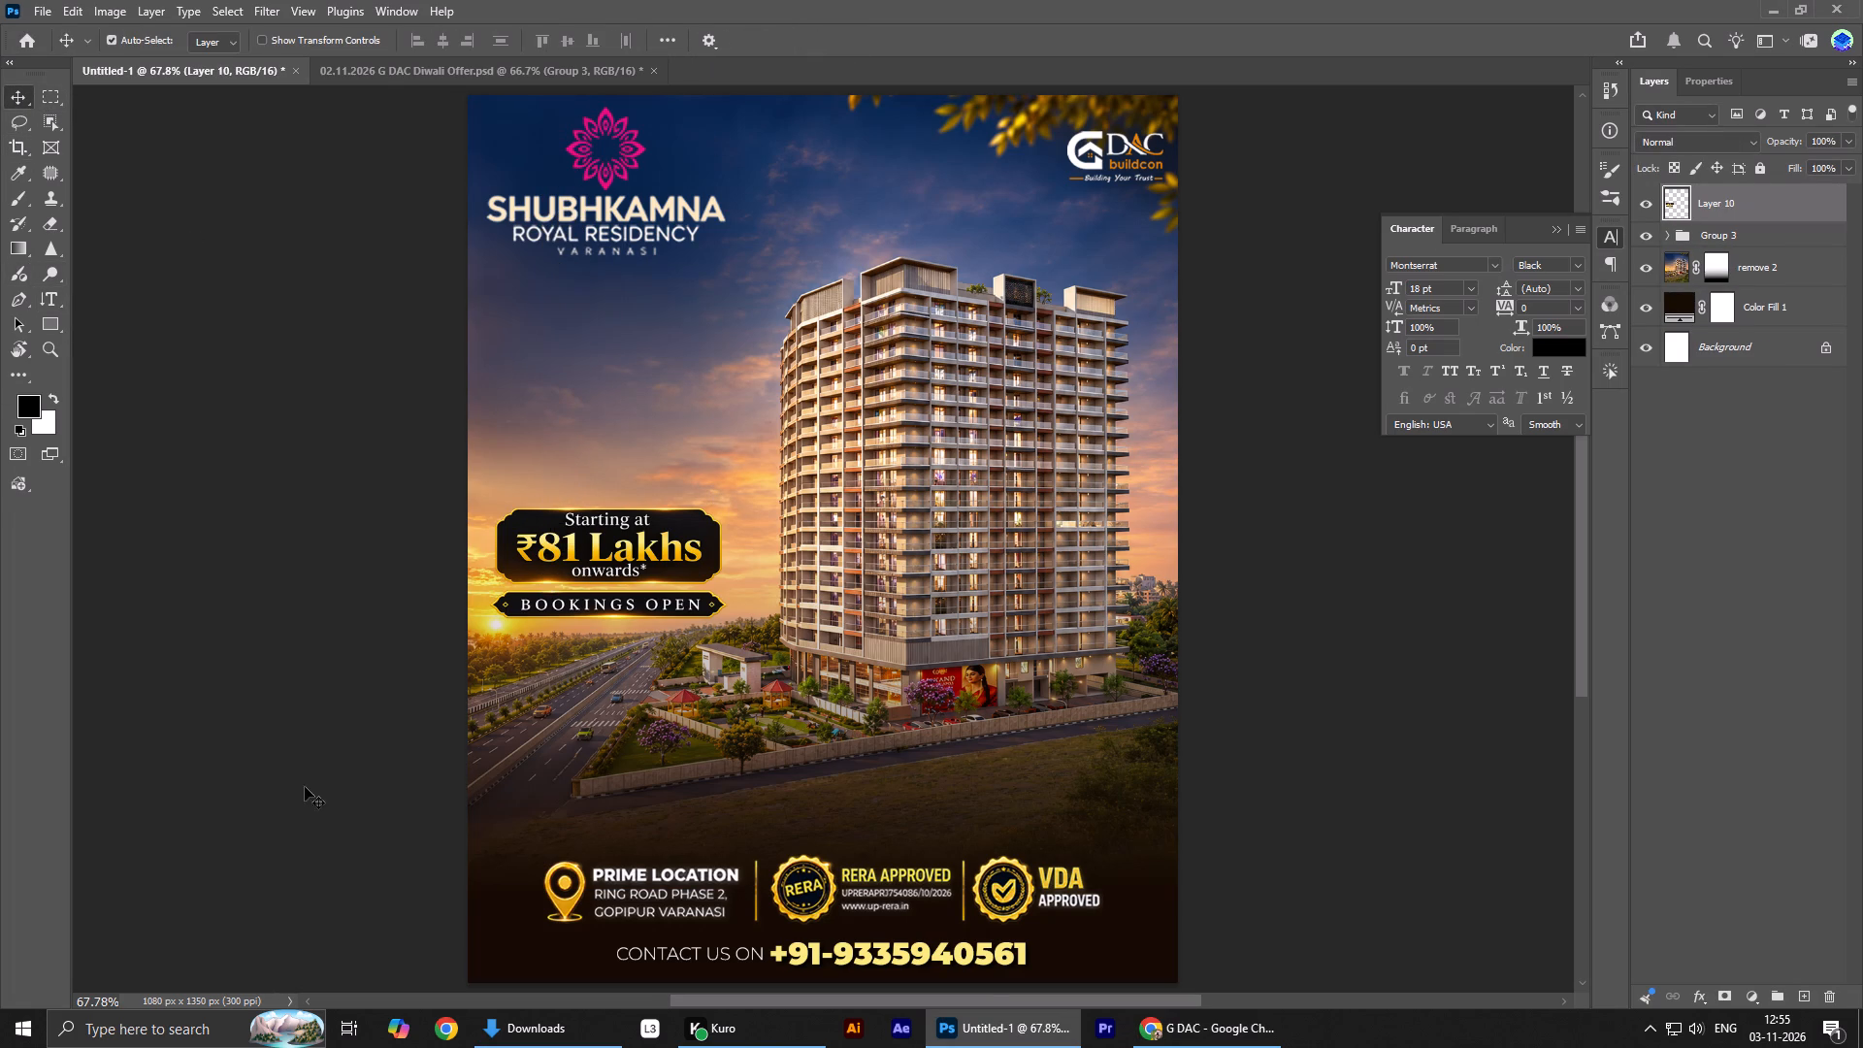
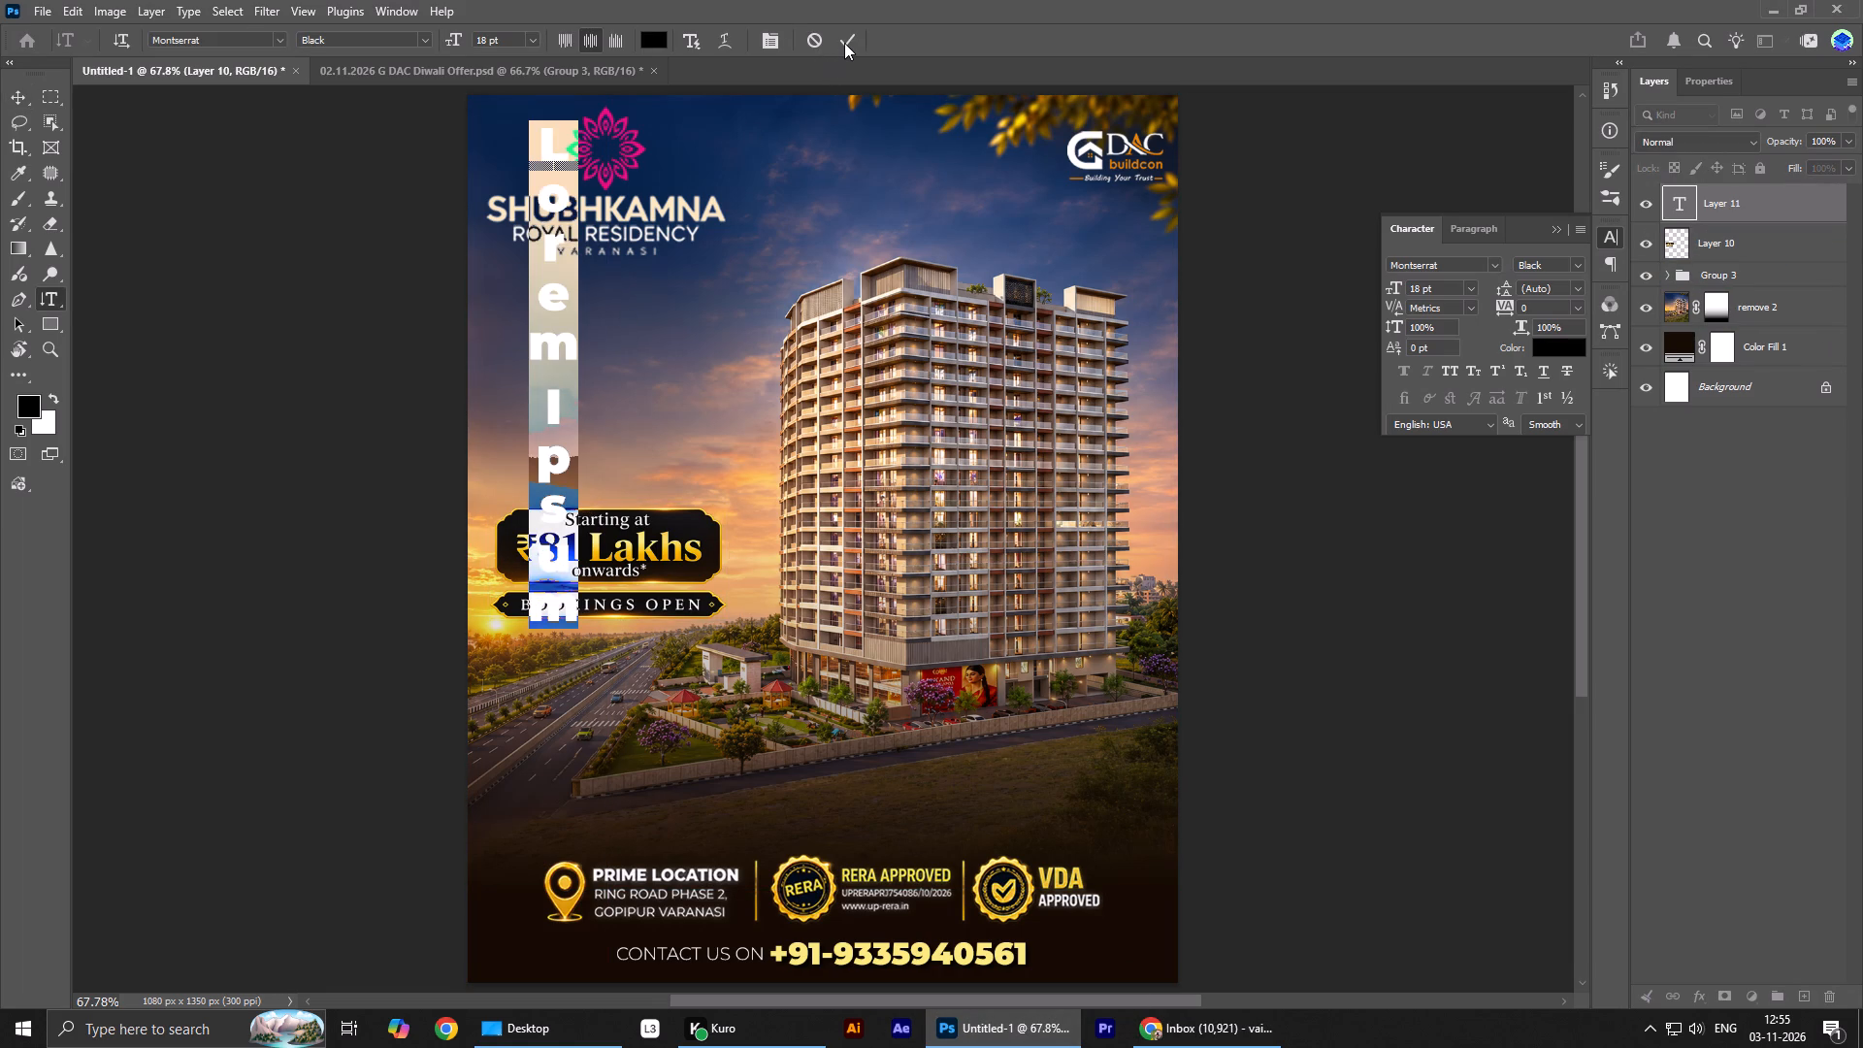
Delete the vertical "Lorem Ipsum" placeholder text layer overlapping the Shubhkamna logo and the price badge.
left_click(844, 43)
key("Delete")
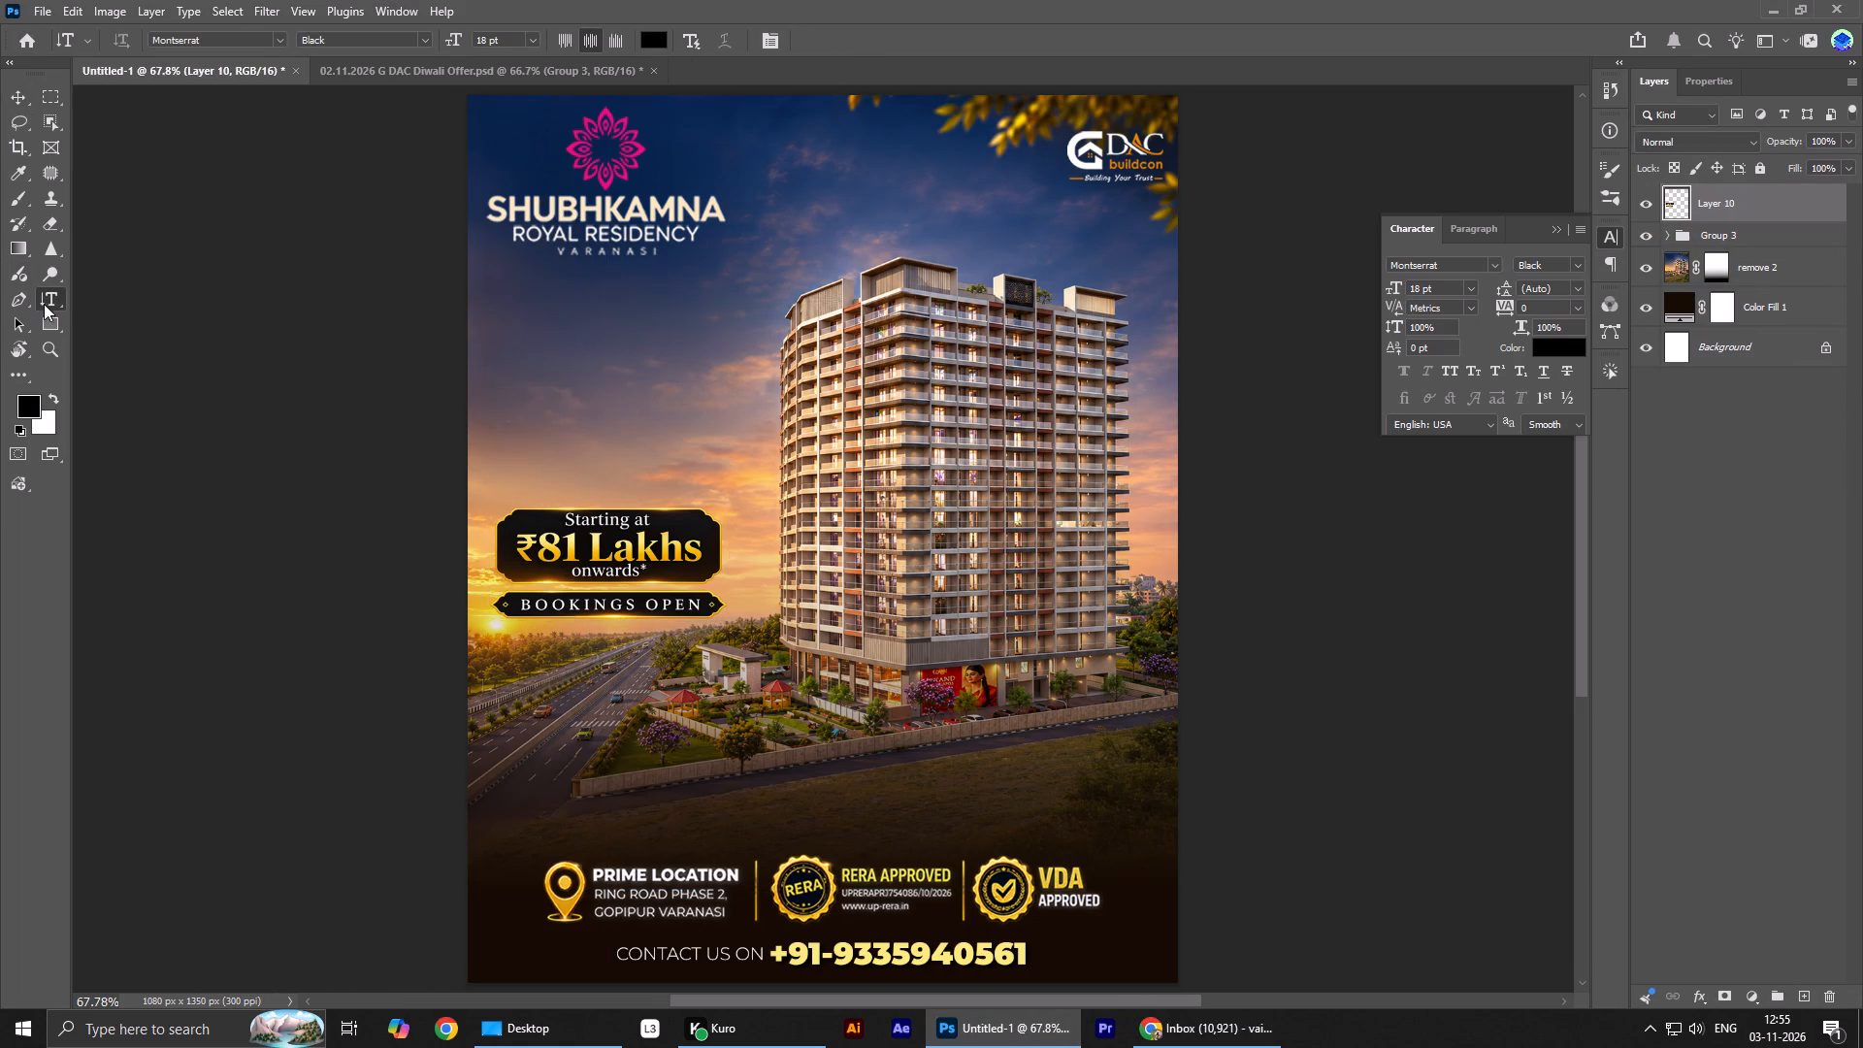
Start a horizontal text layer in the sky area below the Shubhkamna Royal Residency logo, using the Horizontal Type tool.
left_click(49, 295)
left_click(99, 292)
left_click(522, 366)
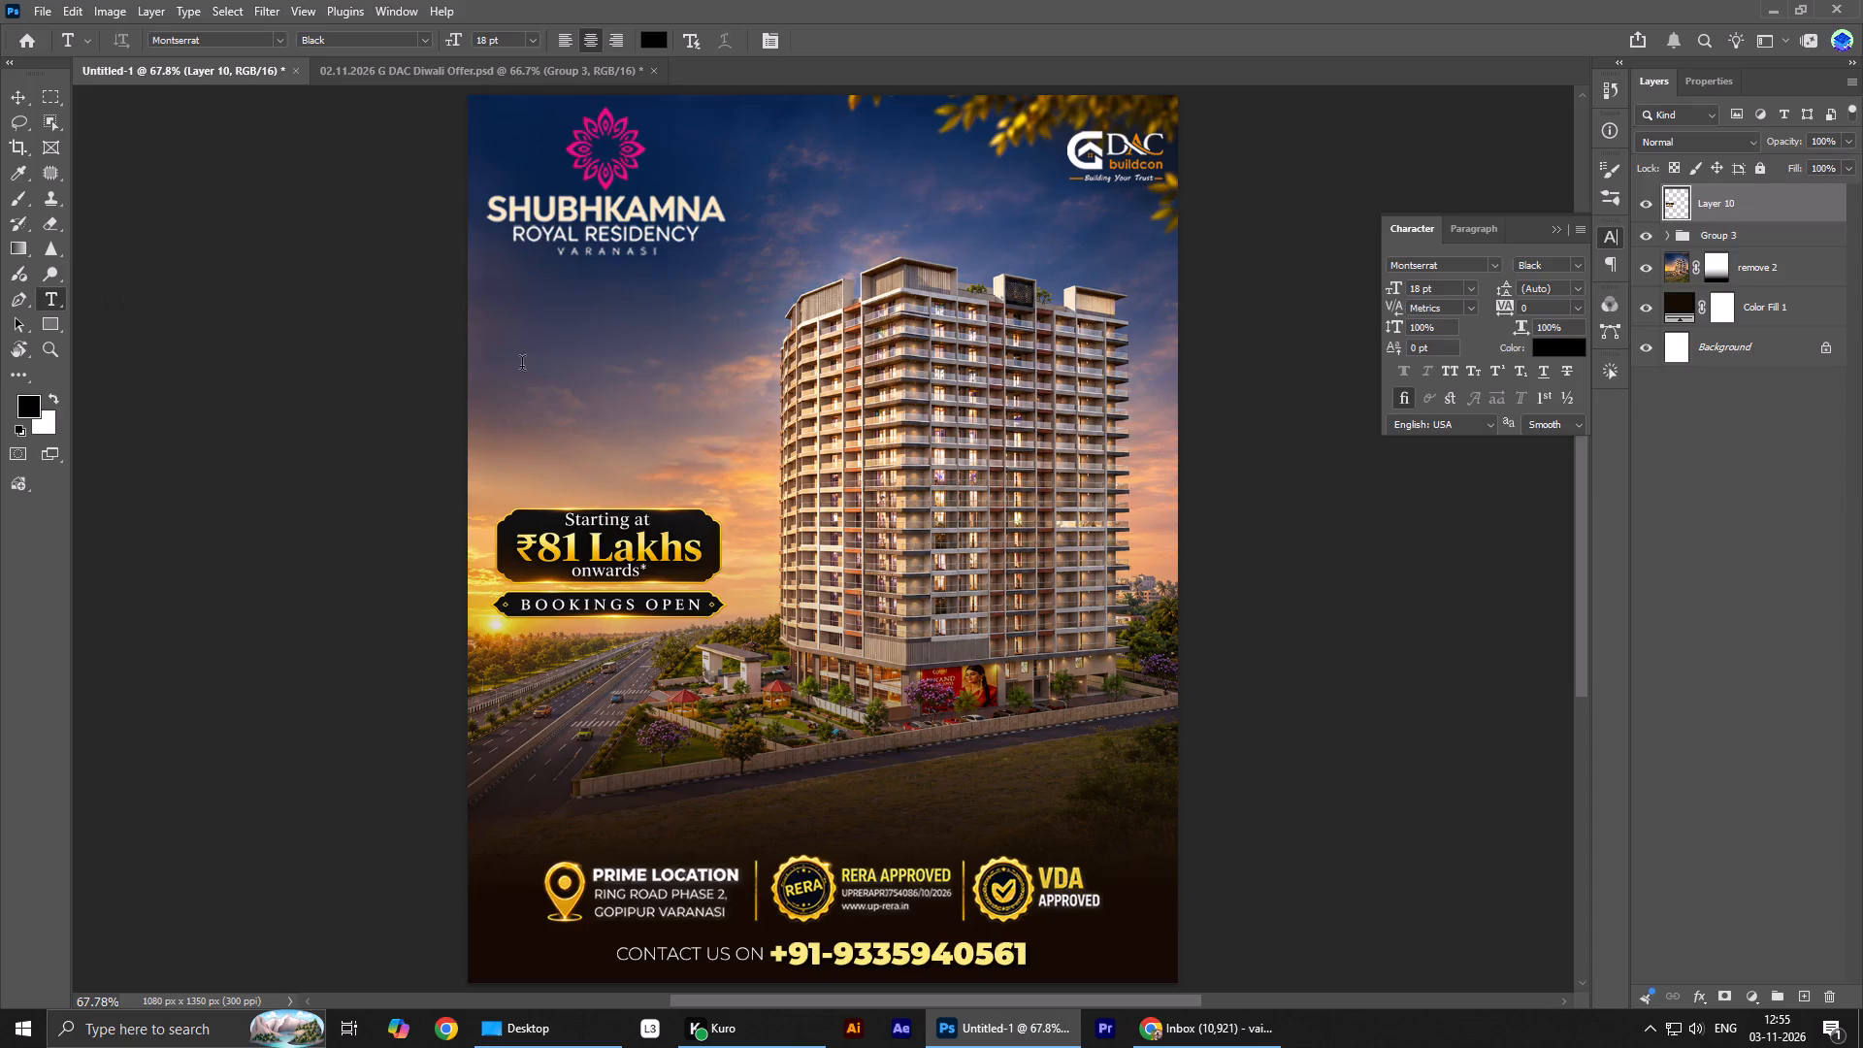
Paste the copied headline "Own a Luxurious Home this Diwali" as a new text layer between the Shubhkamna logo and the price badge.
key("ctrl+v")
left_click(849, 38)
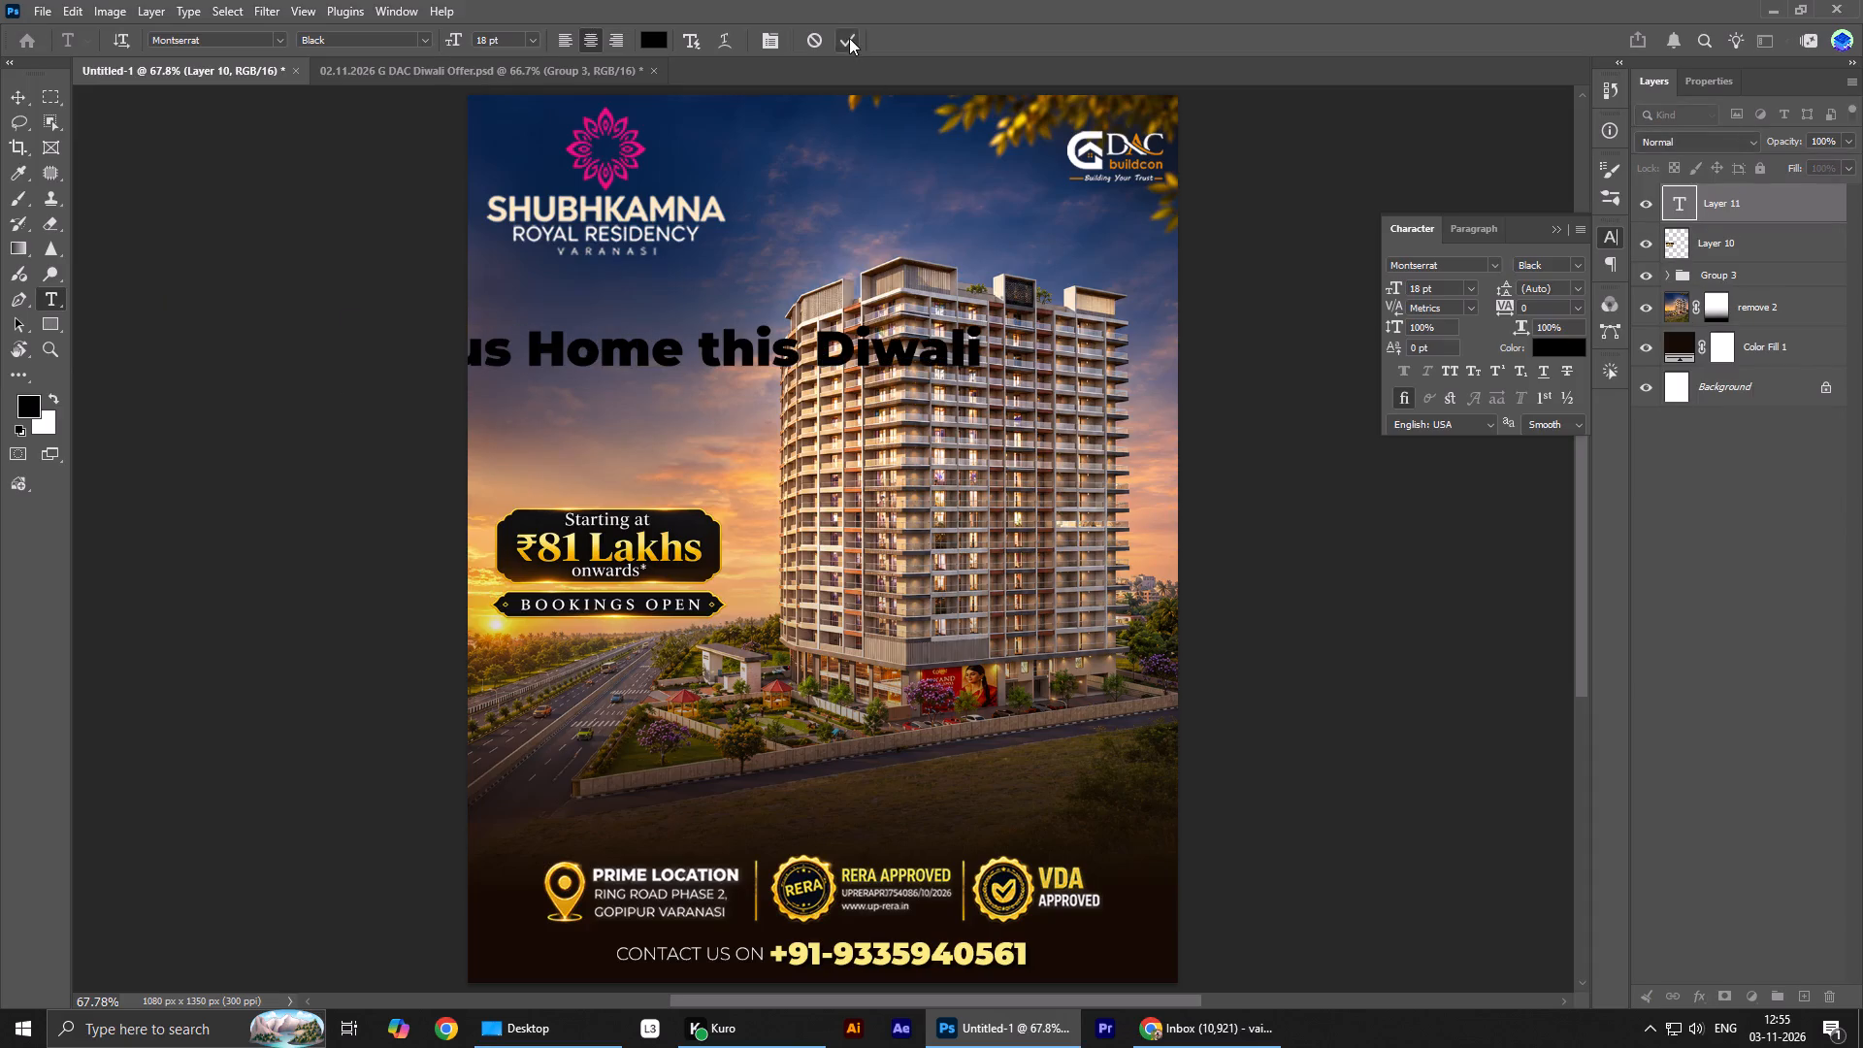
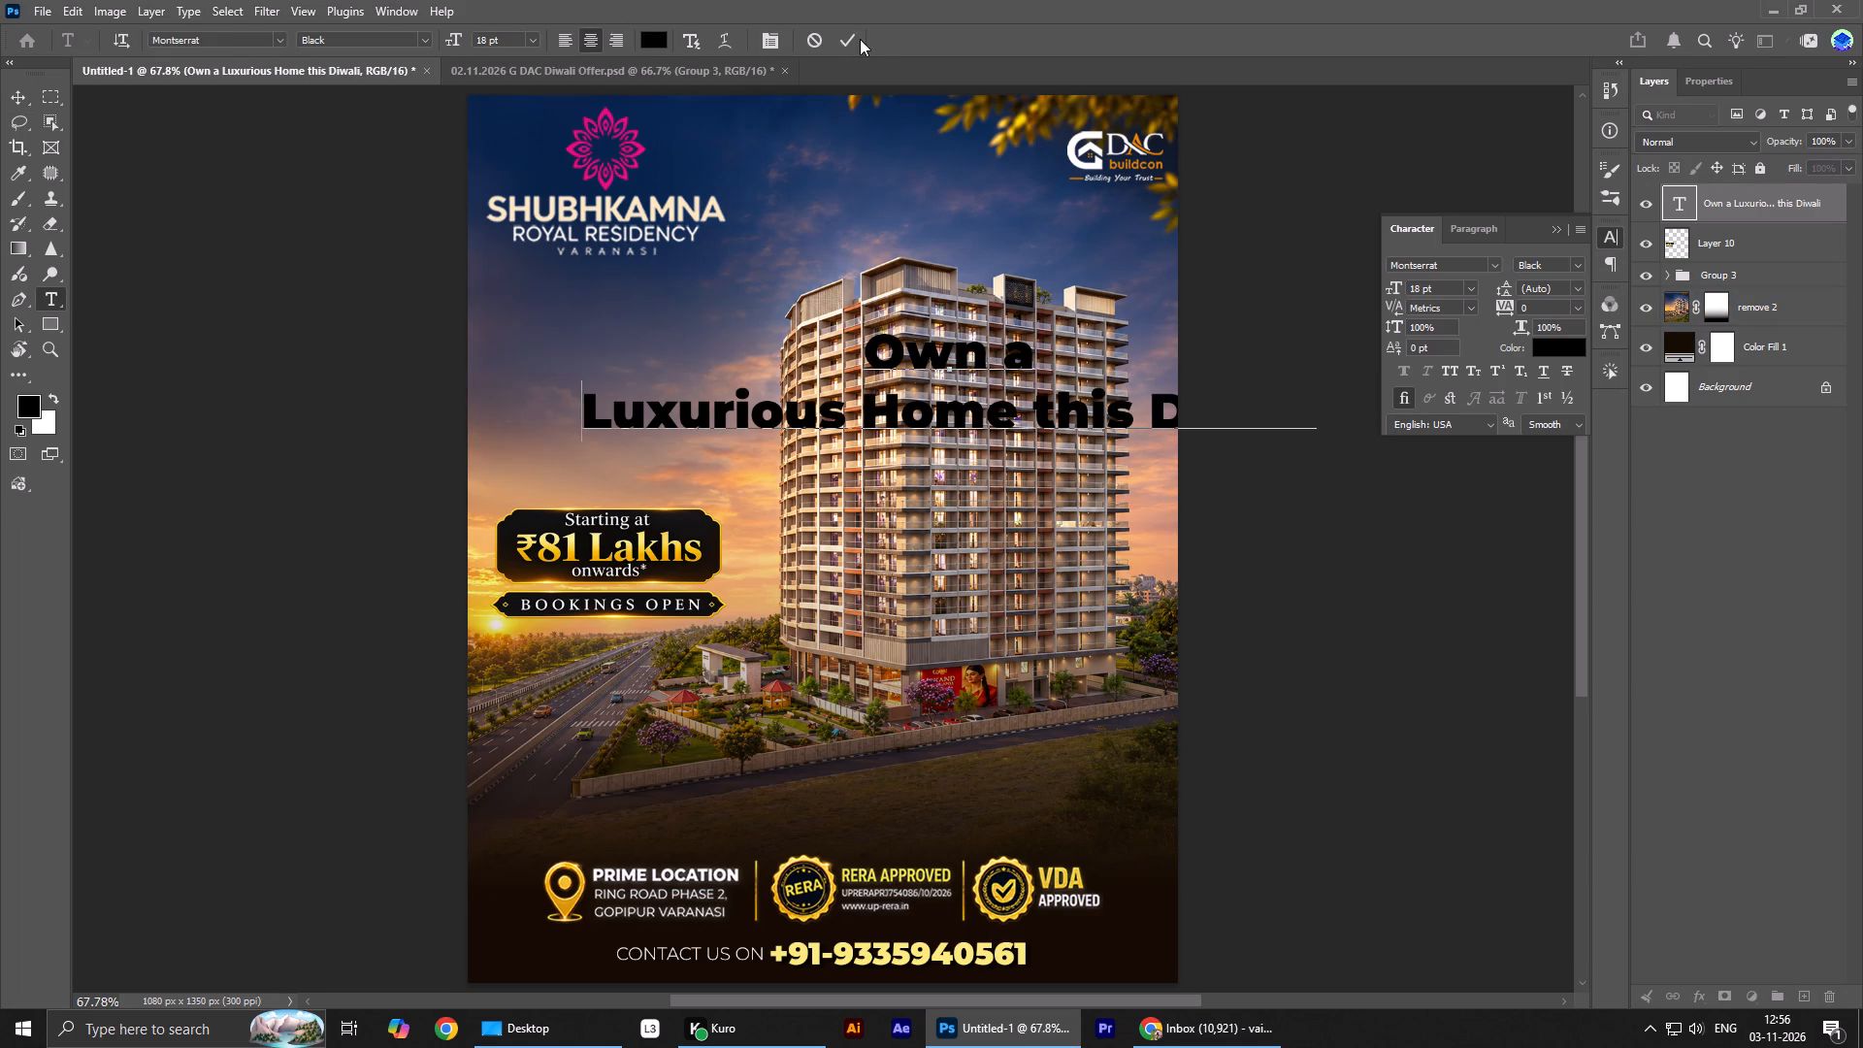
Set the headline's font to Rozha One Regular.
left_click(852, 36)
left_click(1446, 263)
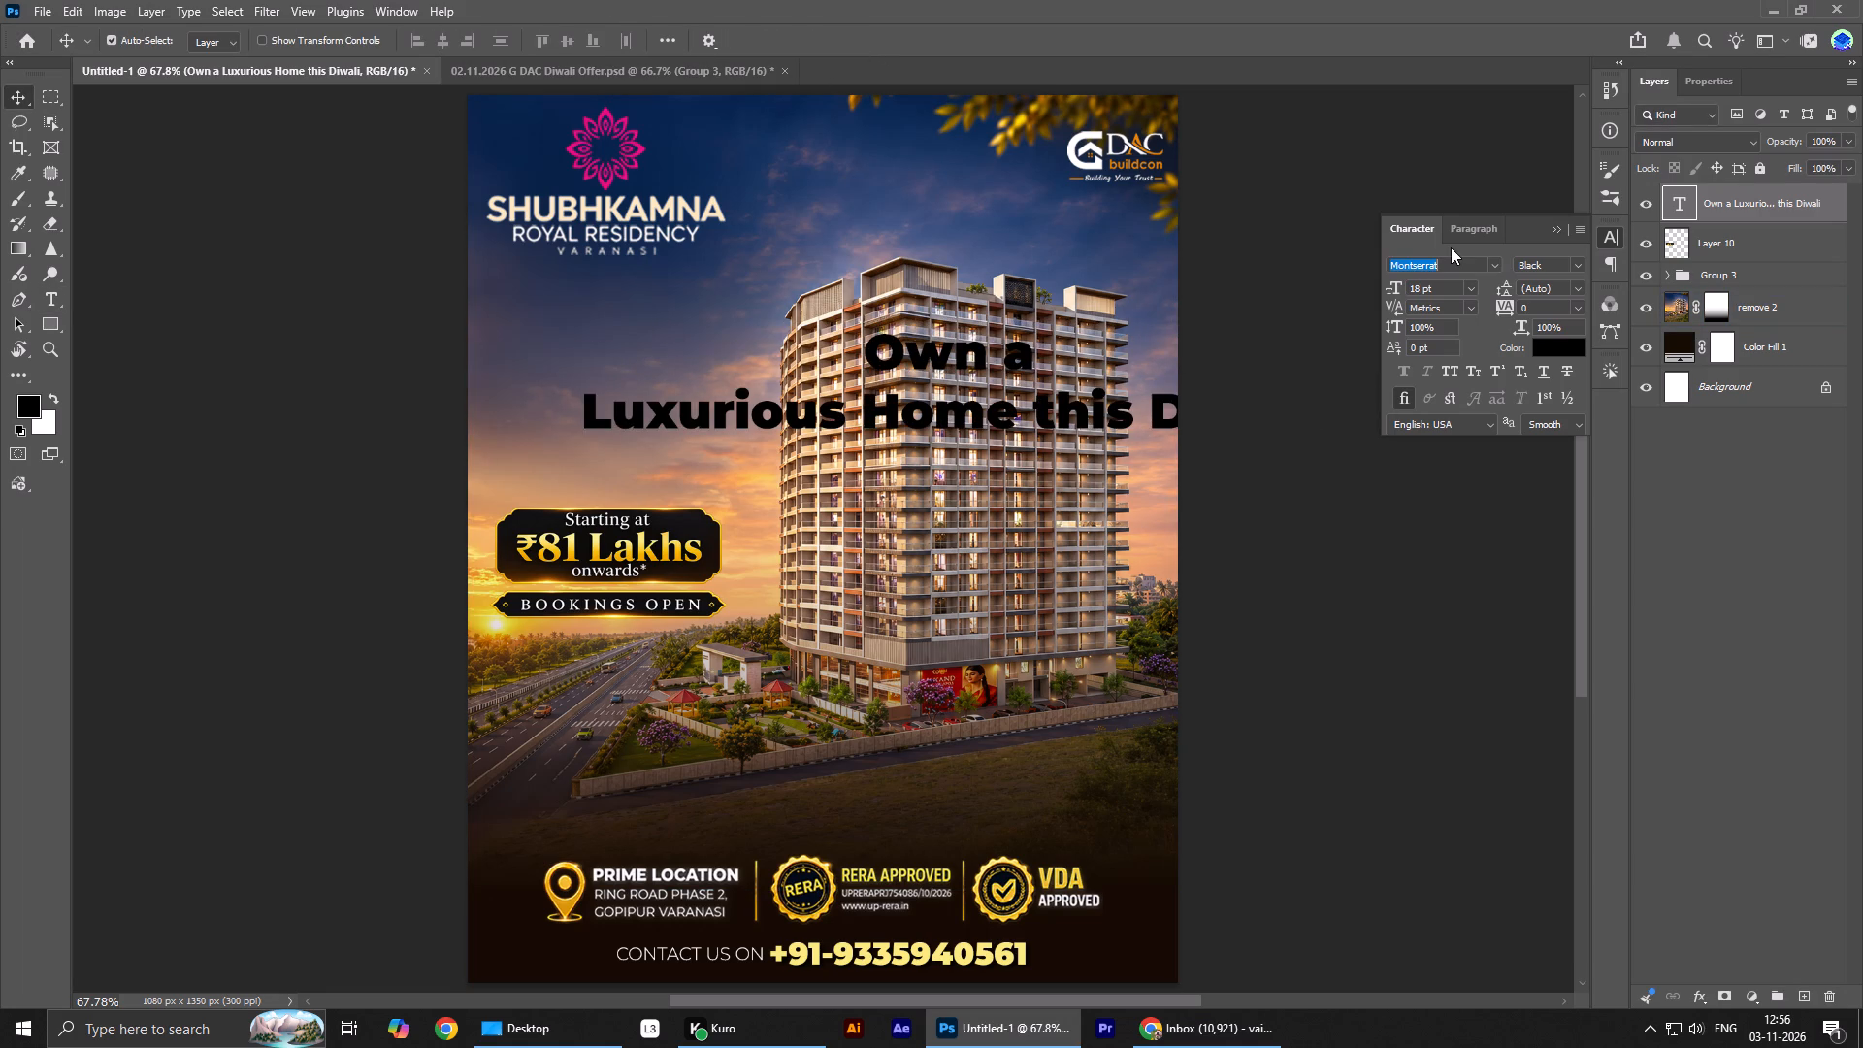
type("roz")
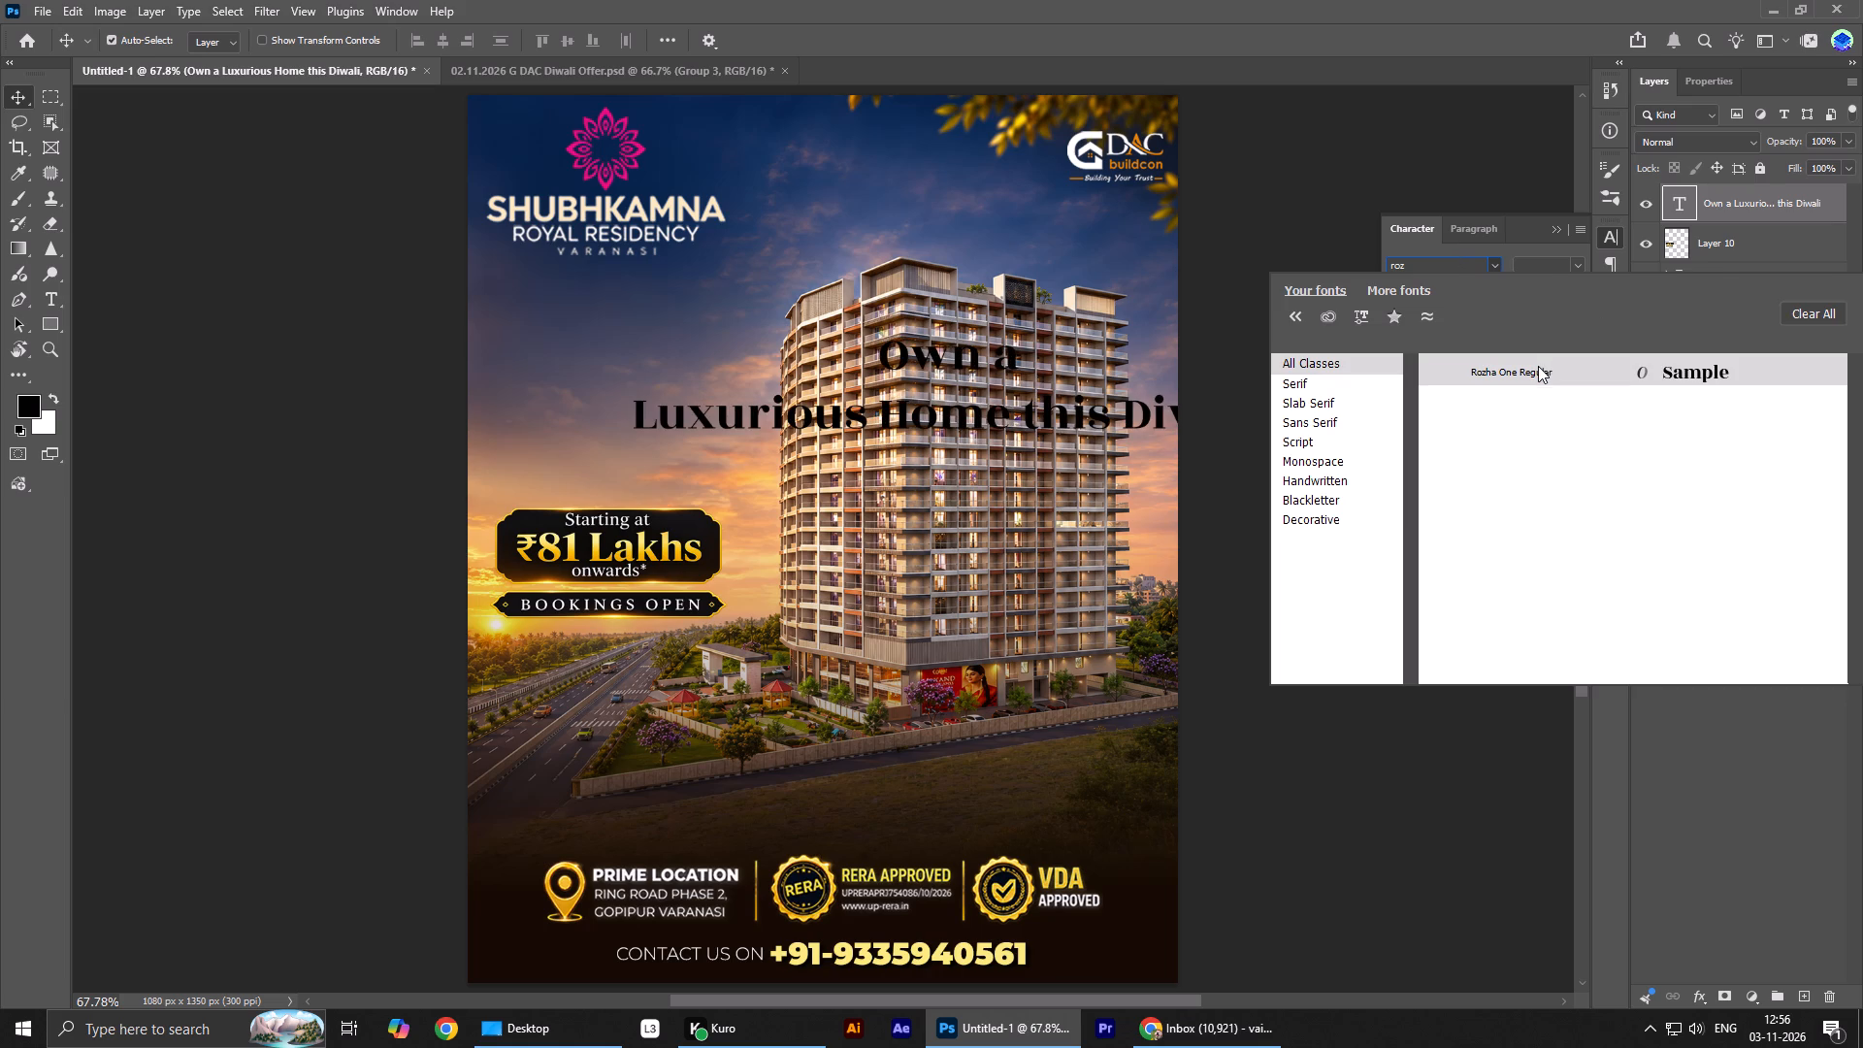
left_click(1538, 366)
Left-align the headline and fit it at the poster's left margin below the Shubhkamna logo, scaled to about 85% (15.26 pt).
left_click_drag(829, 420, 689, 408)
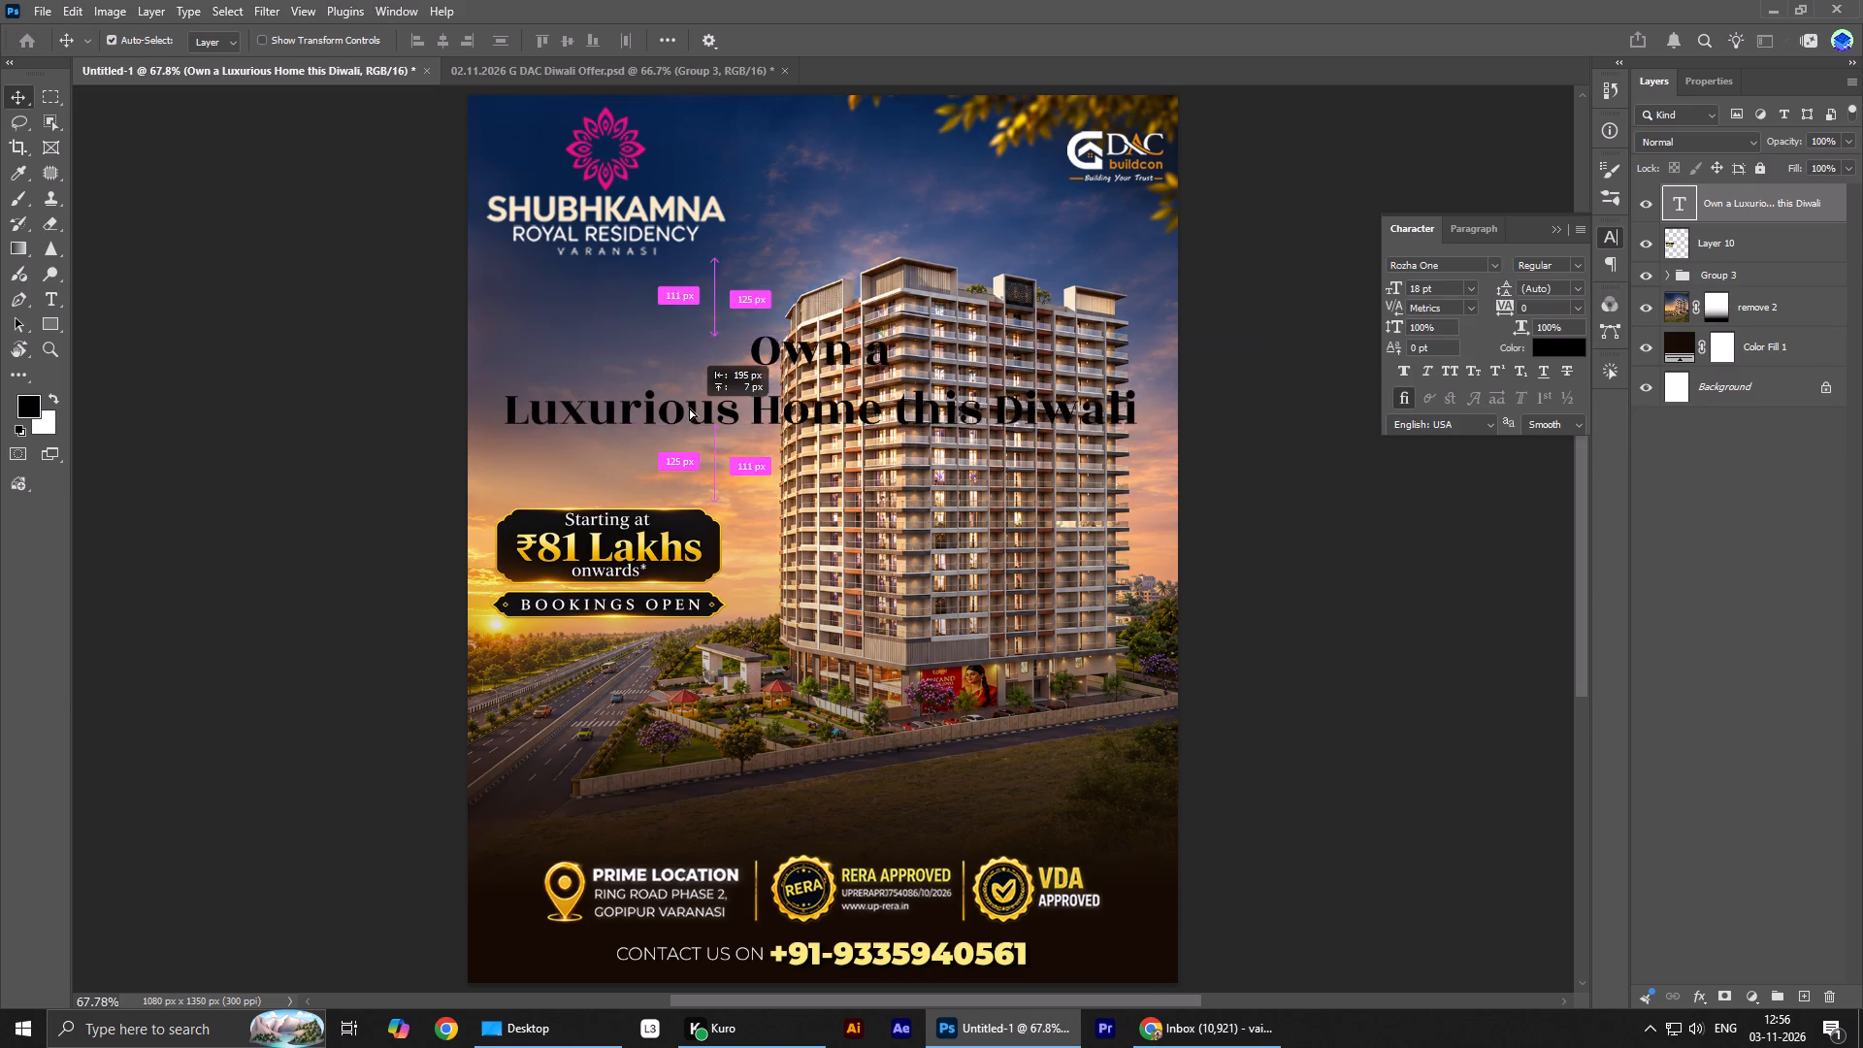
left_click_drag(689, 408, 689, 402)
left_click(1721, 90)
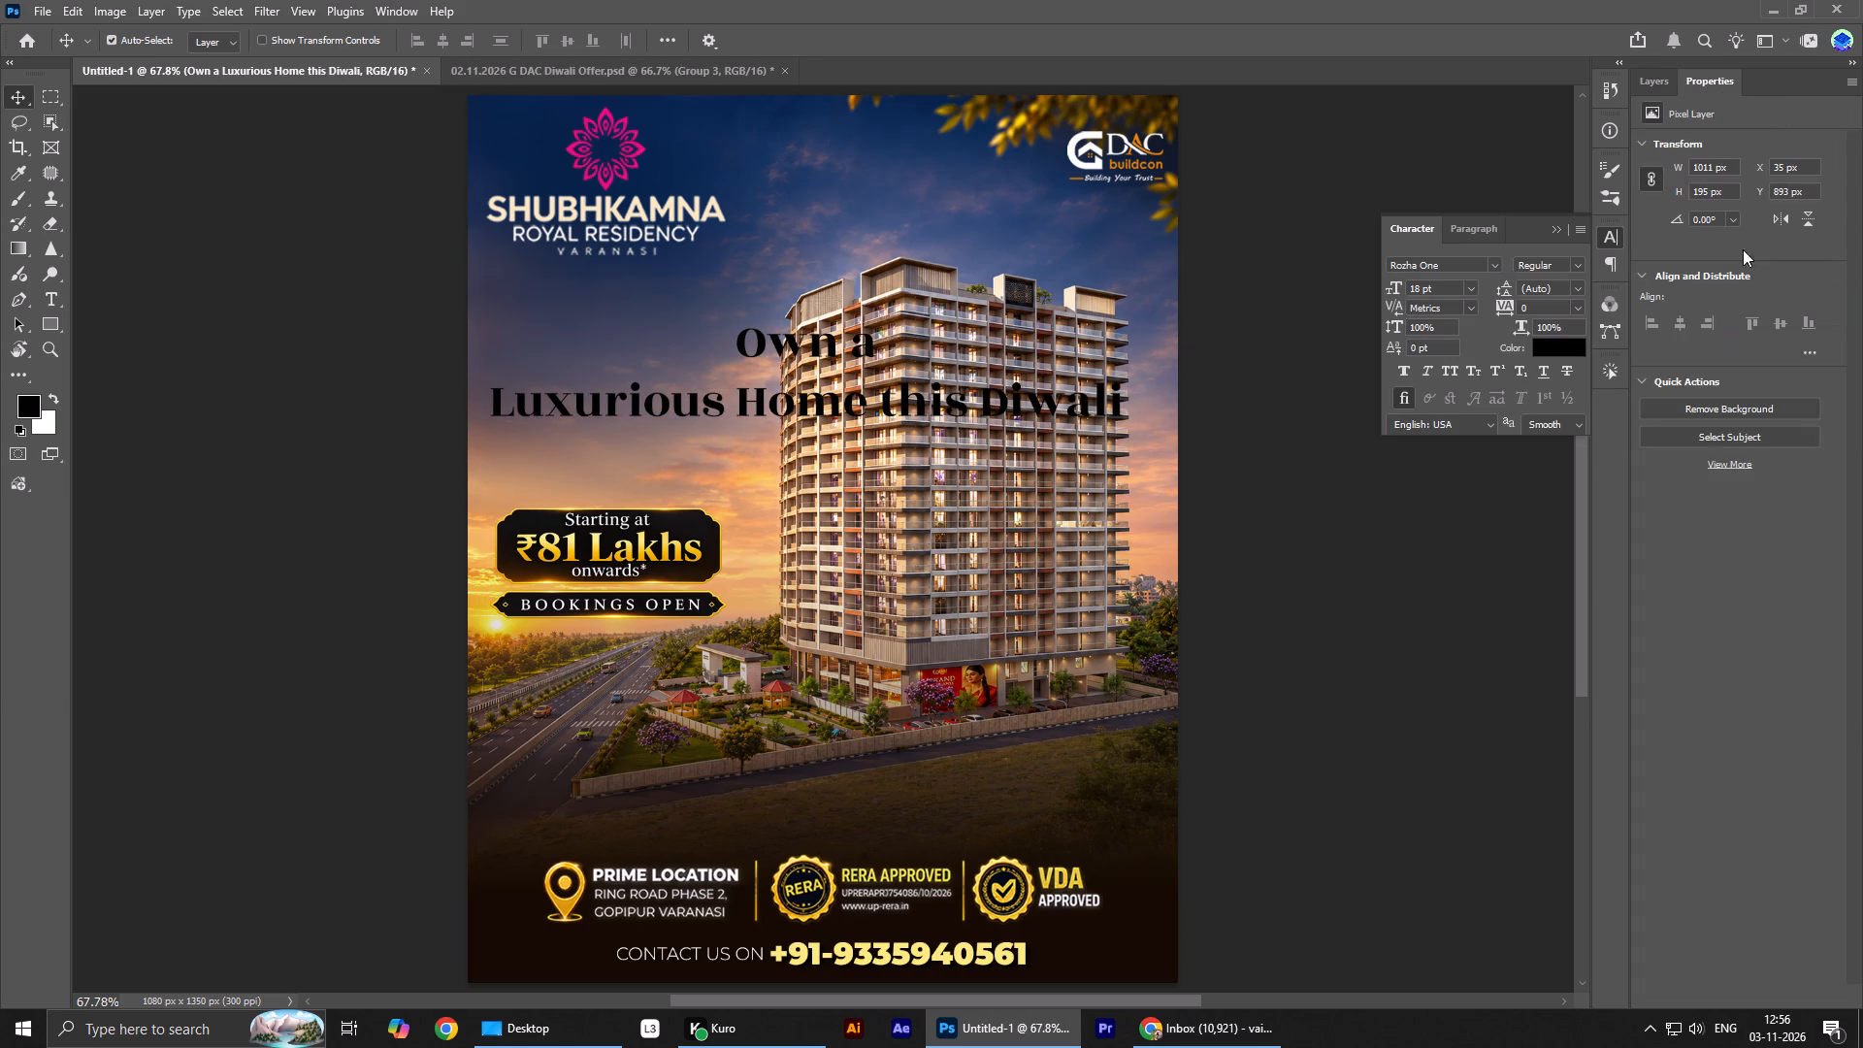
left_click(1658, 493)
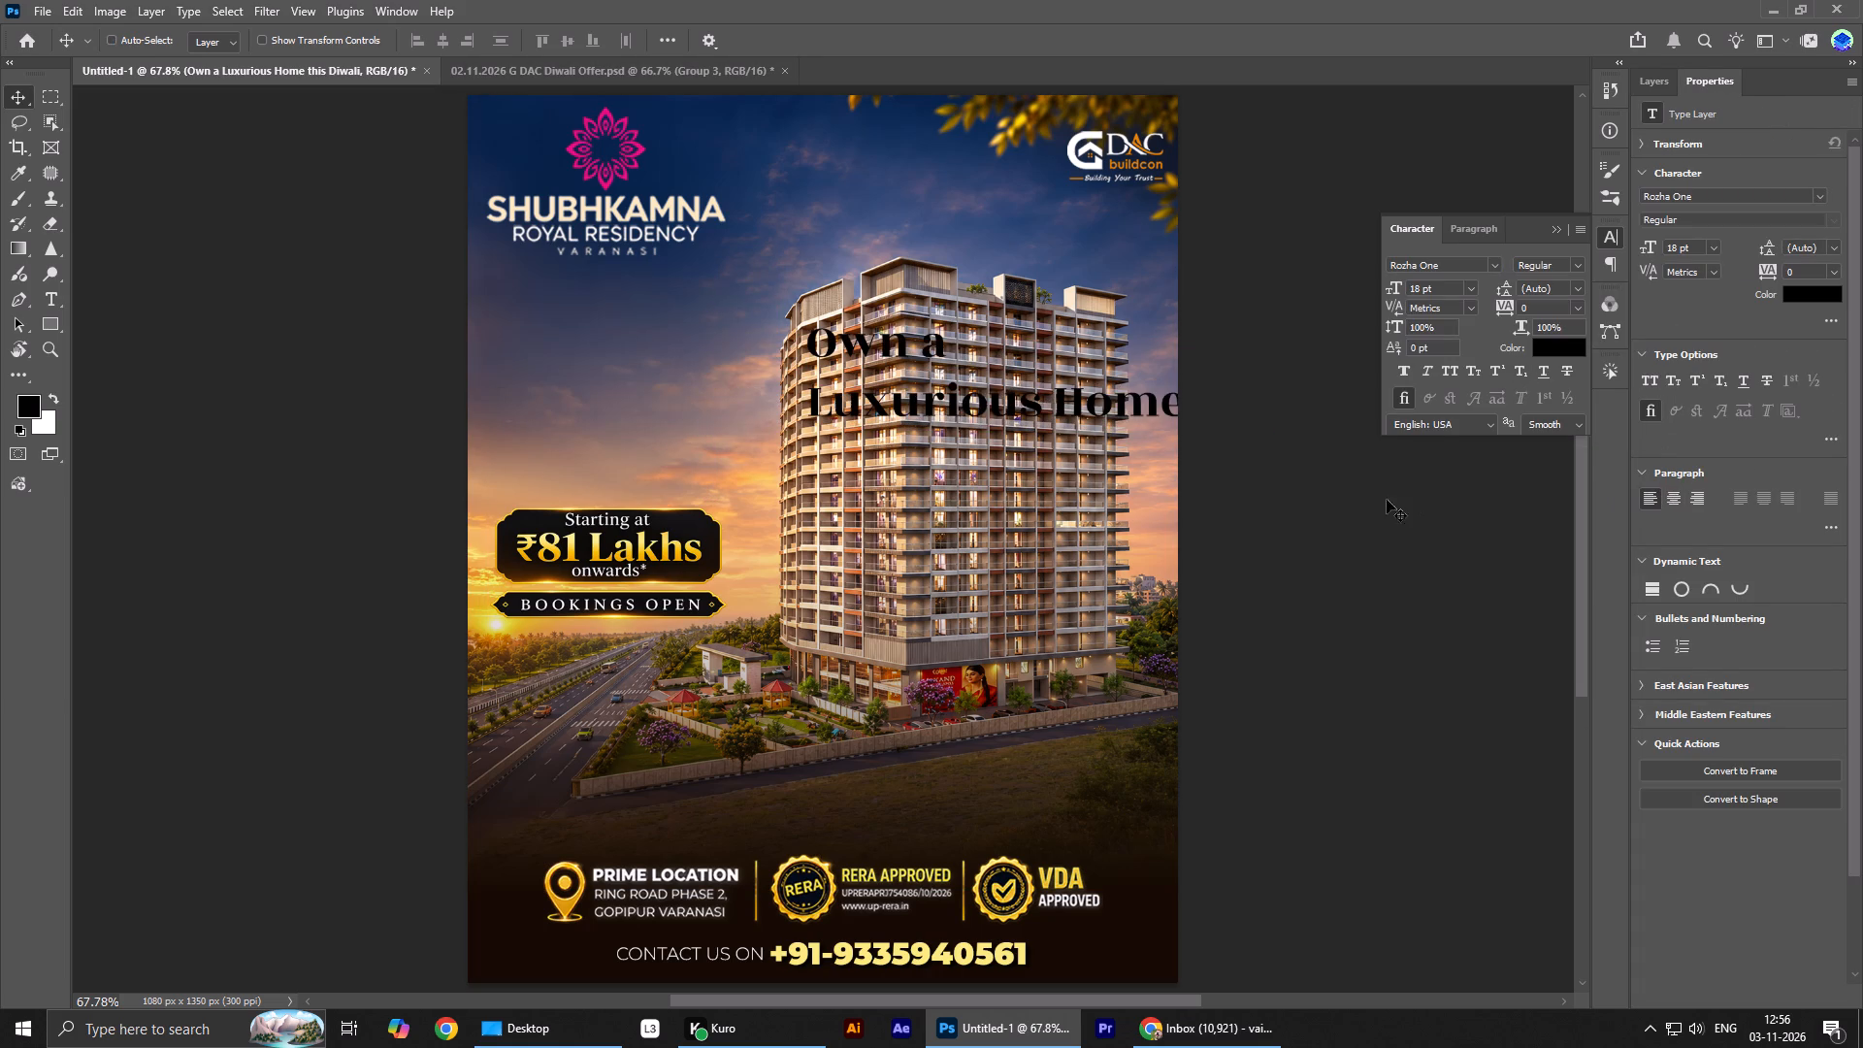
key("ctrl+t")
left_click_drag(1033, 389, 717, 371)
left_click_drag(1125, 359, 1030, 359)
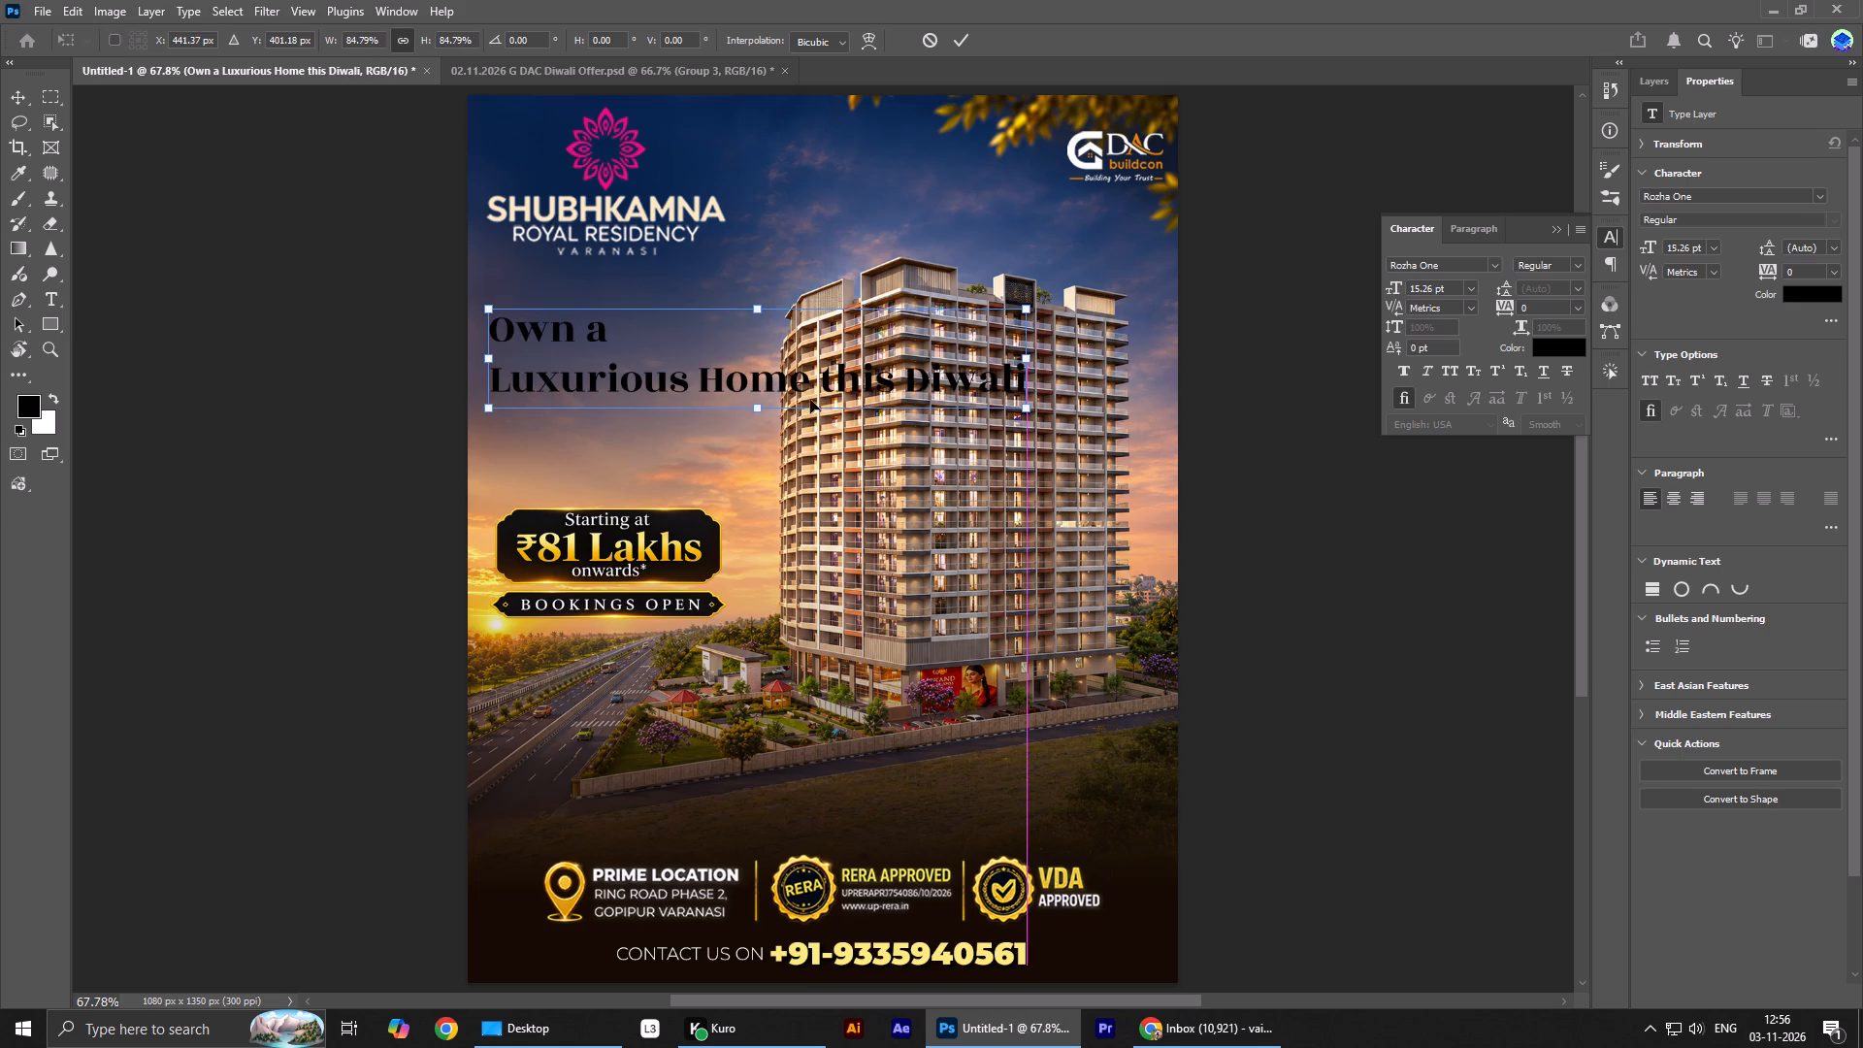
Break the headline into four lines: "Own a", "Luxurious", "Home" and "this Diwali".
double_click(734, 382)
double_click(702, 383)
left_click(698, 383)
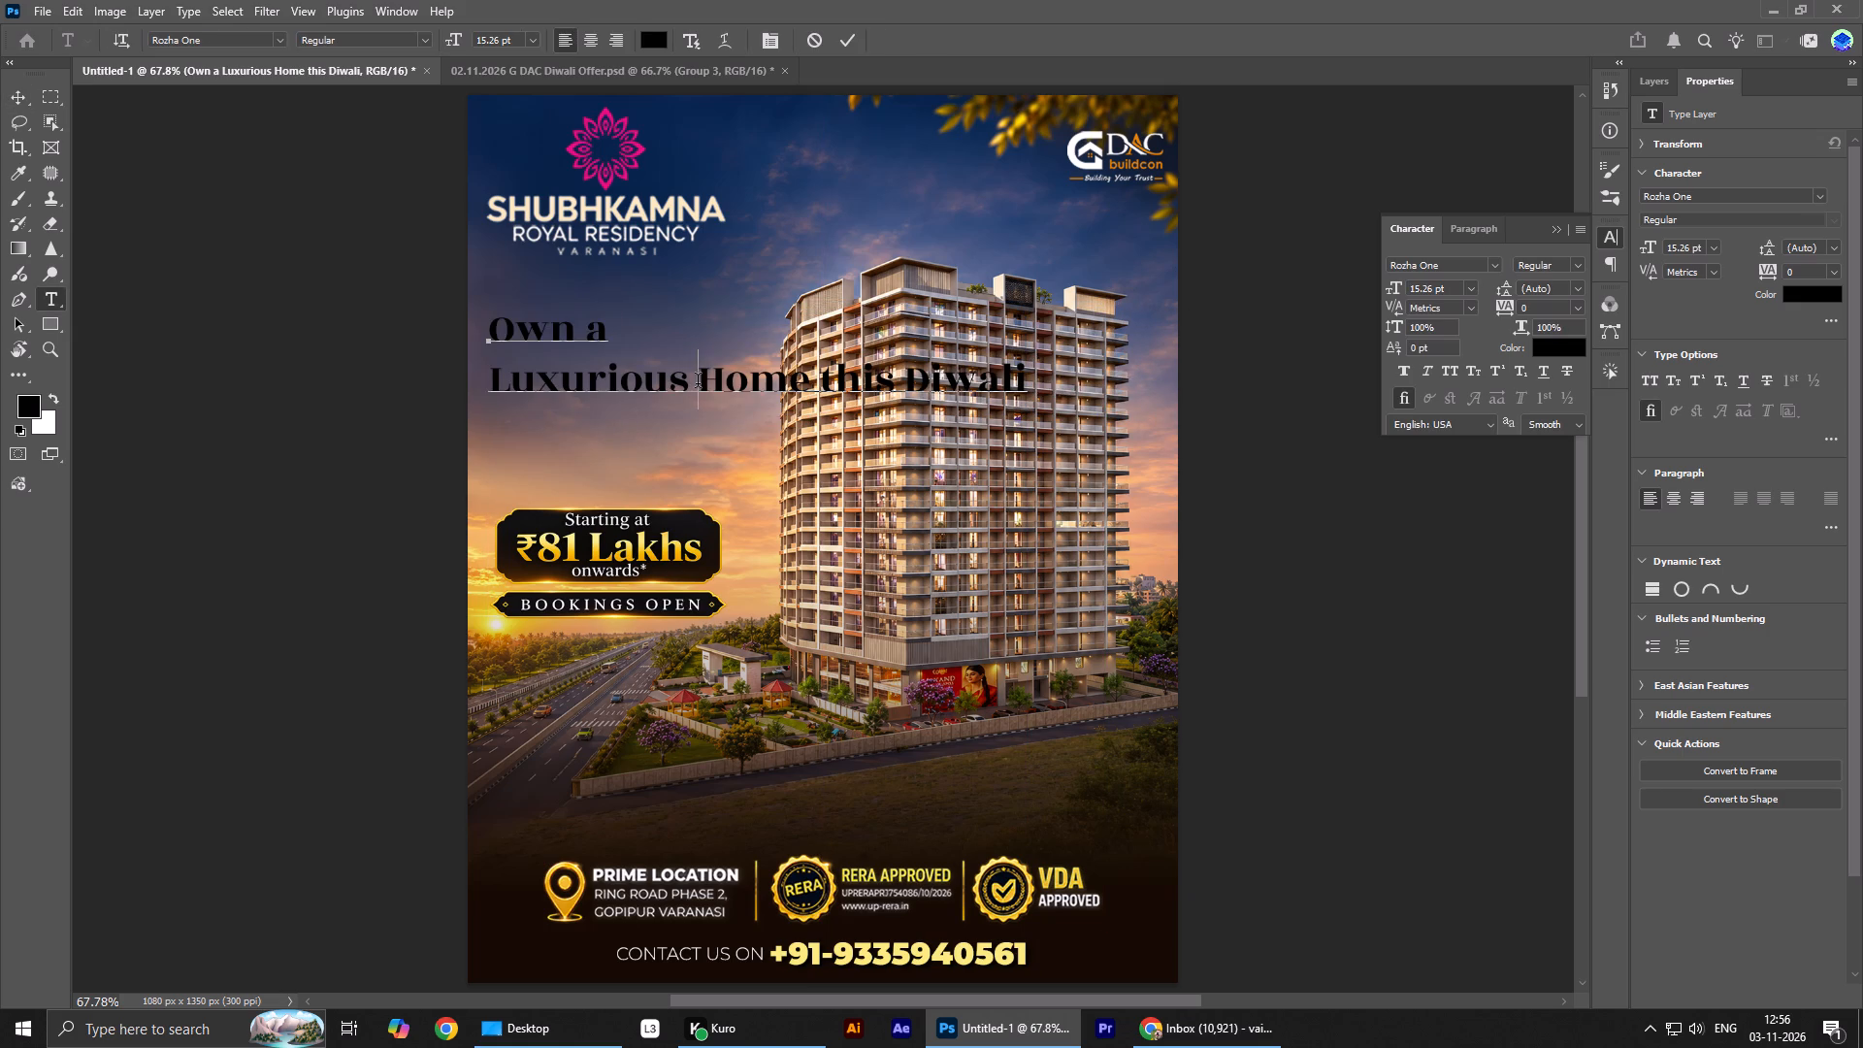
key("BackSpace")
key("Return")
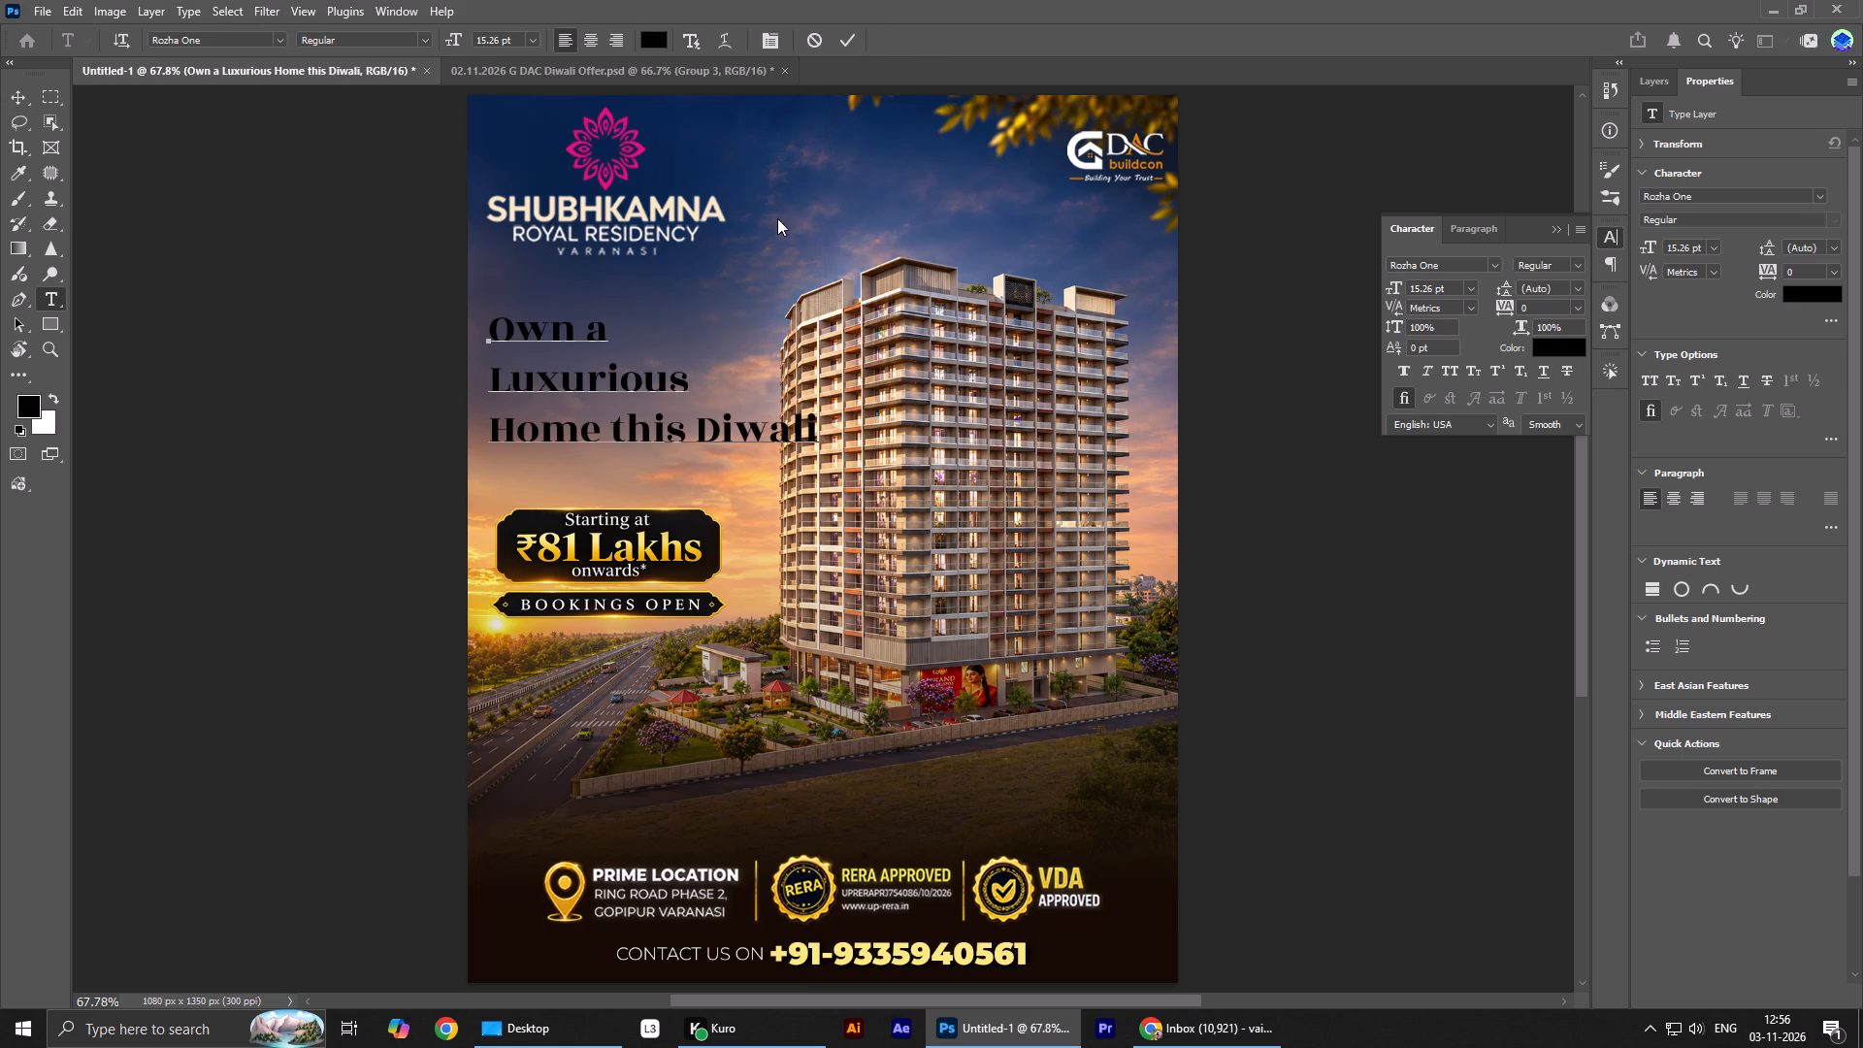
left_click(611, 440)
key("BackSpace")
key("Return")
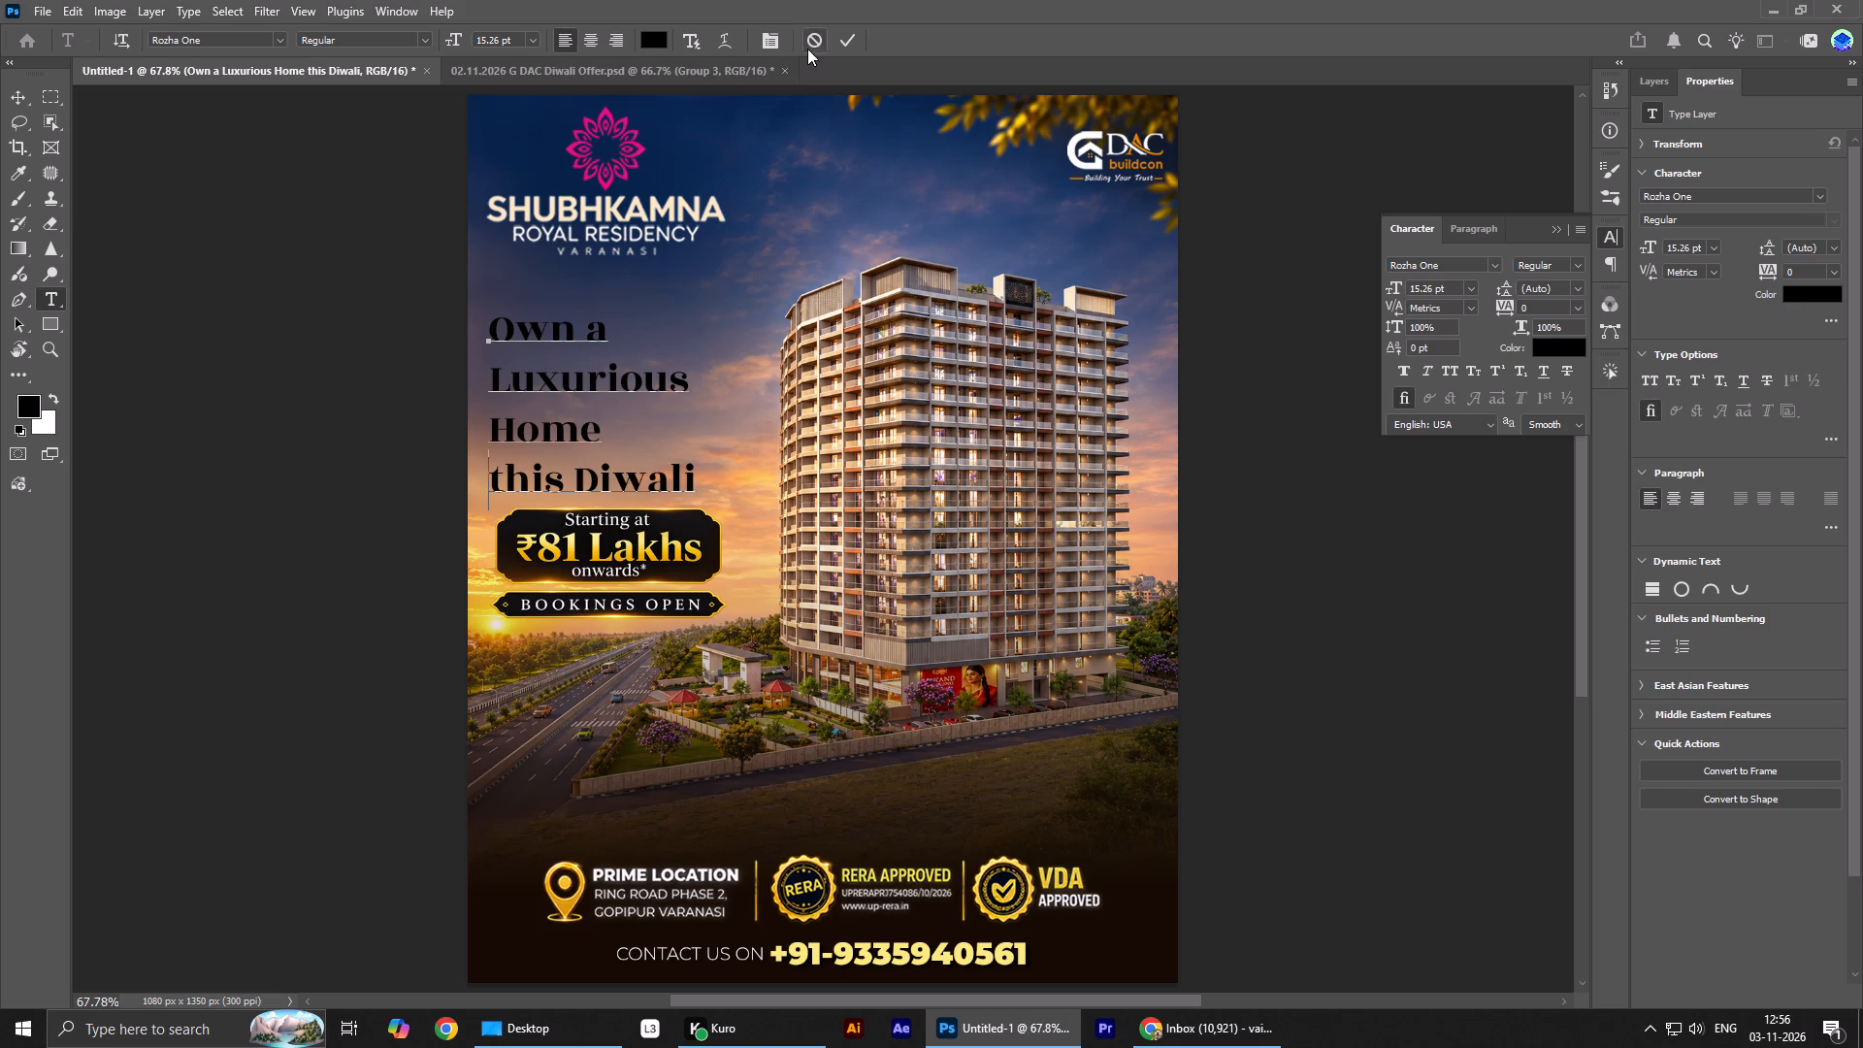
left_click(848, 49)
Set the headline's "Luxurious Home" lines to 24 pt with 22 pt leading.
double_click(524, 368)
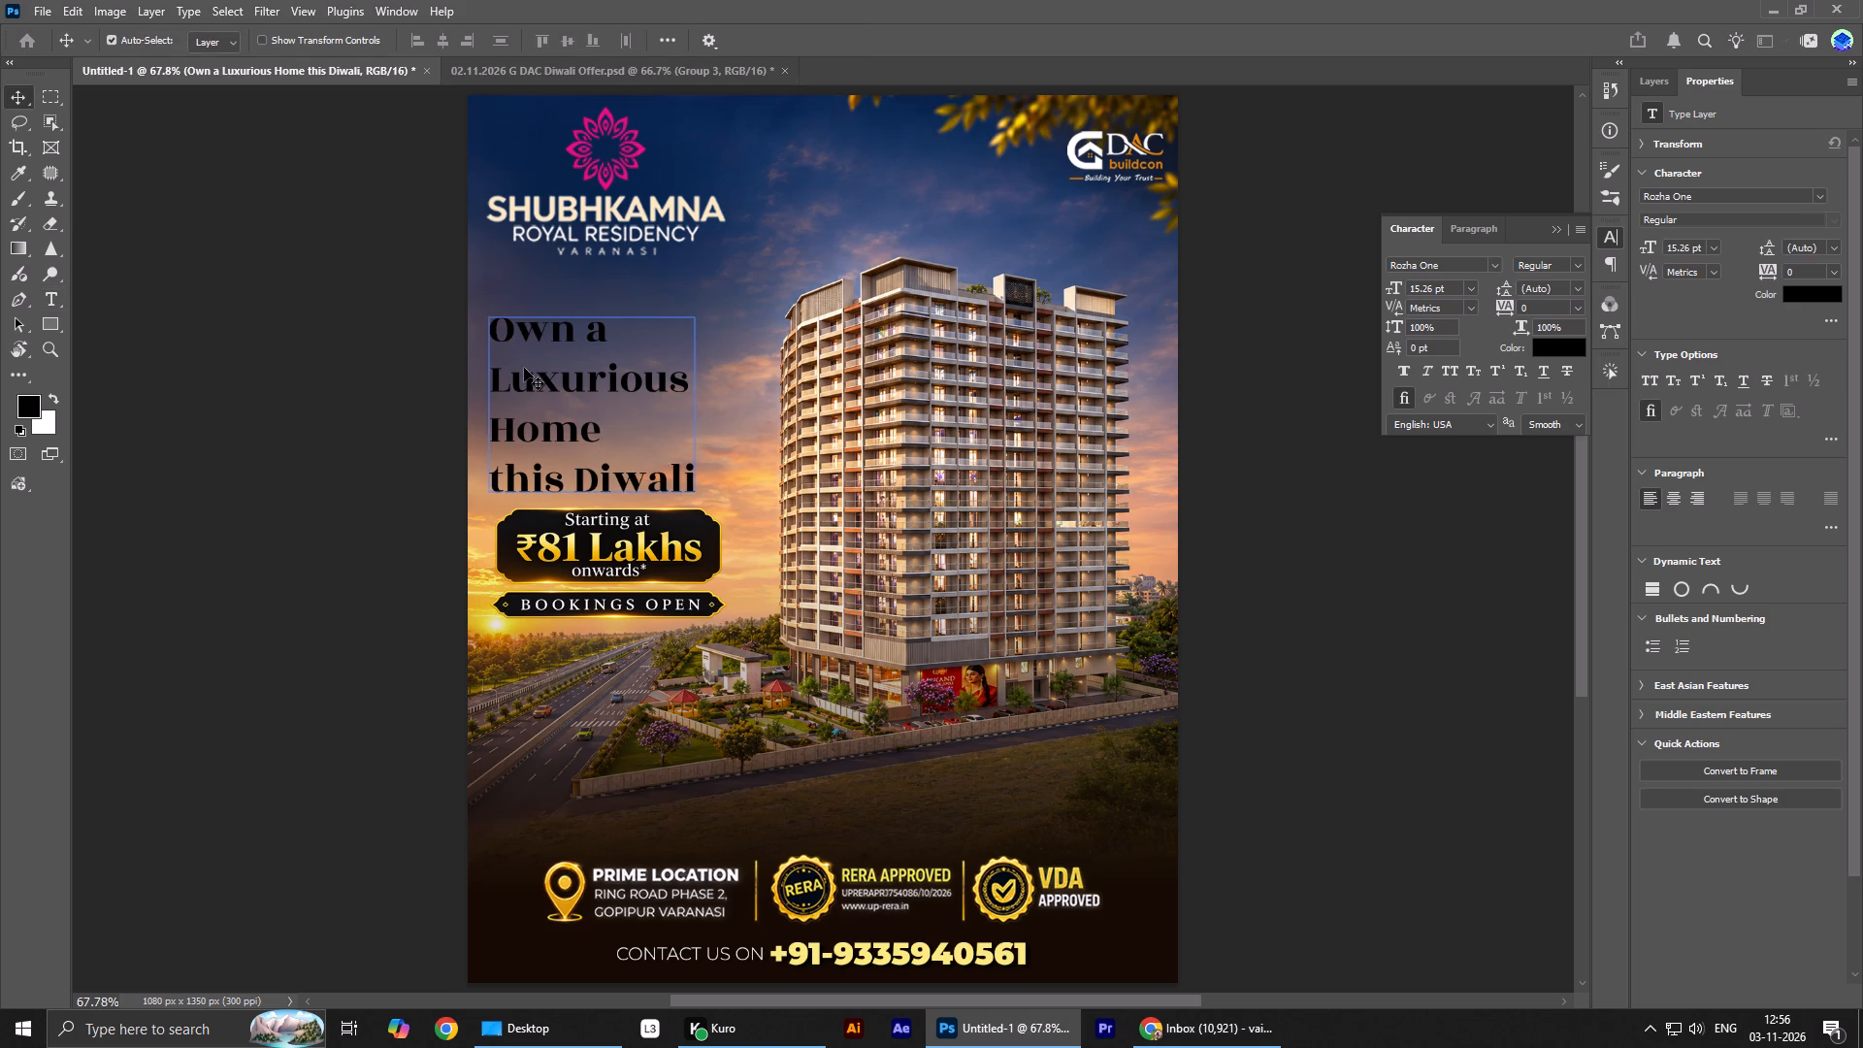
left_click(524, 379)
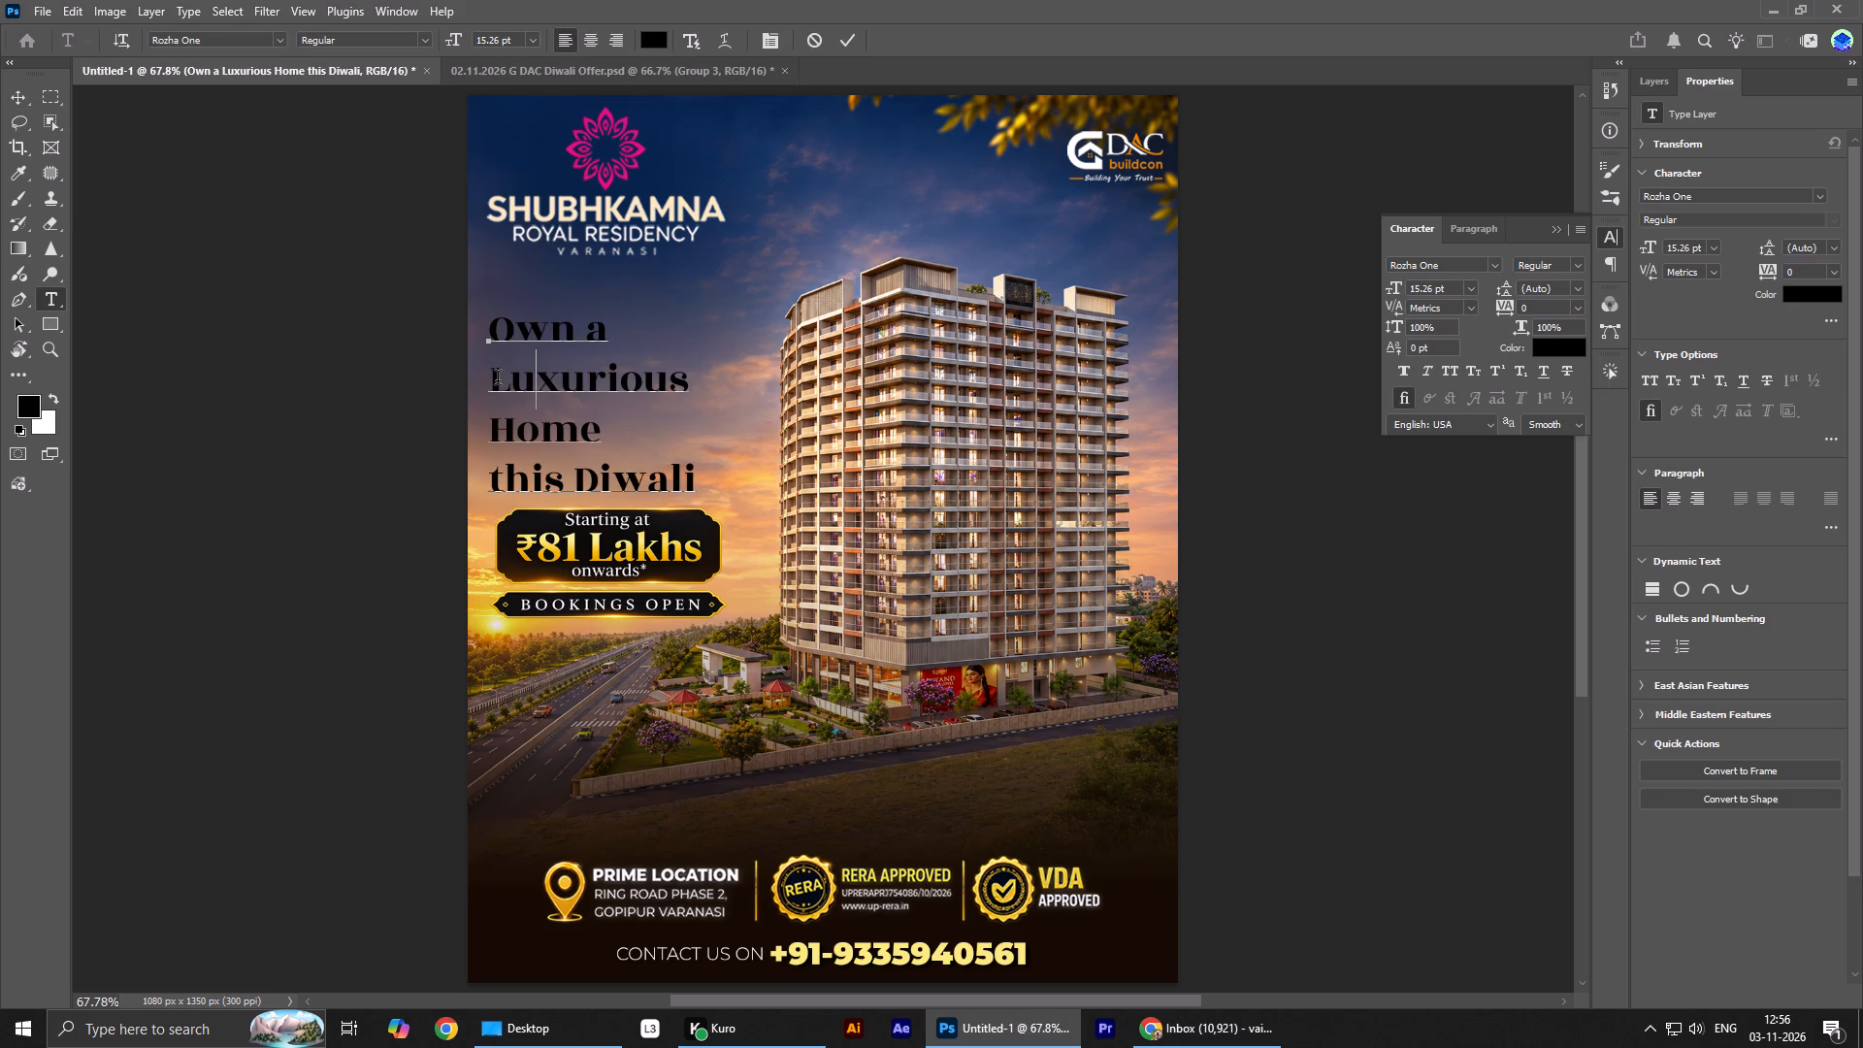
left_click_drag(490, 380, 614, 427)
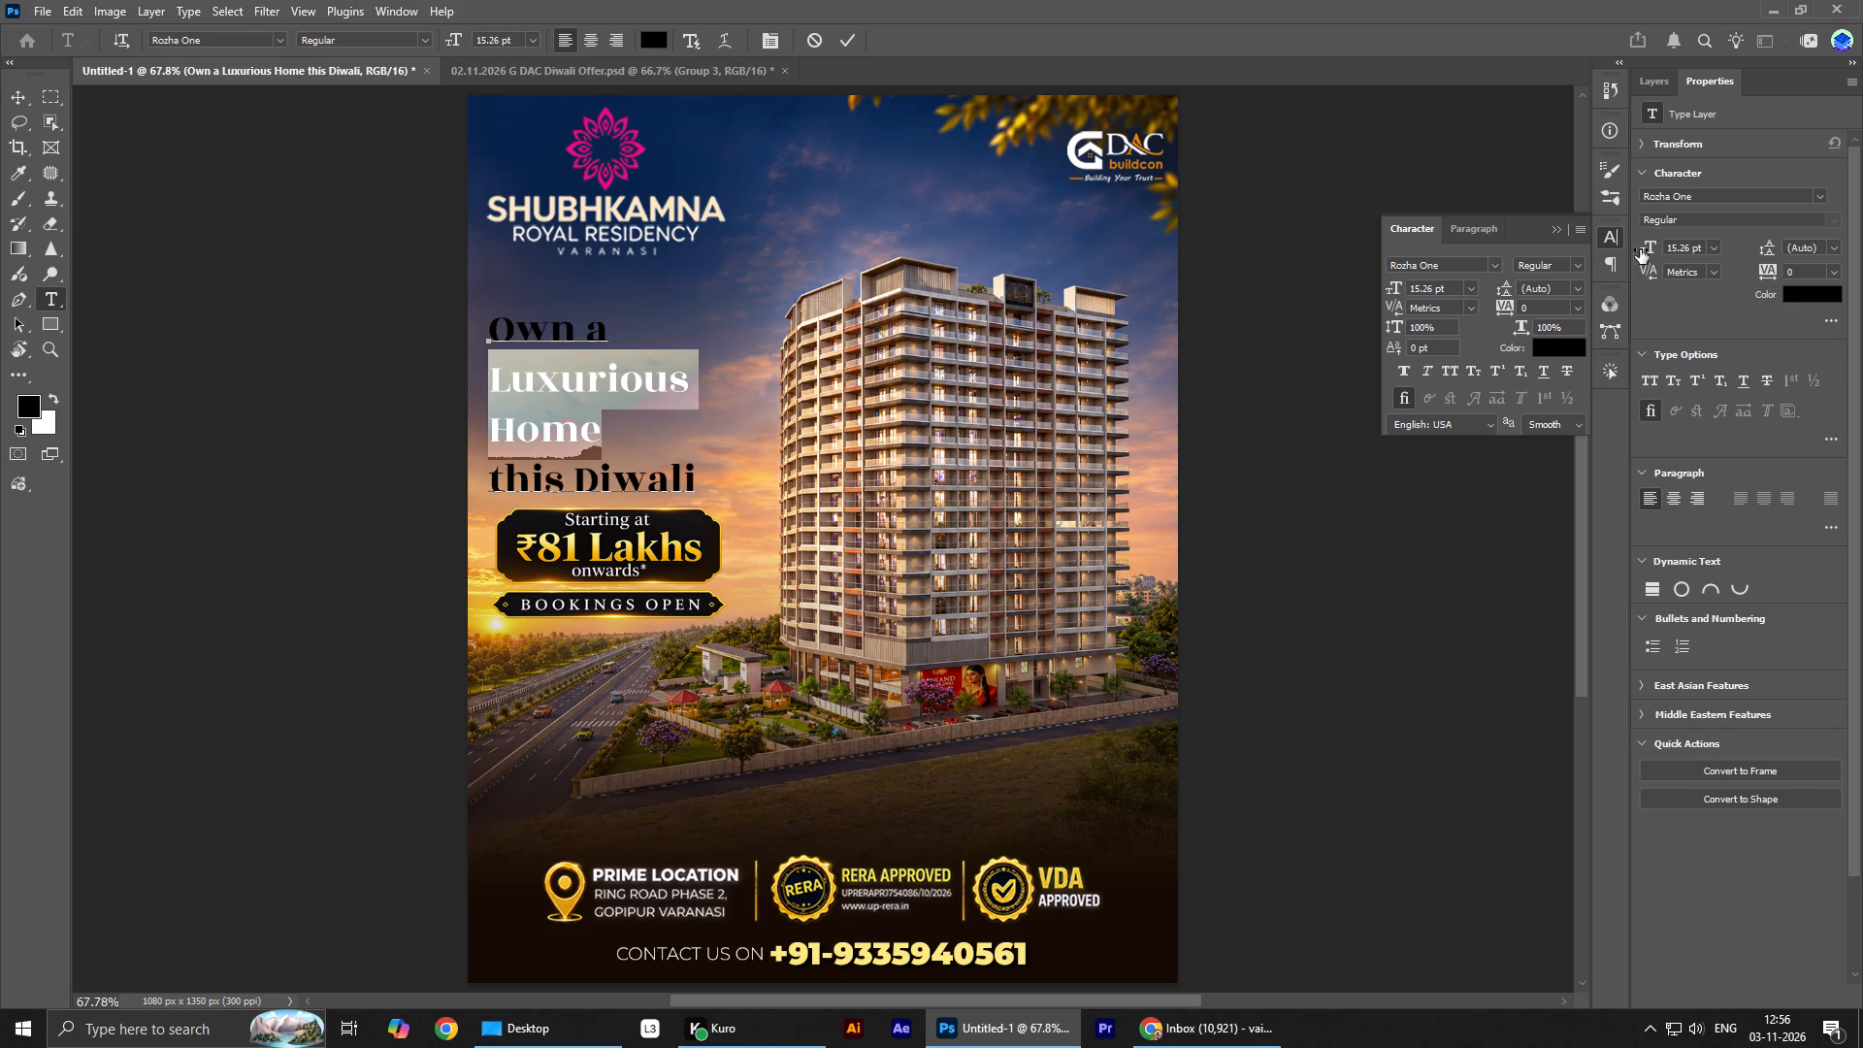
left_click_drag(1650, 246, 1658, 246)
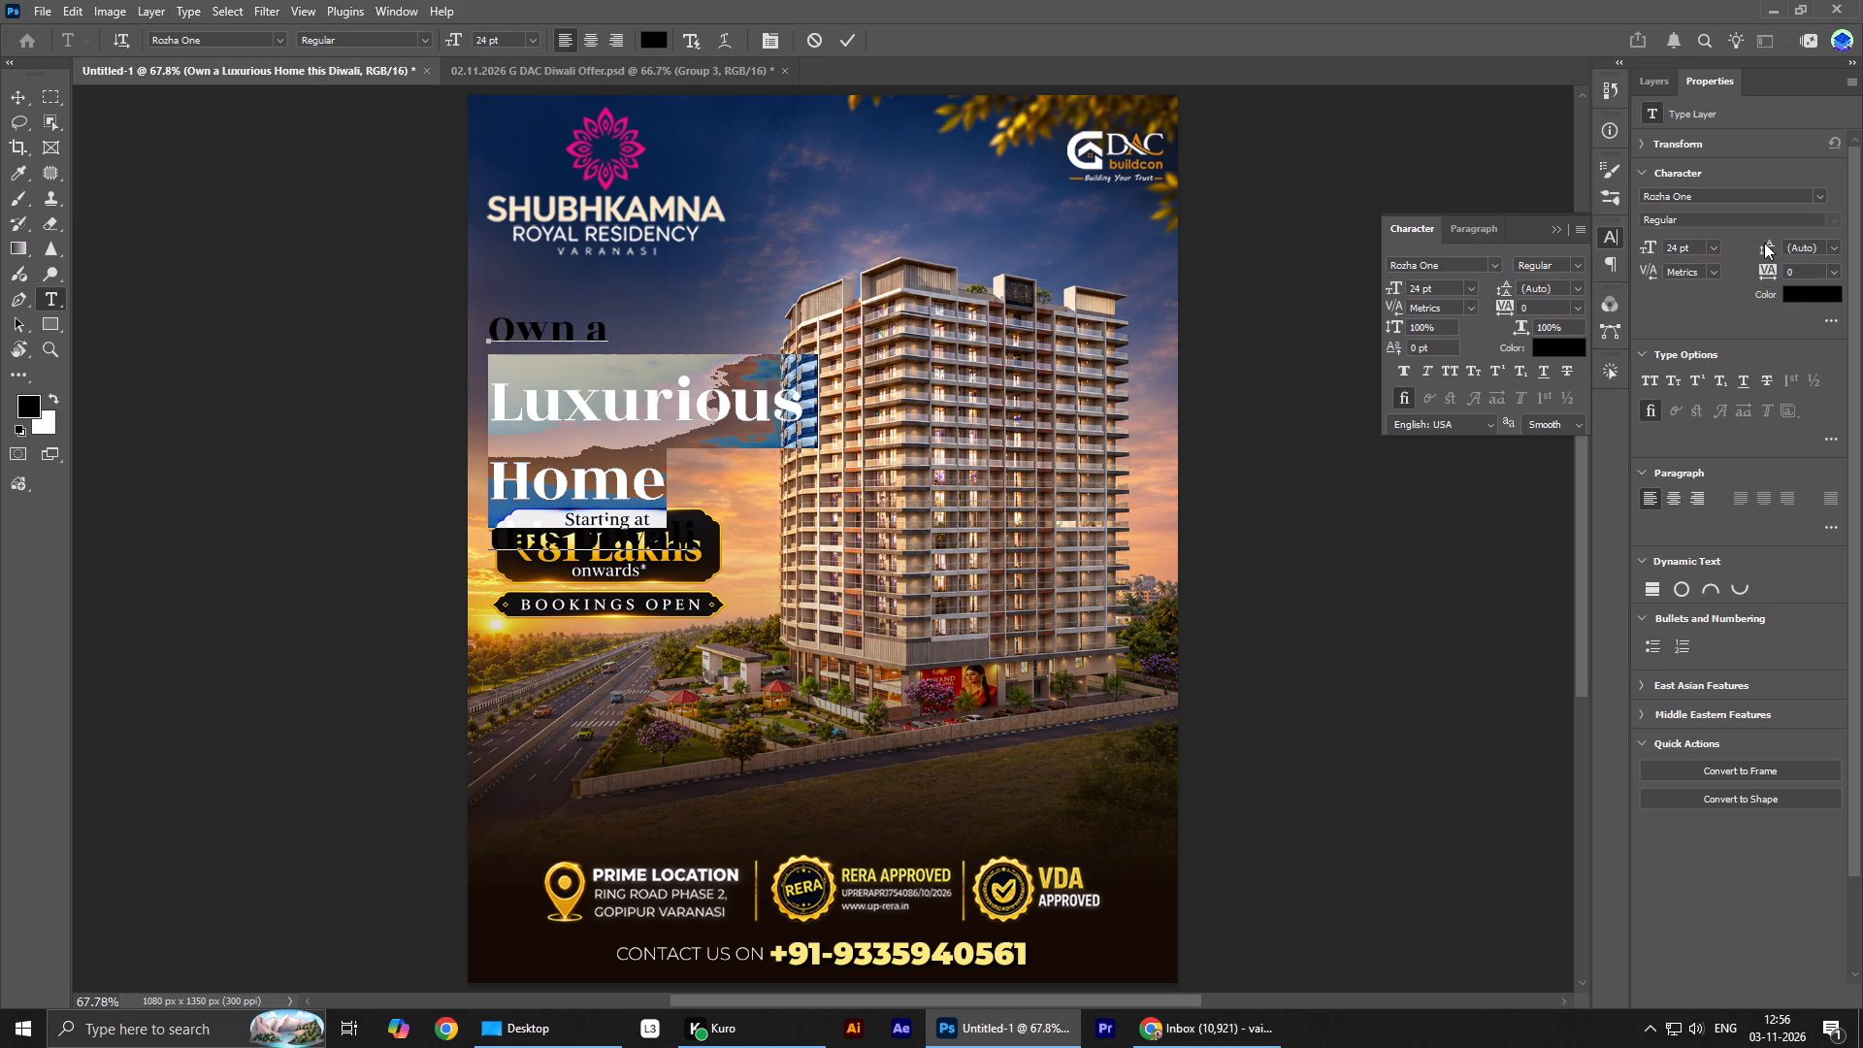
left_click(1771, 243)
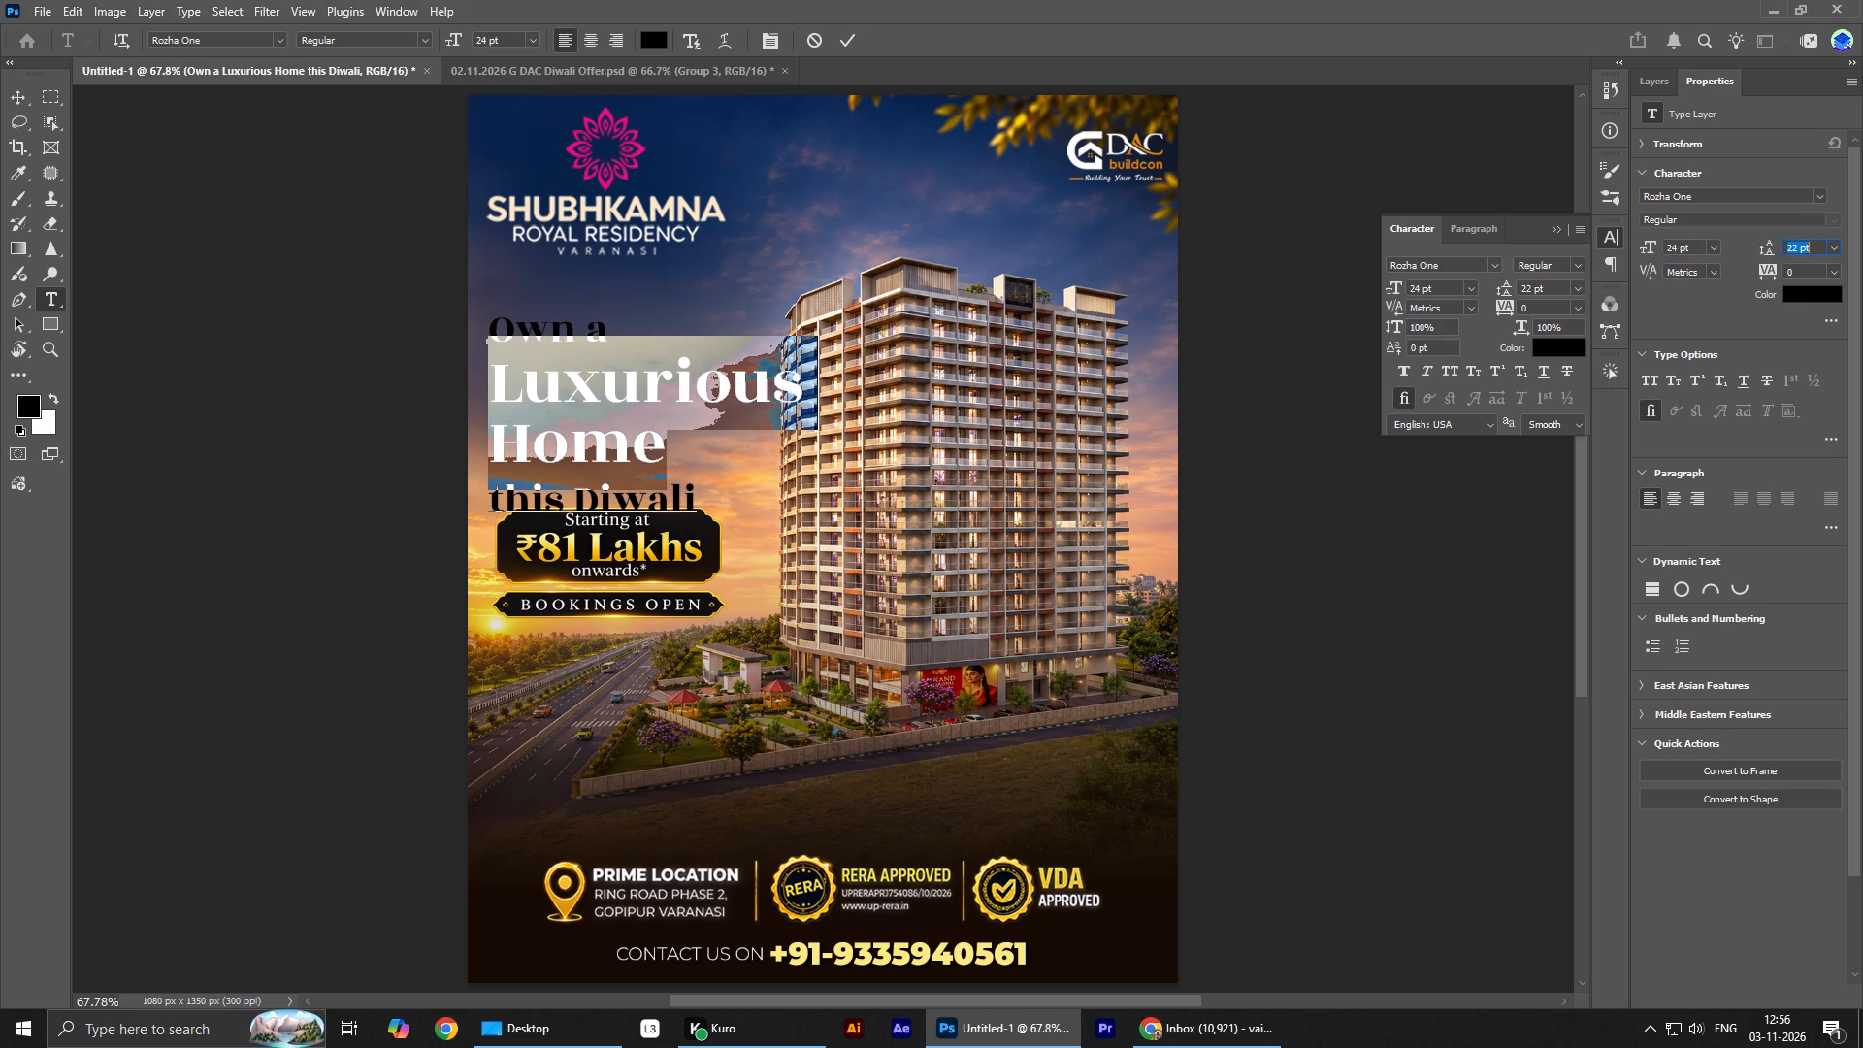
Set the word "Luxurious" in the headline to 20 pt with 16 pt leading.
left_click_drag(489, 387, 645, 385)
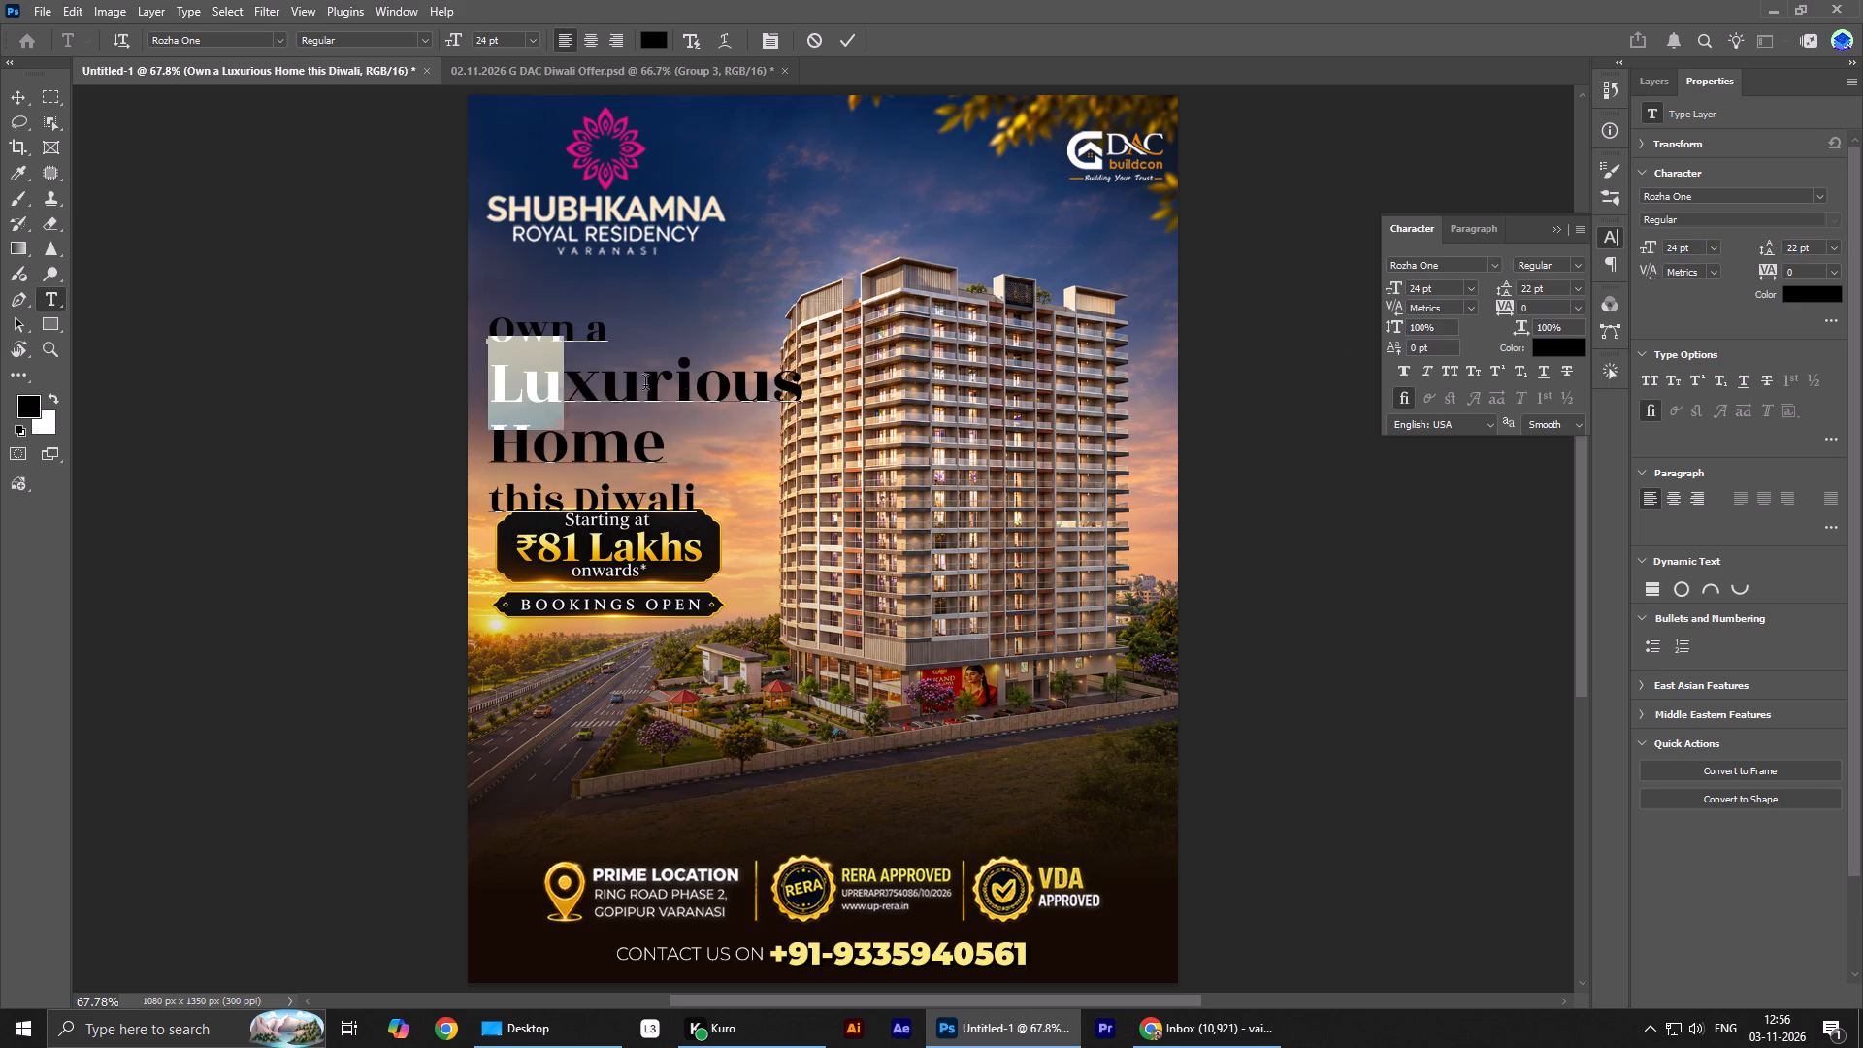
left_click_drag(645, 385, 801, 377)
left_click(1656, 250)
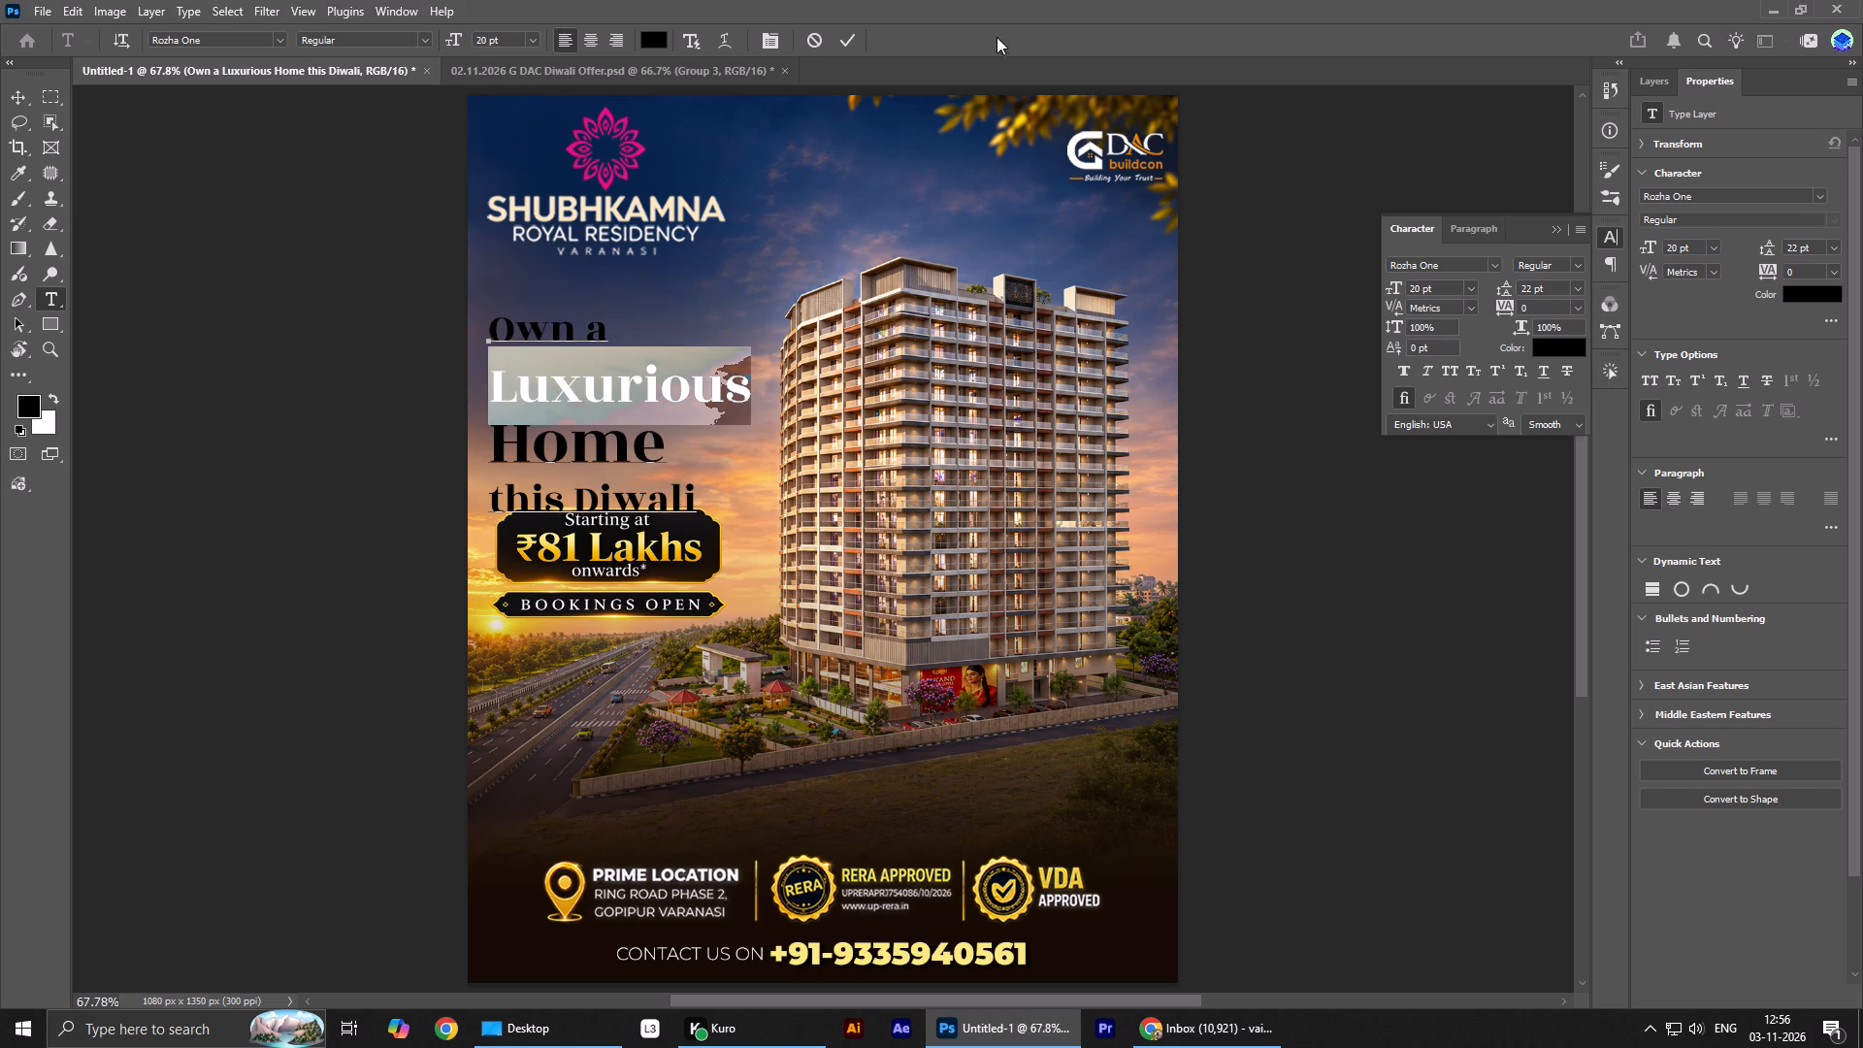
left_click(856, 31)
double_click(523, 393)
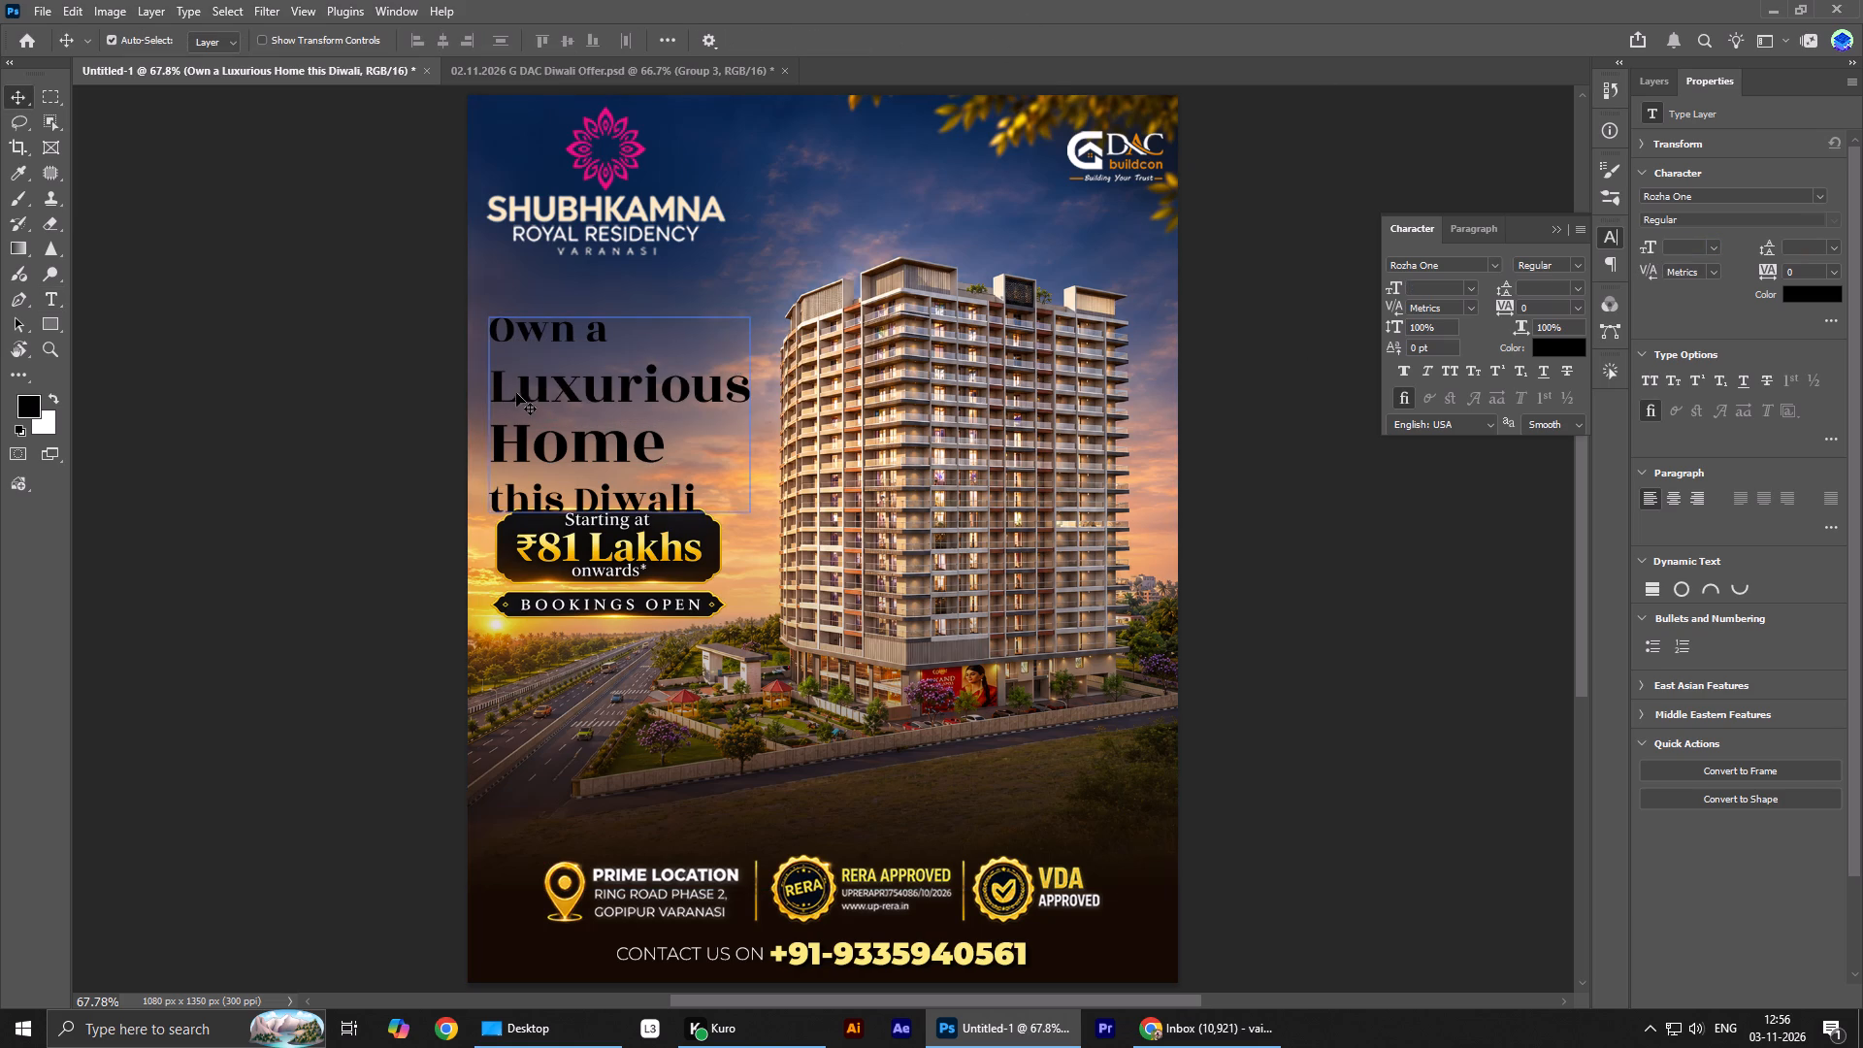
left_click_drag(495, 394, 867, 379)
left_click(1765, 248)
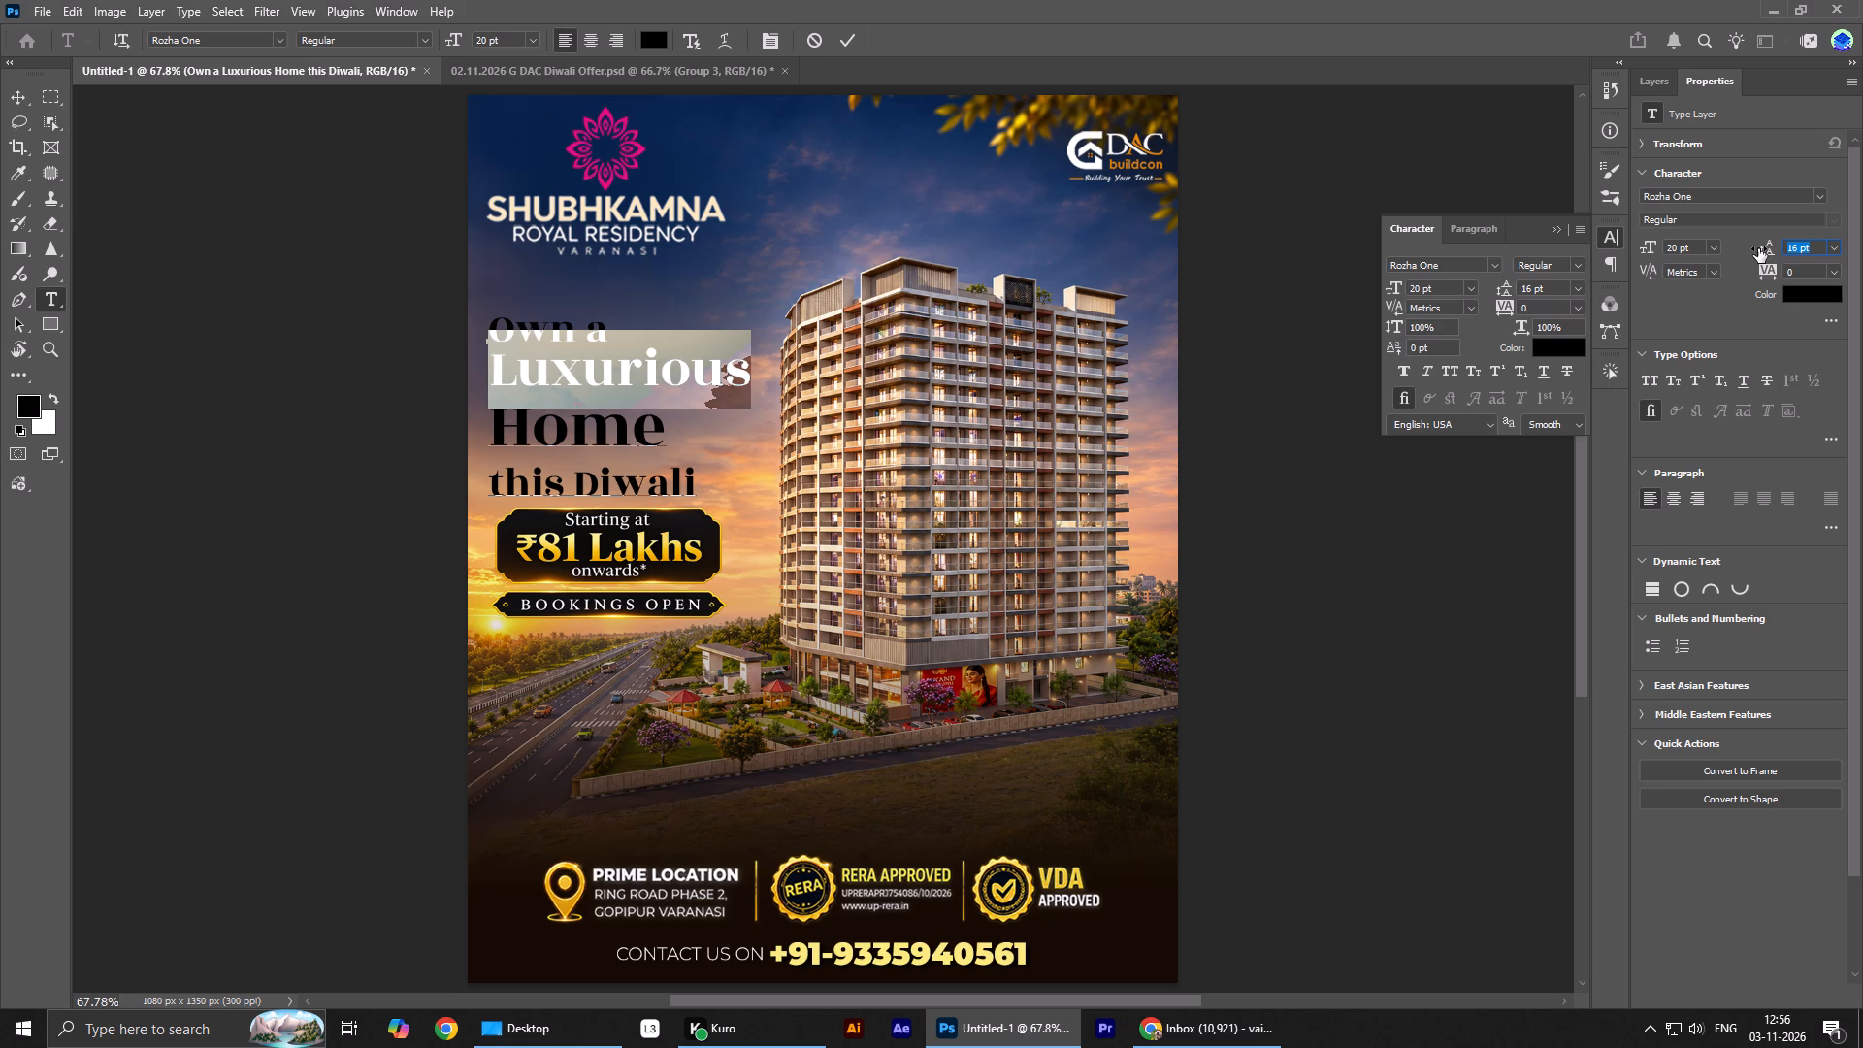
Set the leading of the headline's "Home" line to 18 pt.
left_click_drag(495, 433, 711, 436)
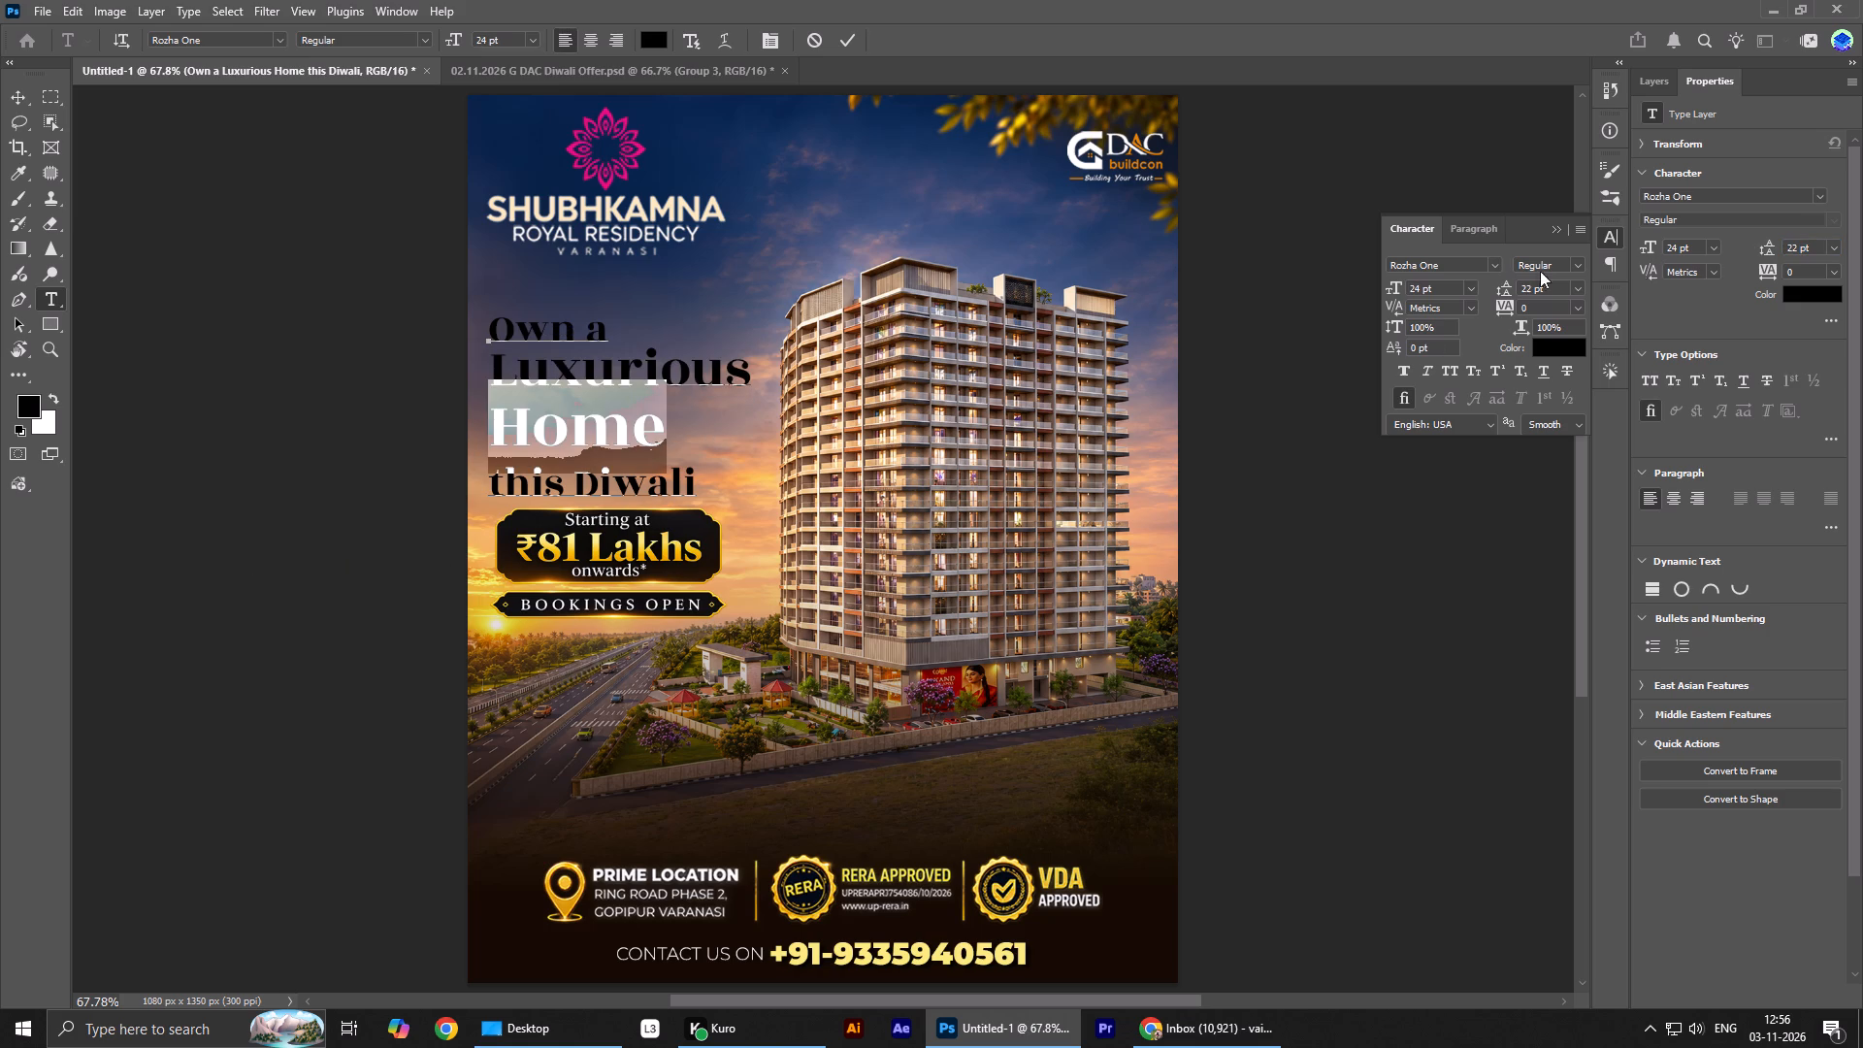
left_click(1782, 249)
left_click(1767, 246)
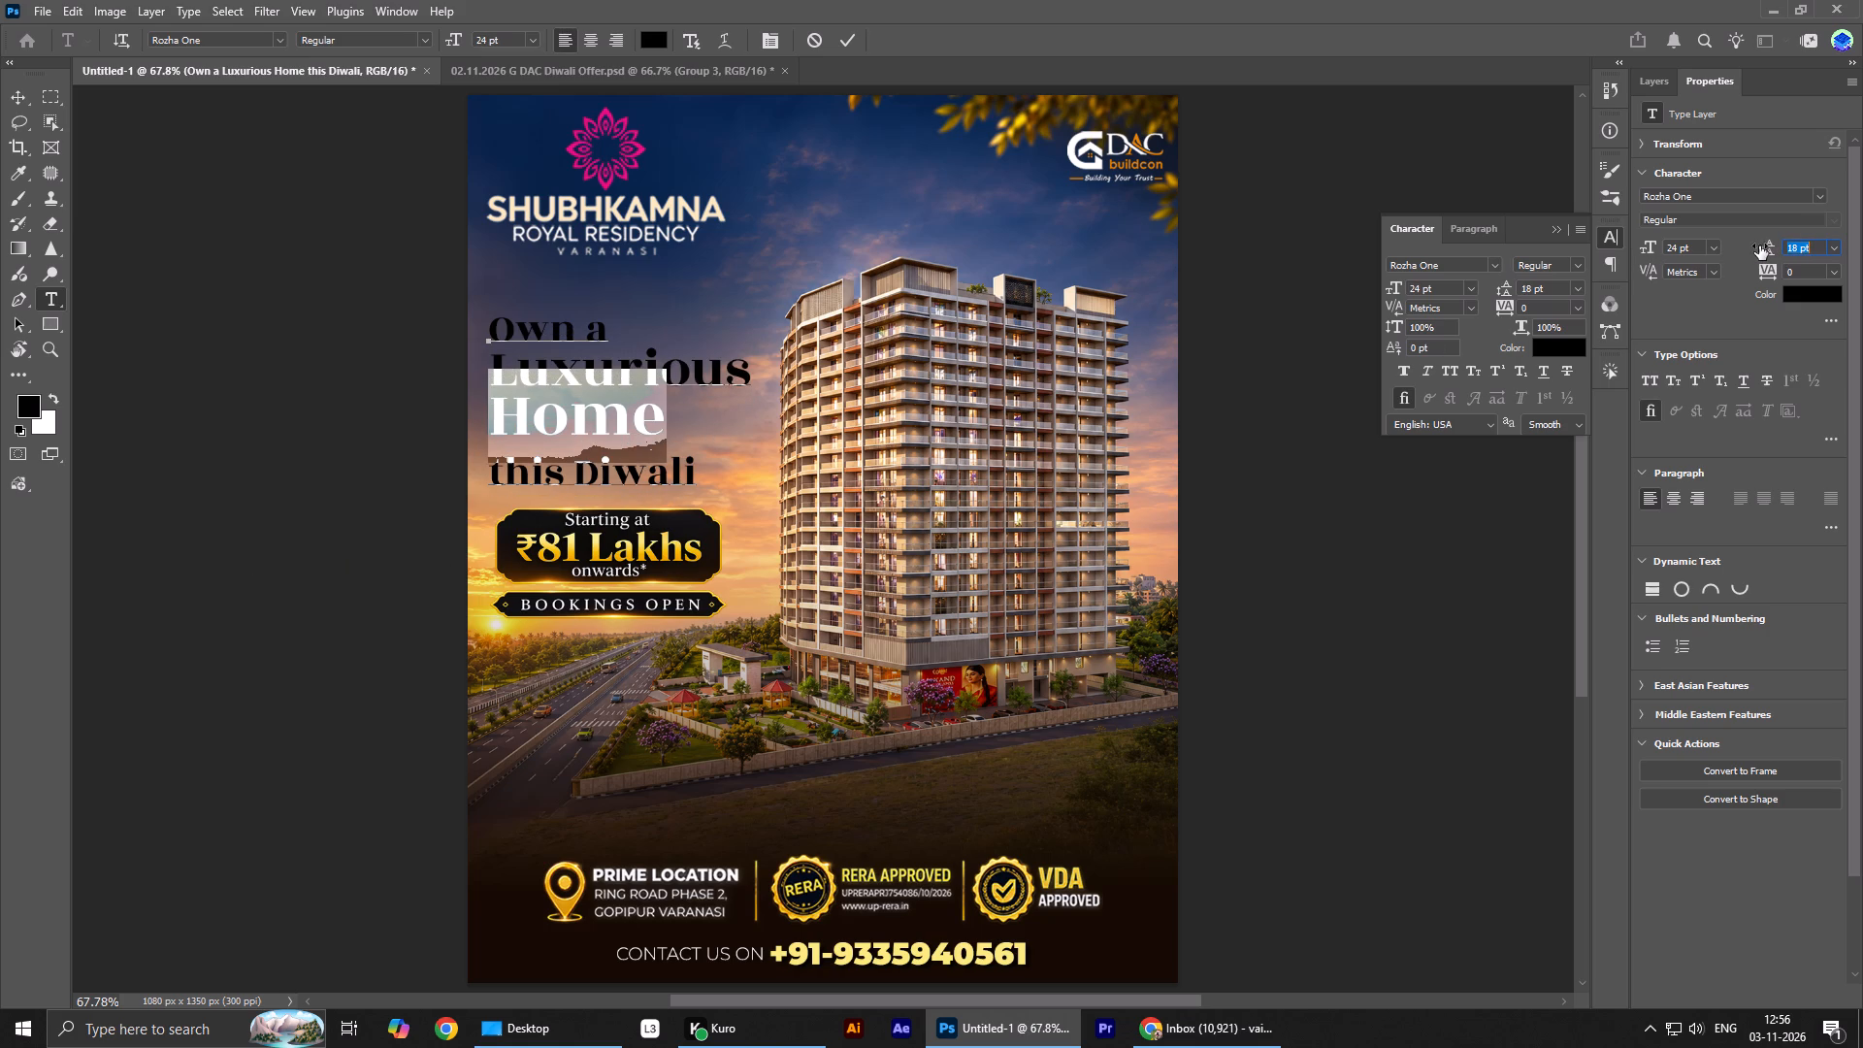
left_click(836, 34)
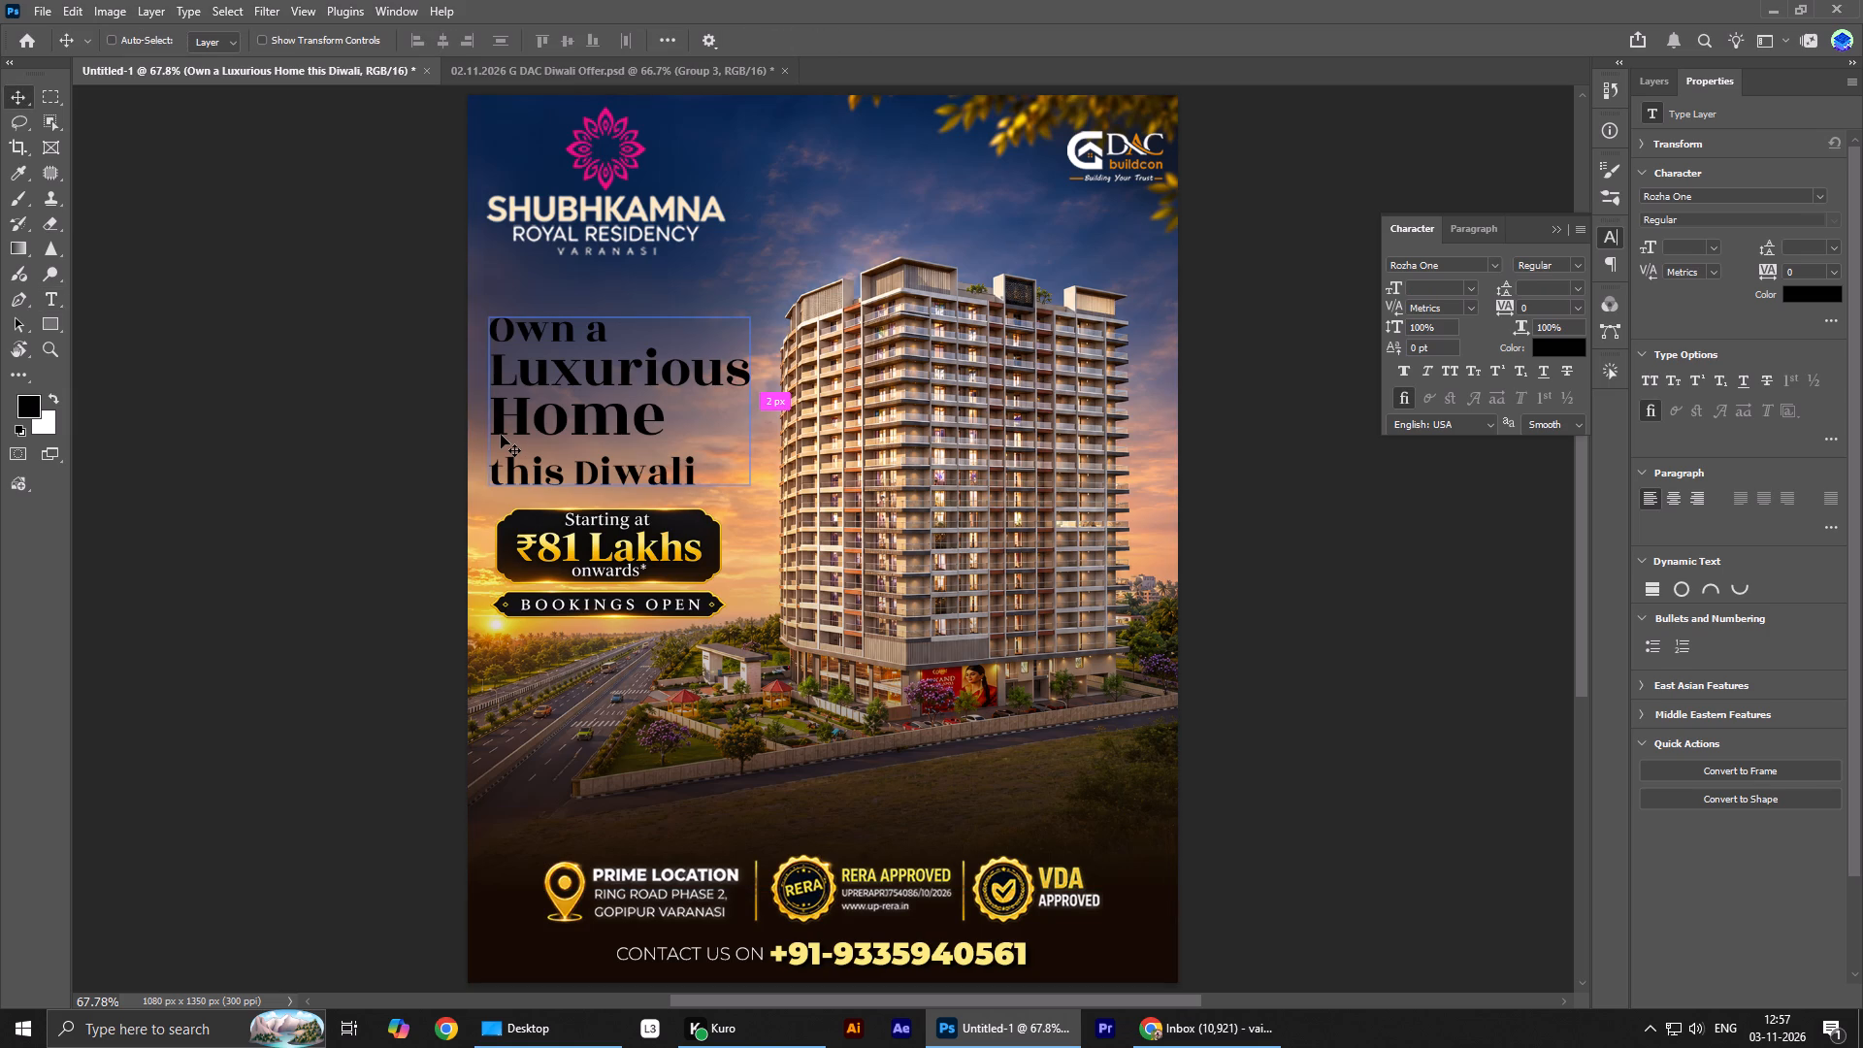
Start saving the poster in Photoshop PSD format, with the G DAC folder on New Volume (E:) as the destination.
key("ctrl+s")
key("Escape")
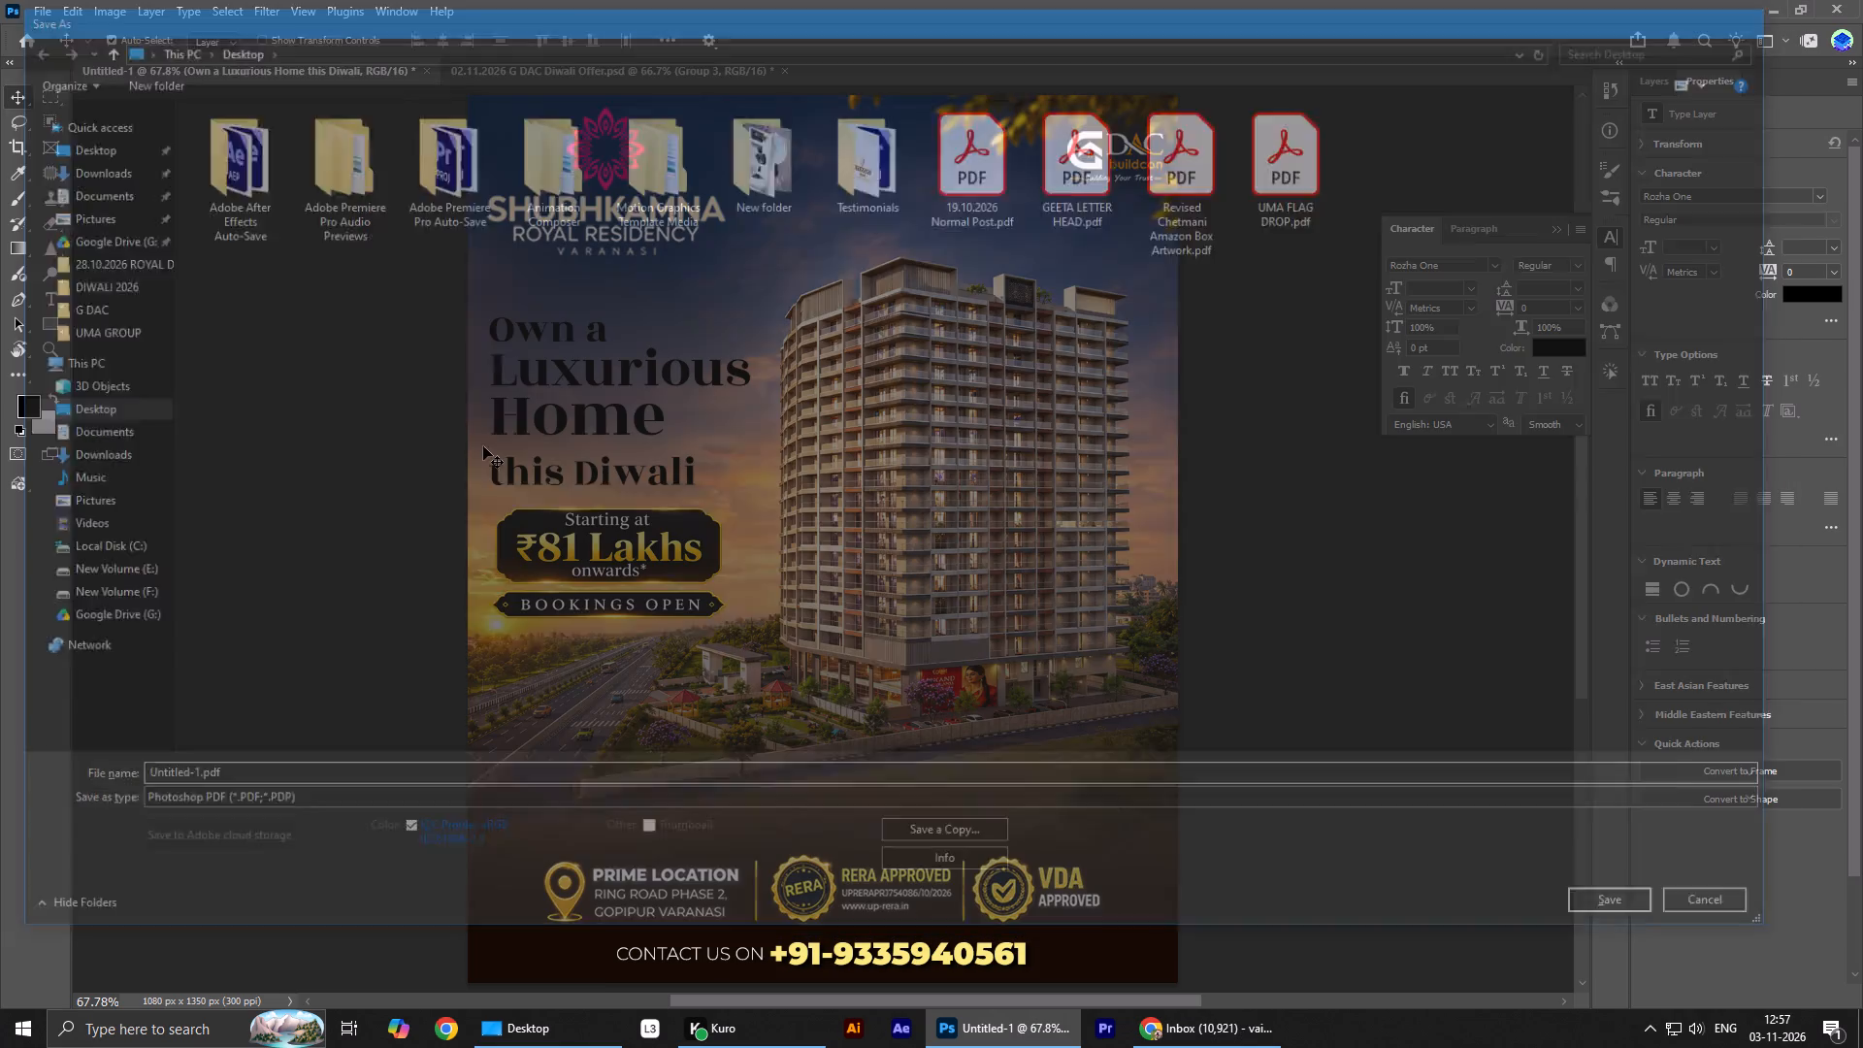
key("ctrl+s")
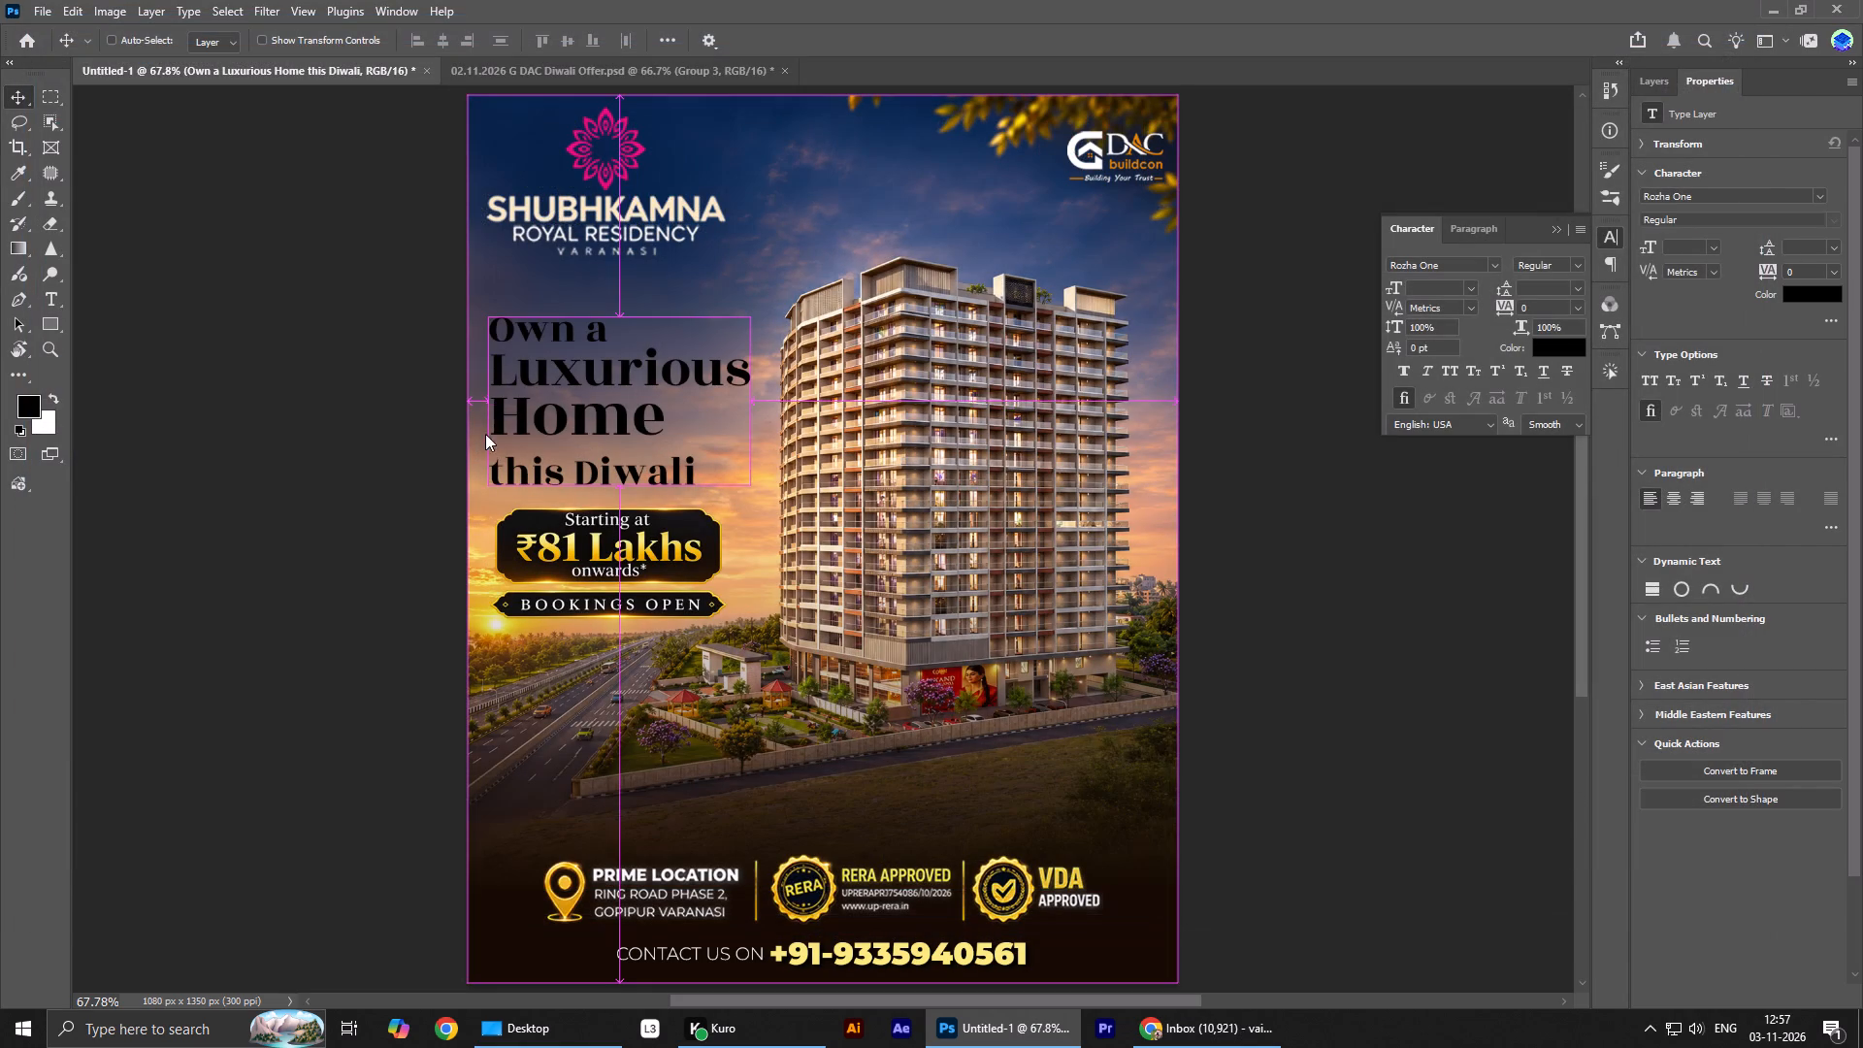
left_click(406, 802)
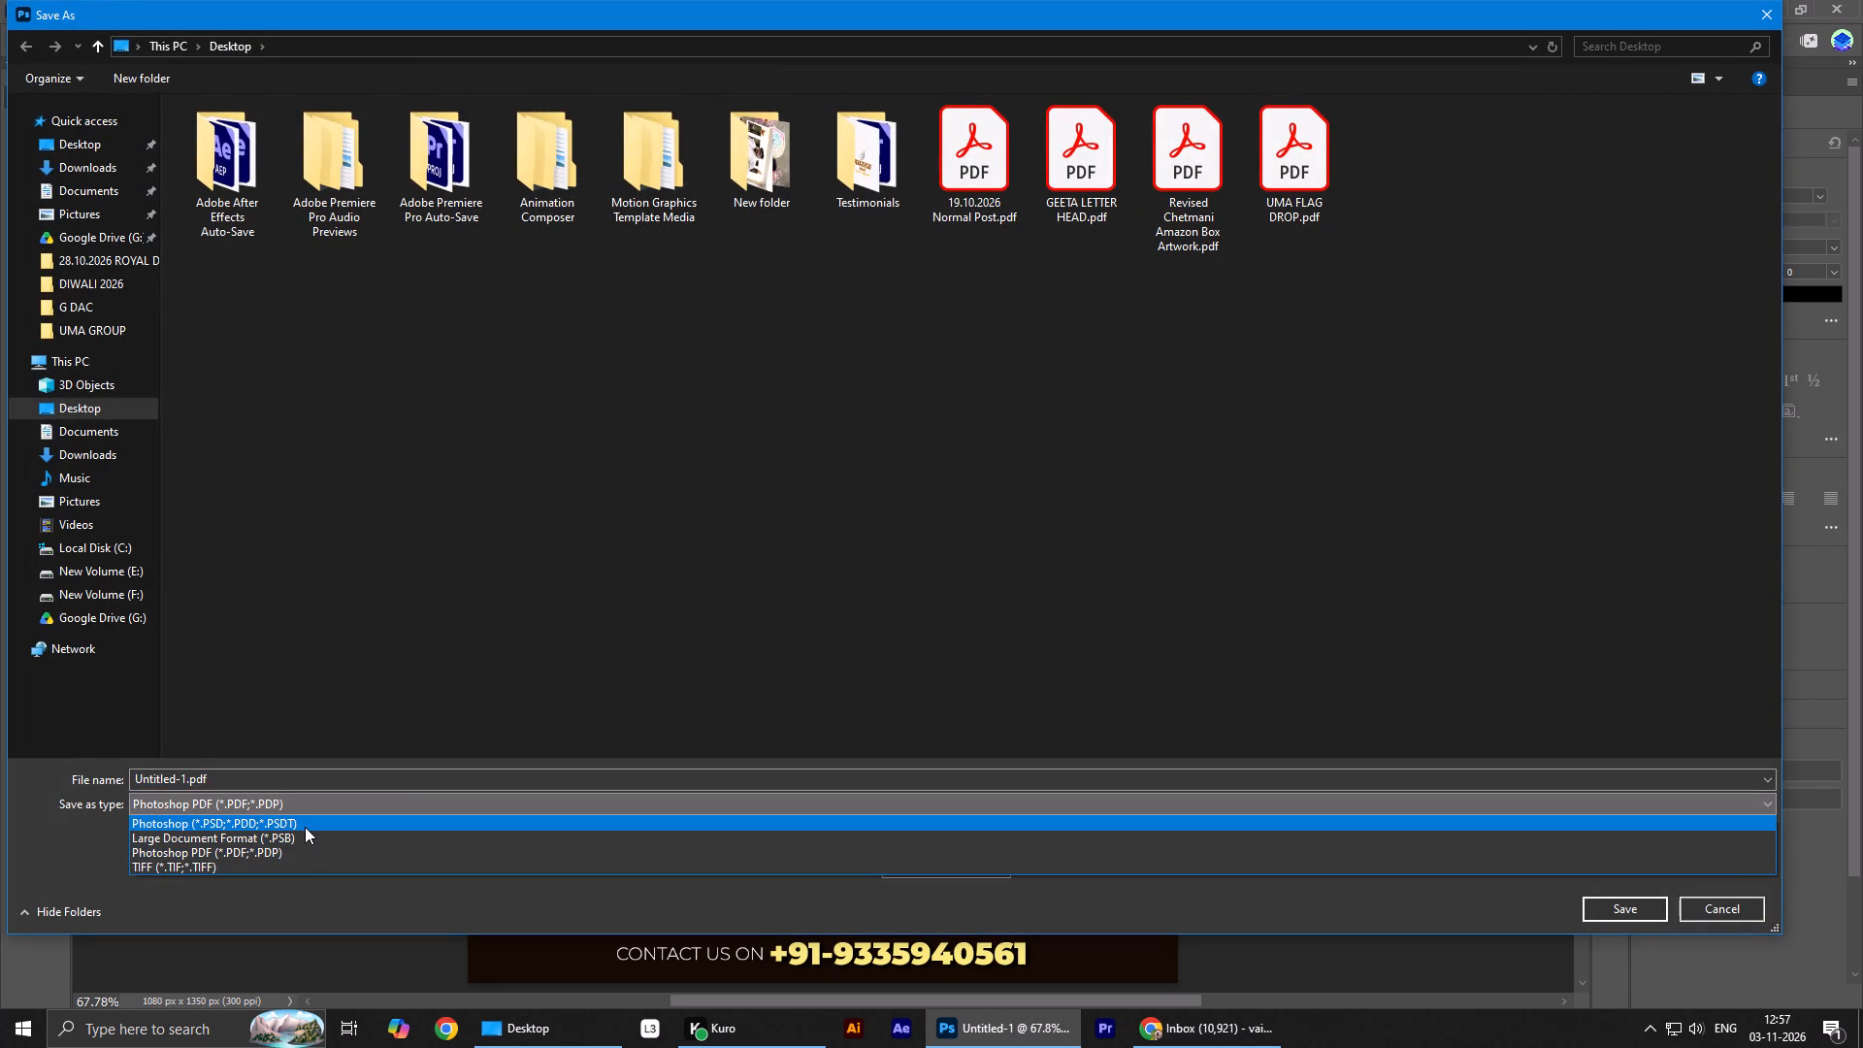
left_click(305, 827)
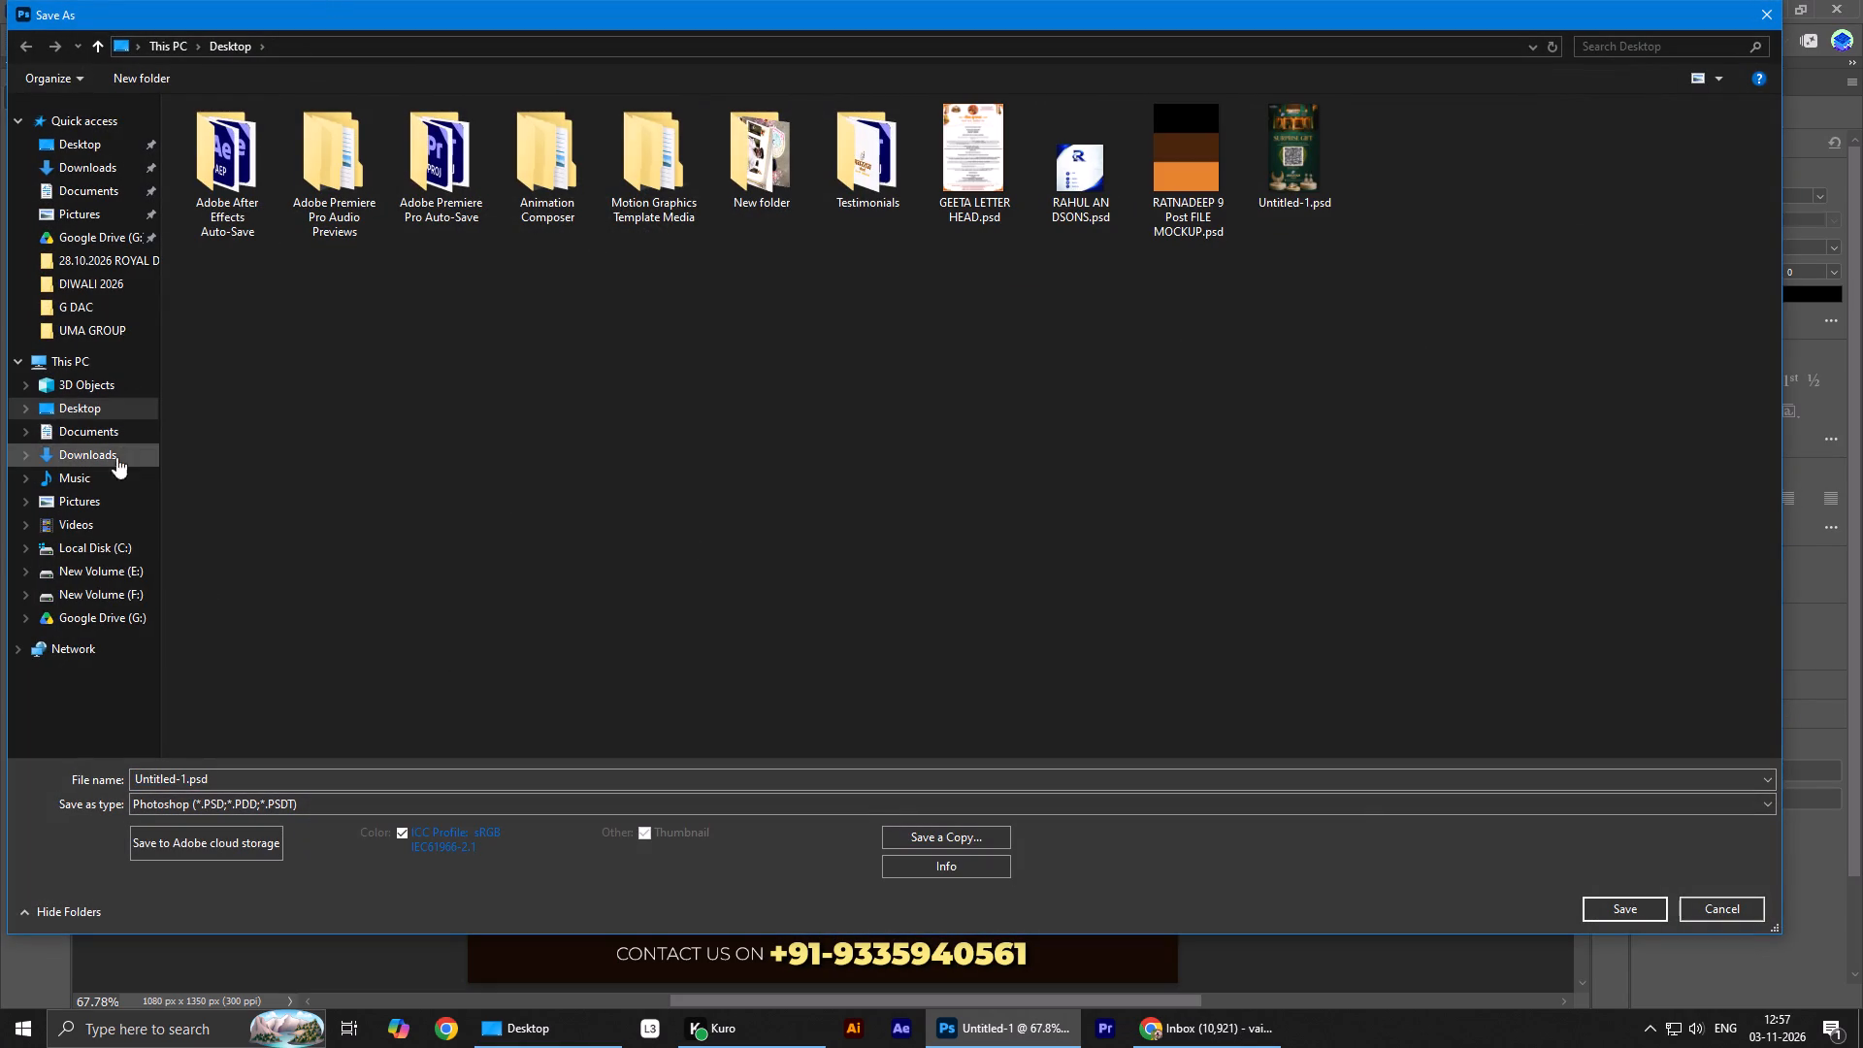
left_click(121, 573)
double_click(409, 168)
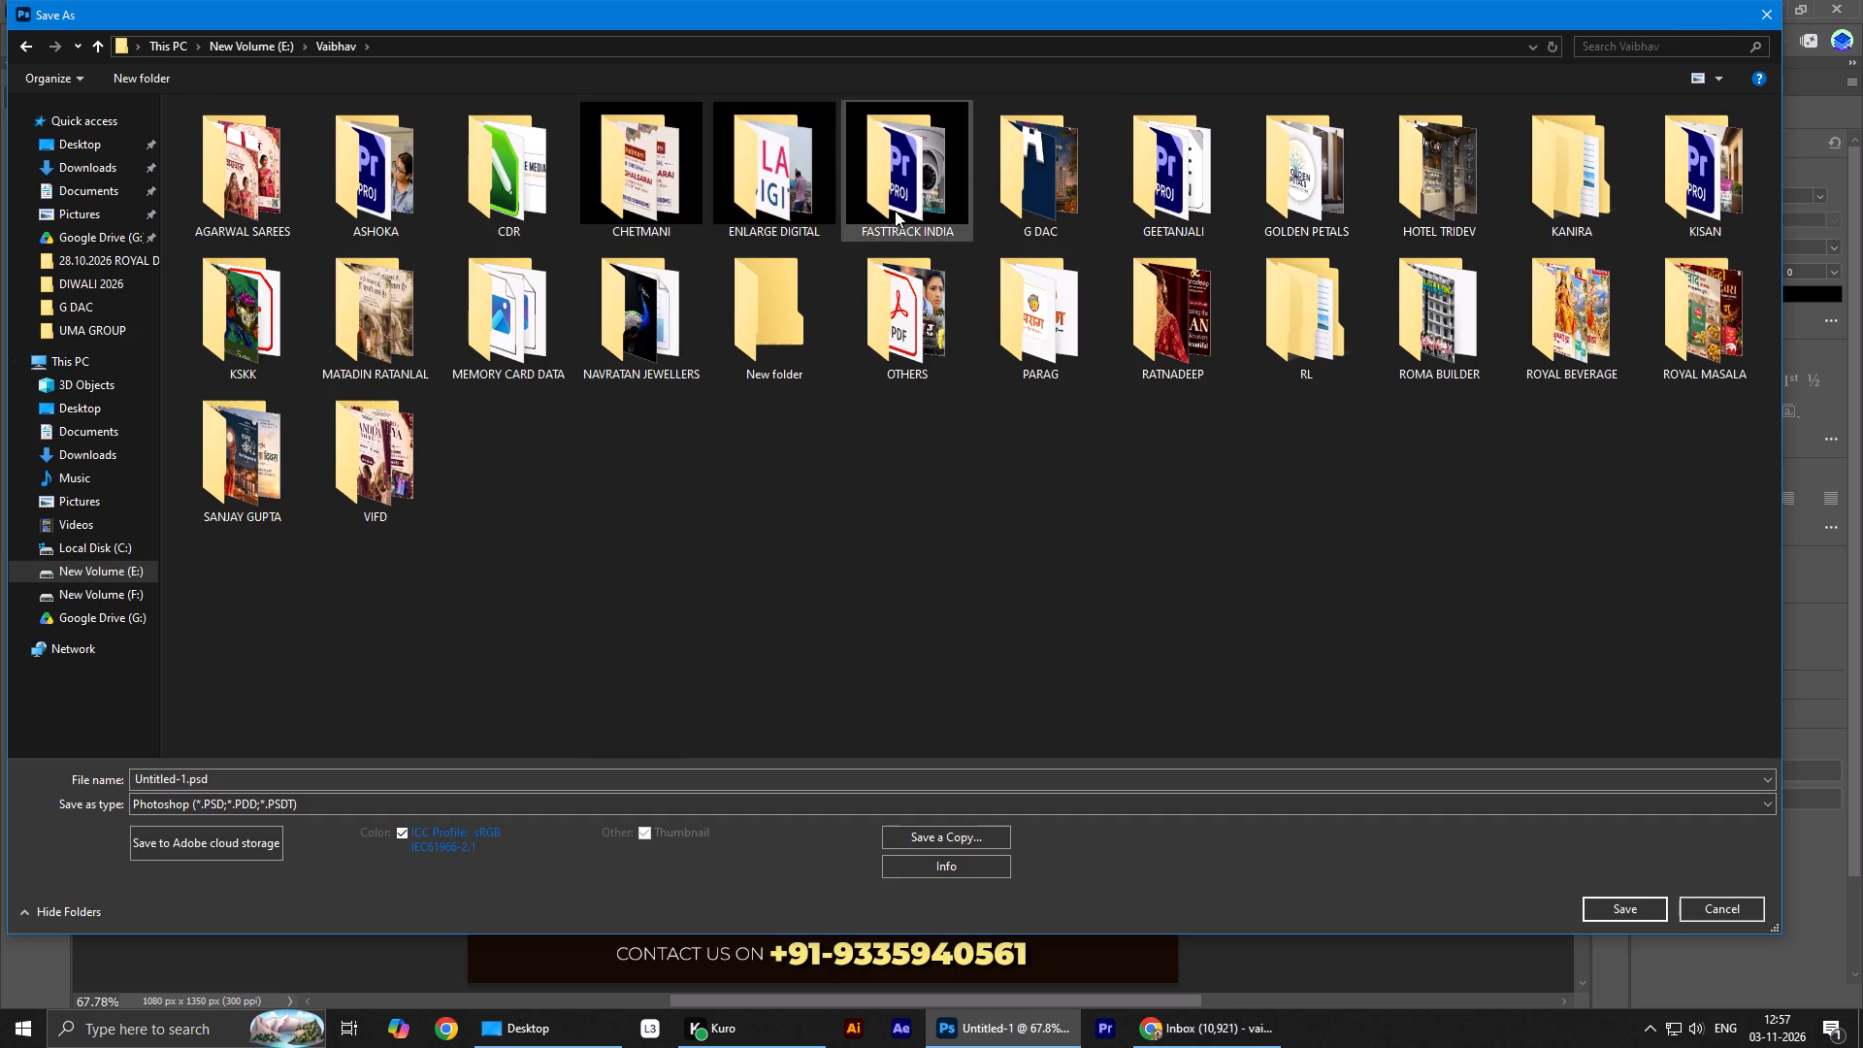
double_click(1057, 178)
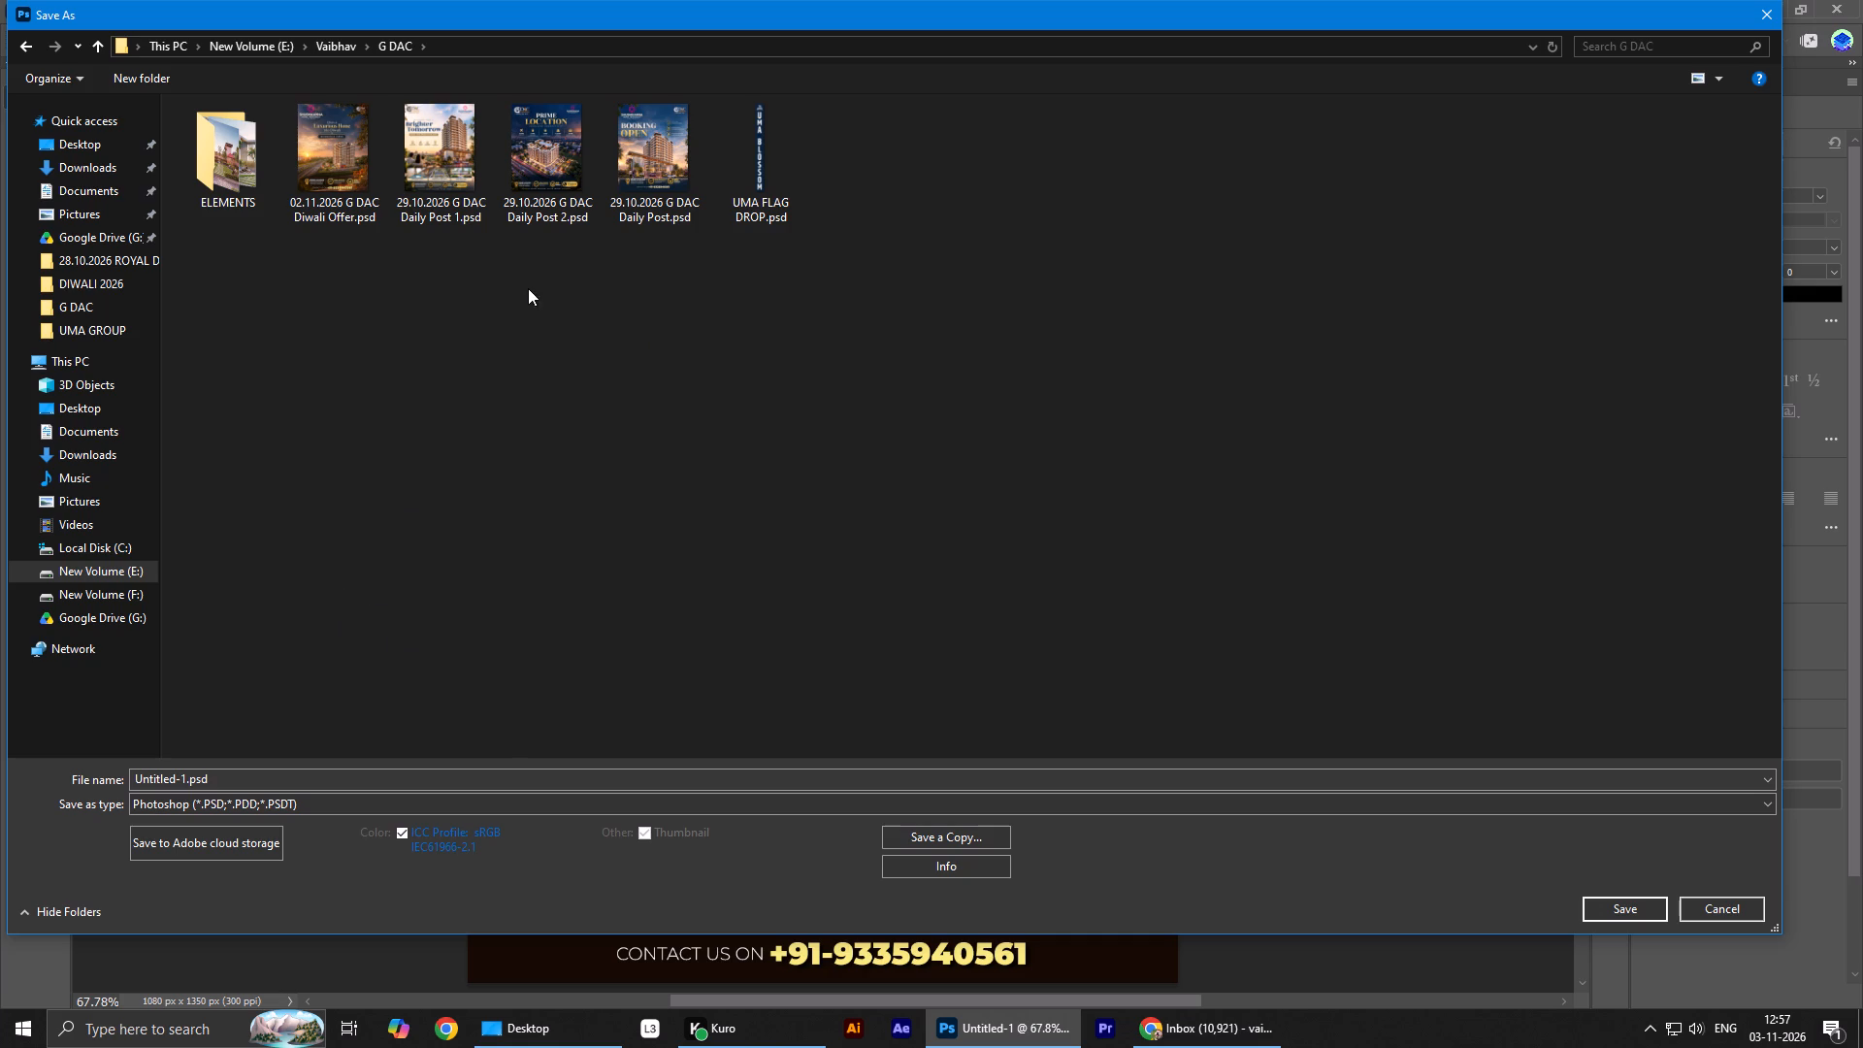
Name the file "03.11.2026 G Dac Diwali related Post" and save it.
left_click(242, 773)
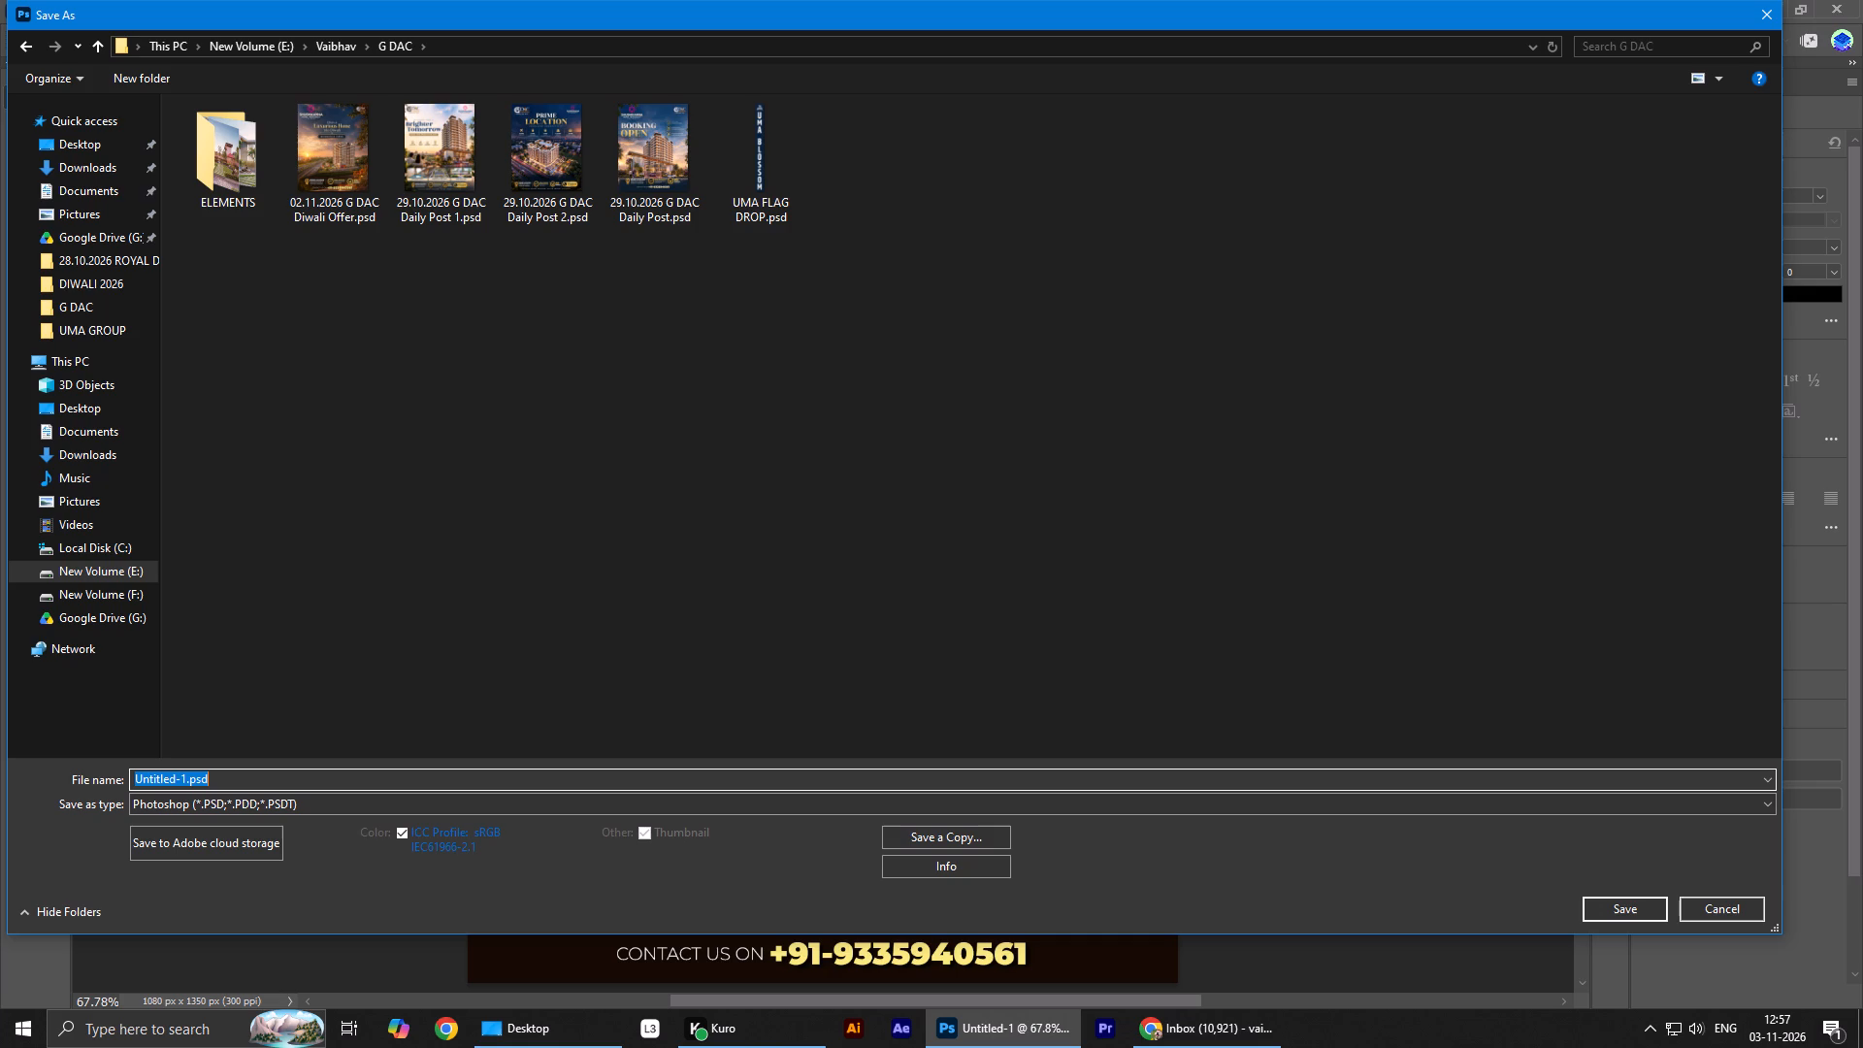
type("03.11.202")
key("6")
key("space")
type("G Dac")
key("space")
type("Diwali related Poist")
key("BackSpace")
key("BackSpace")
key("BackSpace")
type("st")
key("Return")
key("Return")
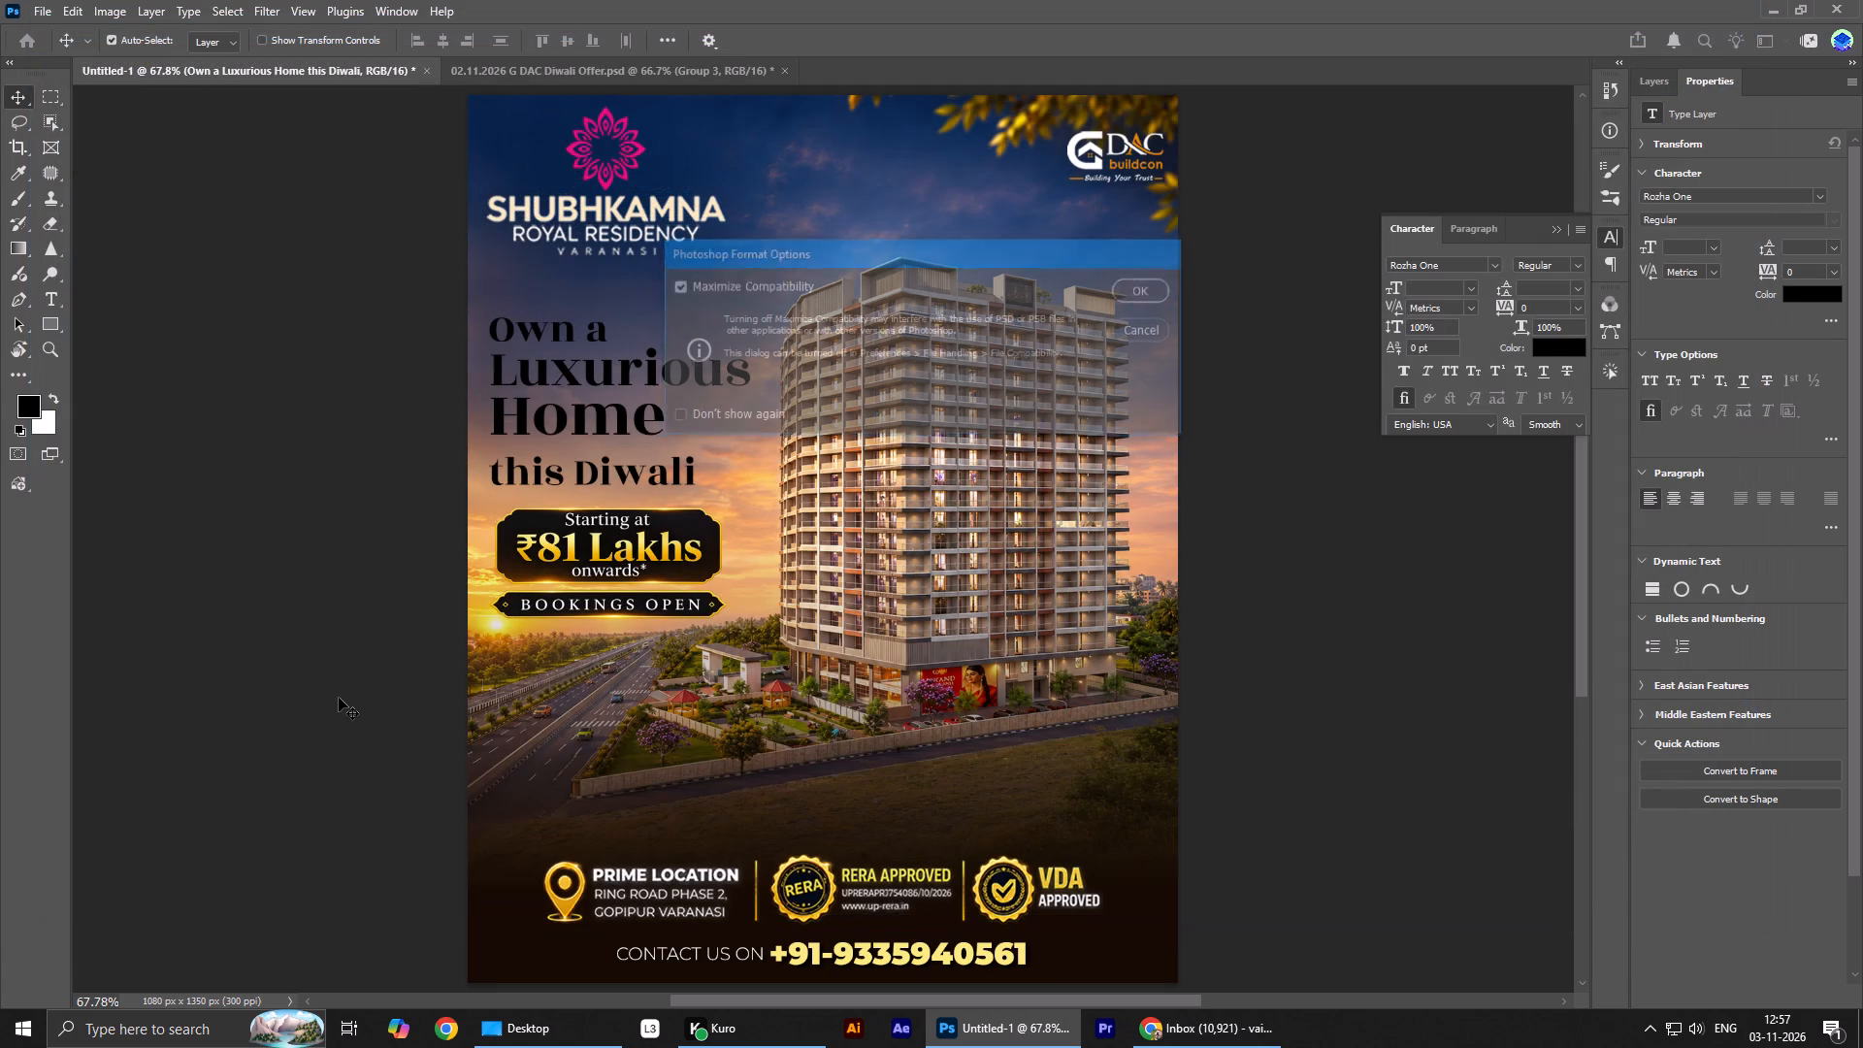
Set the headline's "Own a" line to Montserrat Light at 8 pt.
double_click(572, 413)
left_click_drag(605, 332, 418, 331)
left_click(1437, 263)
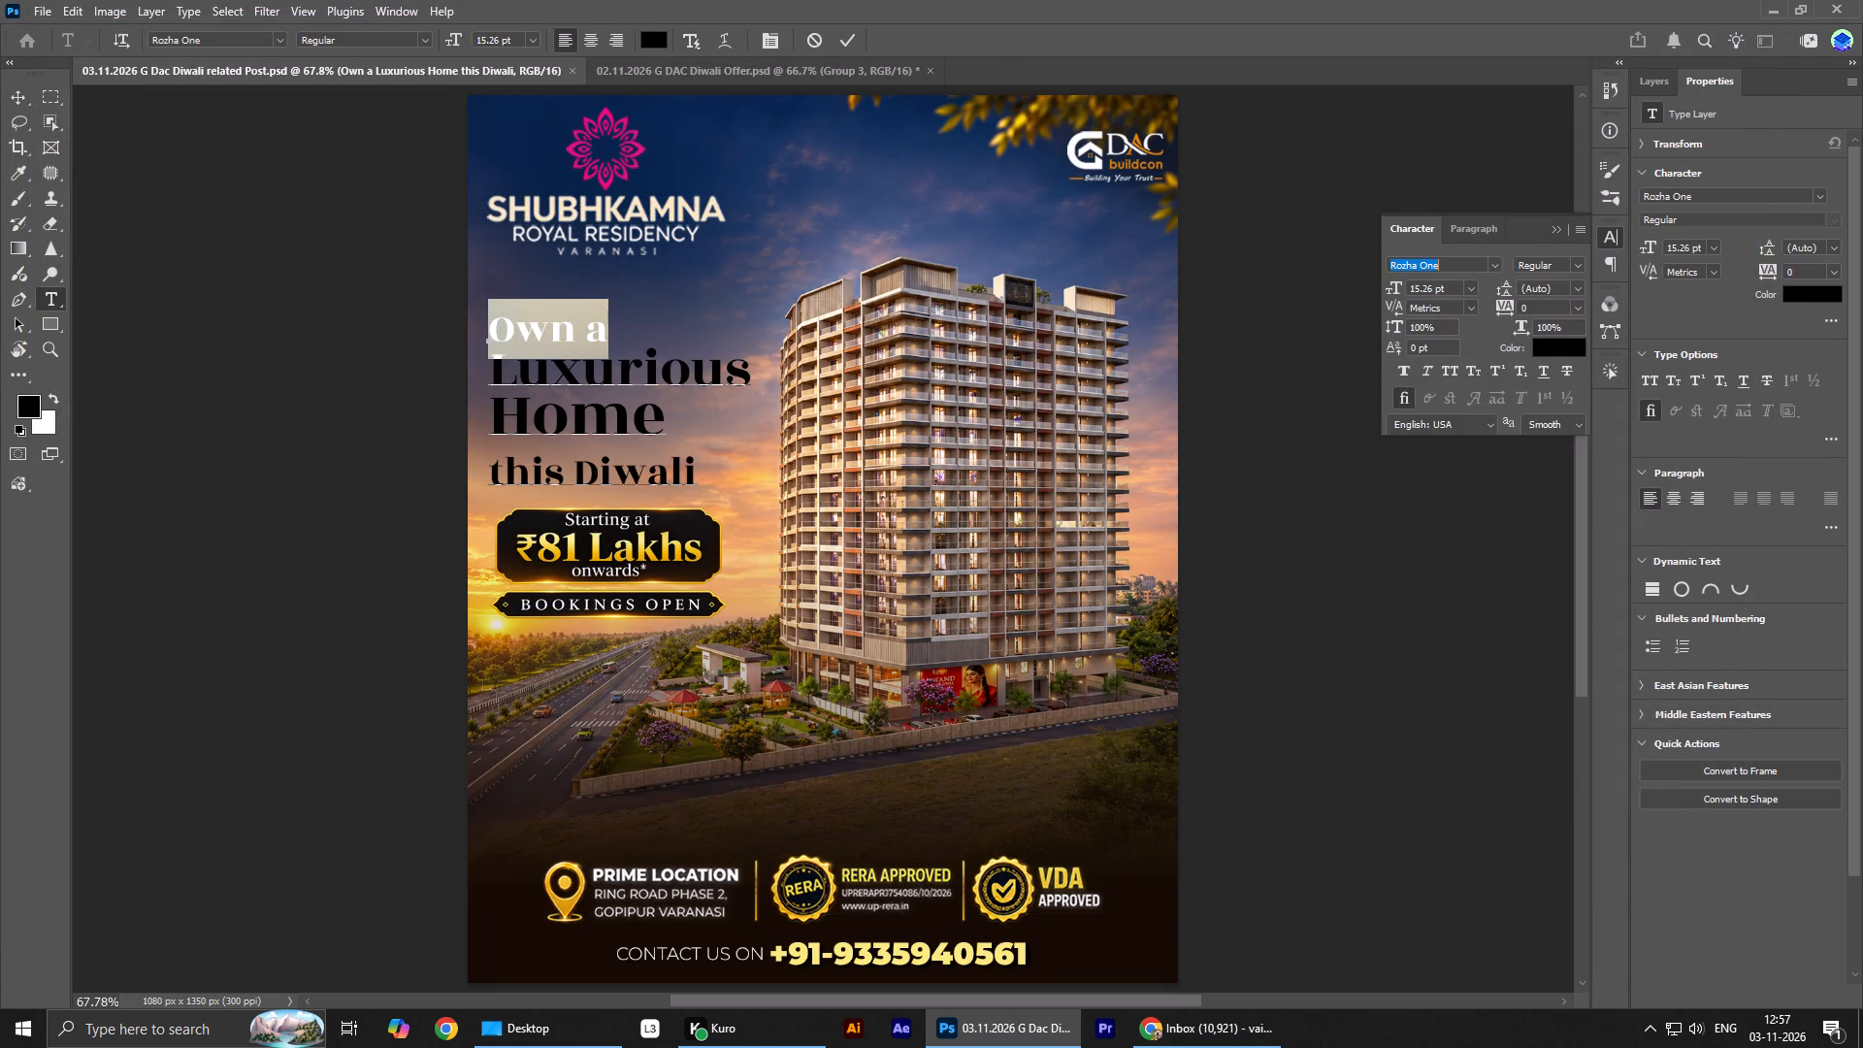
type("mont")
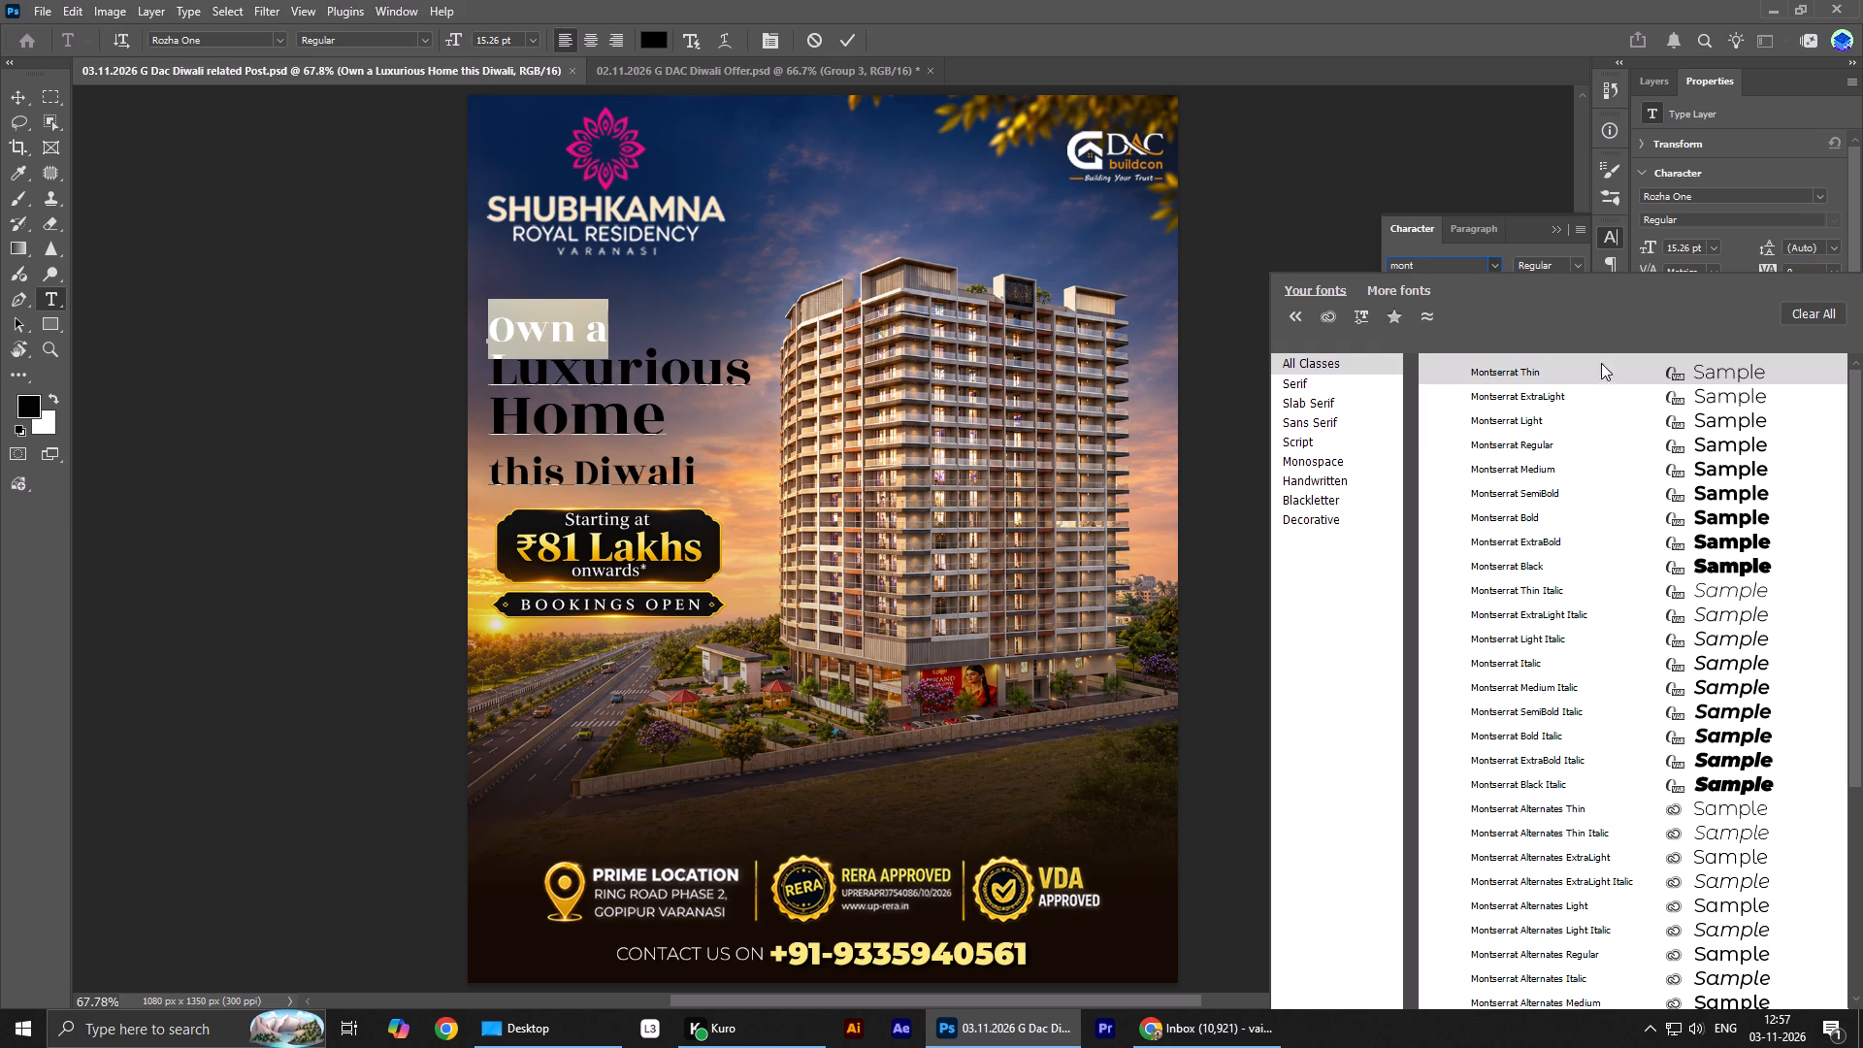
left_click(1545, 416)
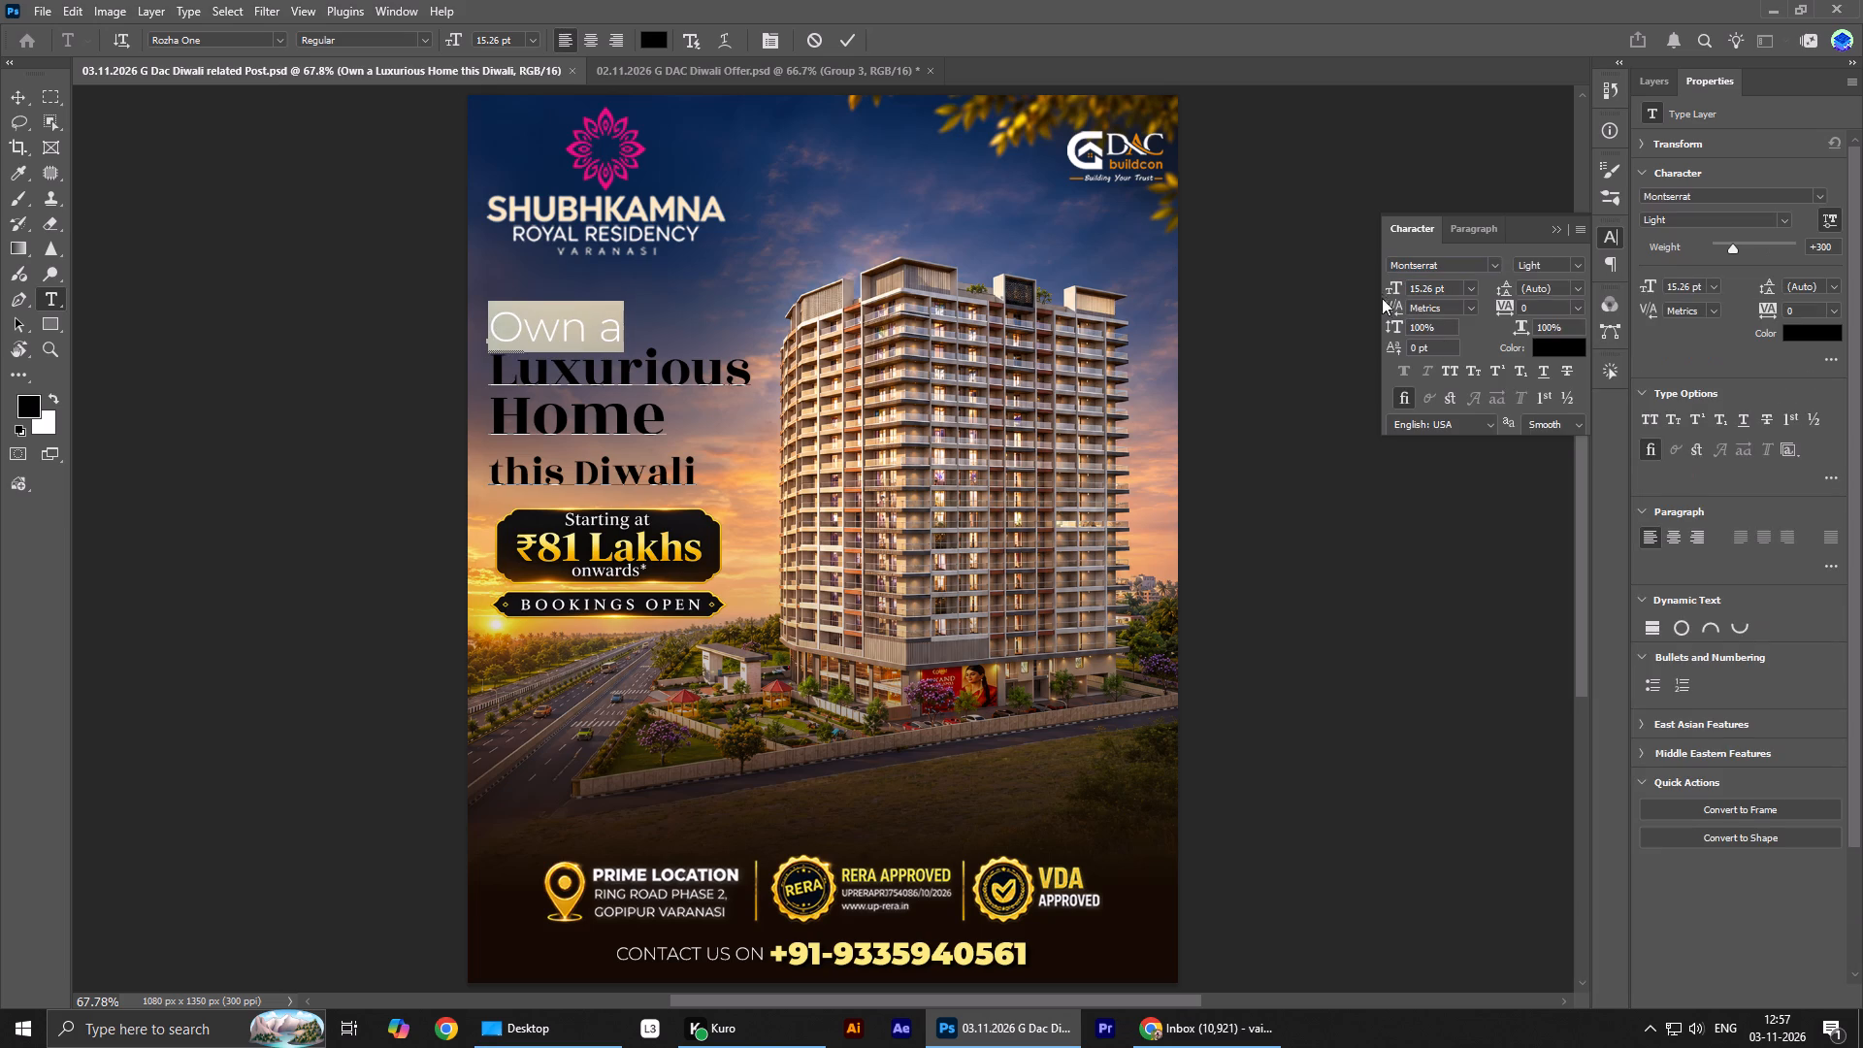
left_click(1391, 281)
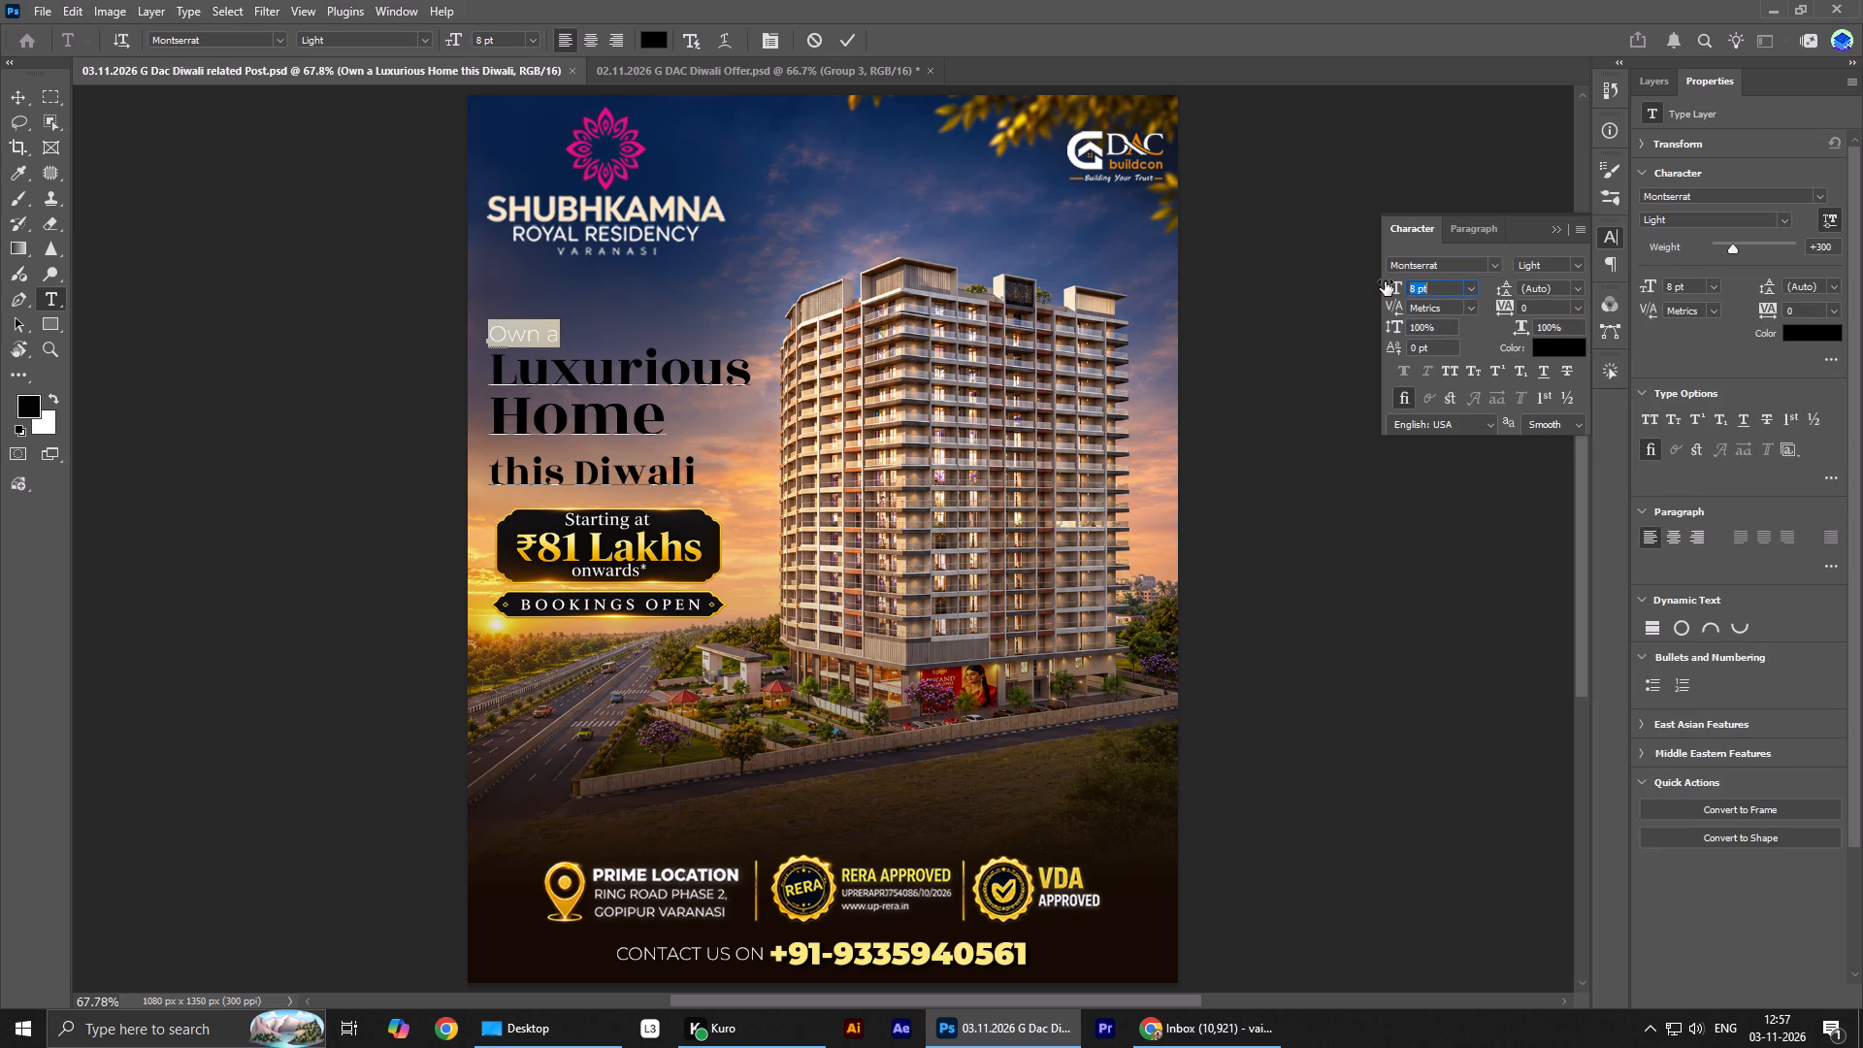
Set the headline's "this Diwali" line to Montserrat Light at 9 pt.
left_click_drag(494, 475, 757, 472)
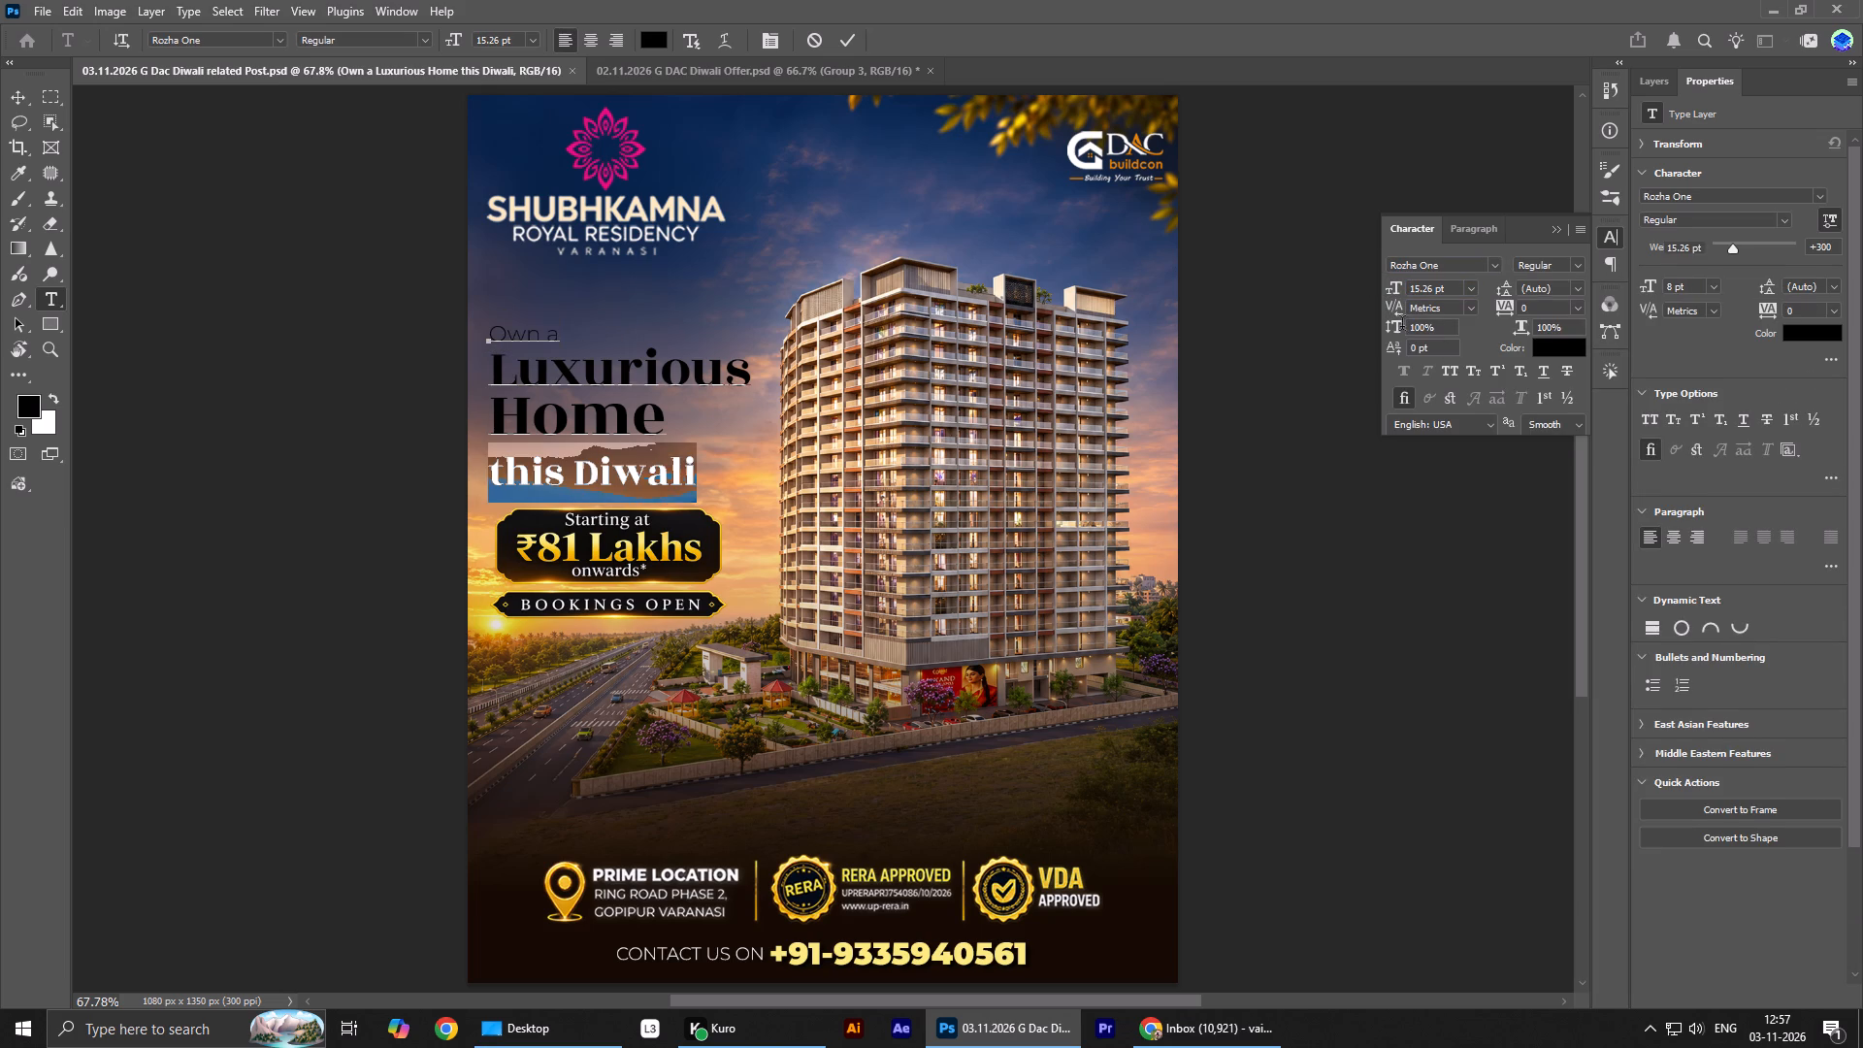
left_click(1472, 265)
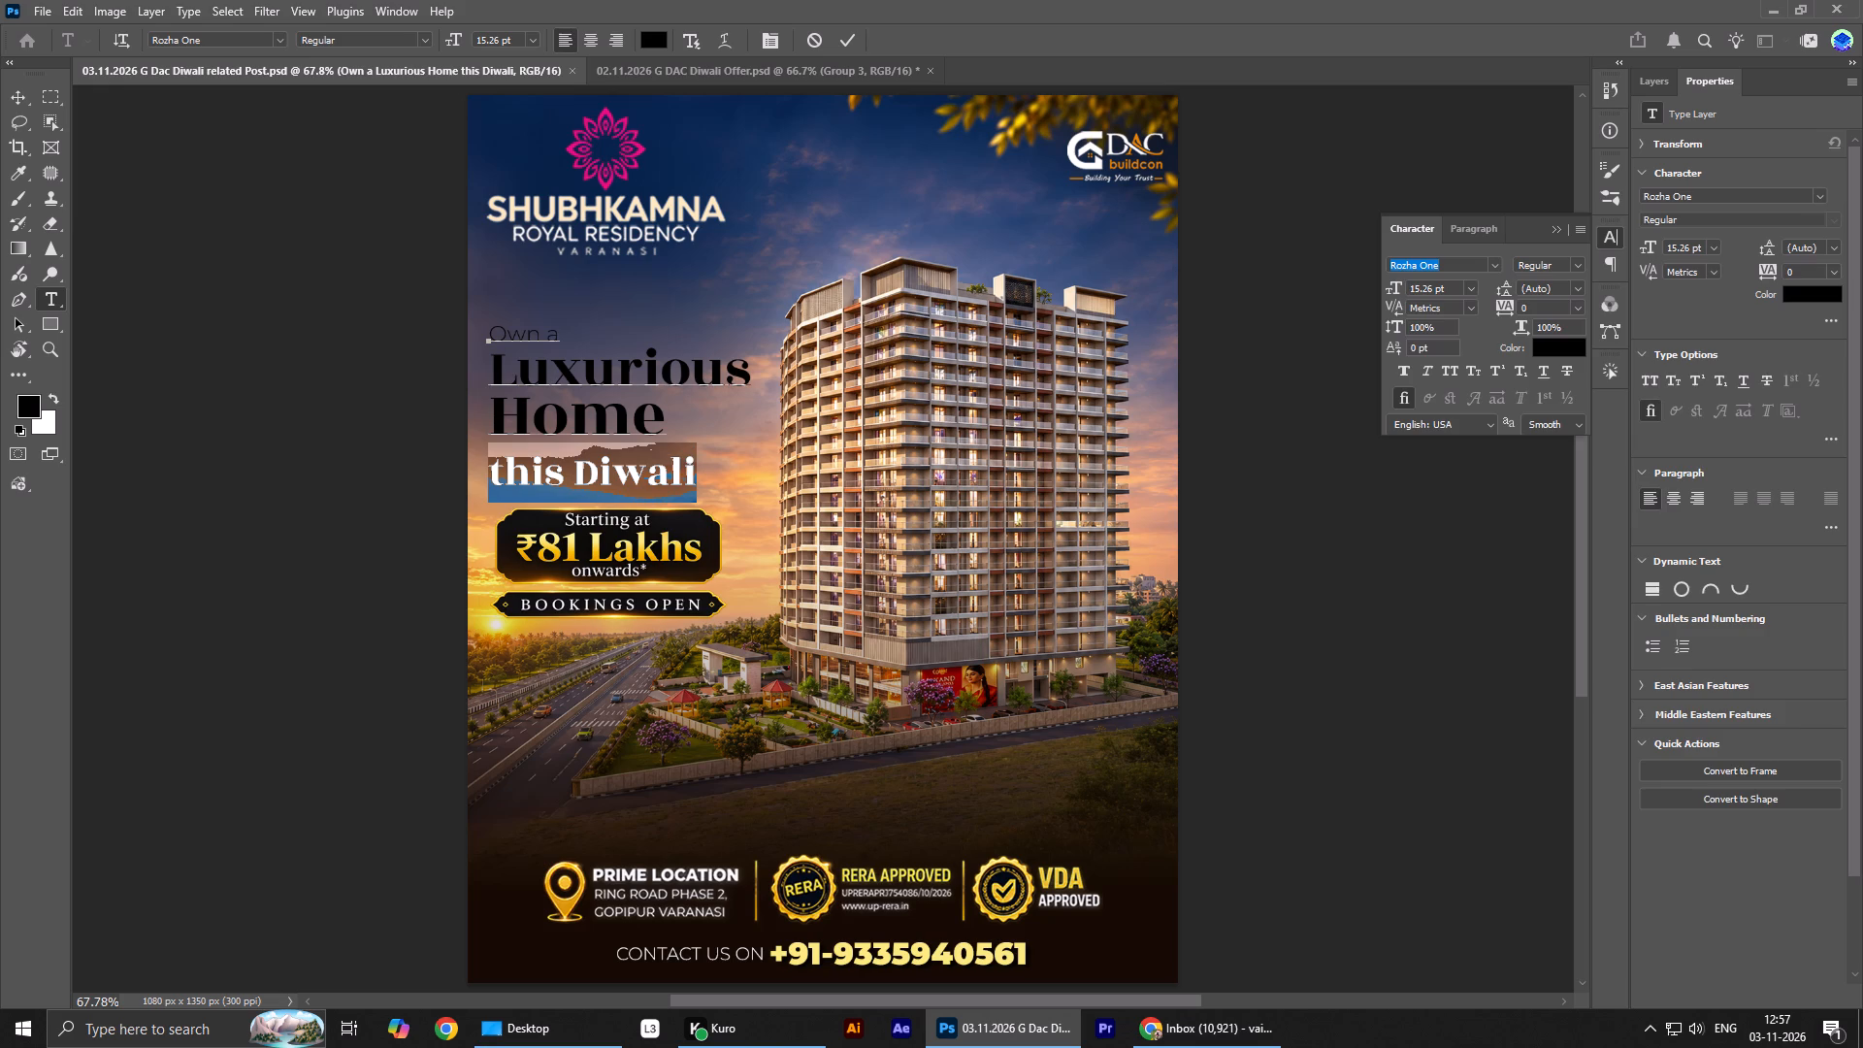
type("mont")
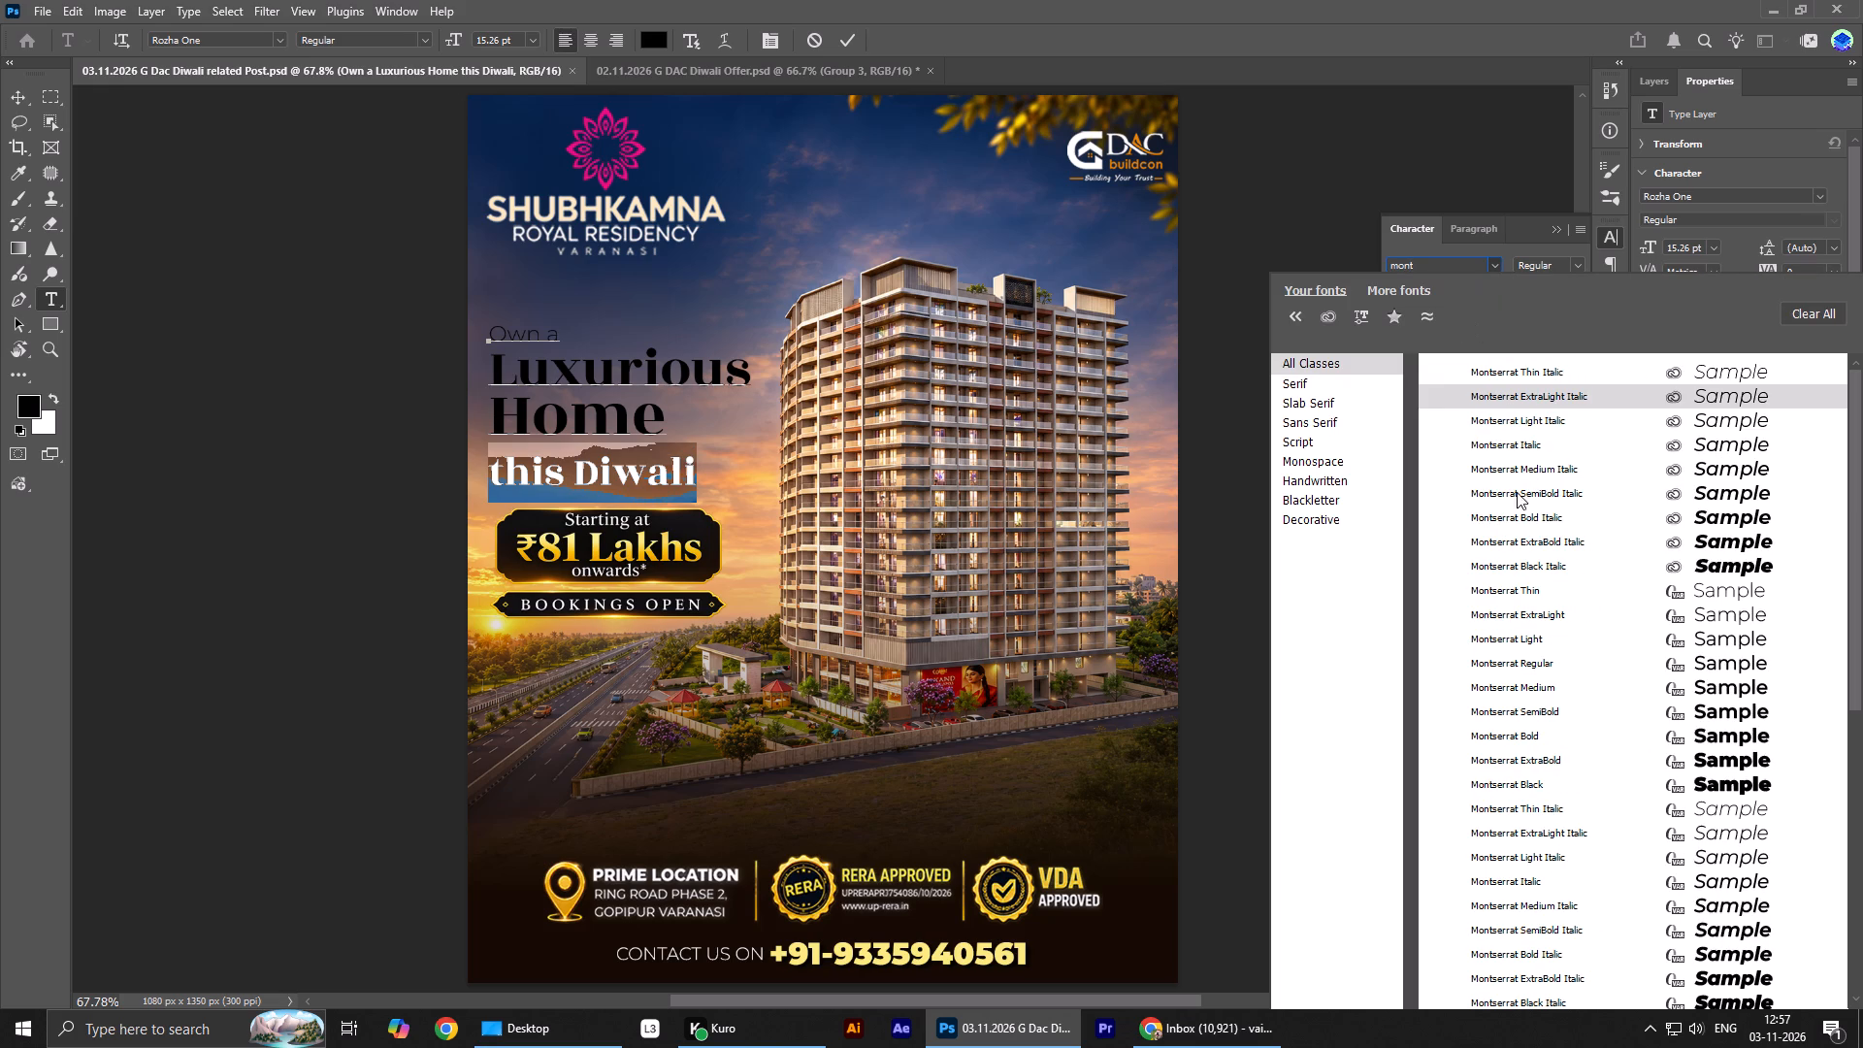
left_click(1537, 641)
left_click(1398, 288)
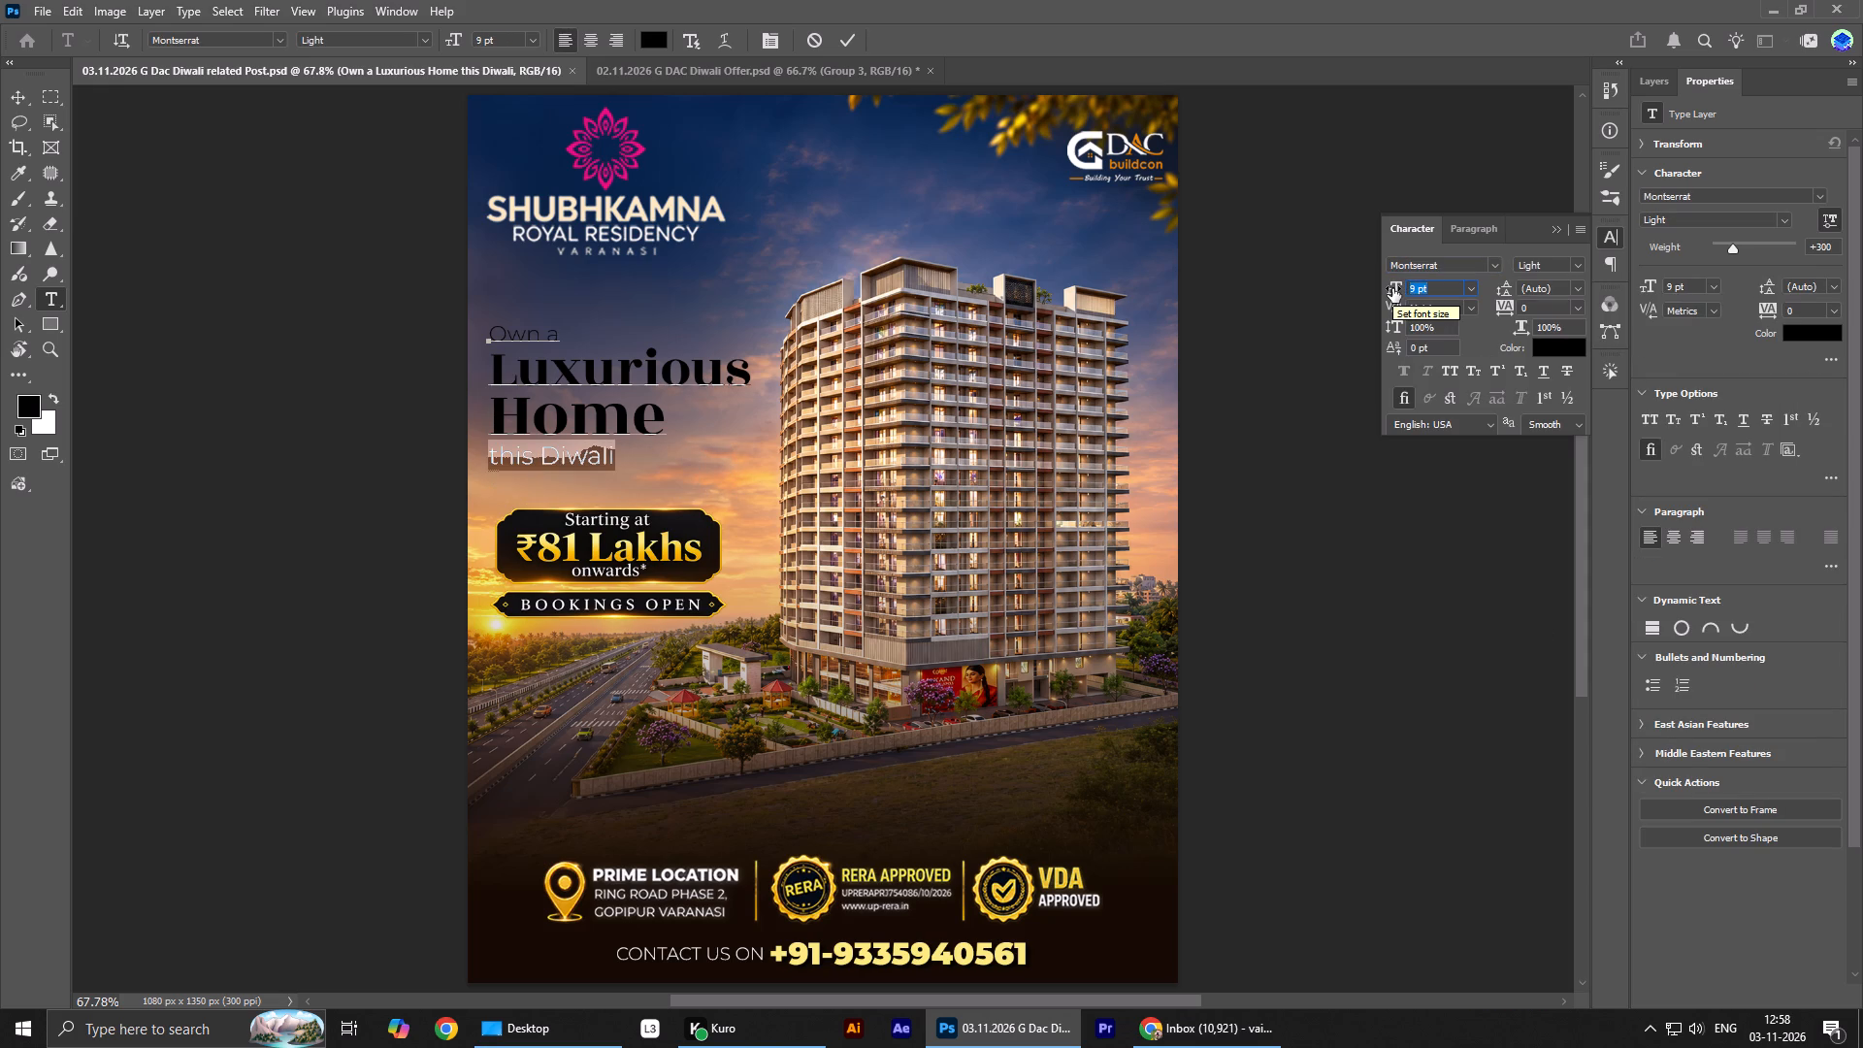
left_click(836, 41)
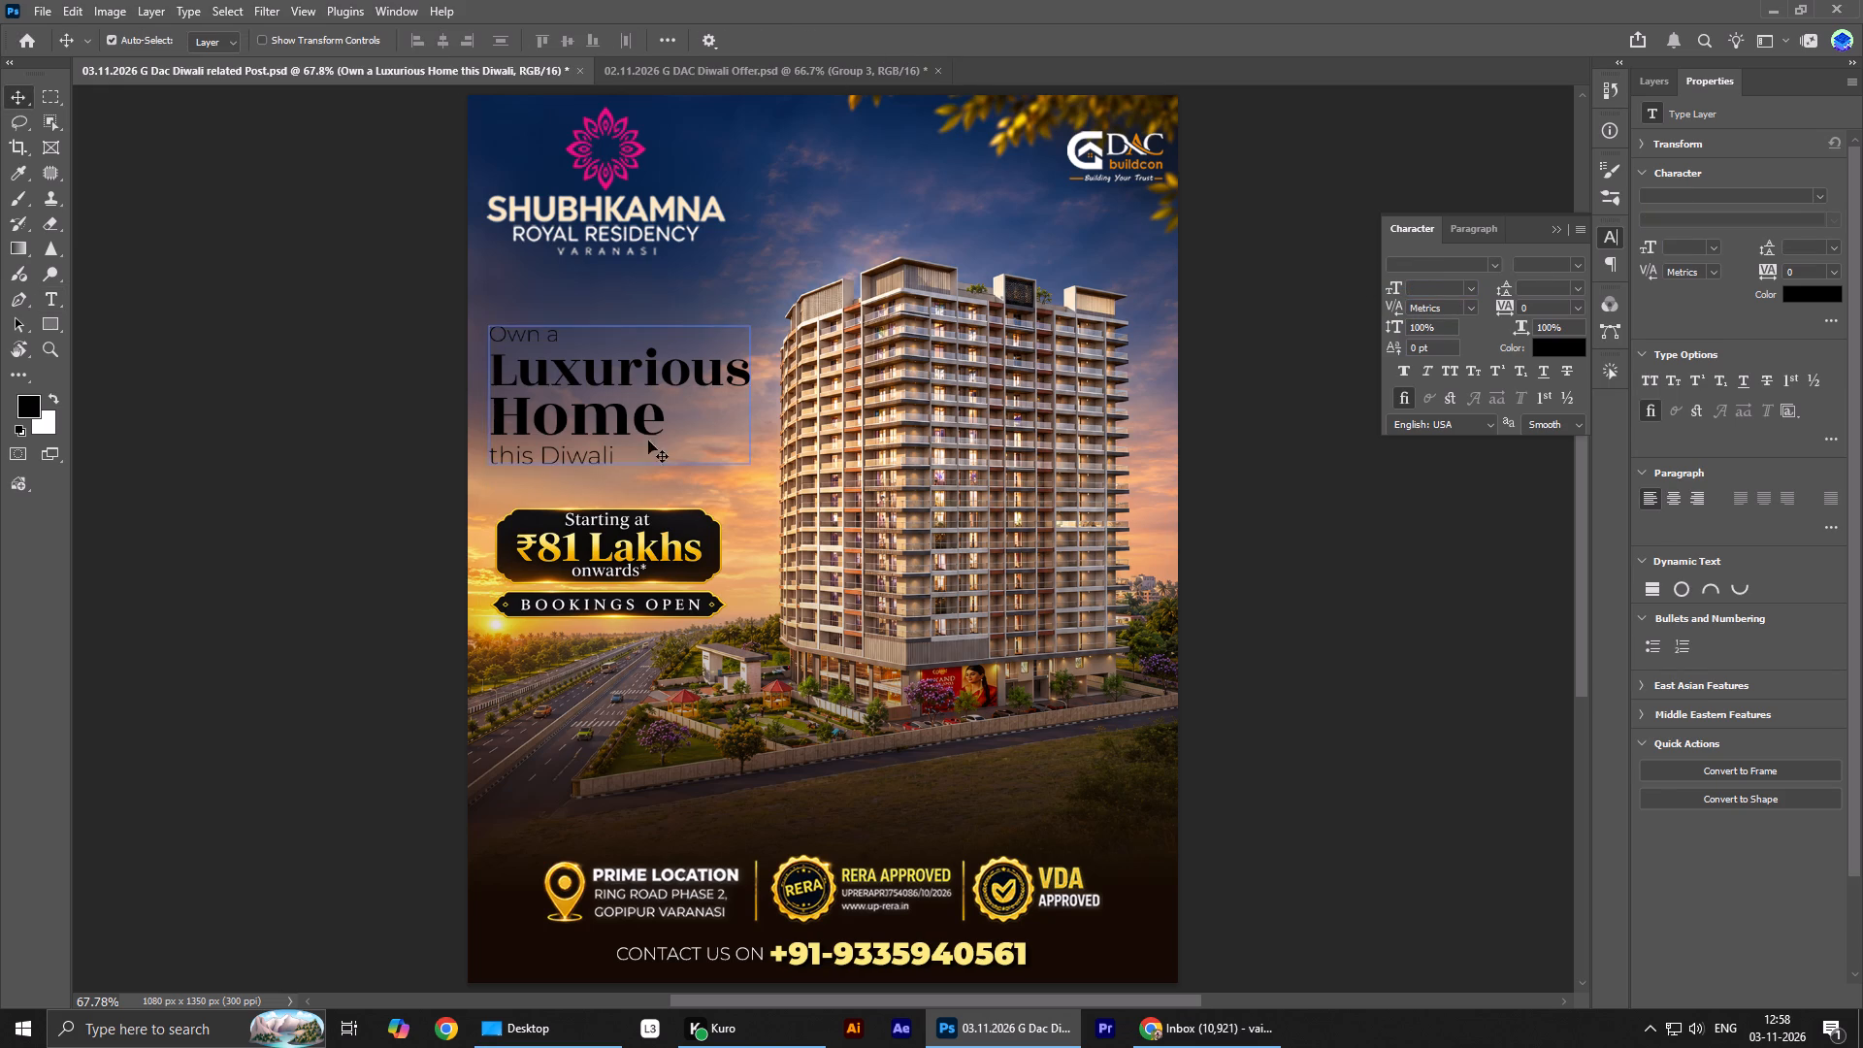
Scale the whole headline text block up to about 107%.
left_click(488, 454)
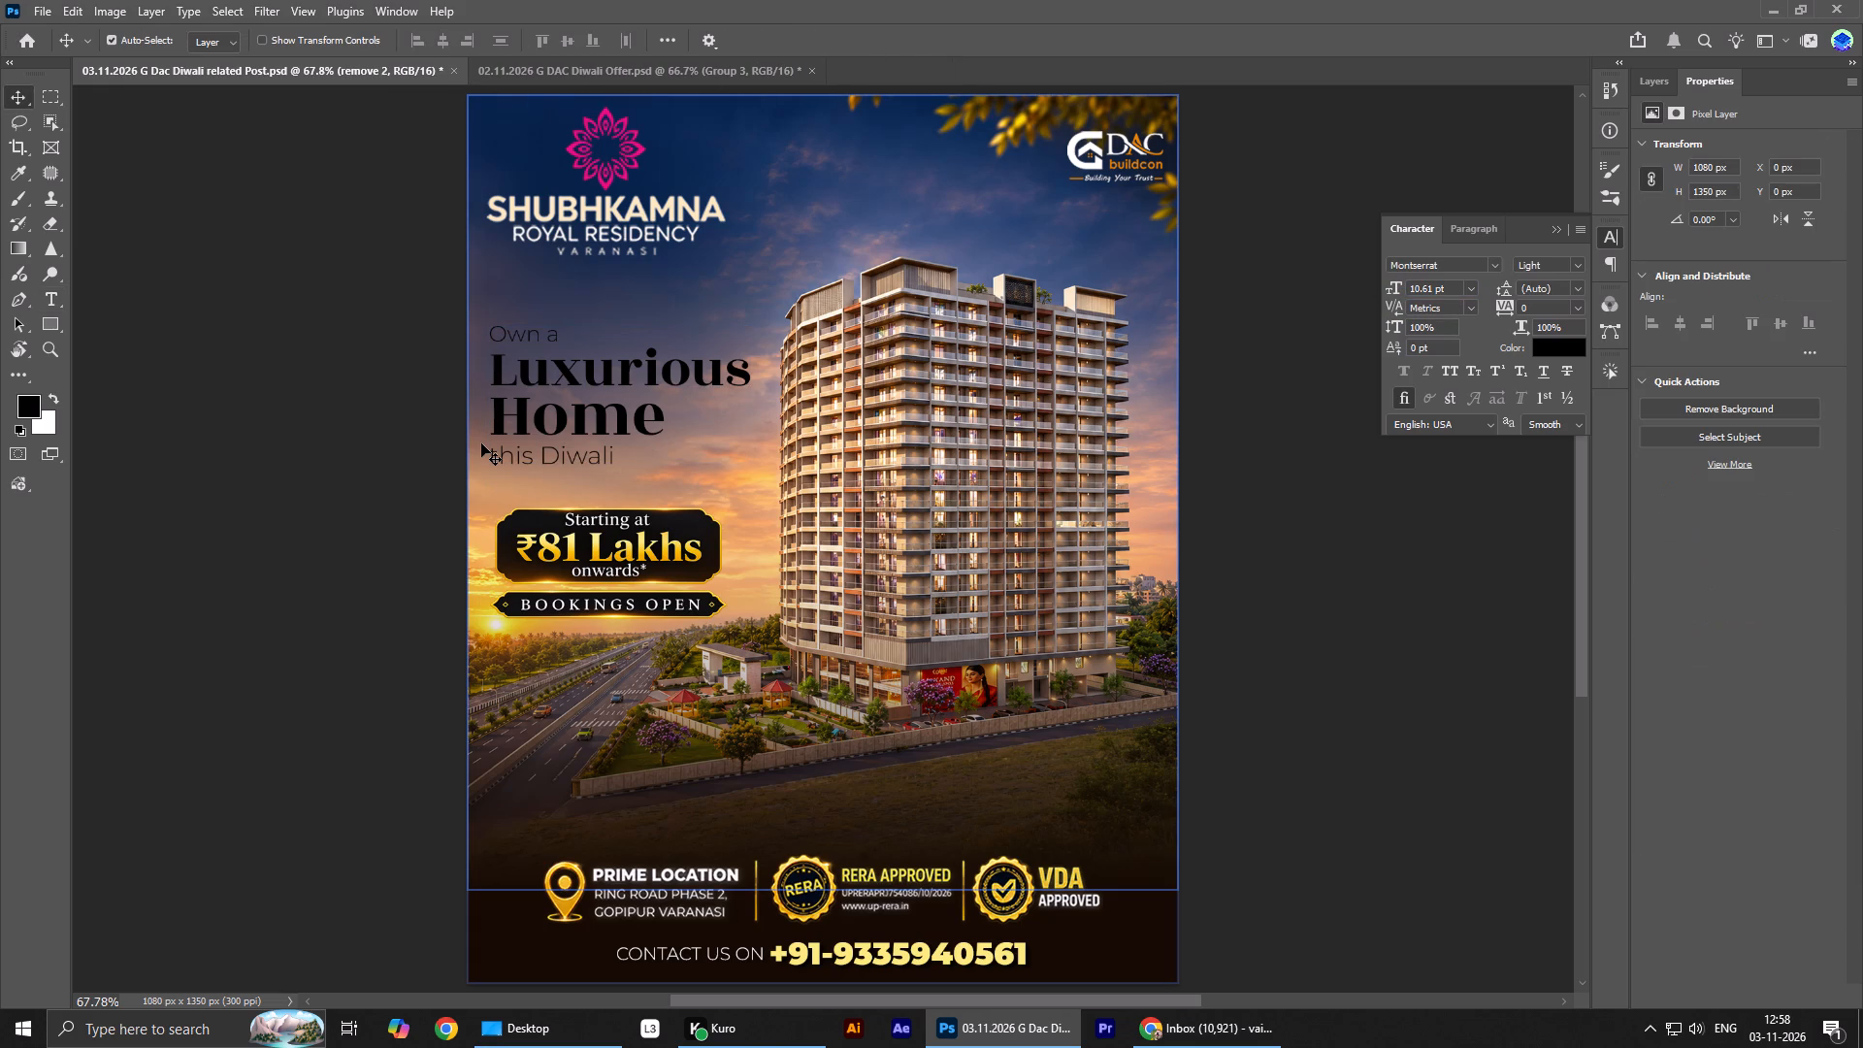
left_click(593, 432)
key("ctrl+t")
left_click_drag(759, 396, 767, 398)
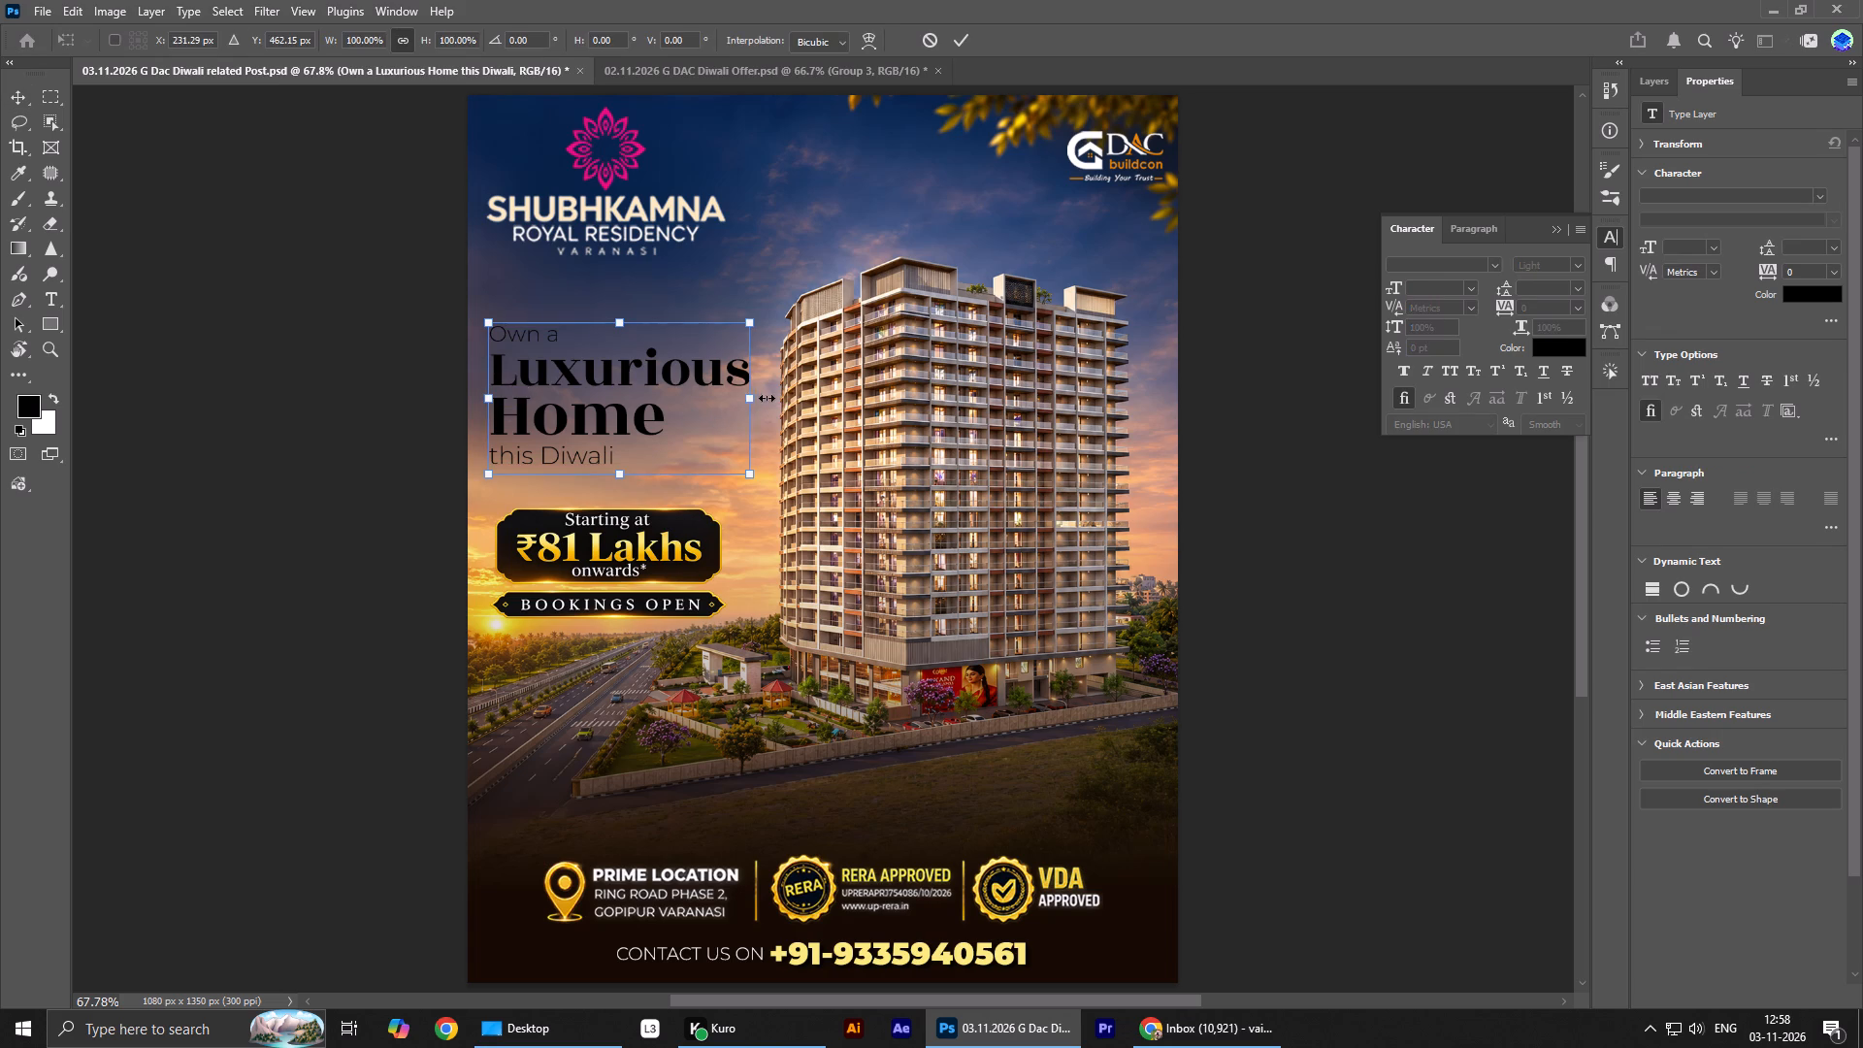
left_click_drag(767, 398, 776, 398)
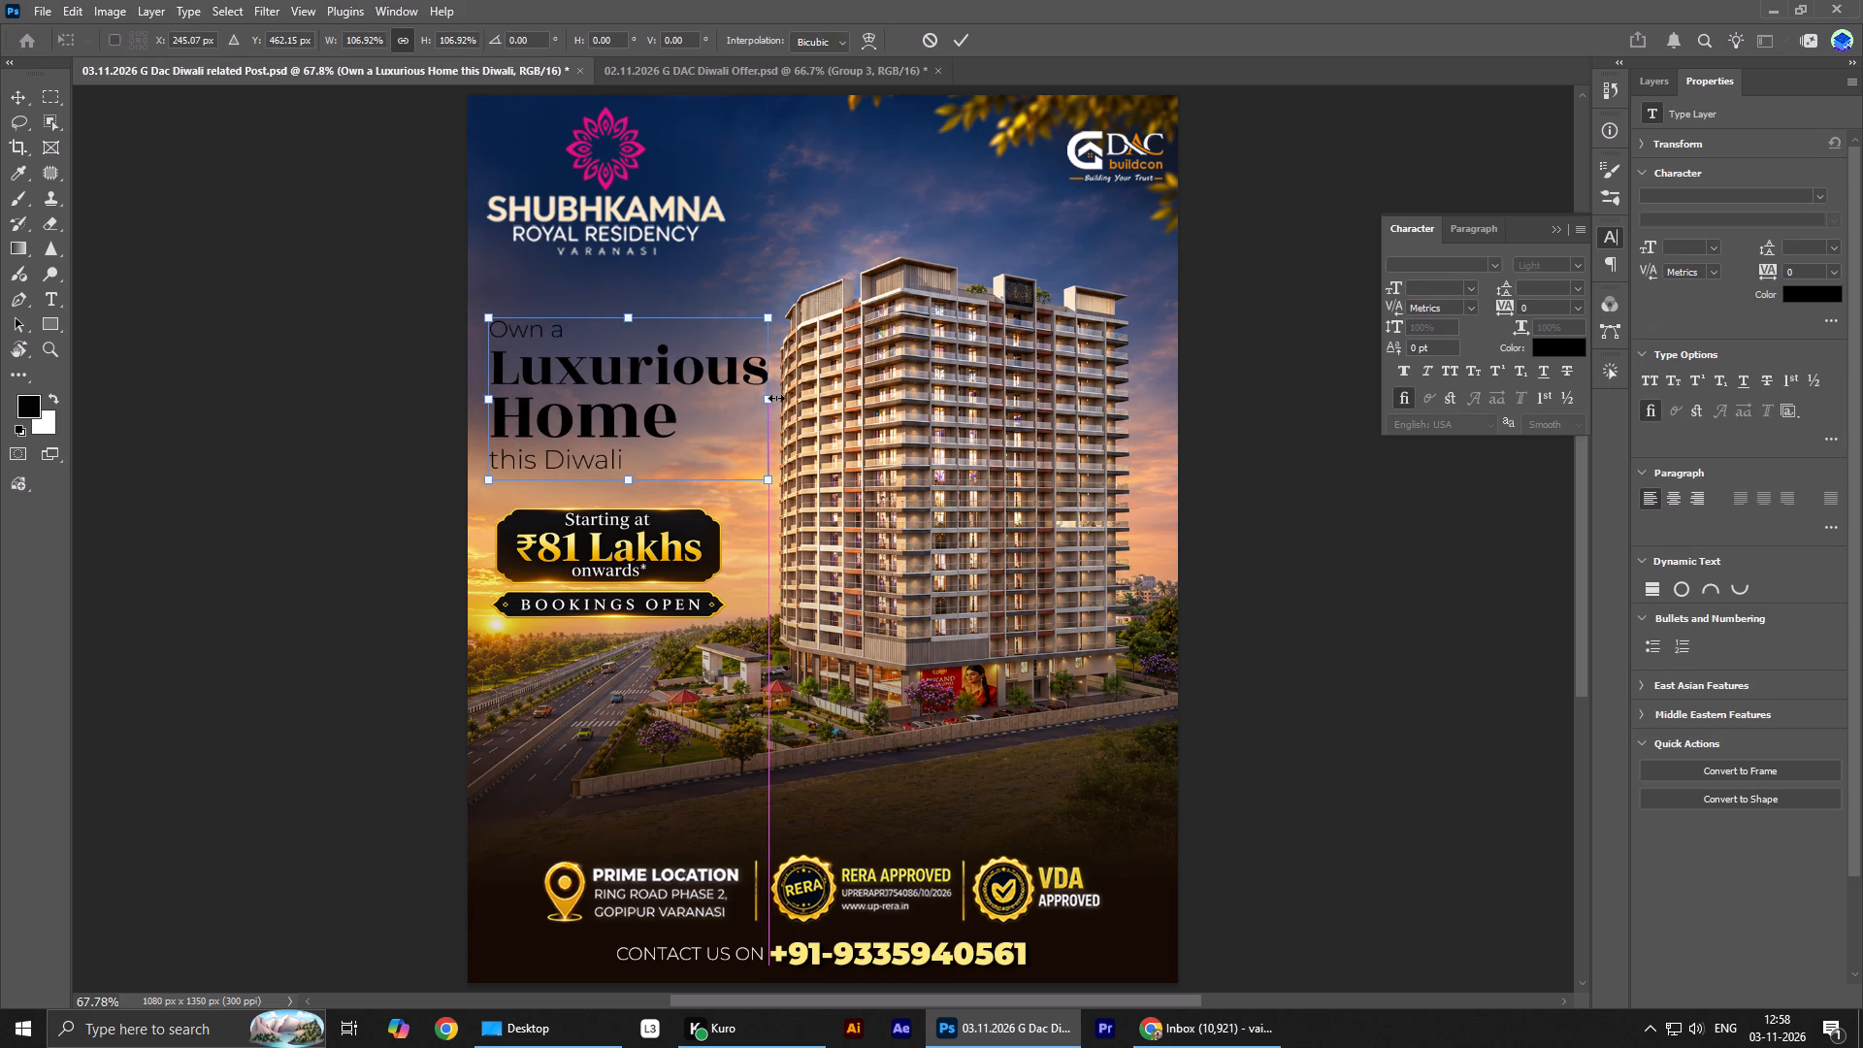
left_click(961, 34)
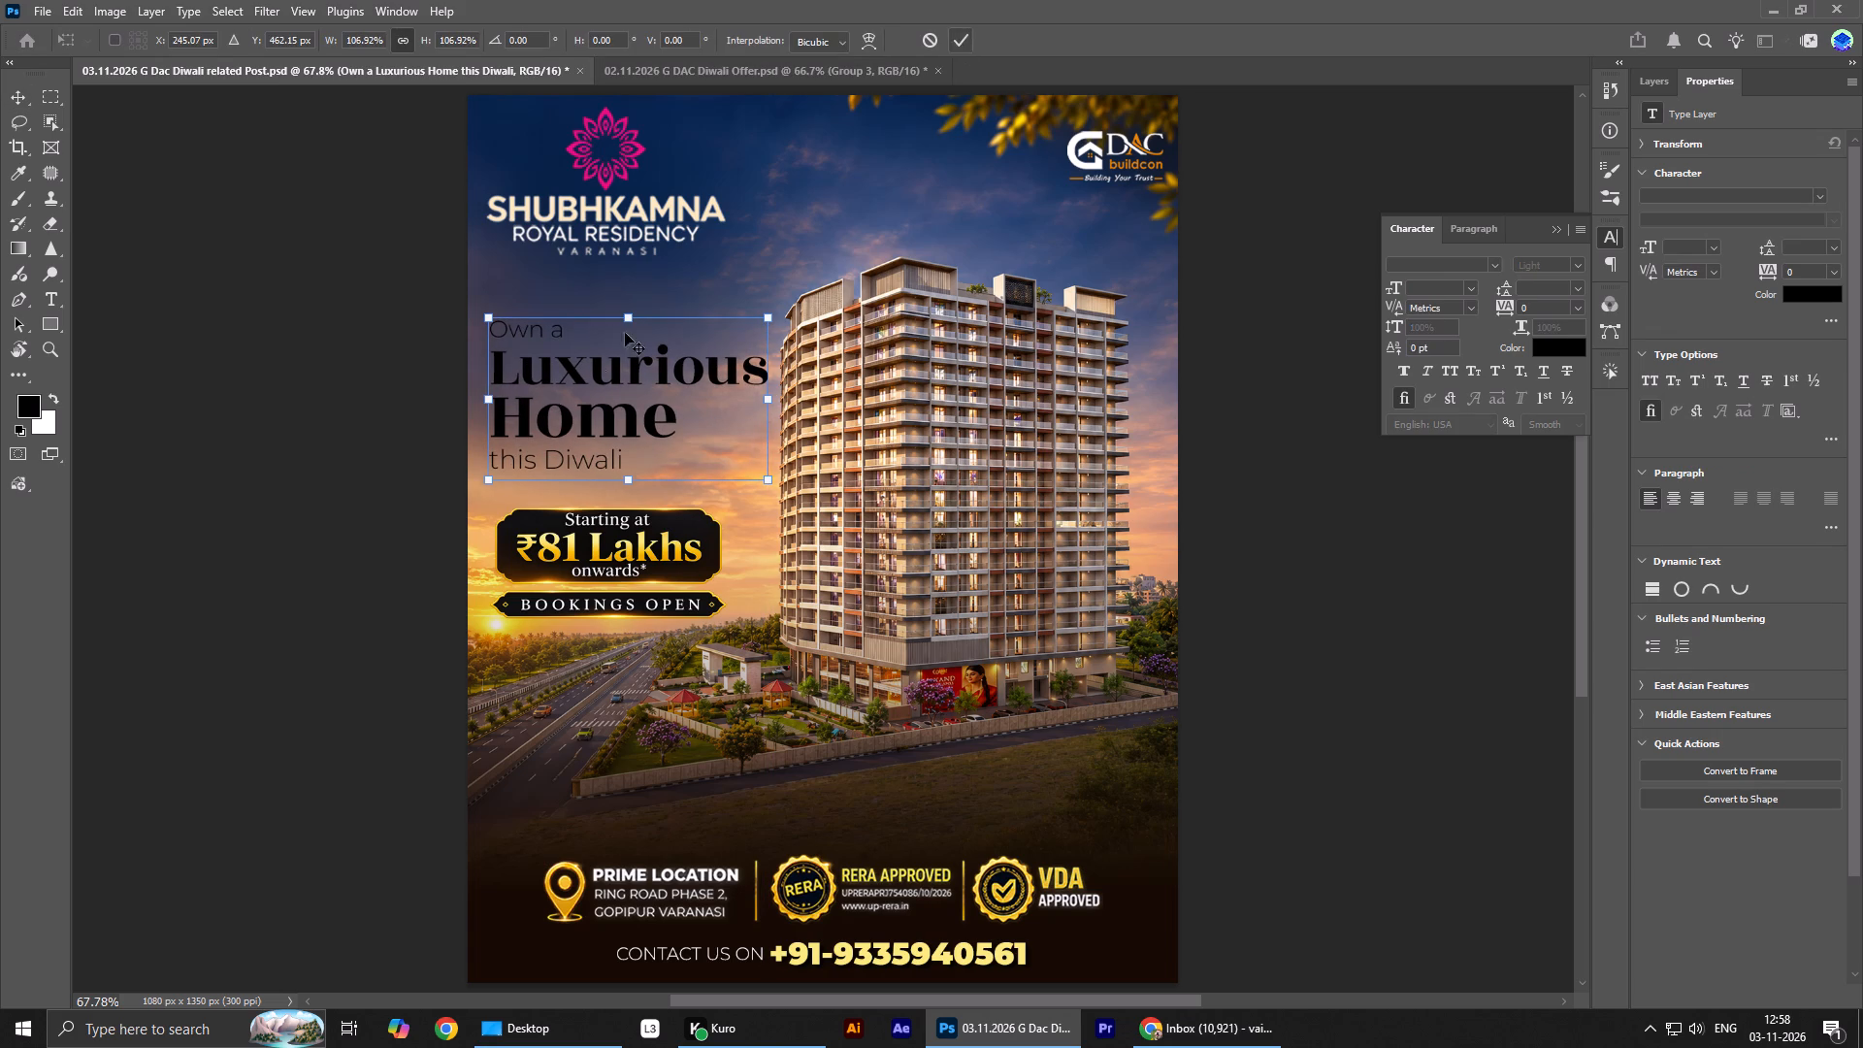
Cut the word "Home" out of the headline text.
double_click(539, 397)
left_click_drag(493, 419, 699, 414)
key("ctrl+x")
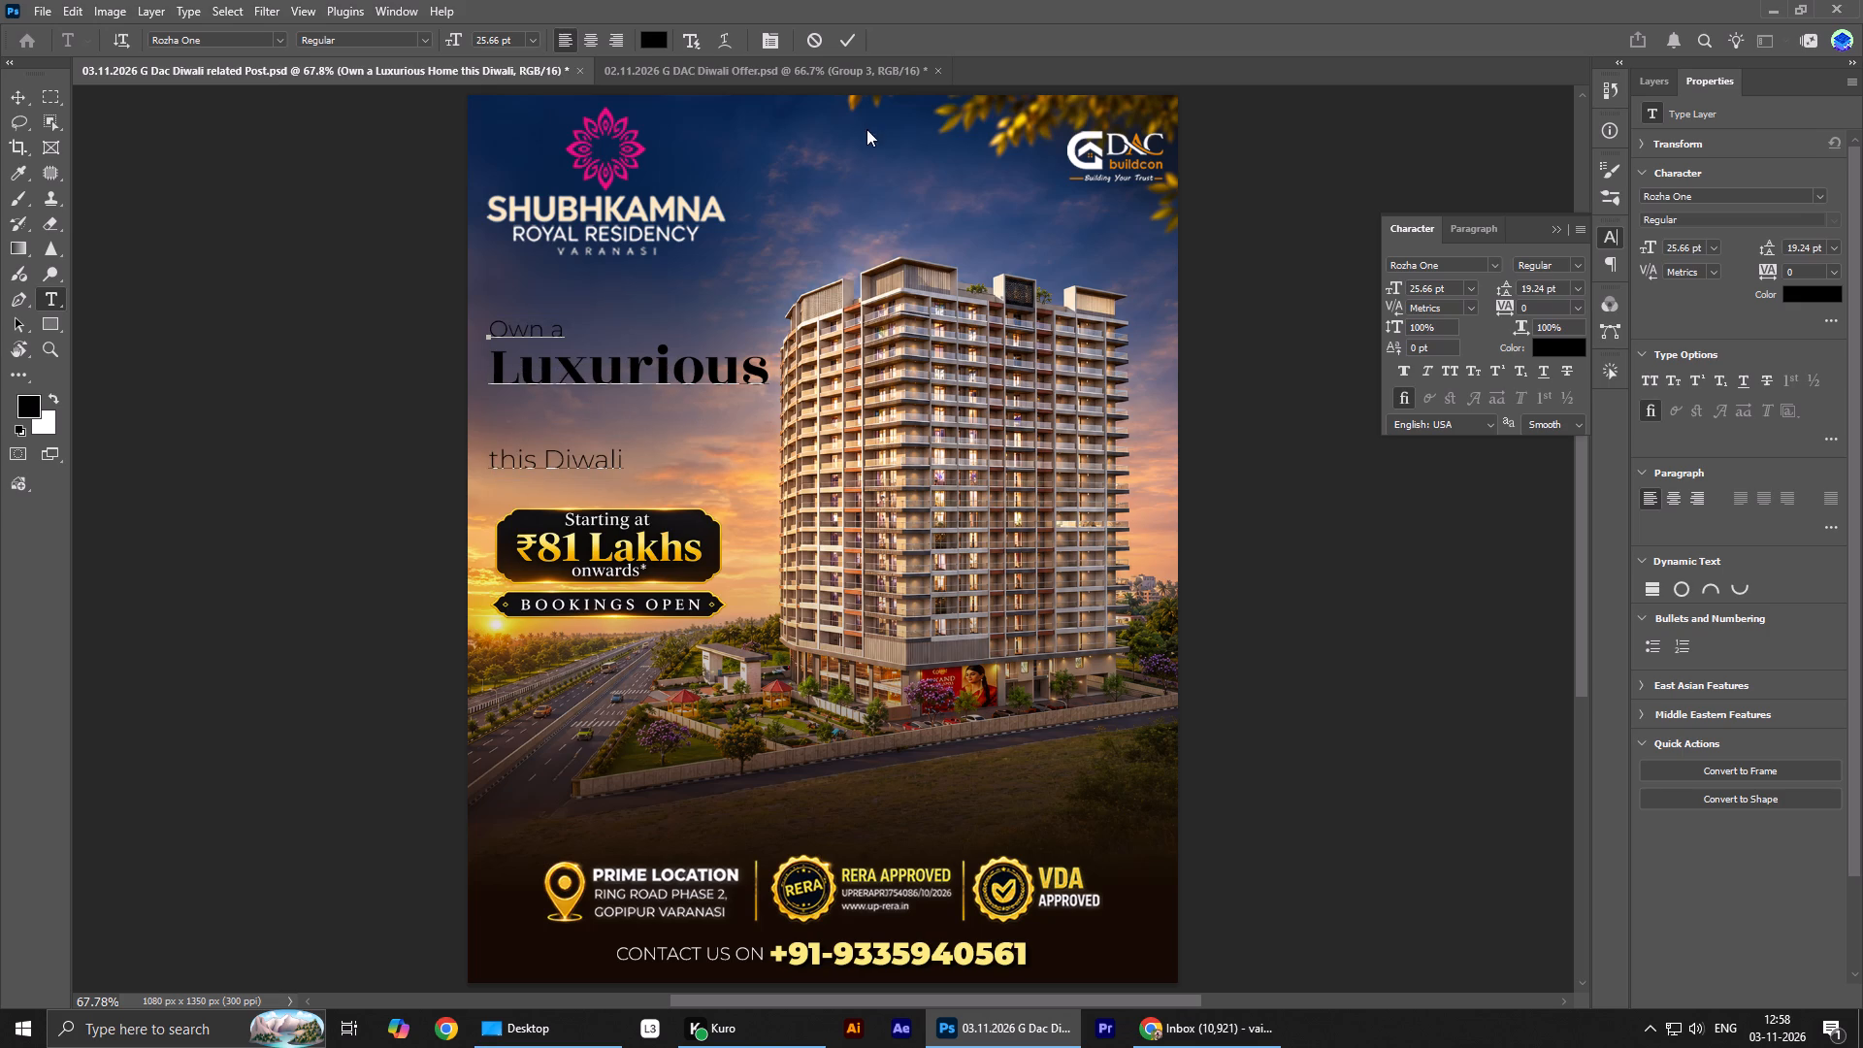
left_click(842, 41)
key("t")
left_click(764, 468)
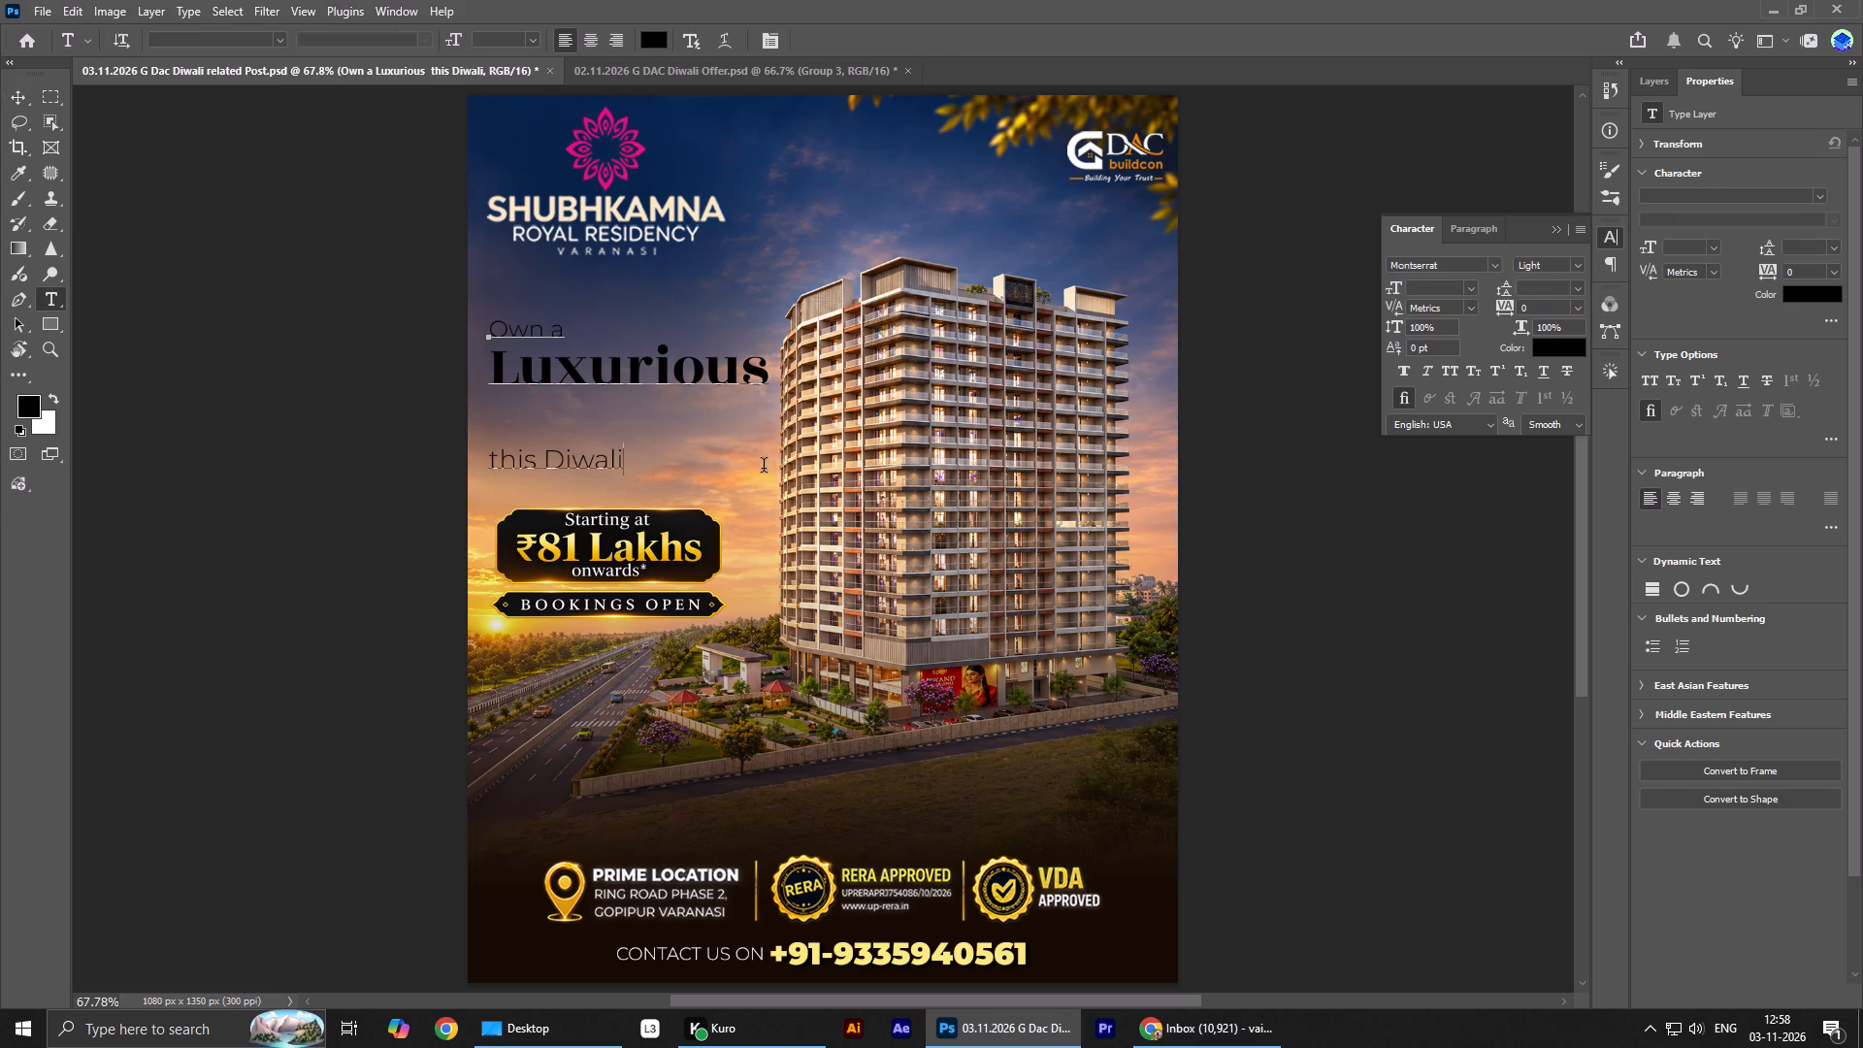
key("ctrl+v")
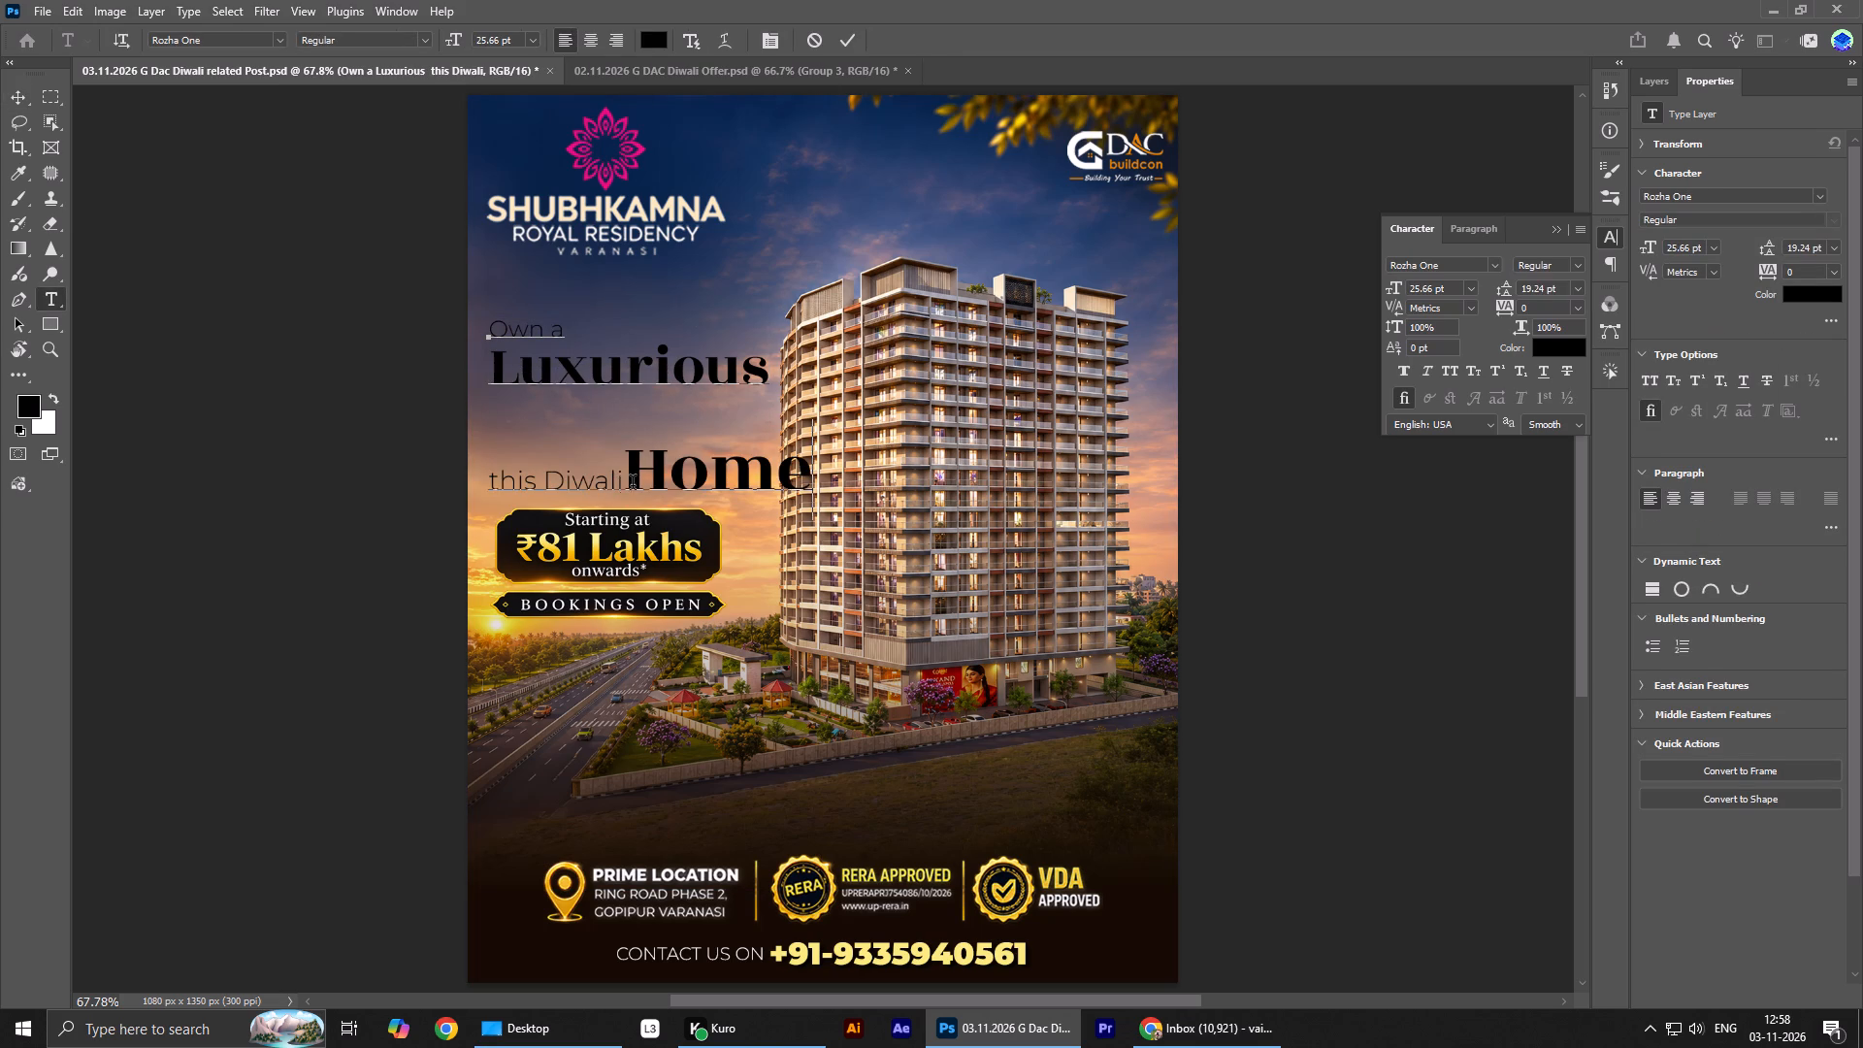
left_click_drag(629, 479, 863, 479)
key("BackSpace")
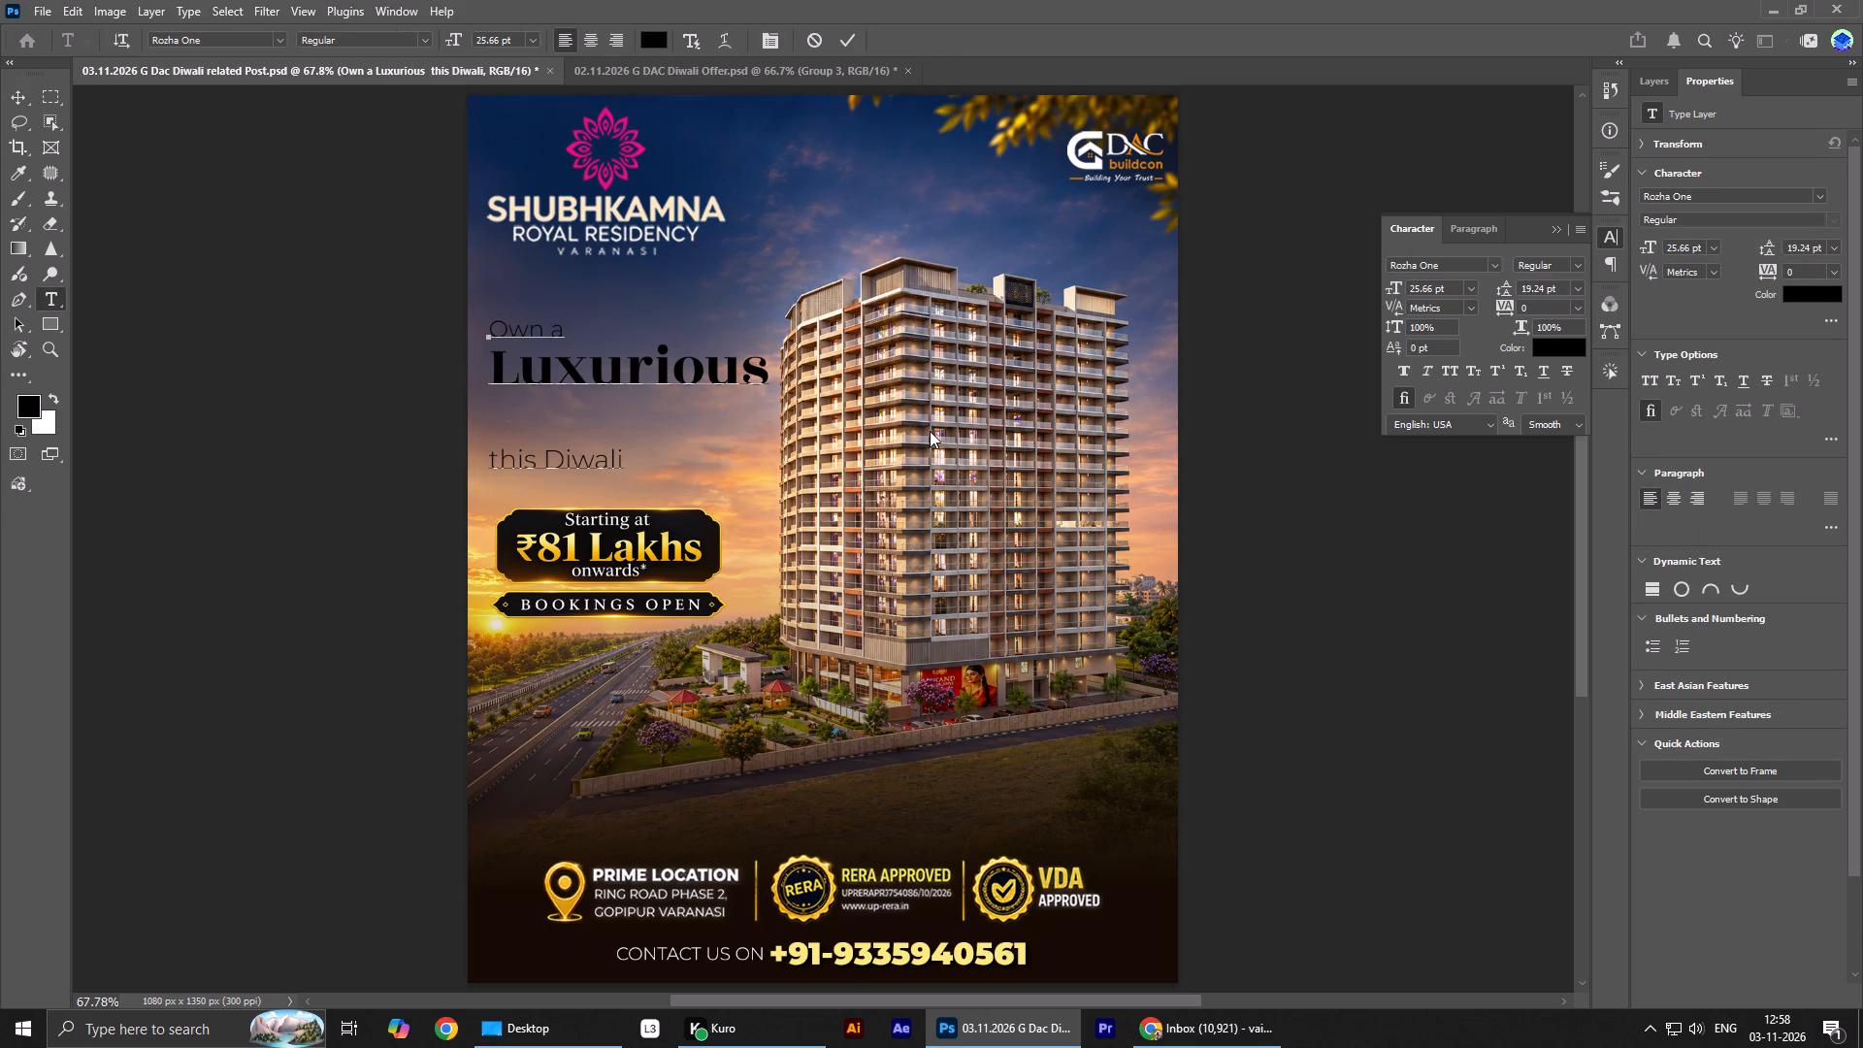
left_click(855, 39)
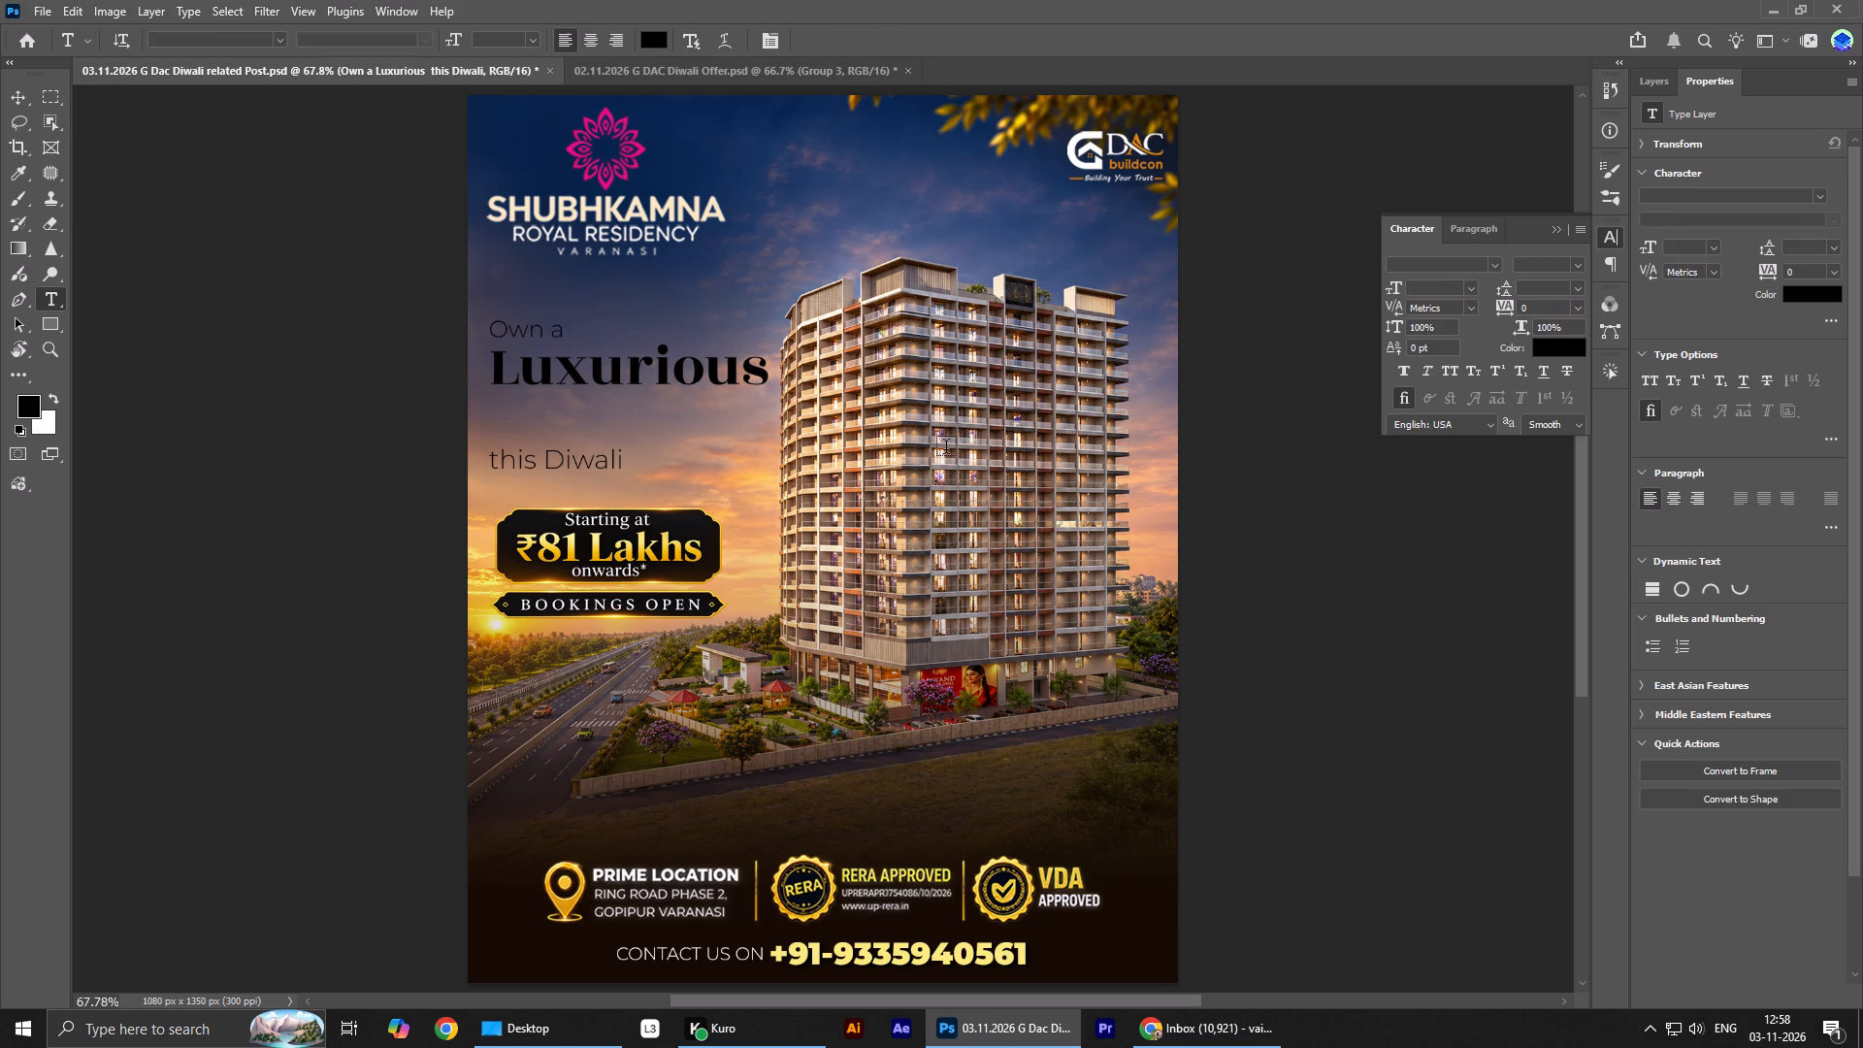
Paste "Home" as its own text layer and place it between "Luxurious" and "this Diwali", aligned with the headline's starting edge.
key("t")
left_click(977, 499)
key("ctrl+v")
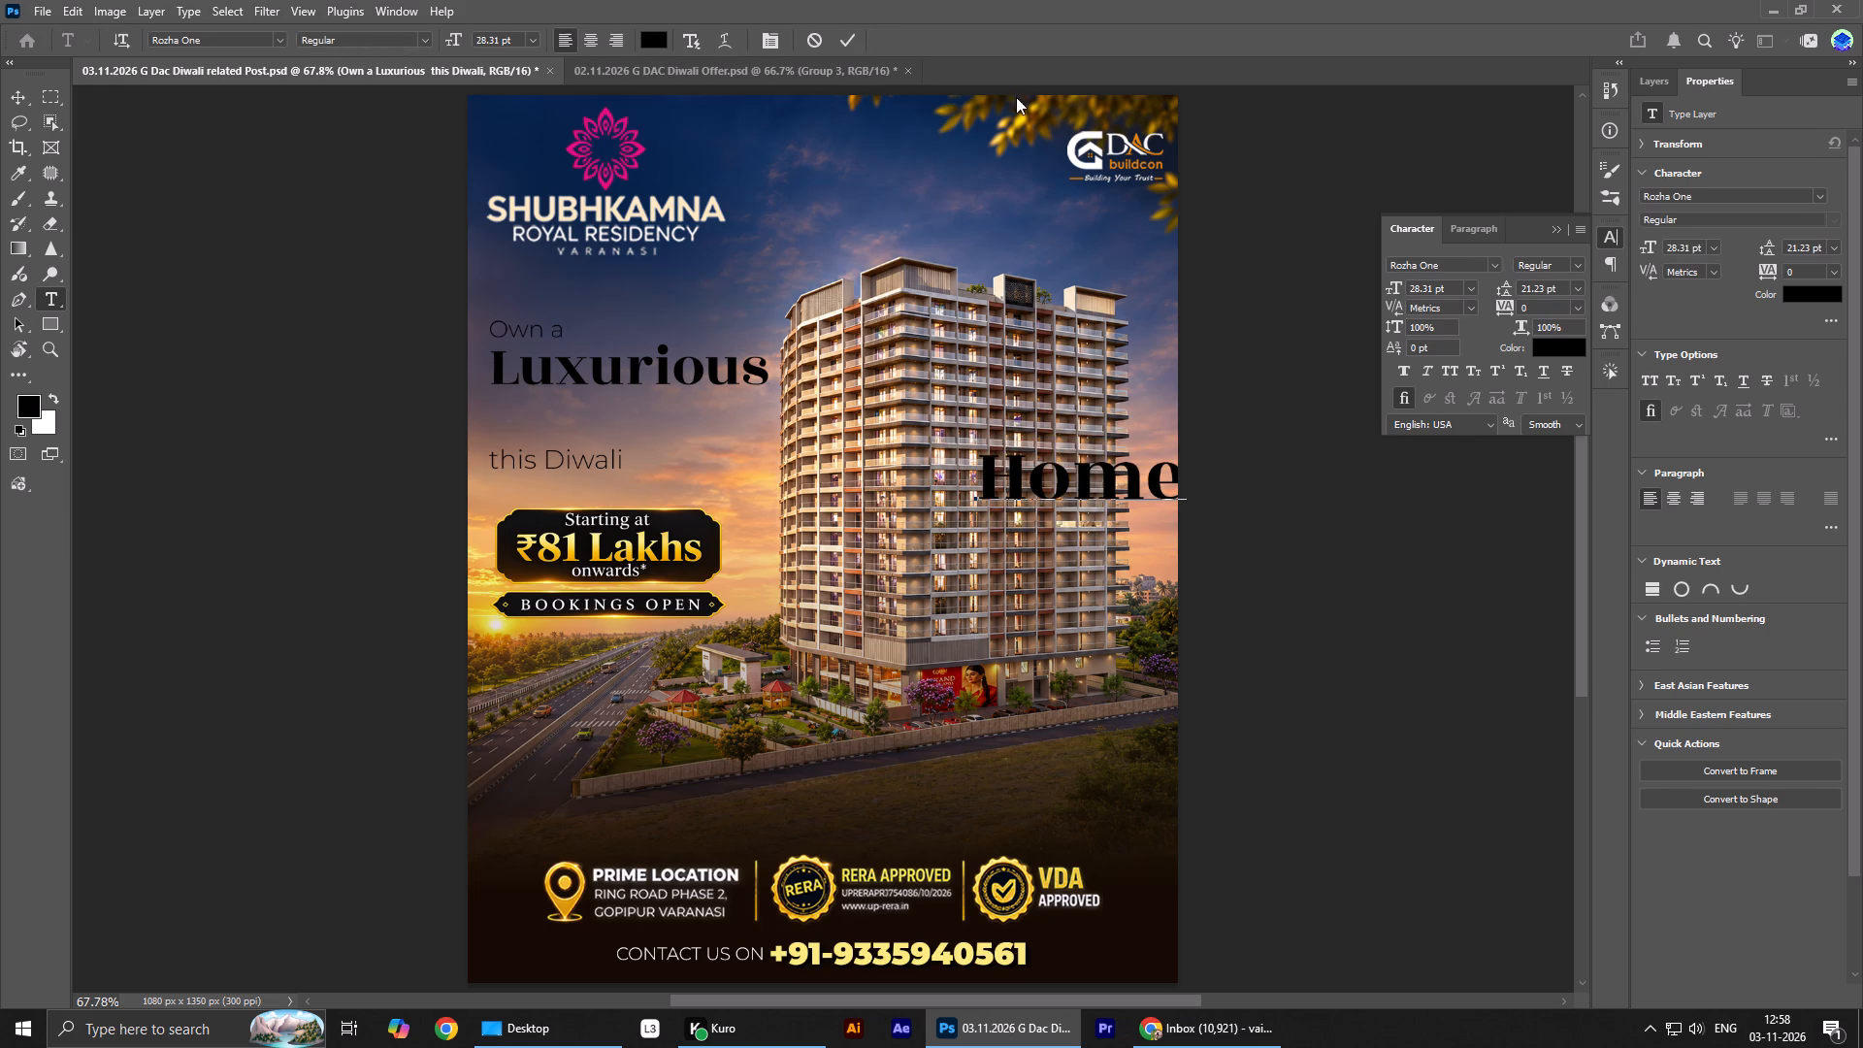
left_click(851, 34)
key("v")
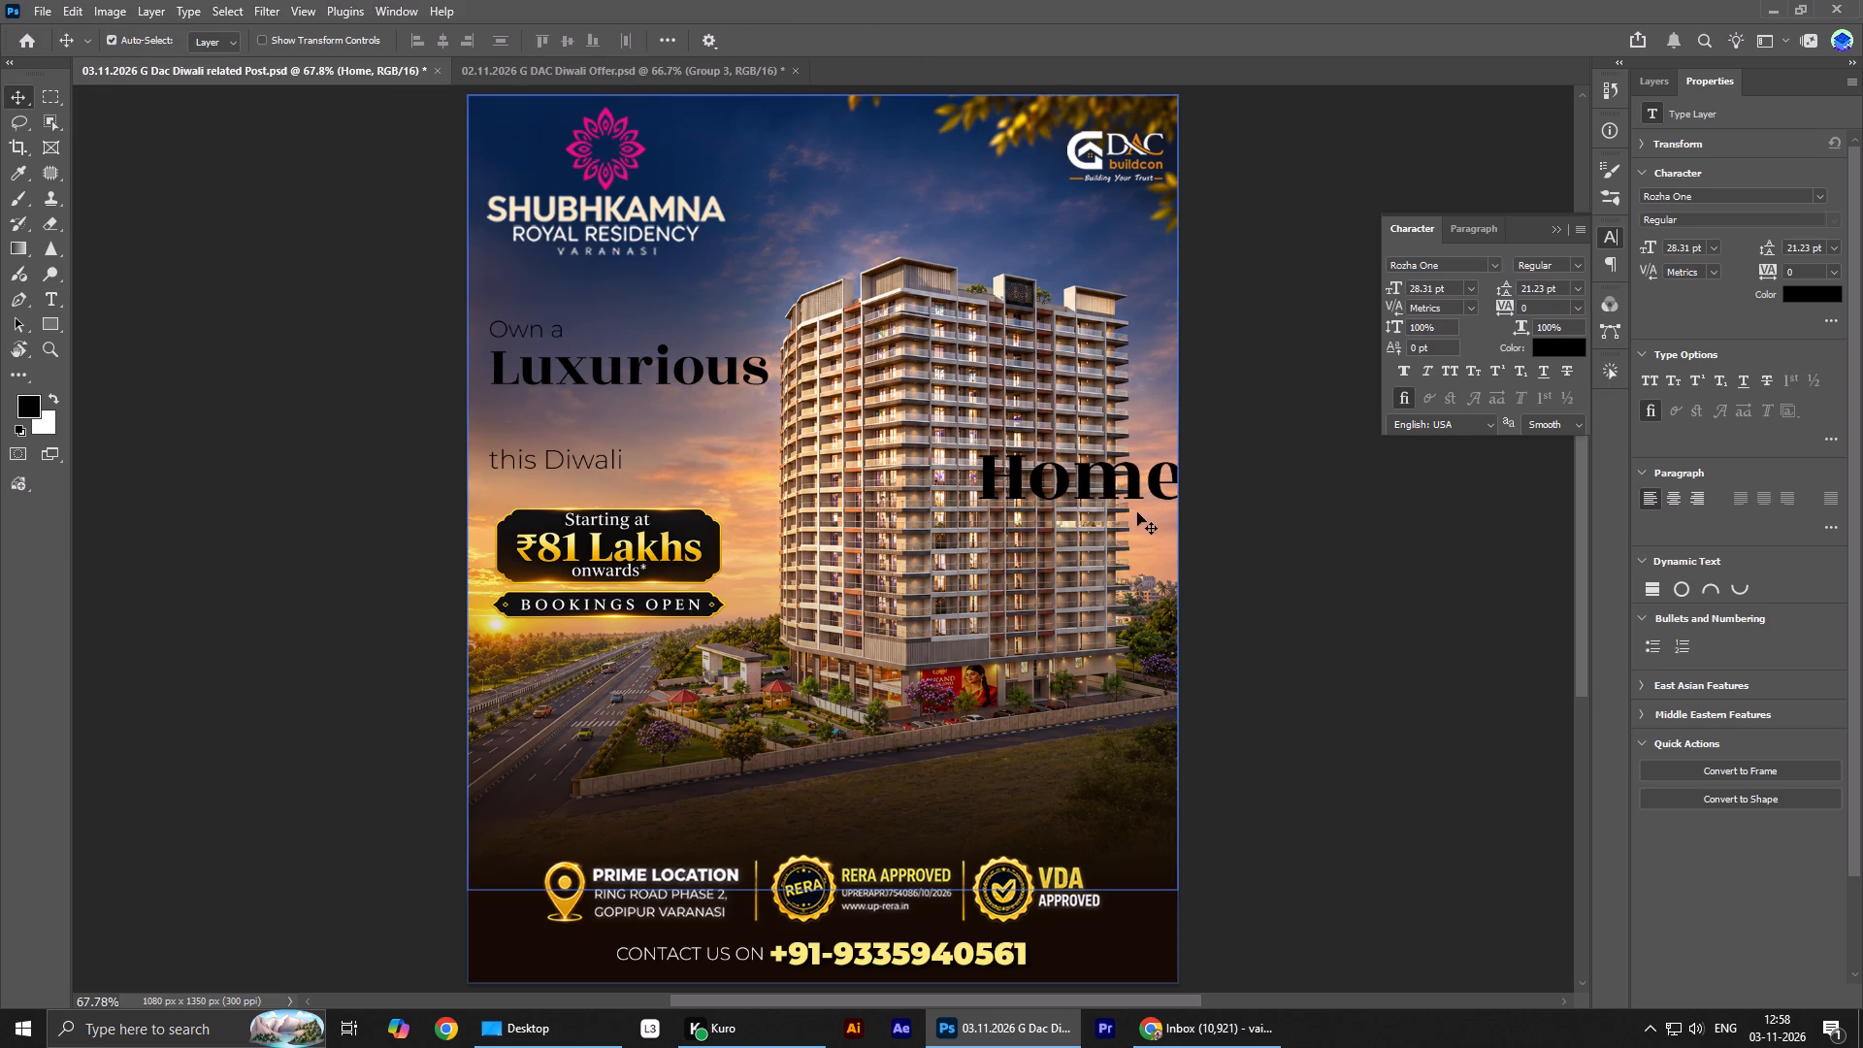
left_click_drag(1120, 482, 631, 424)
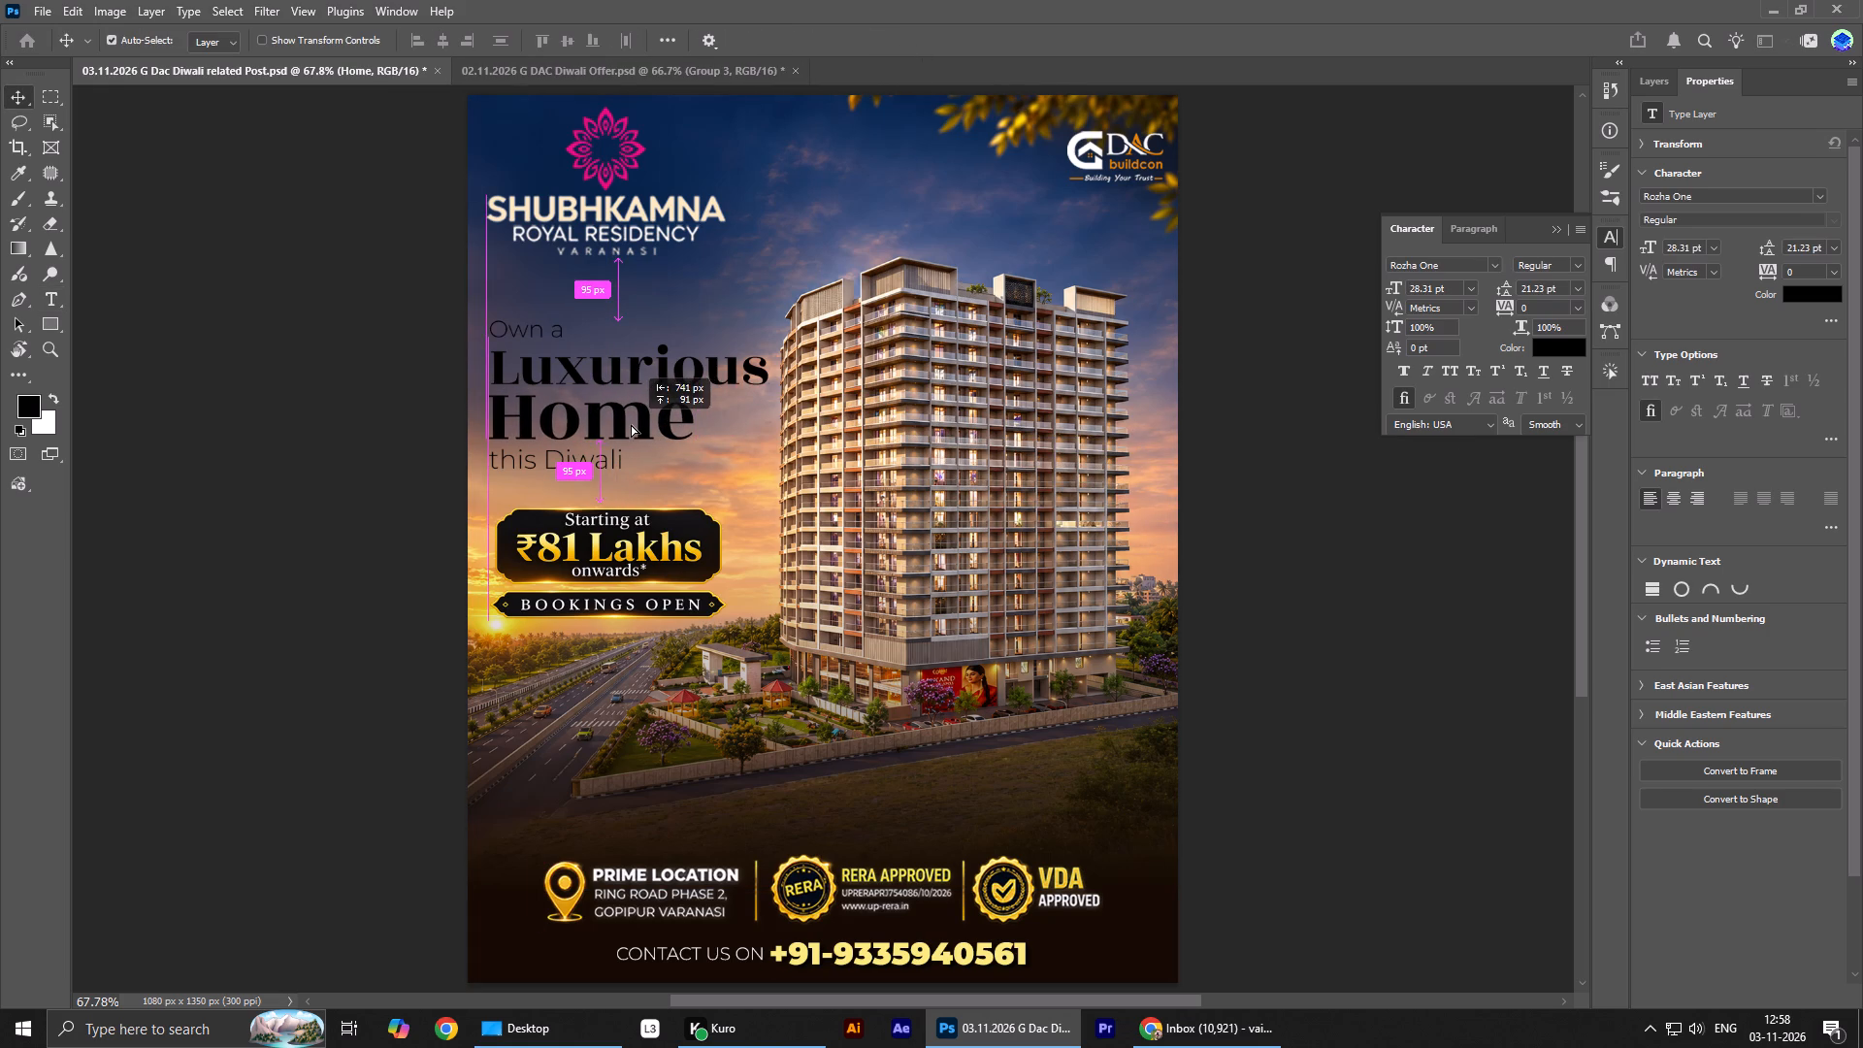
left_click_drag(631, 424, 632, 426)
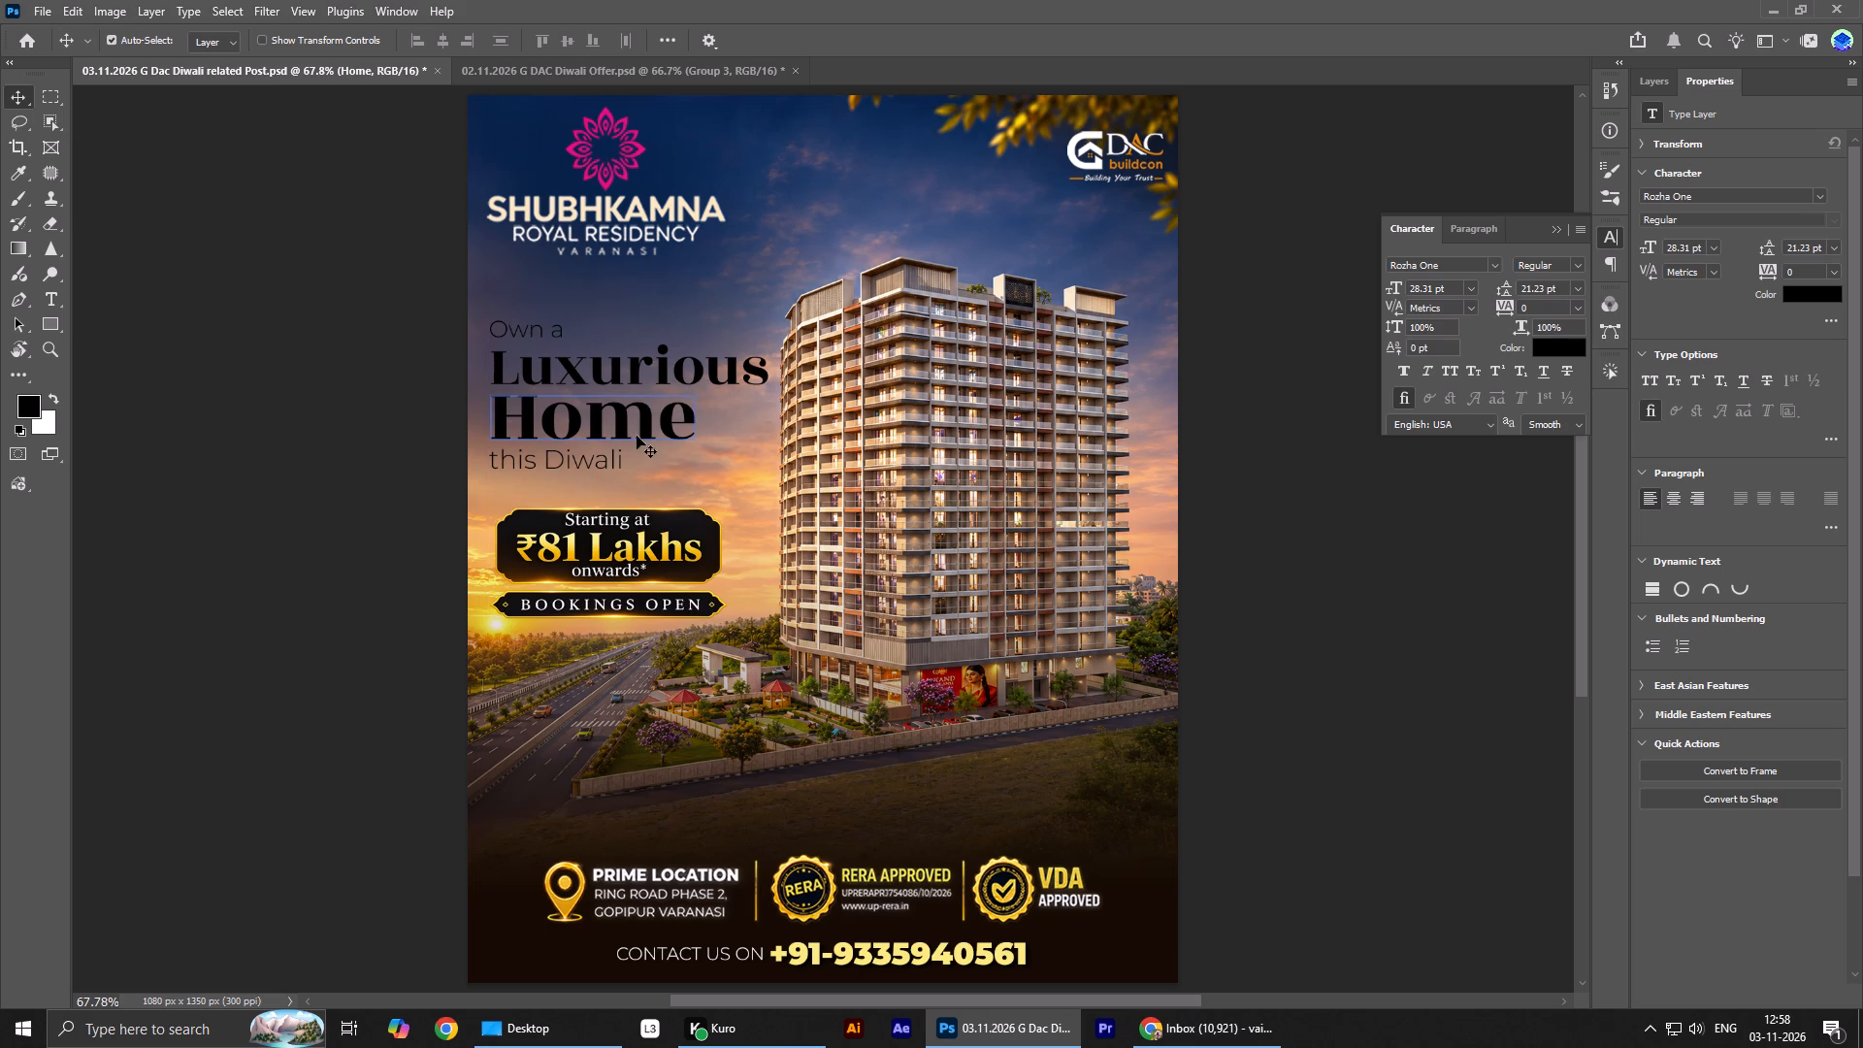
key("Down")
key("Down")
key("Down")
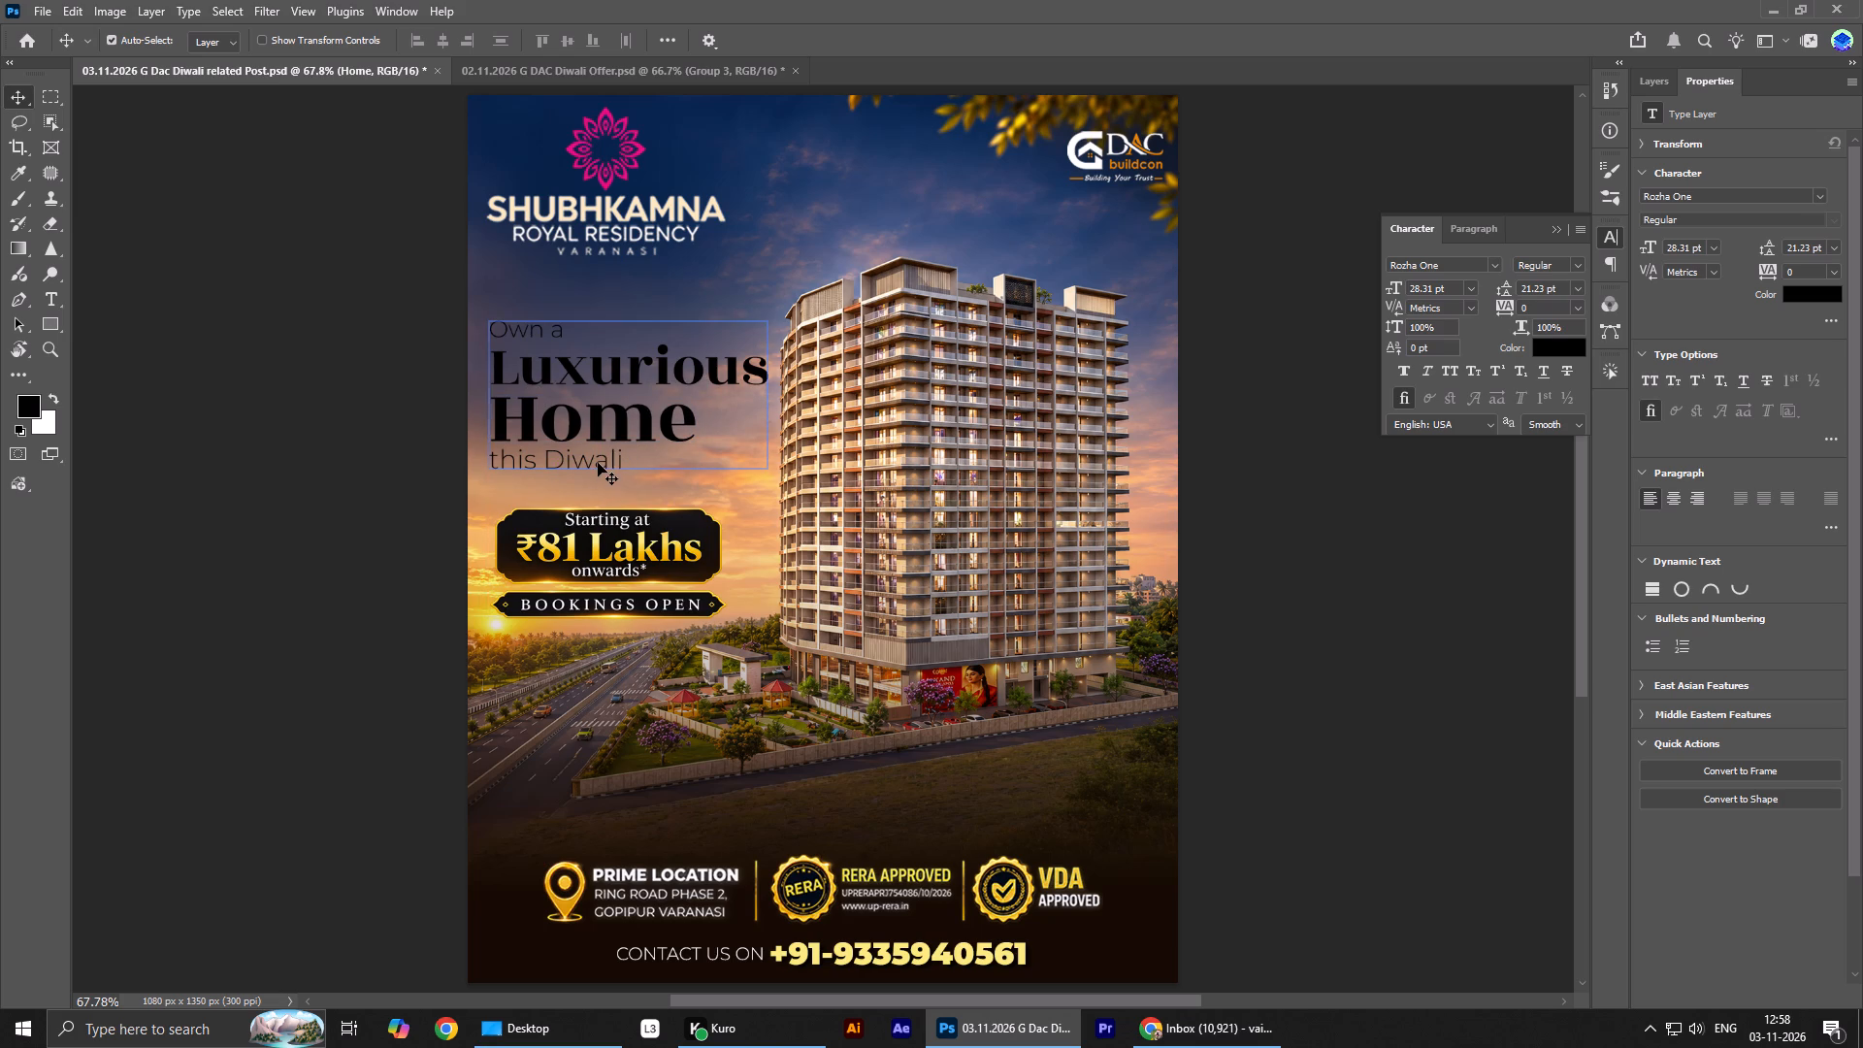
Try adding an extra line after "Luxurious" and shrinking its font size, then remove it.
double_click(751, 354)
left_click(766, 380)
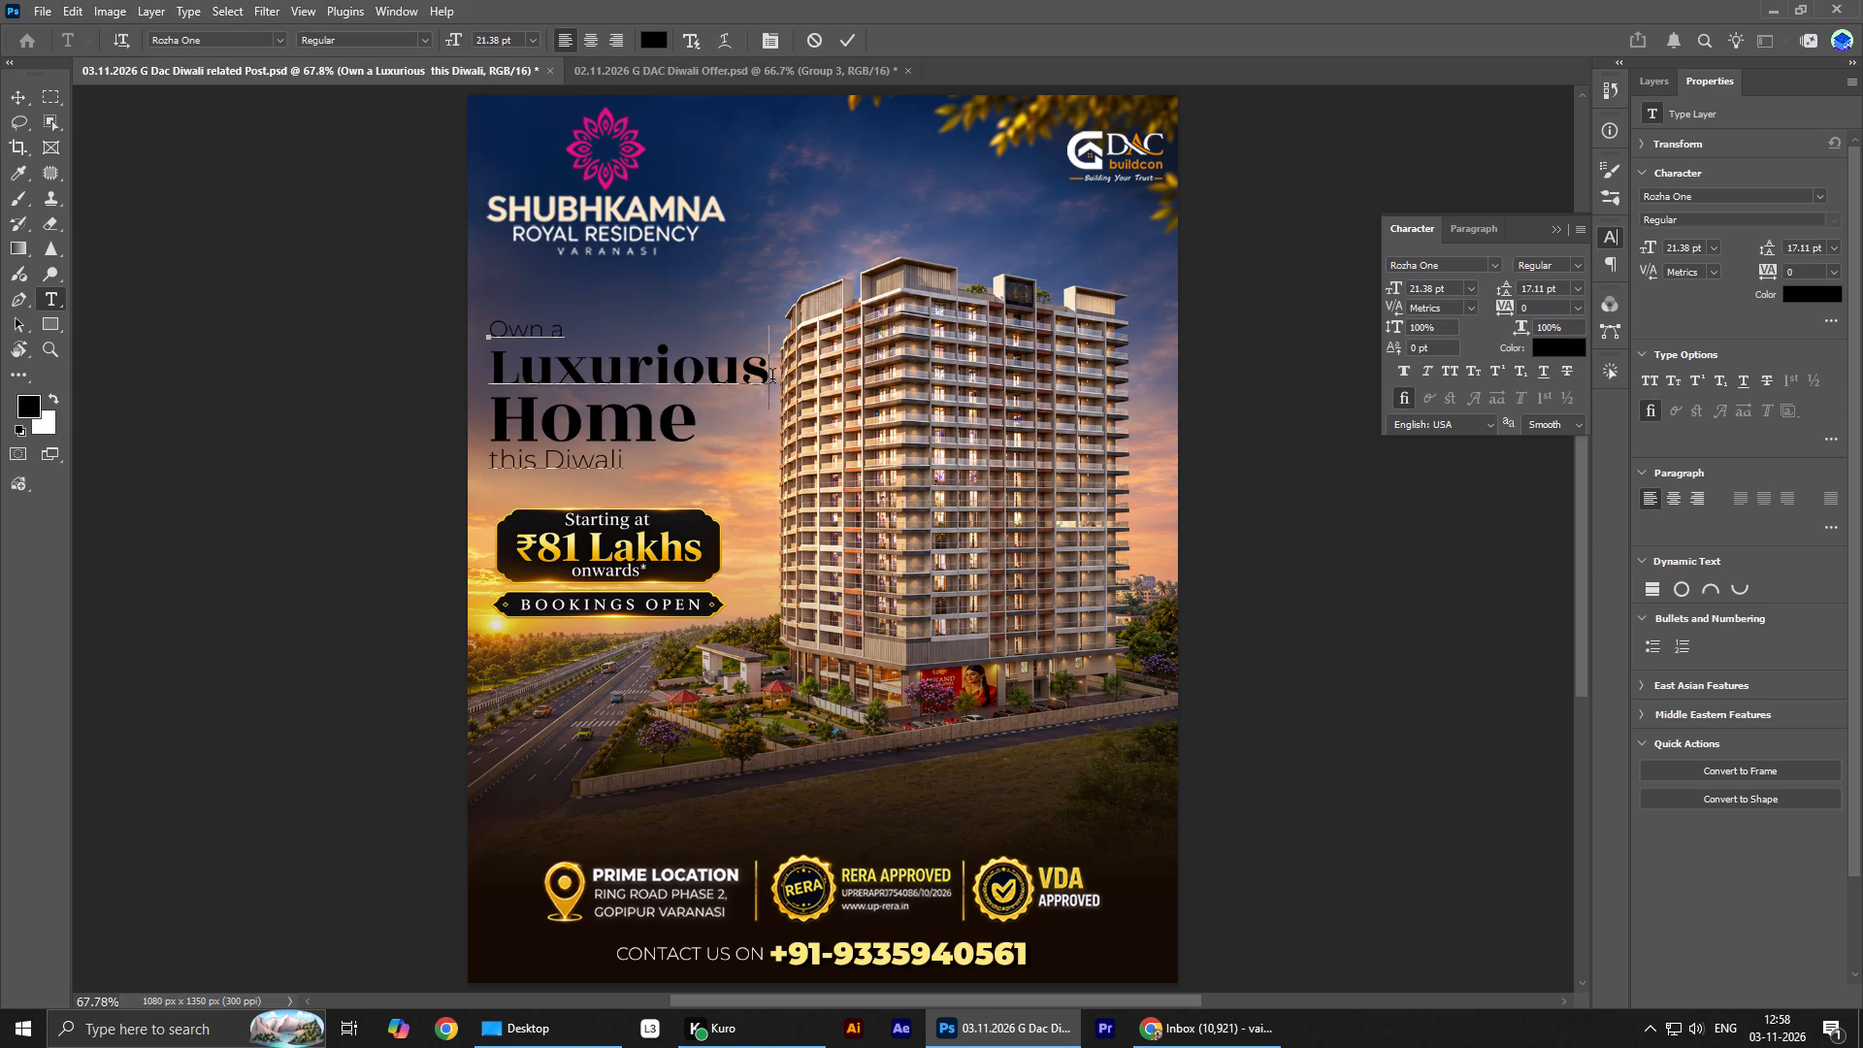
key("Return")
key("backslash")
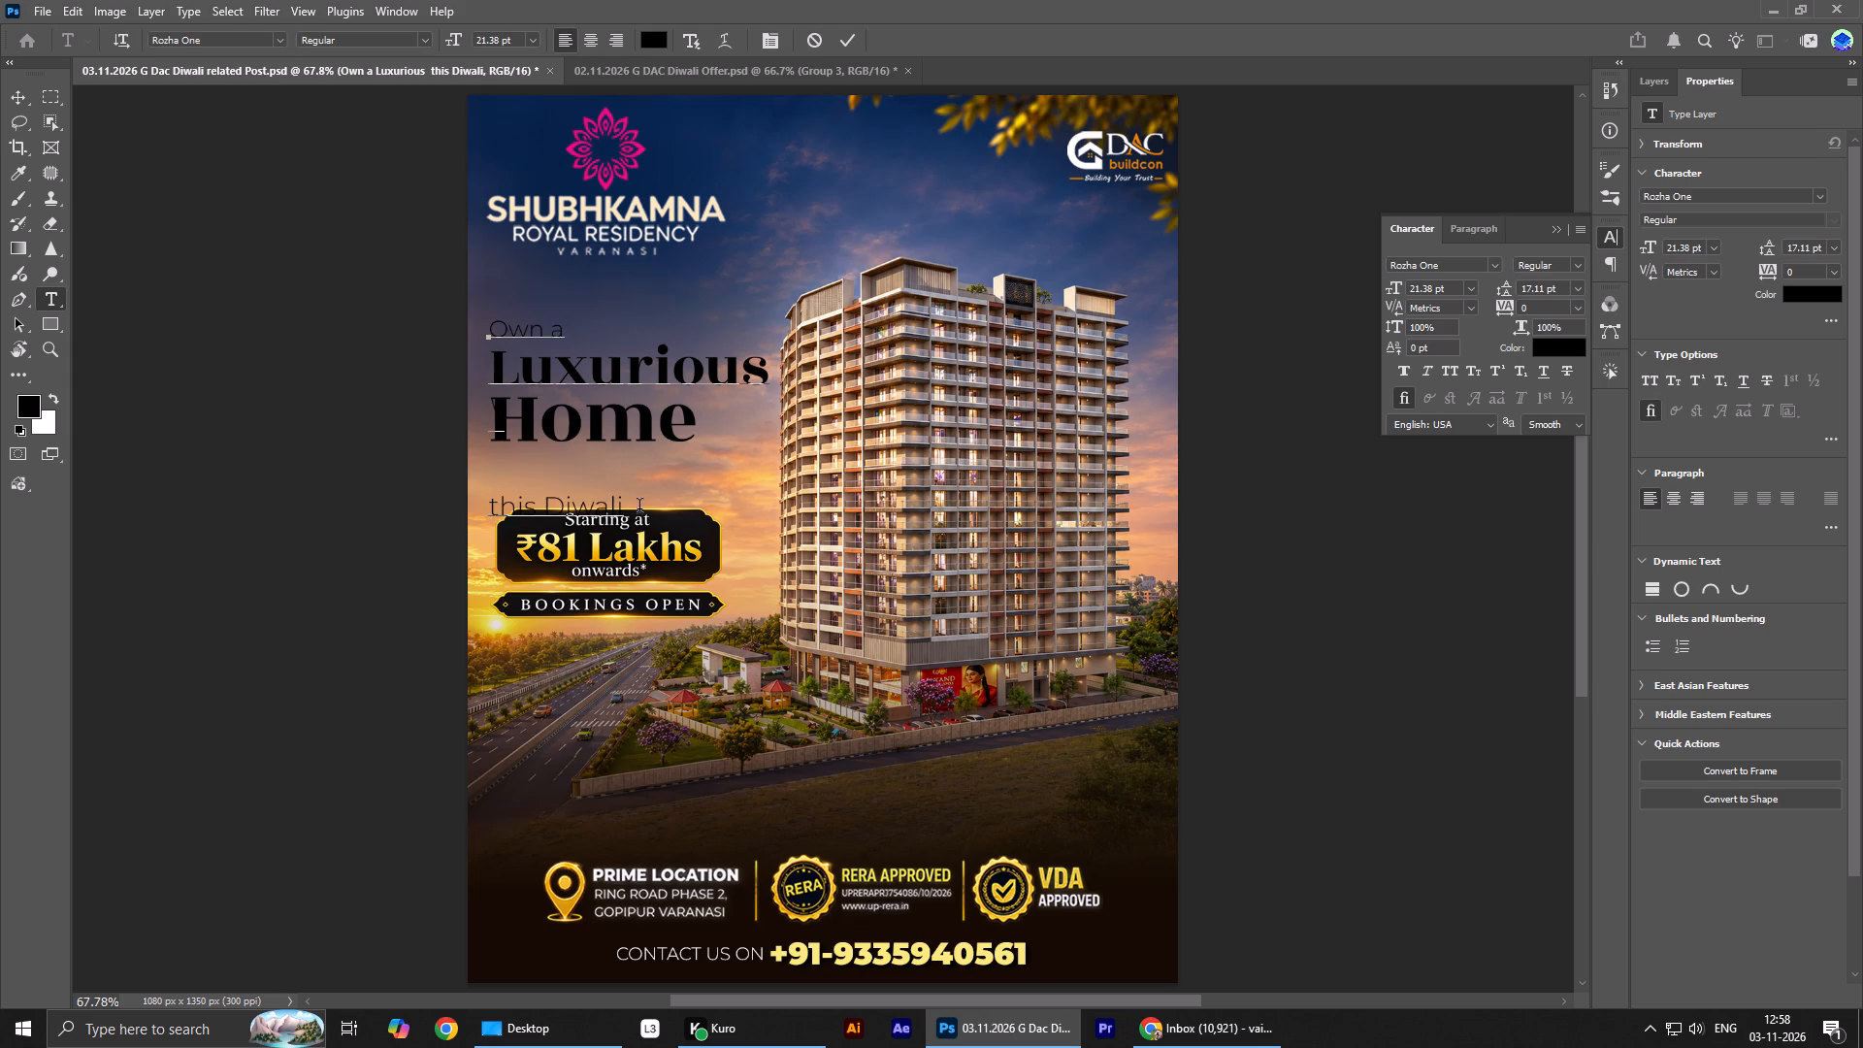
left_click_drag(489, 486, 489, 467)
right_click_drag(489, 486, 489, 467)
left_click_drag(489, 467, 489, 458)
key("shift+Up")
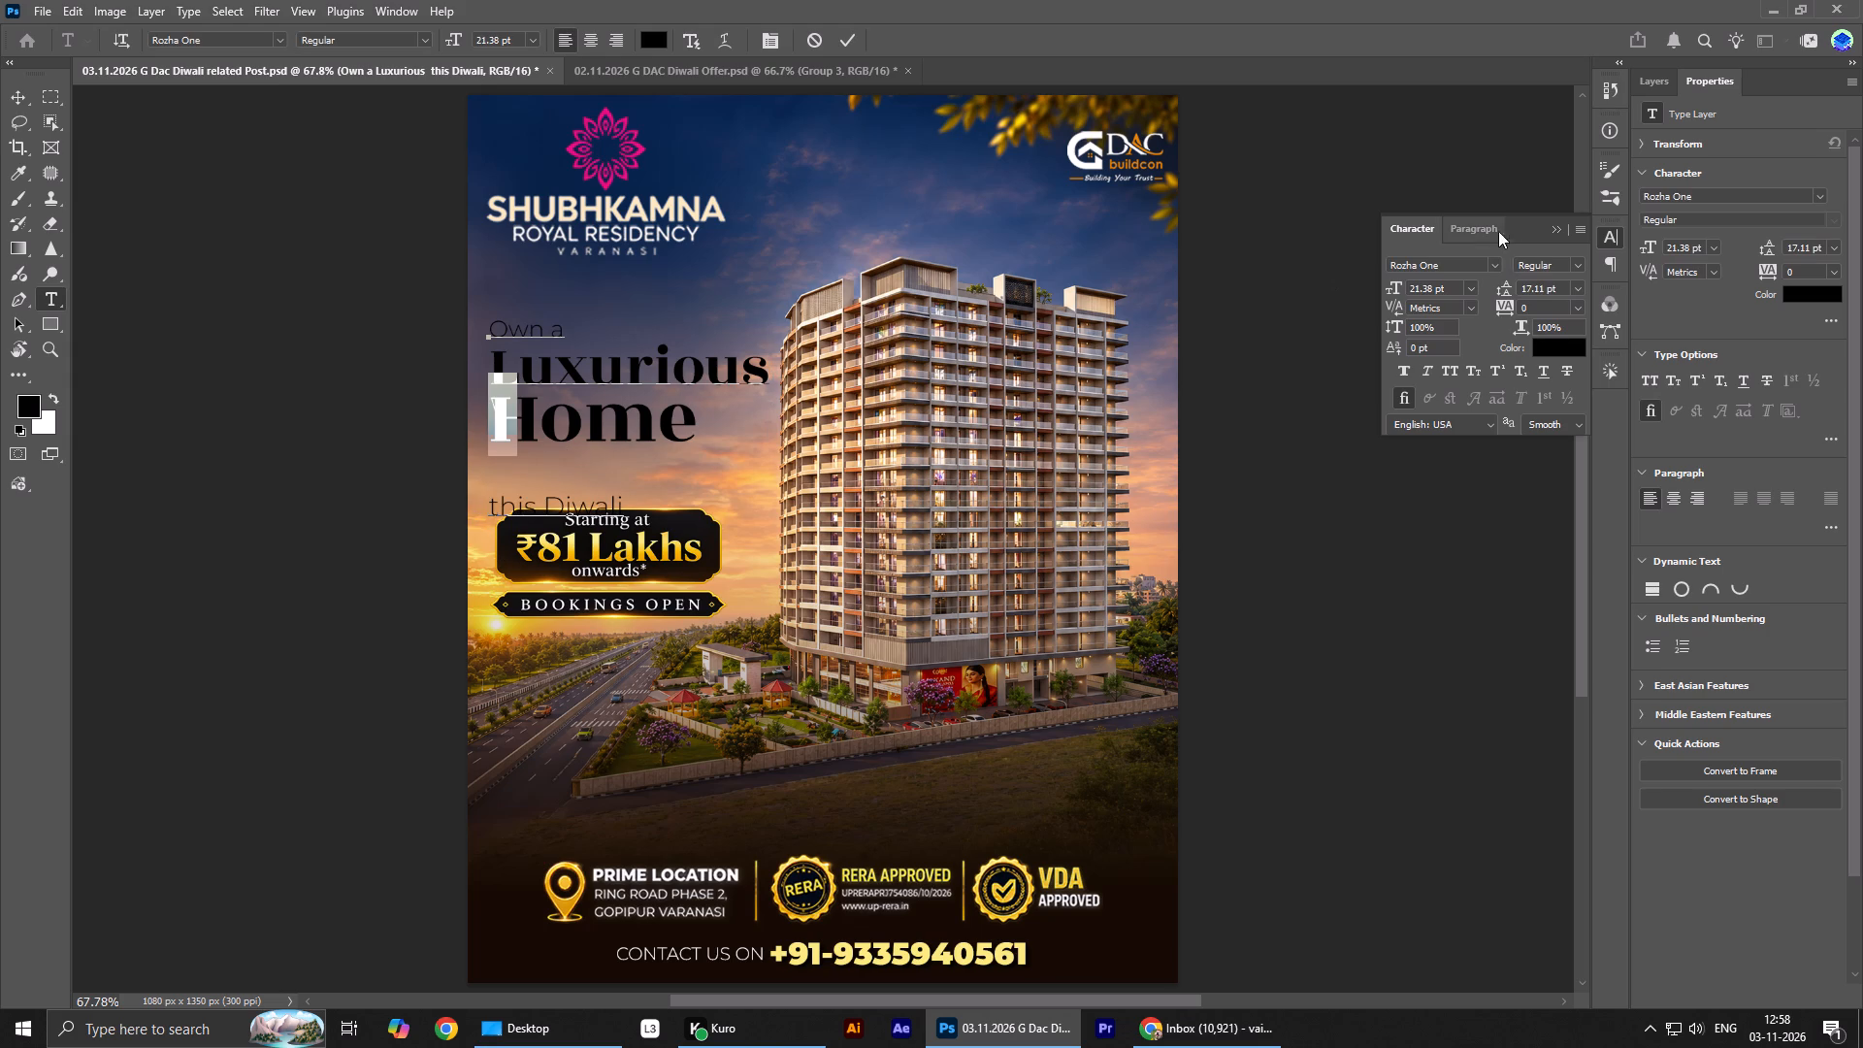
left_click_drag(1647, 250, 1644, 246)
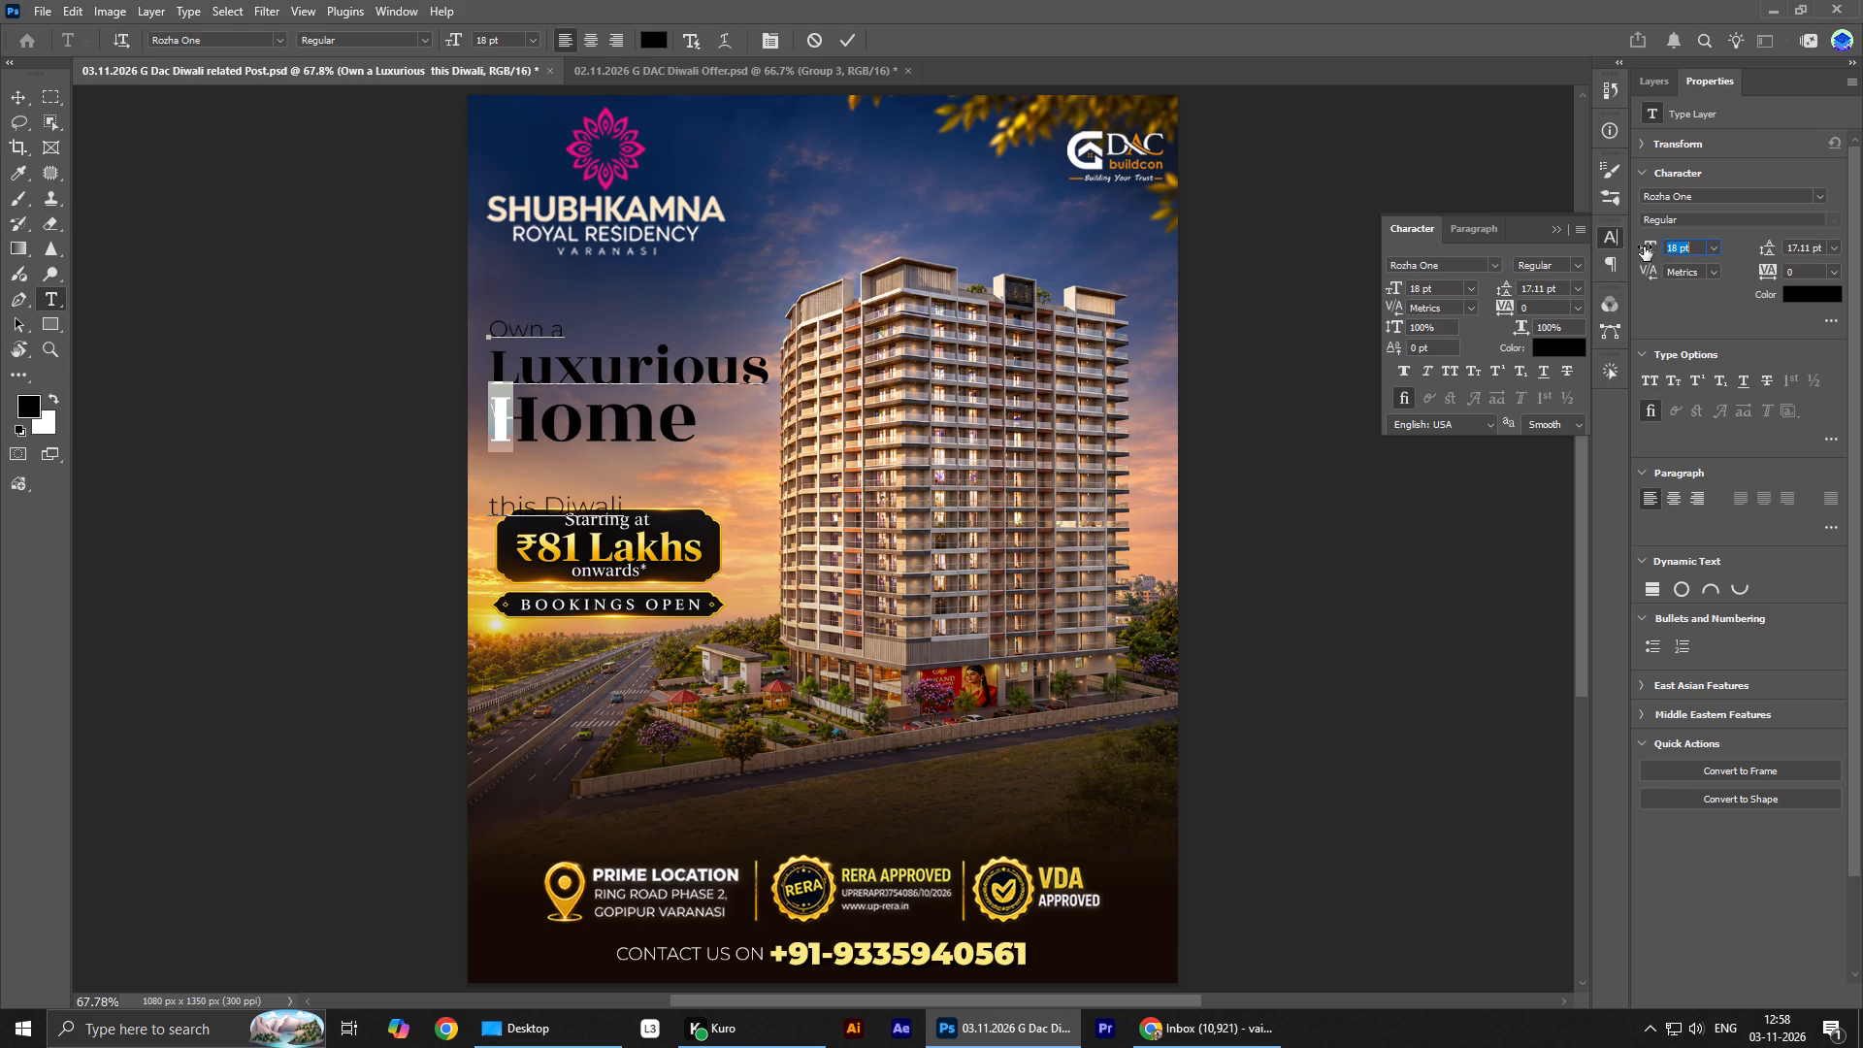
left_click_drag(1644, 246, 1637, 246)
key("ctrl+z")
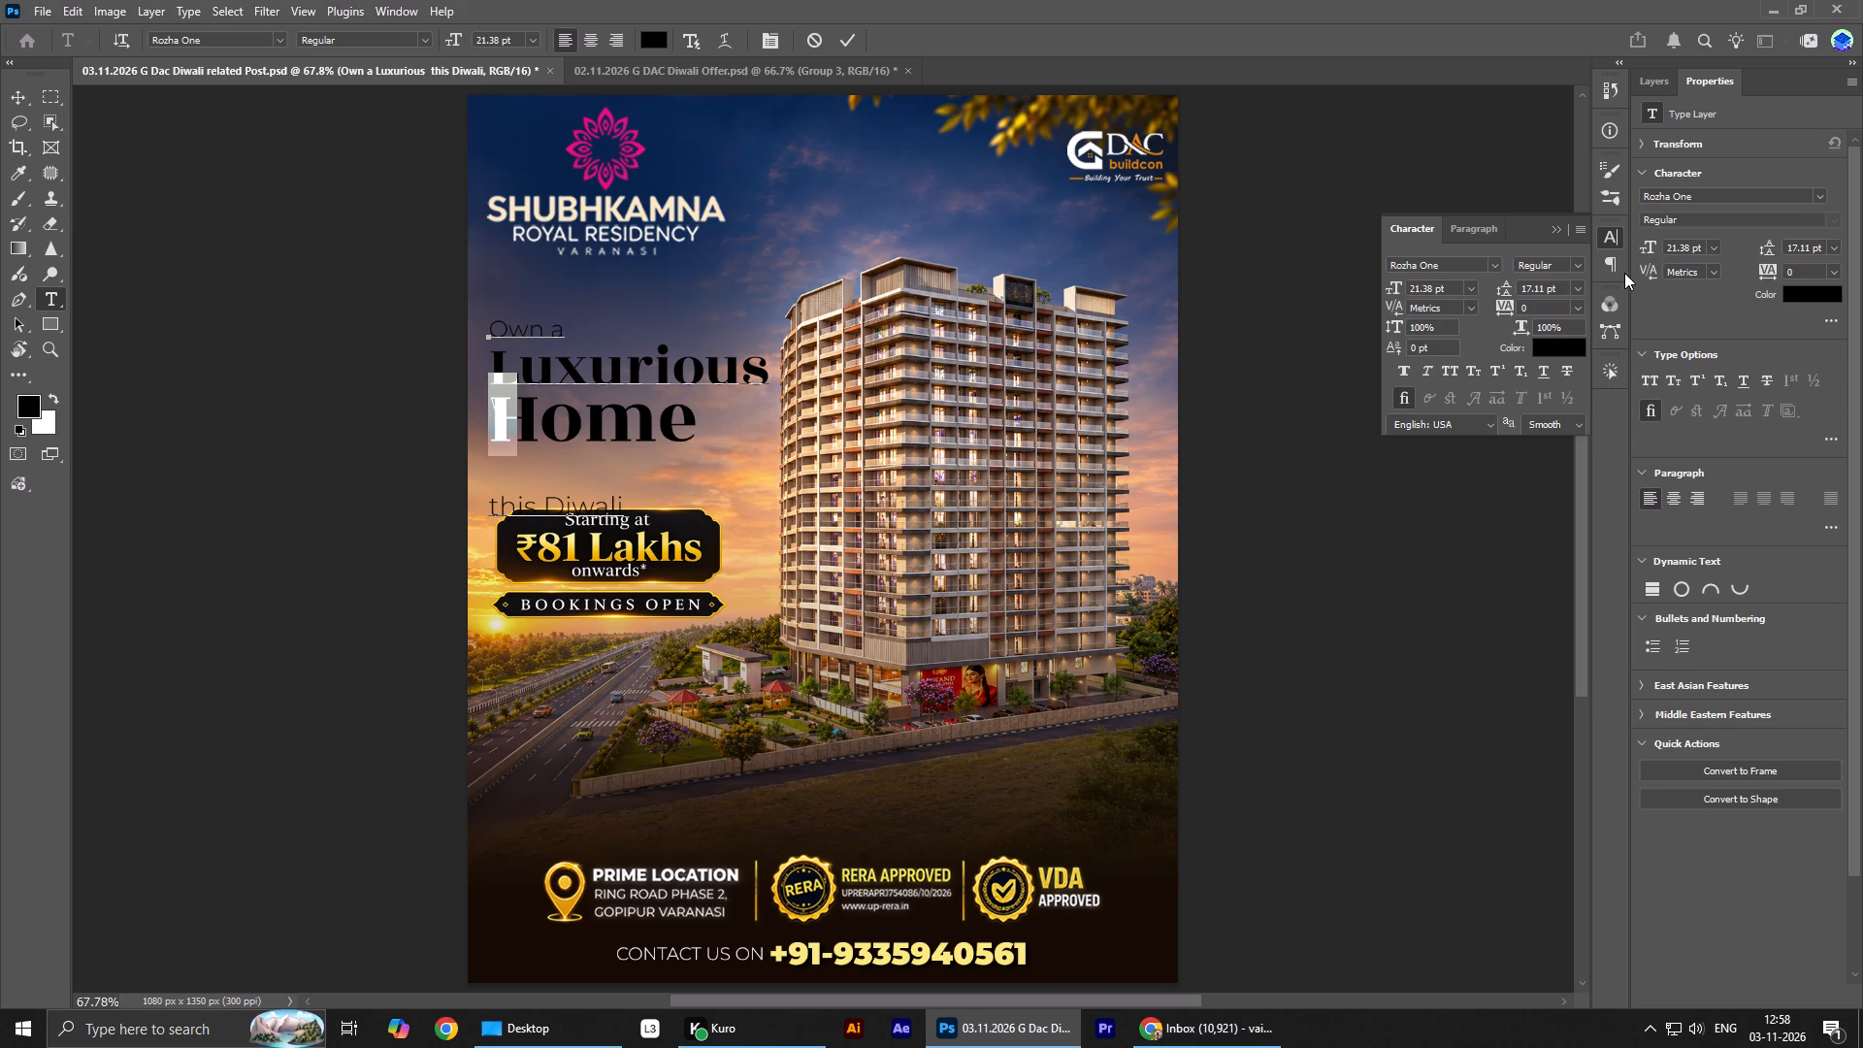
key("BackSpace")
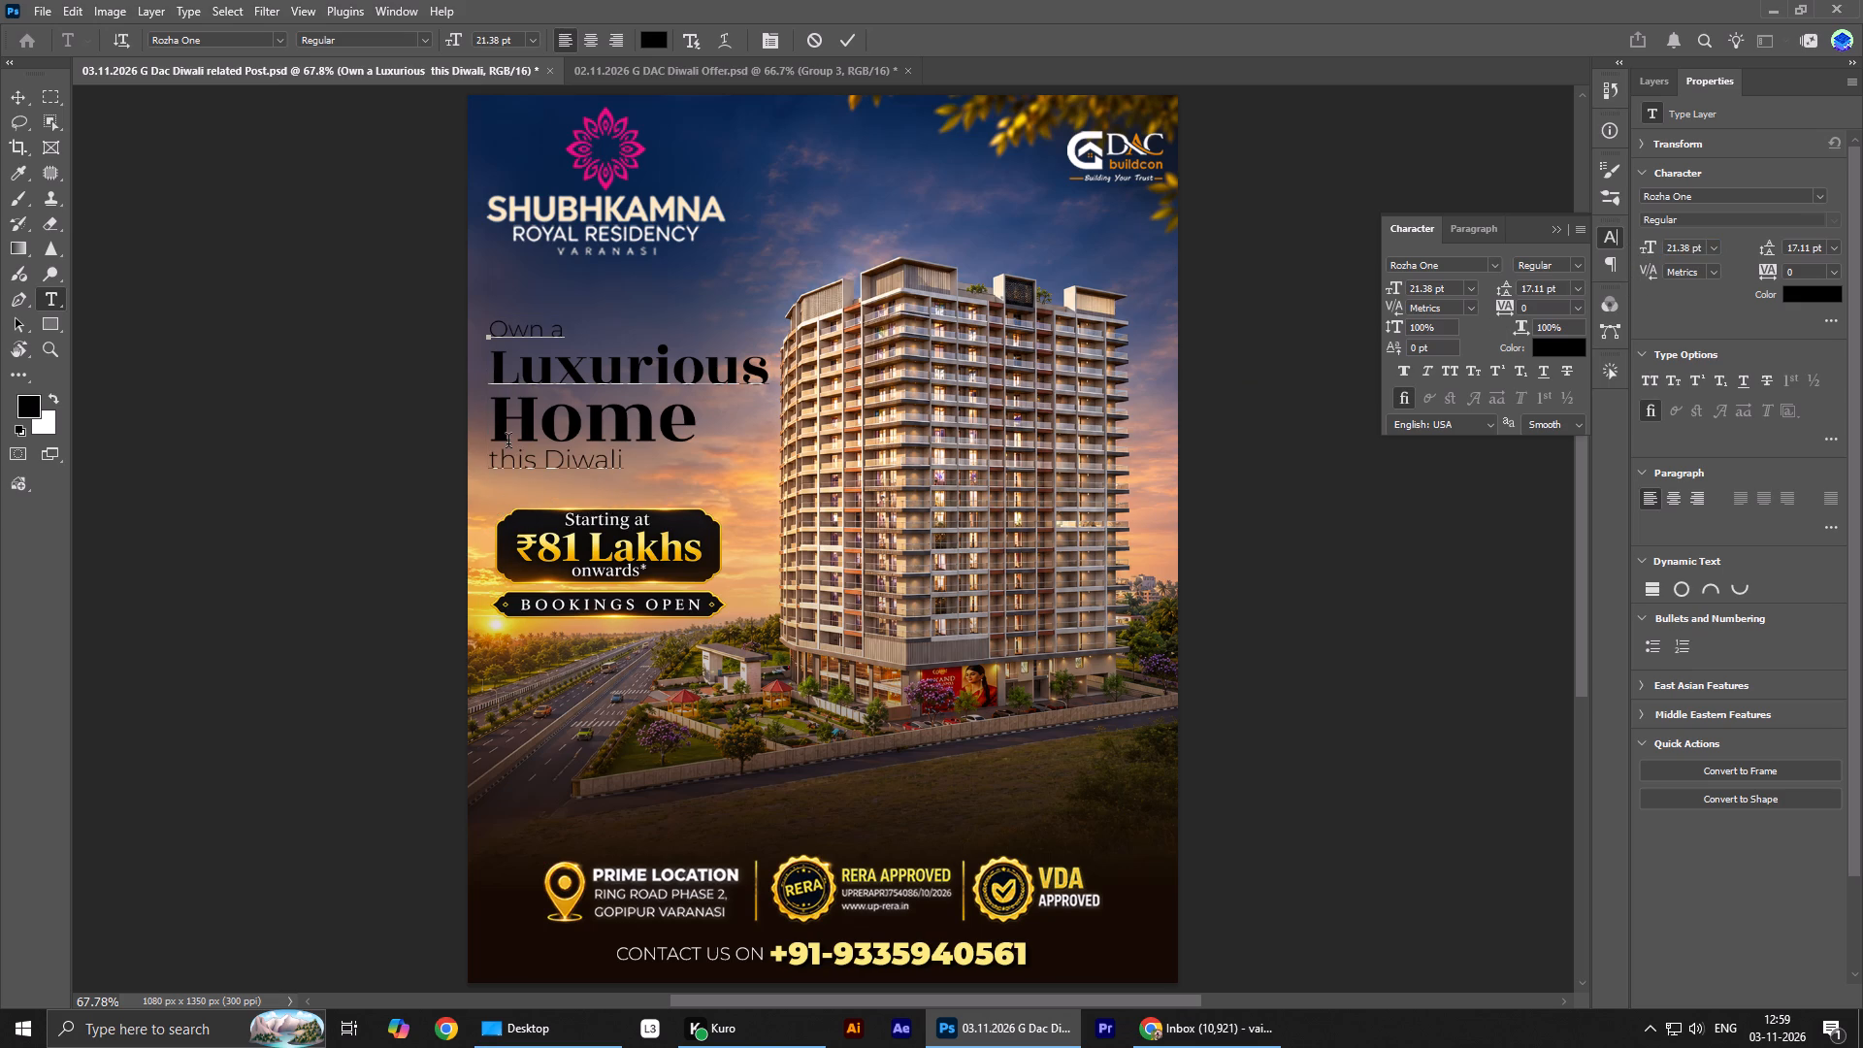
Insert an empty line above "this Diwali" in the headline text and set that line's leading to 6 pt.
key("Return")
key("shift+Up")
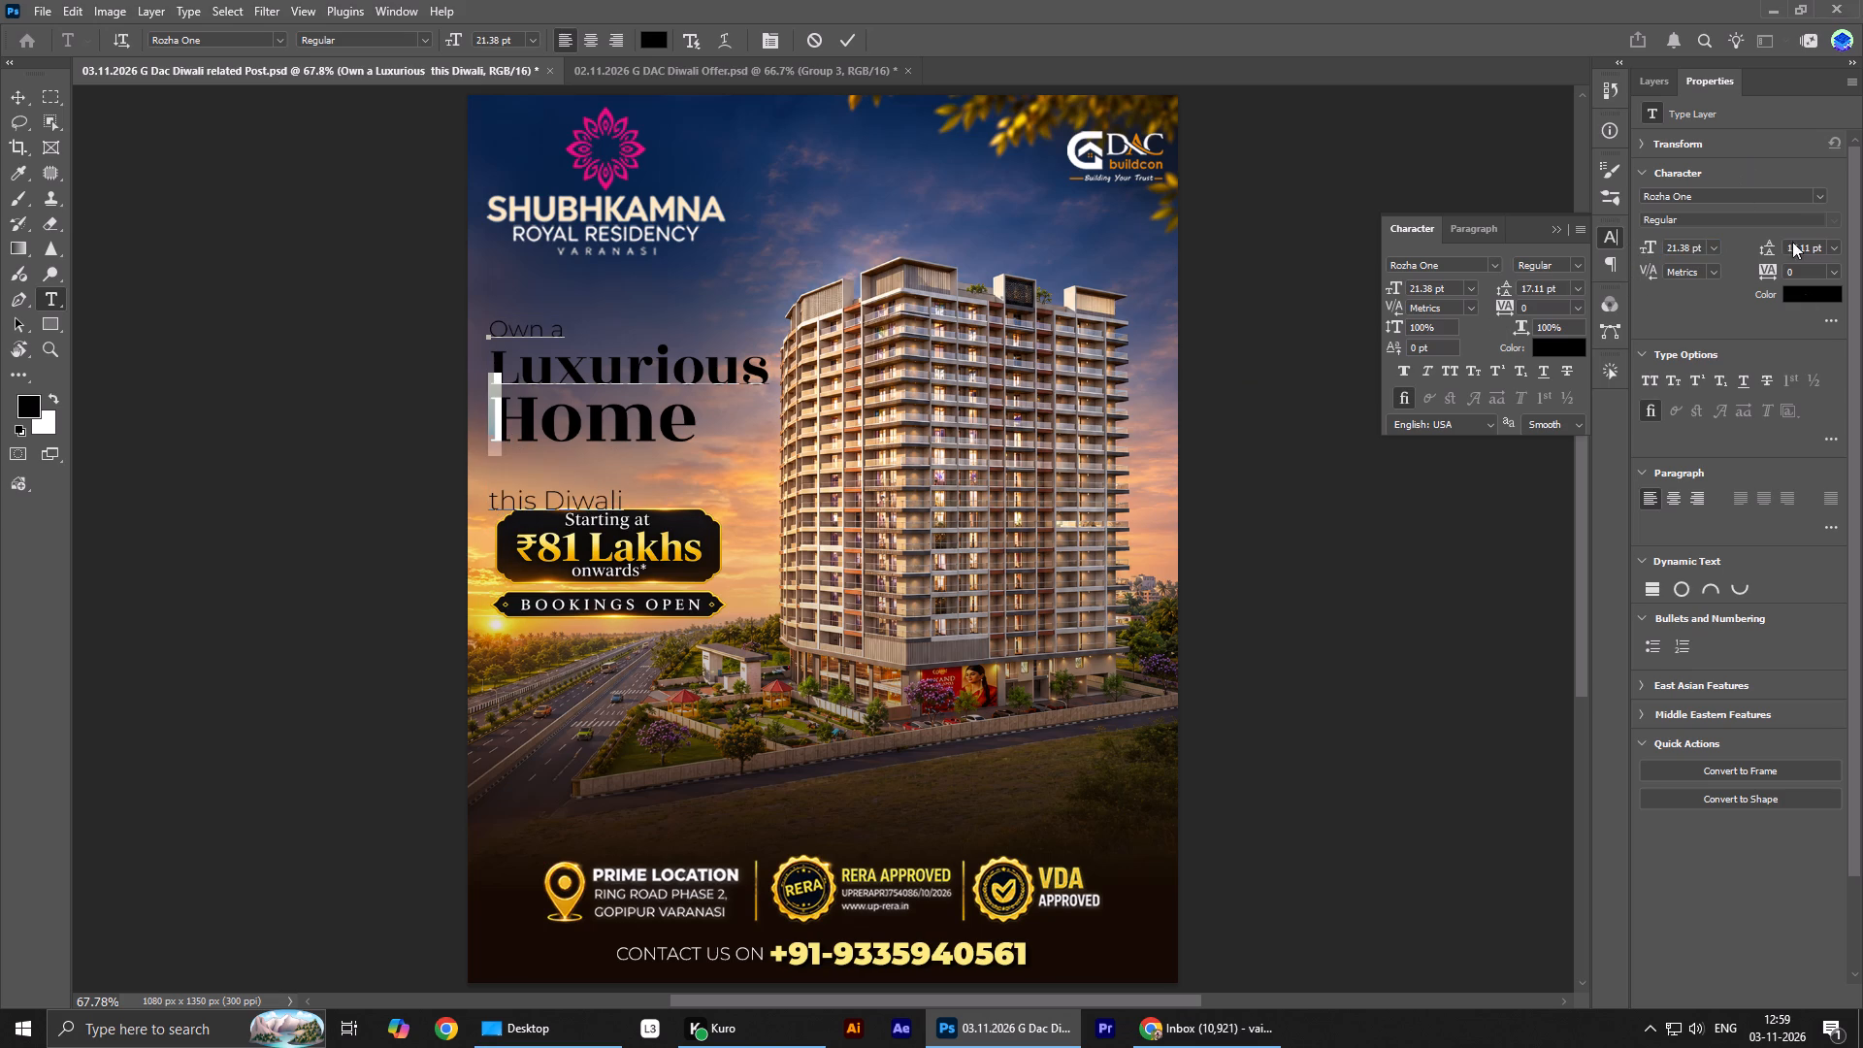
left_click_drag(1763, 246, 1749, 246)
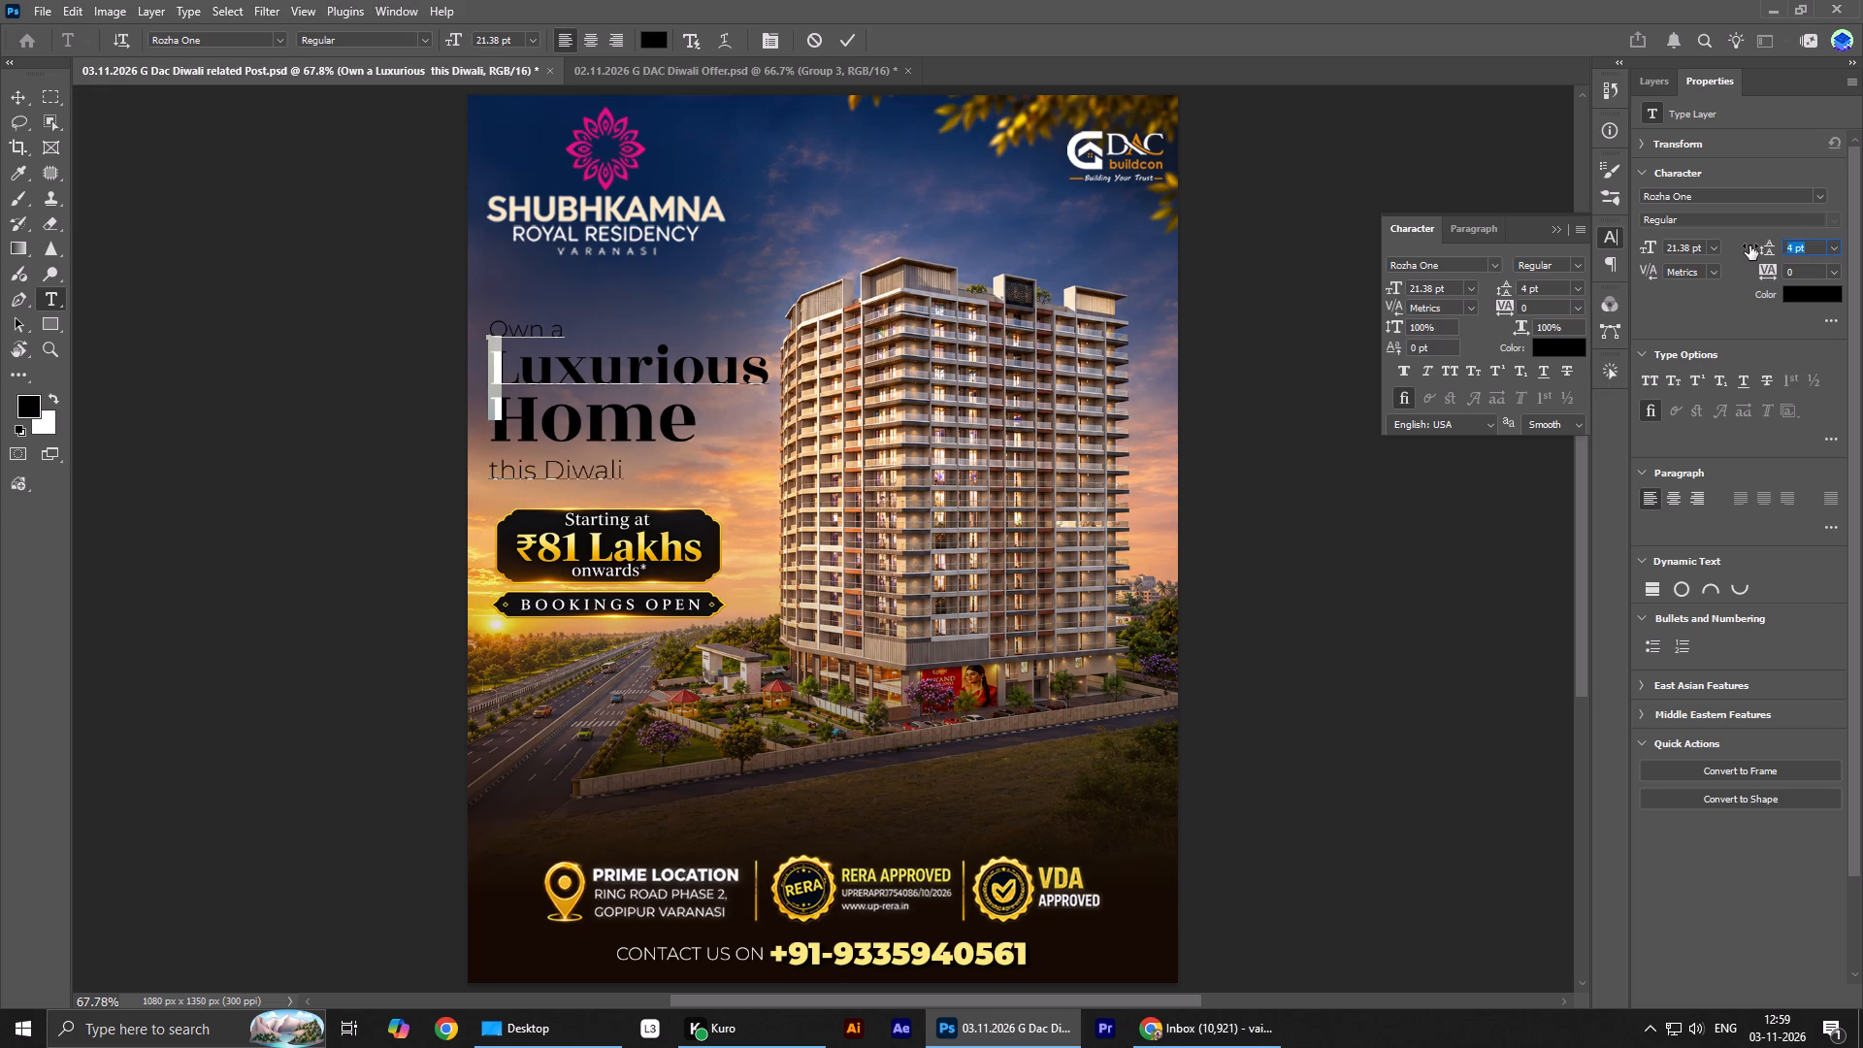
left_click_drag(1749, 246, 1751, 246)
left_click(860, 28)
Scale the separate "Home" text up slightly, to about 29.33 pt.
left_click(667, 423)
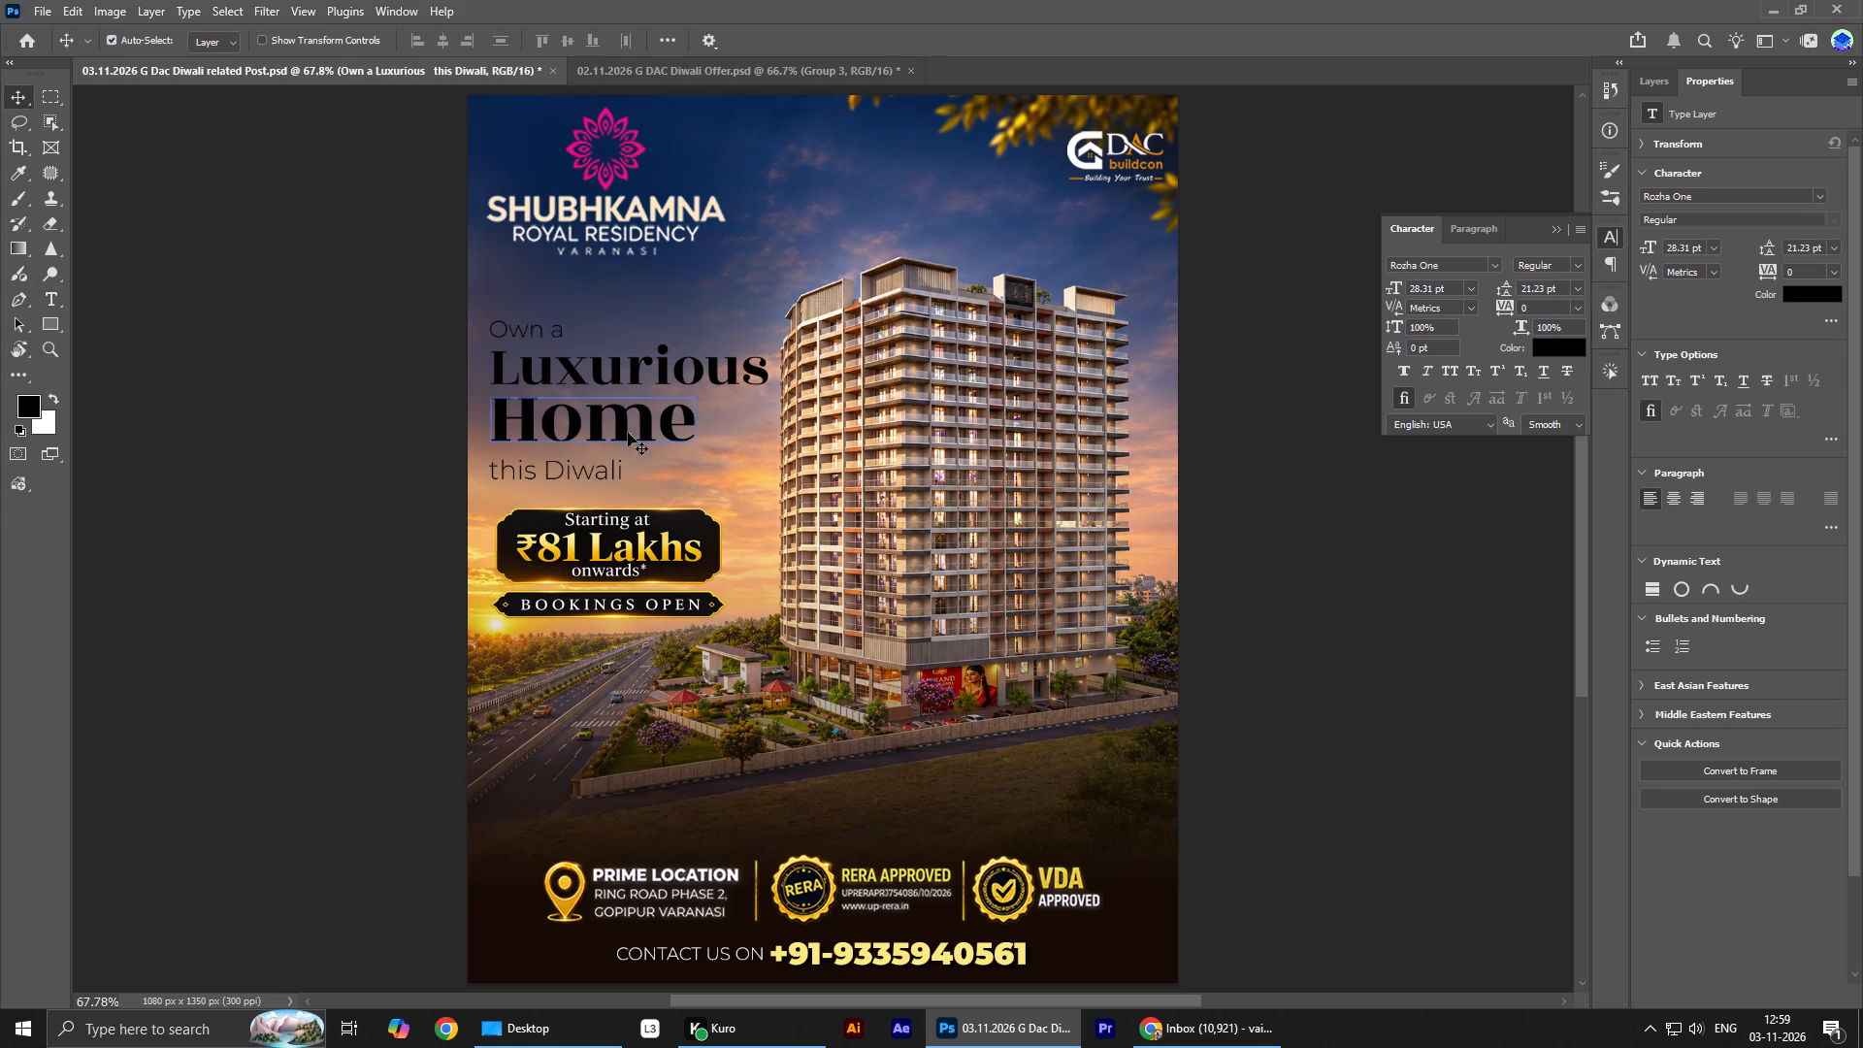
key("ctrl+t")
left_click_drag(697, 477, 729, 485)
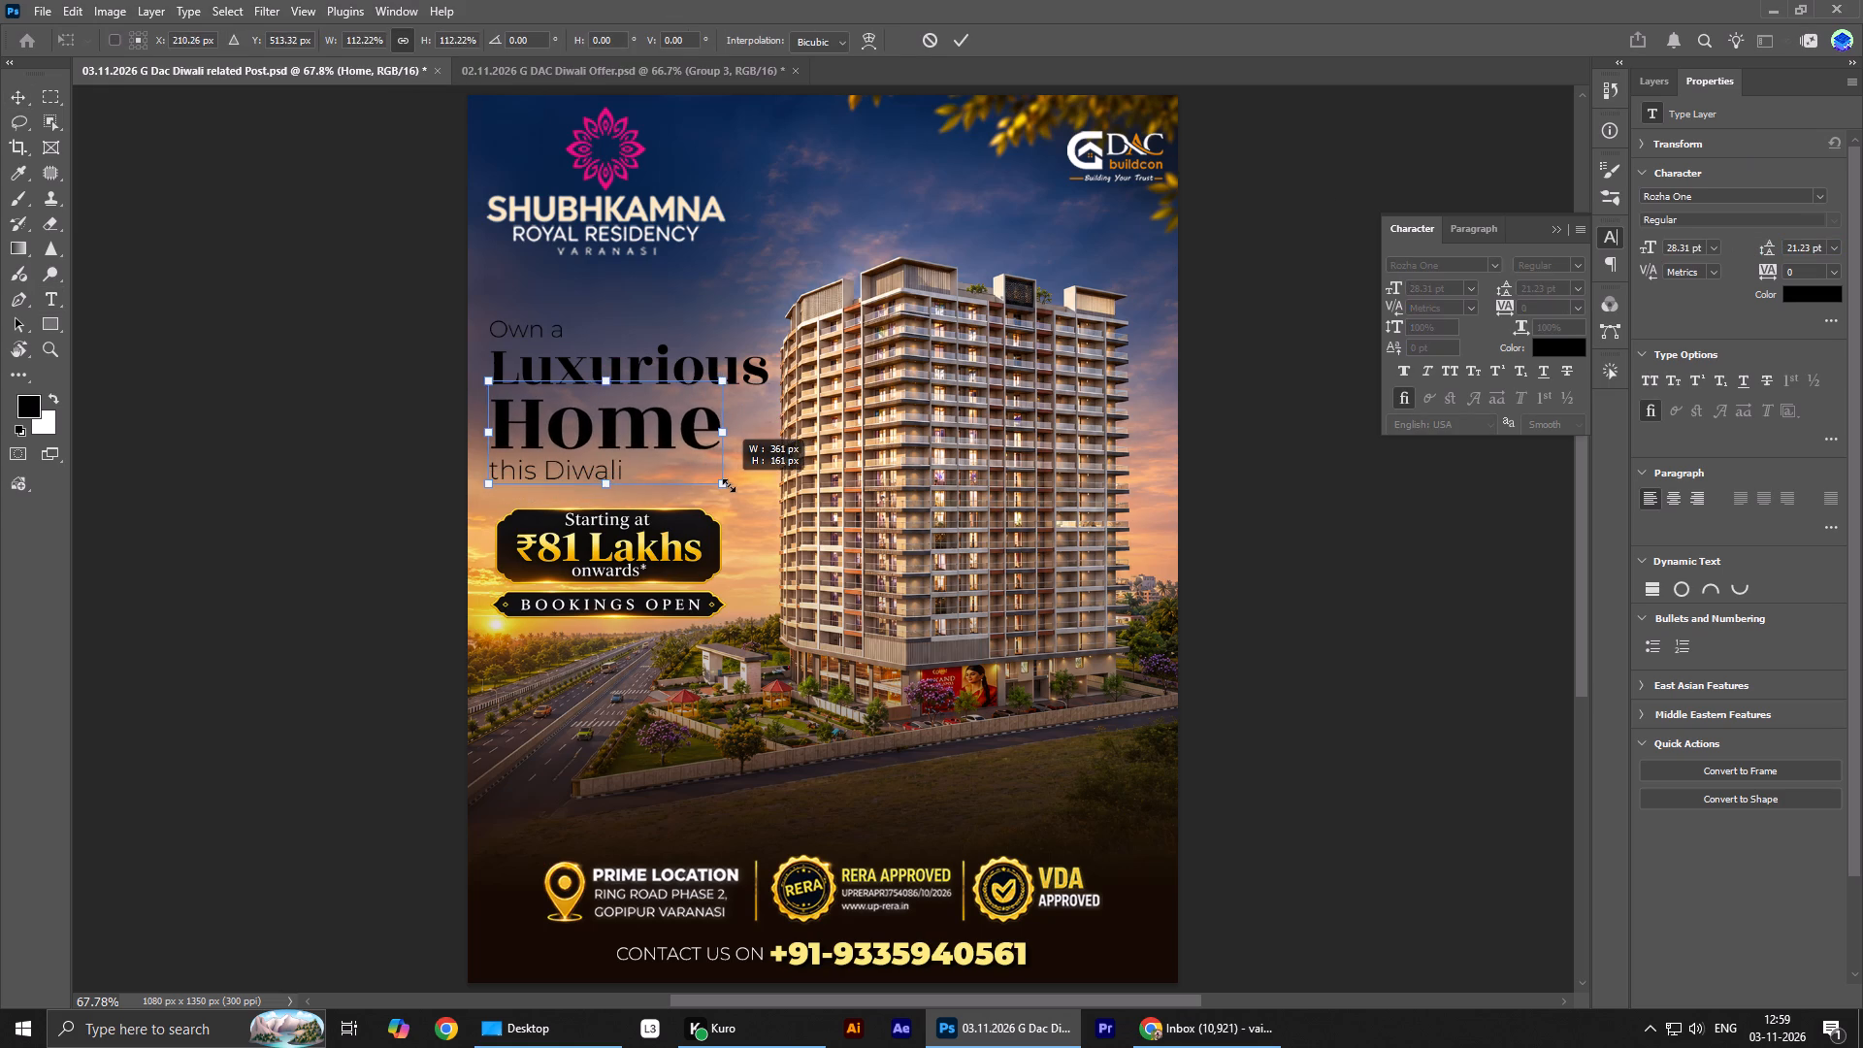
left_click_drag(729, 485, 712, 463)
key("Return")
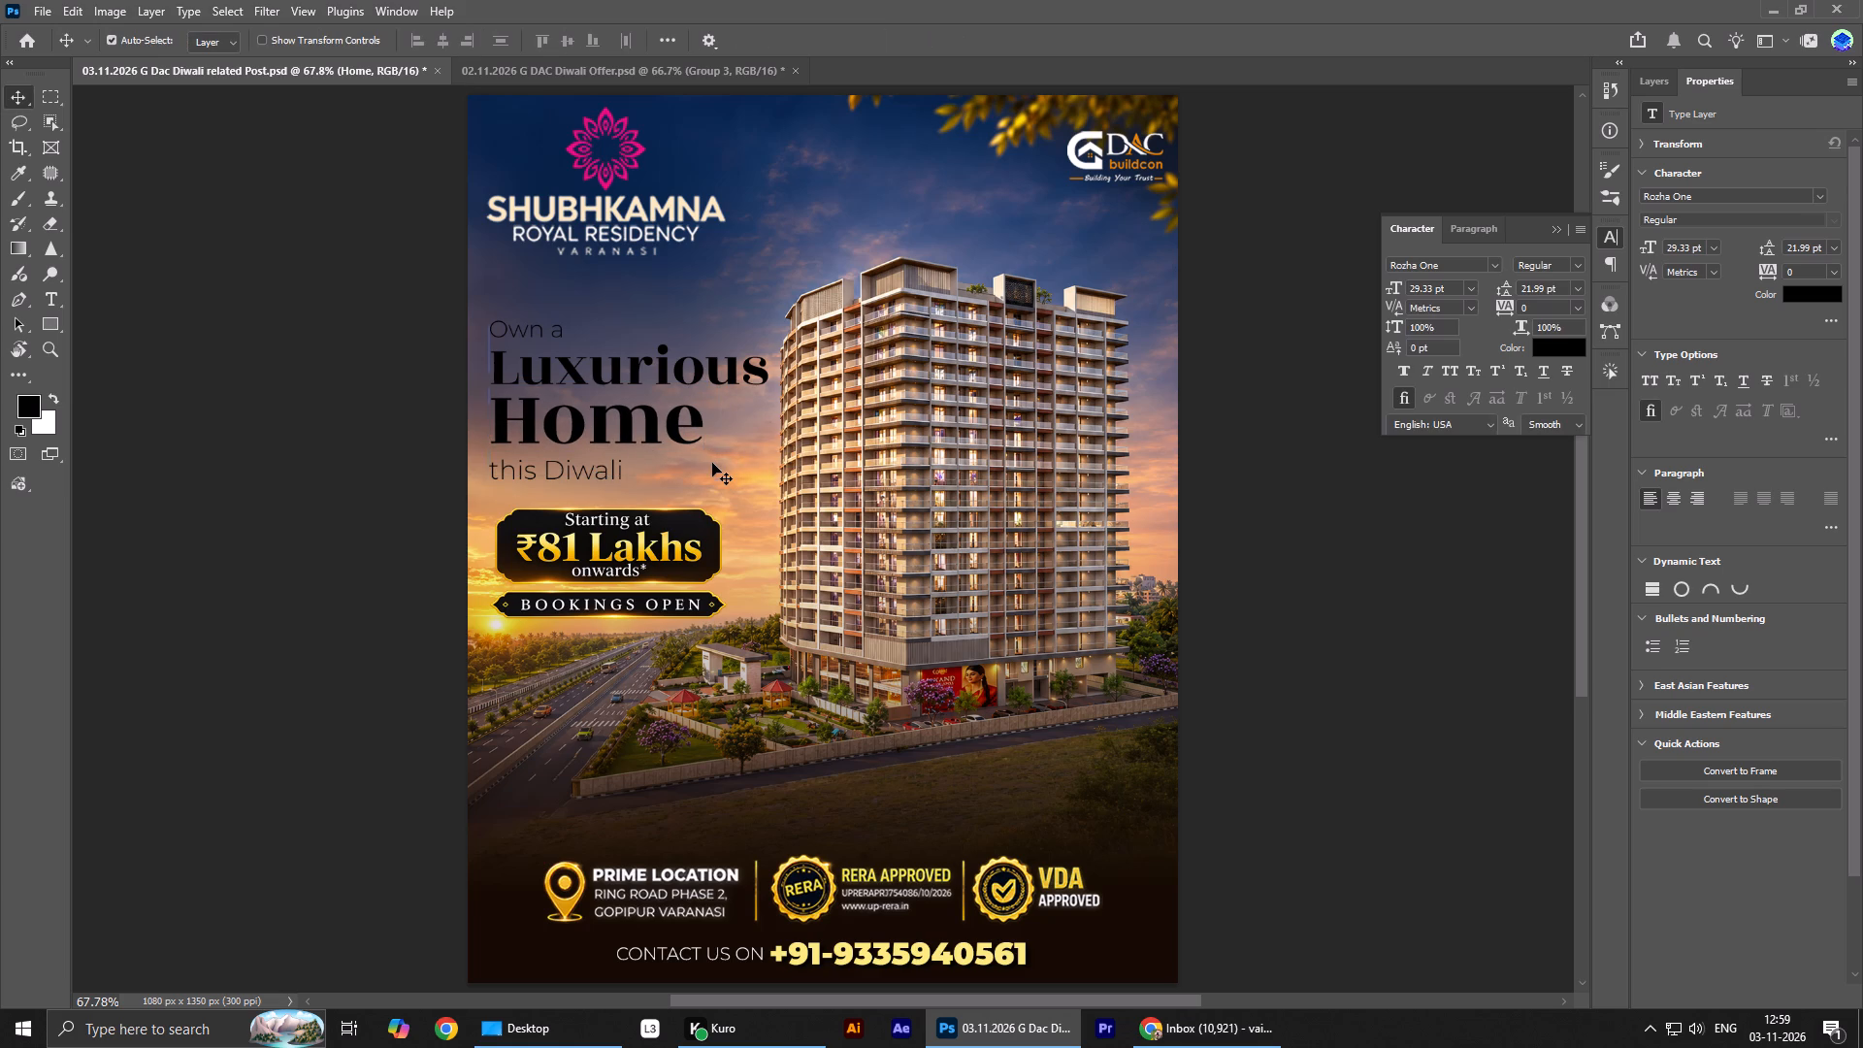
Nudge the "Home" text to line it up with "Luxurious" and balance the gaps above and below it.
key("Left")
key("Left")
key("Right")
key("Up")
key("Up")
key("Down")
key("Down")
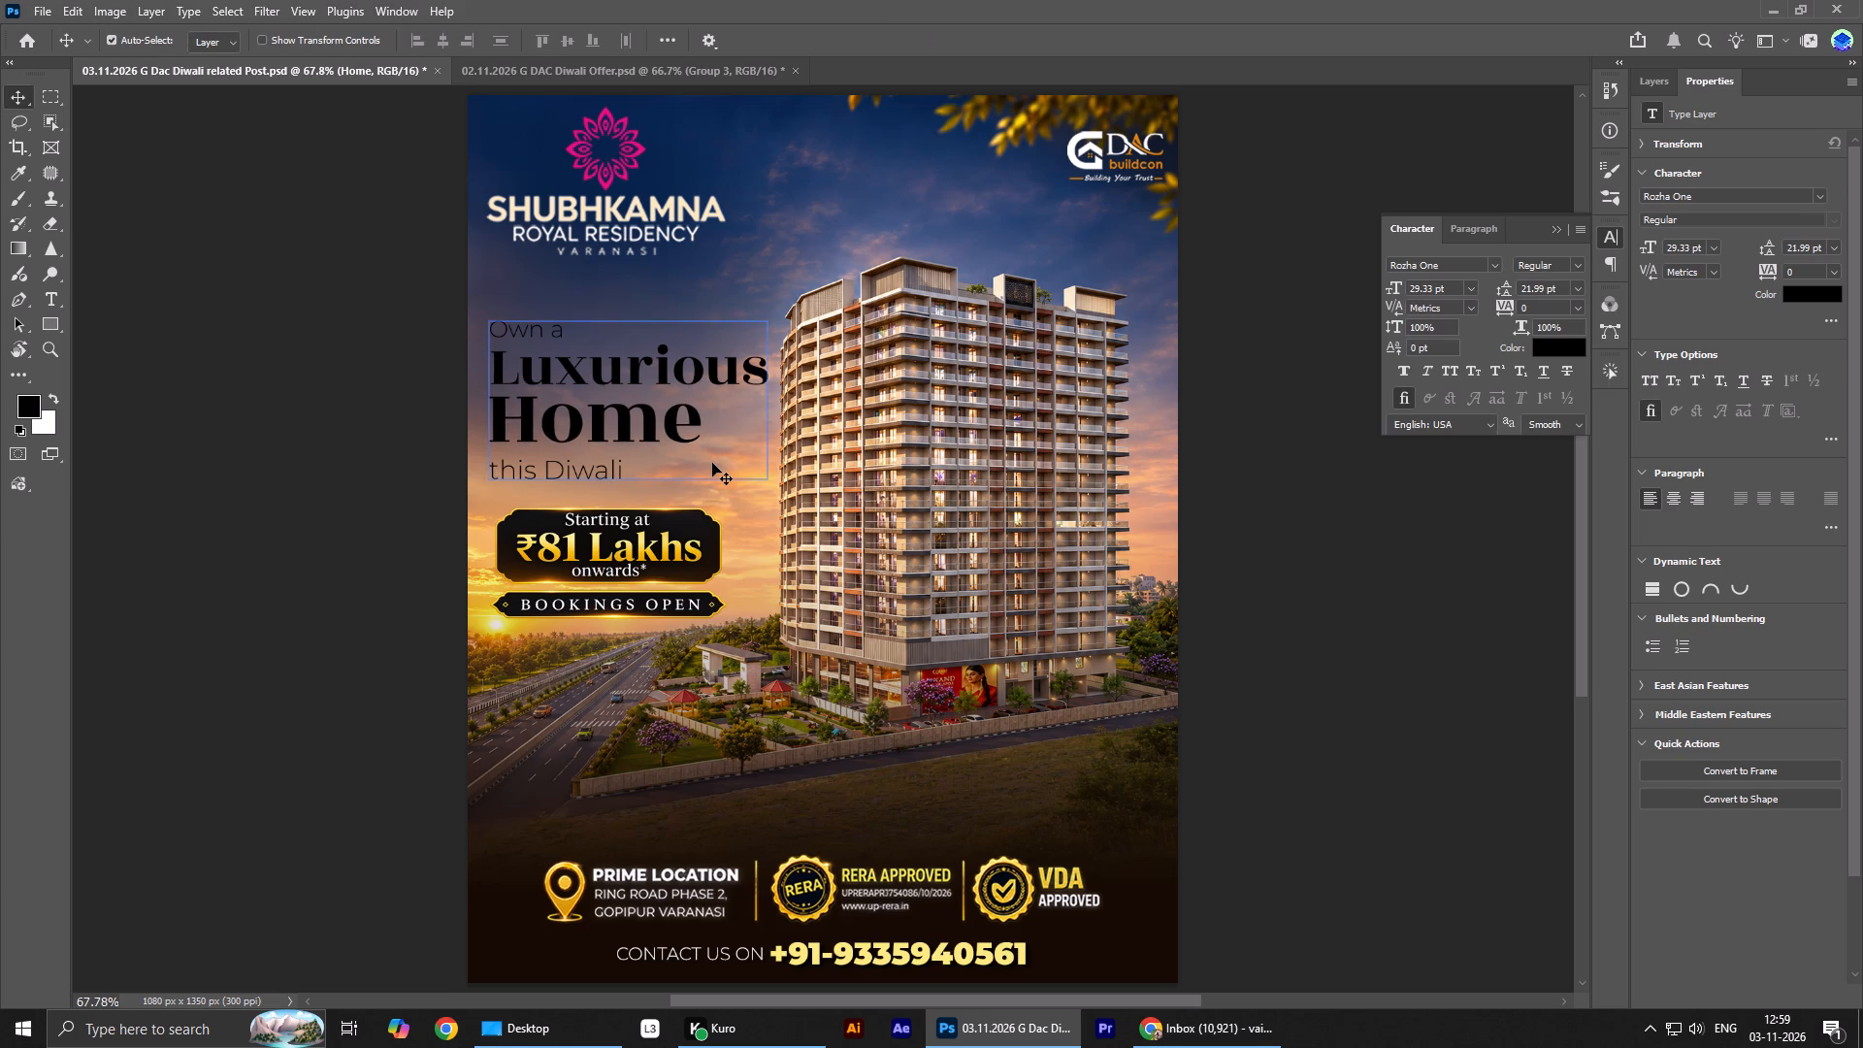
key("Down")
key("Down")
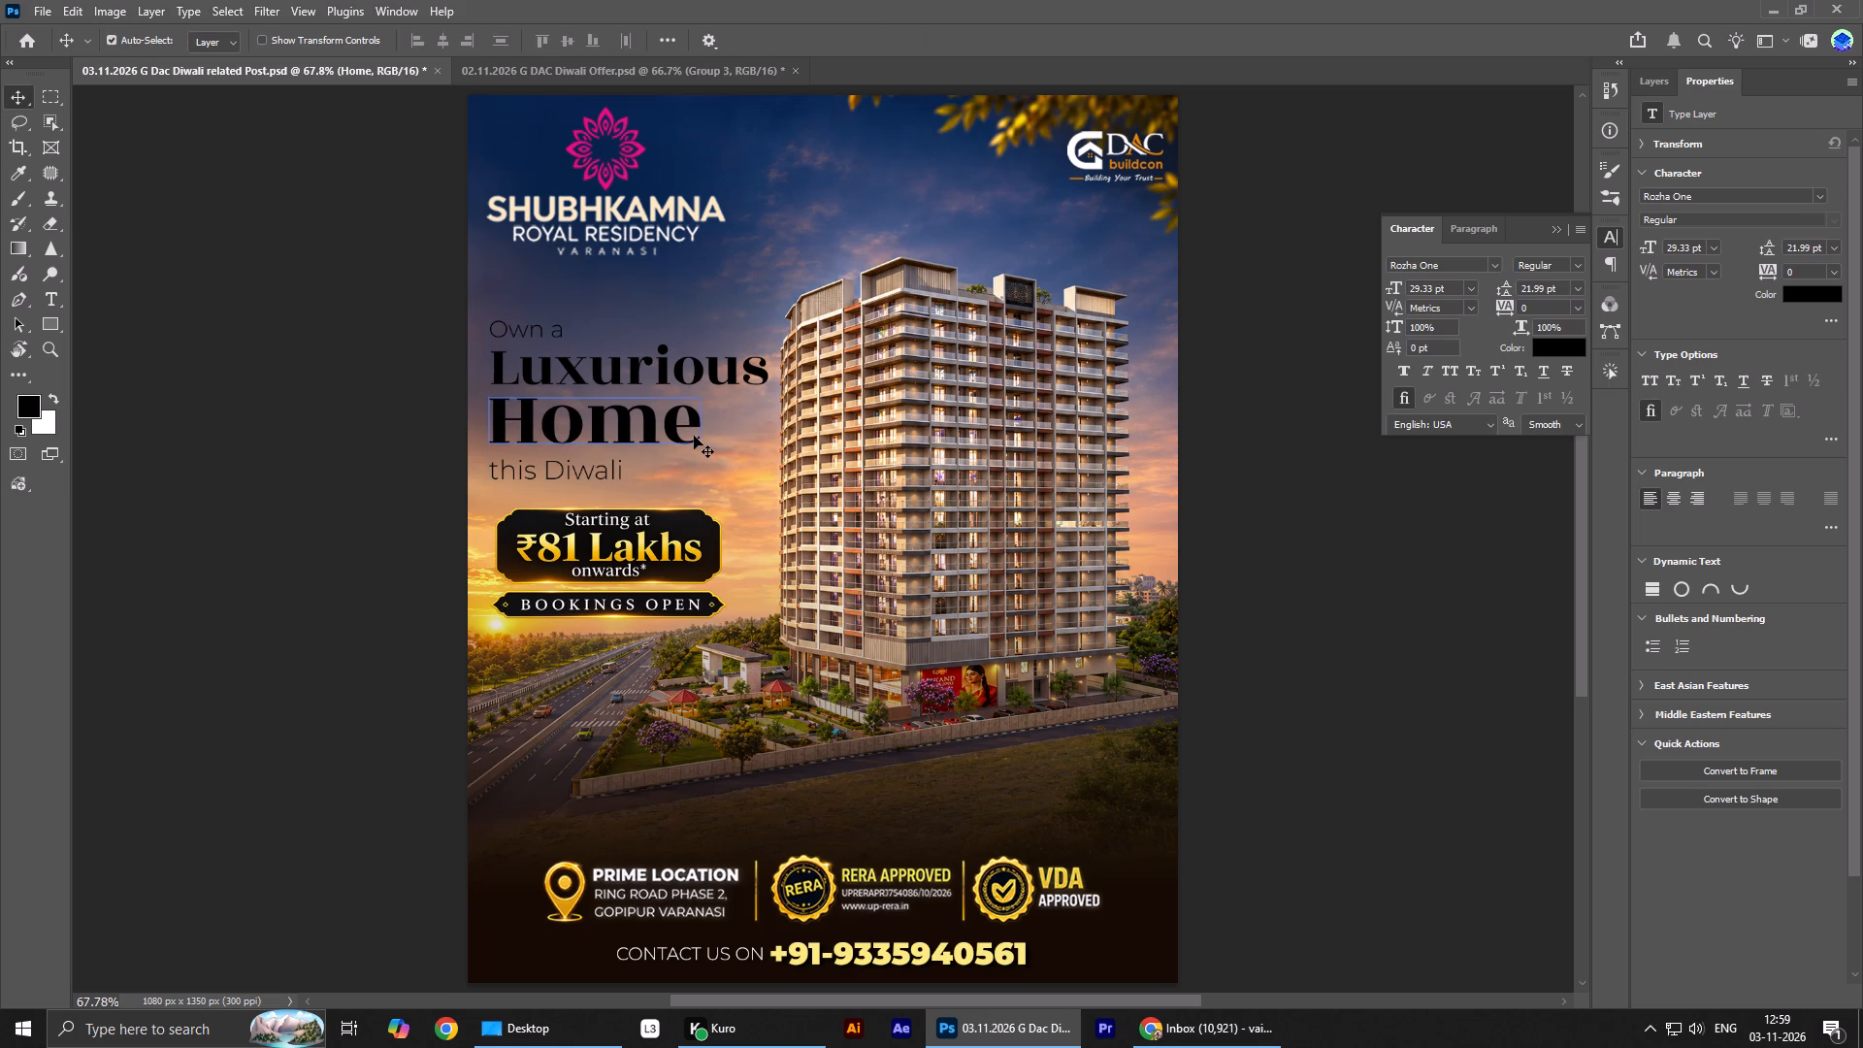
Cut the word "Luxurious" out of the "Own a … this Diwali" headline text, leaving its line empty.
left_click(1646, 84)
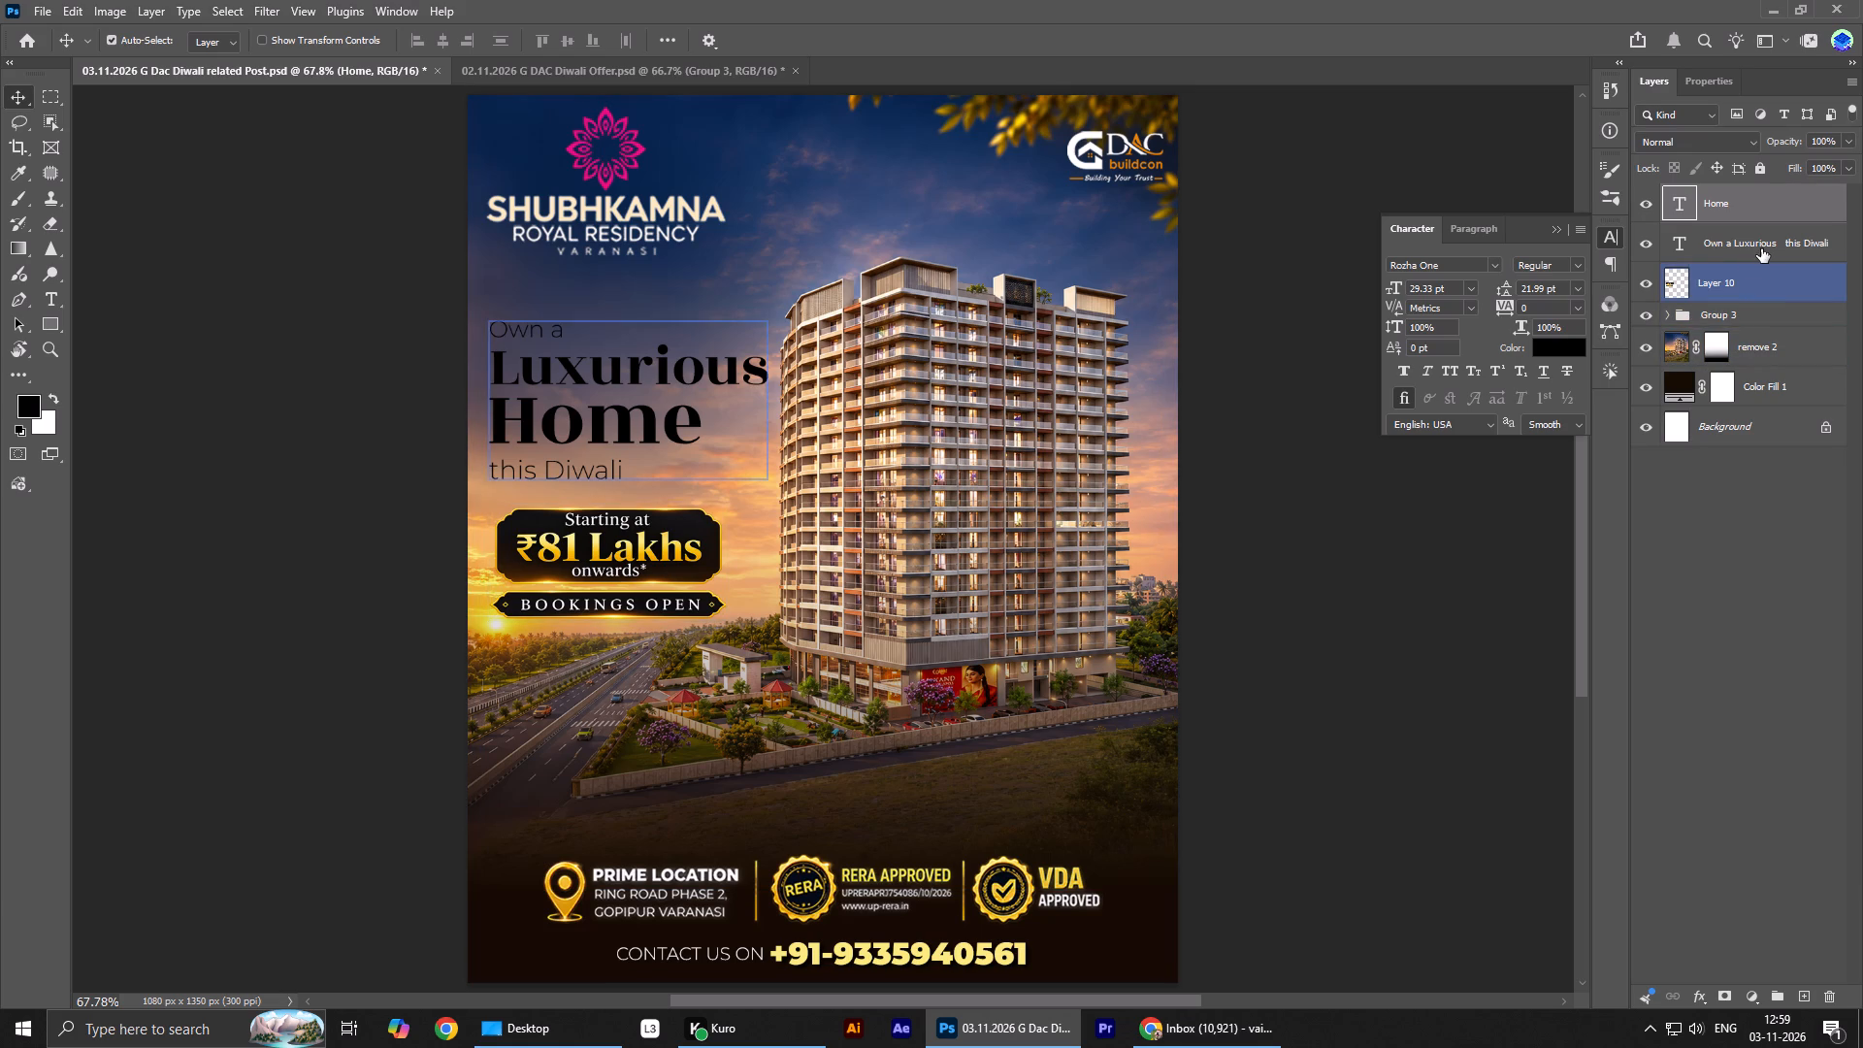
left_click(1765, 250)
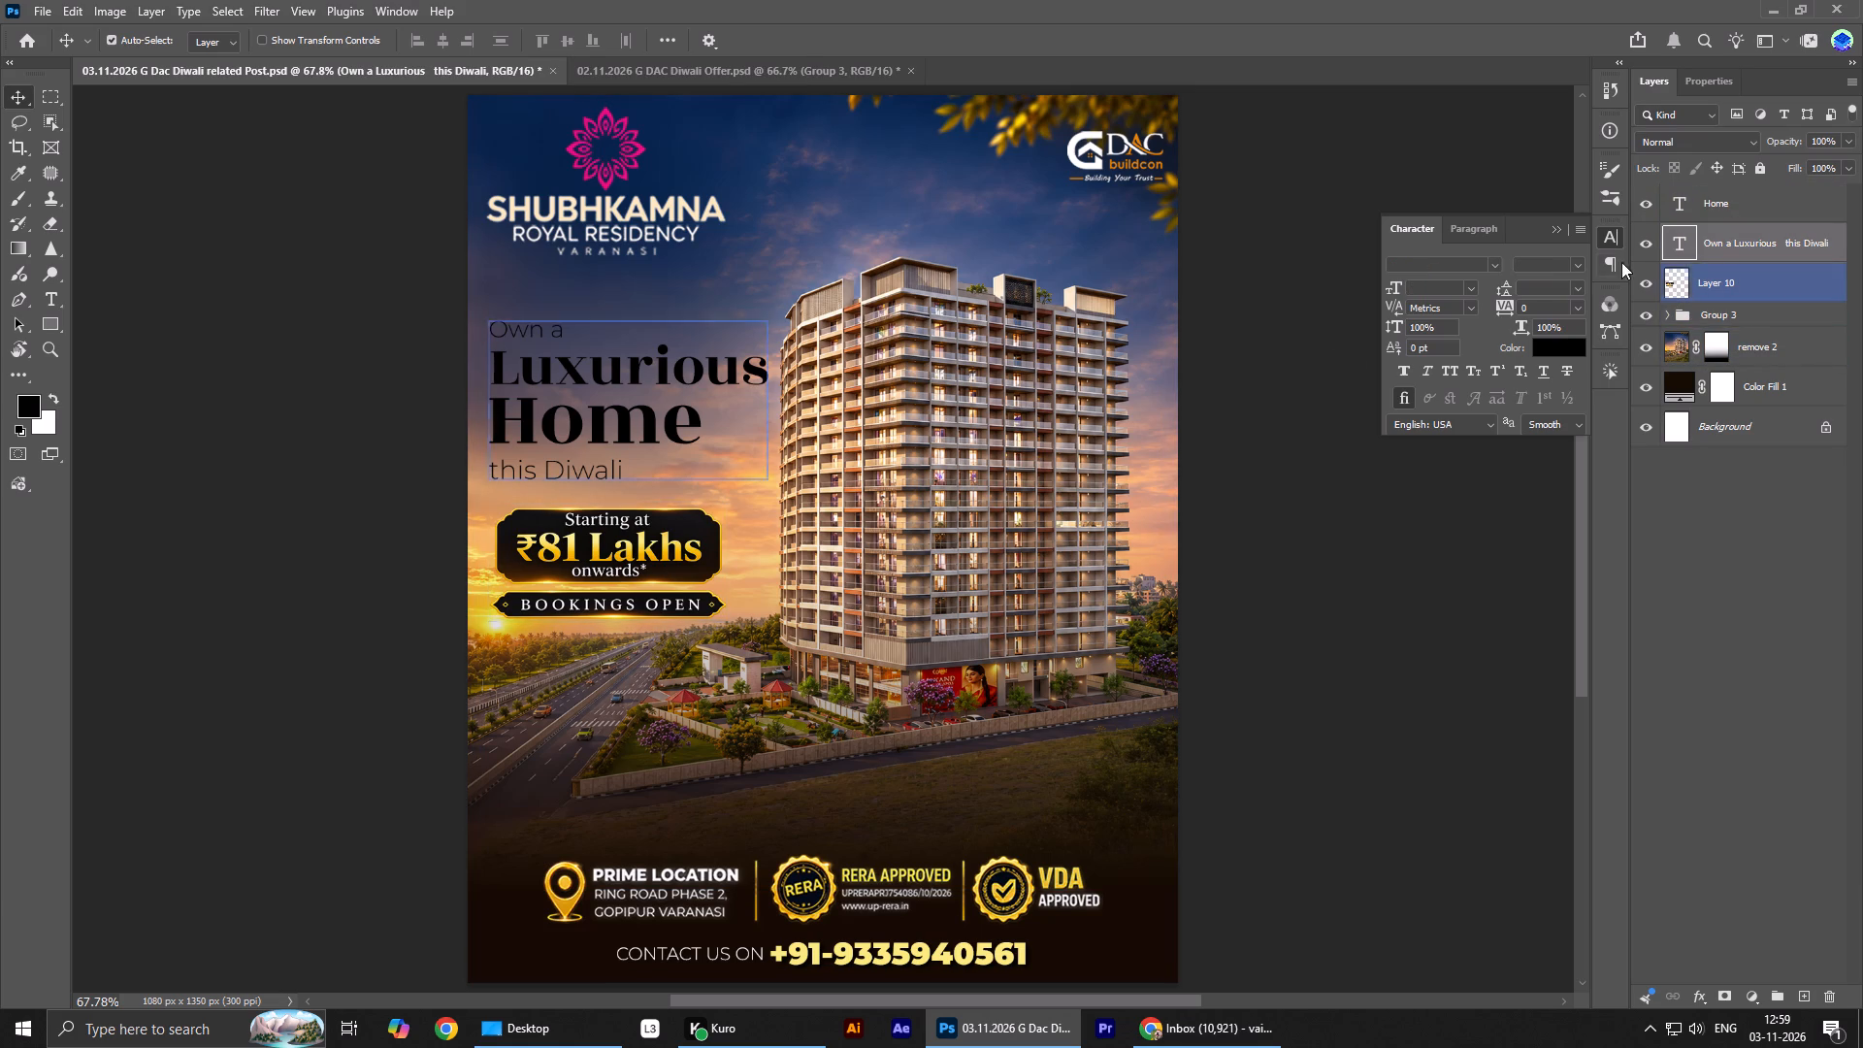
double_click(580, 364)
left_click_drag(495, 382, 657, 377)
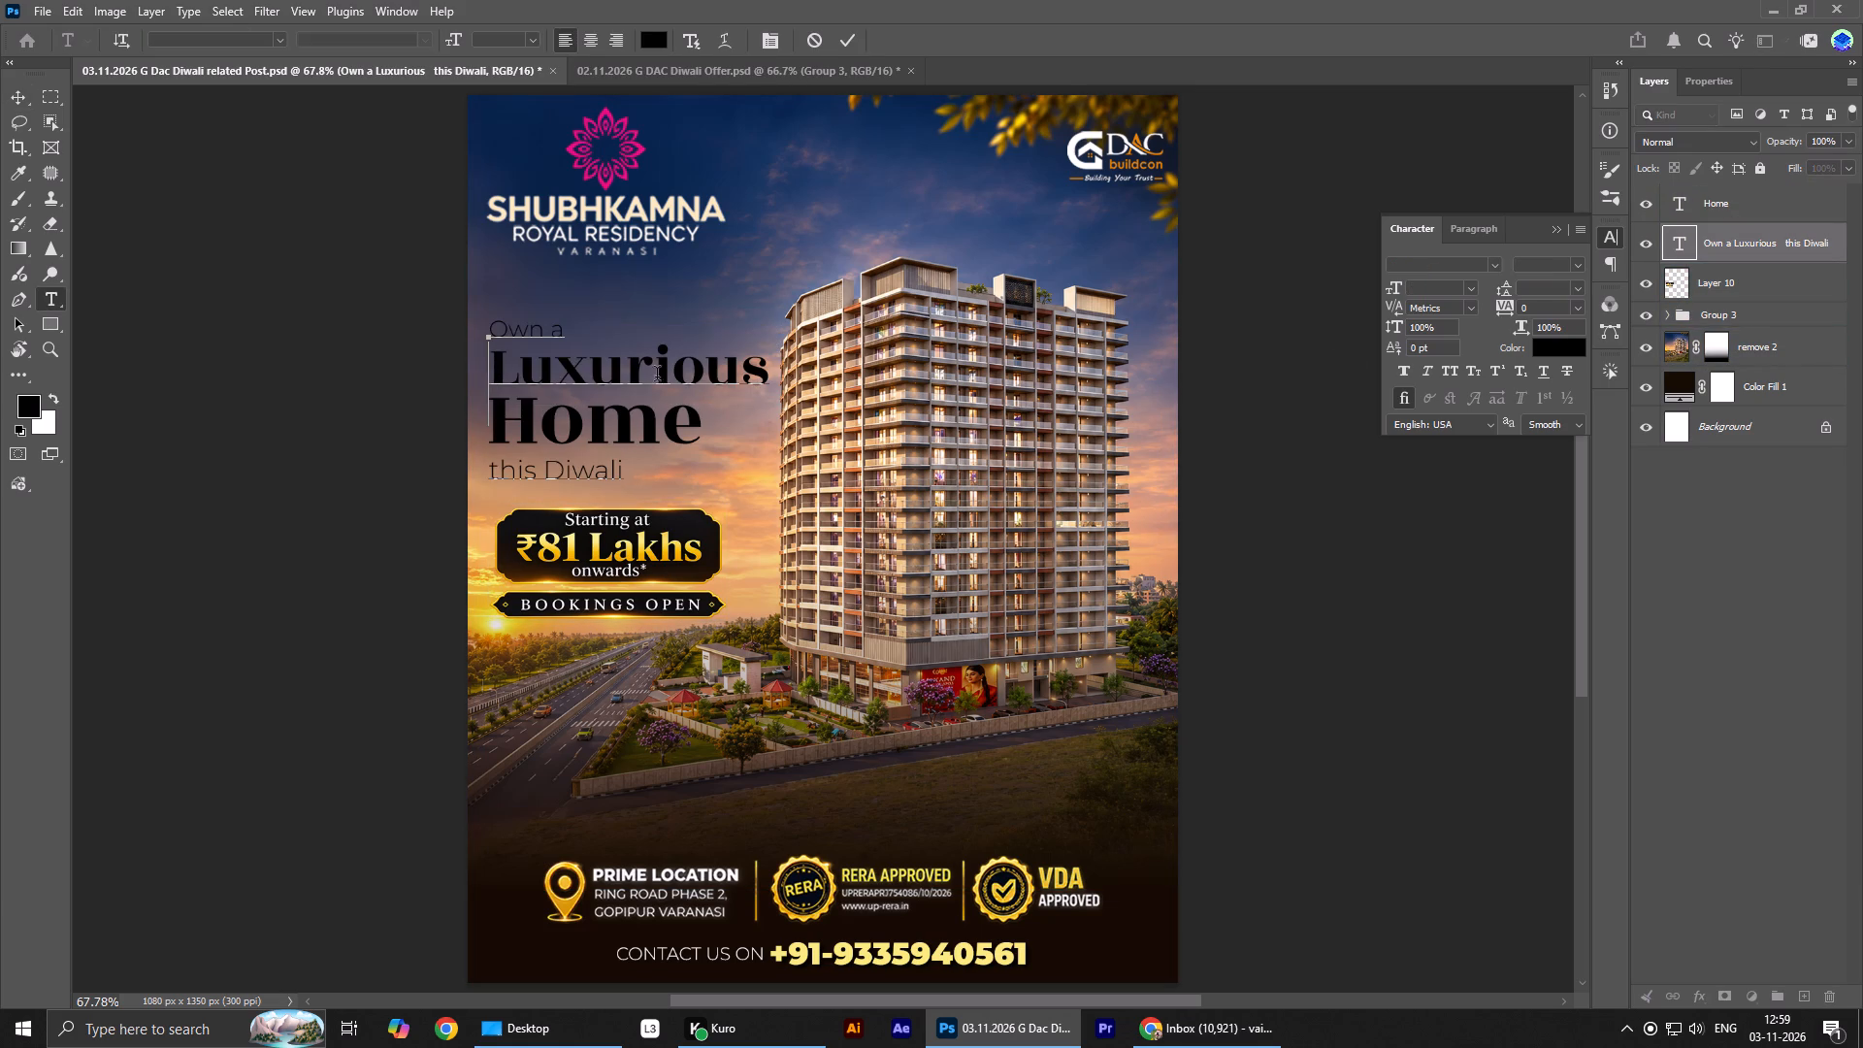
left_click_drag(657, 377, 768, 373)
left_click_drag(768, 374, 637, 376)
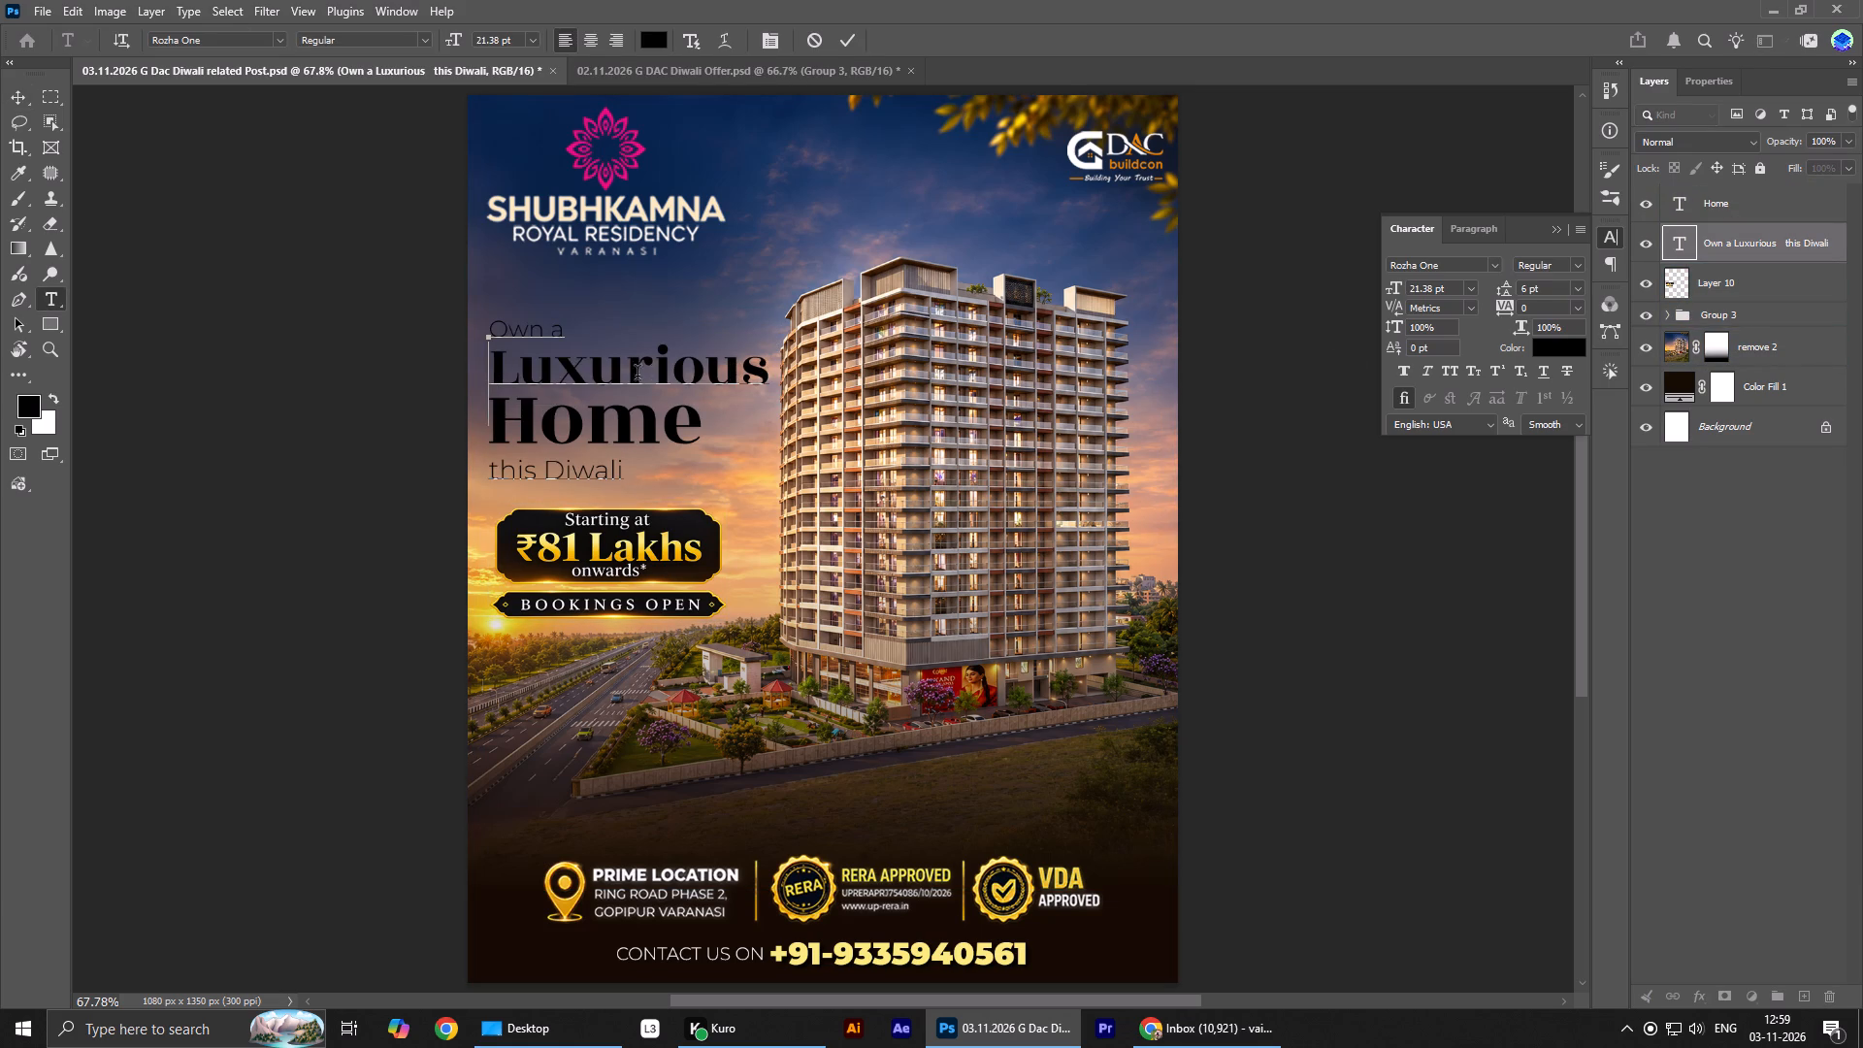
left_click_drag(637, 376, 622, 376)
left_click(511, 327)
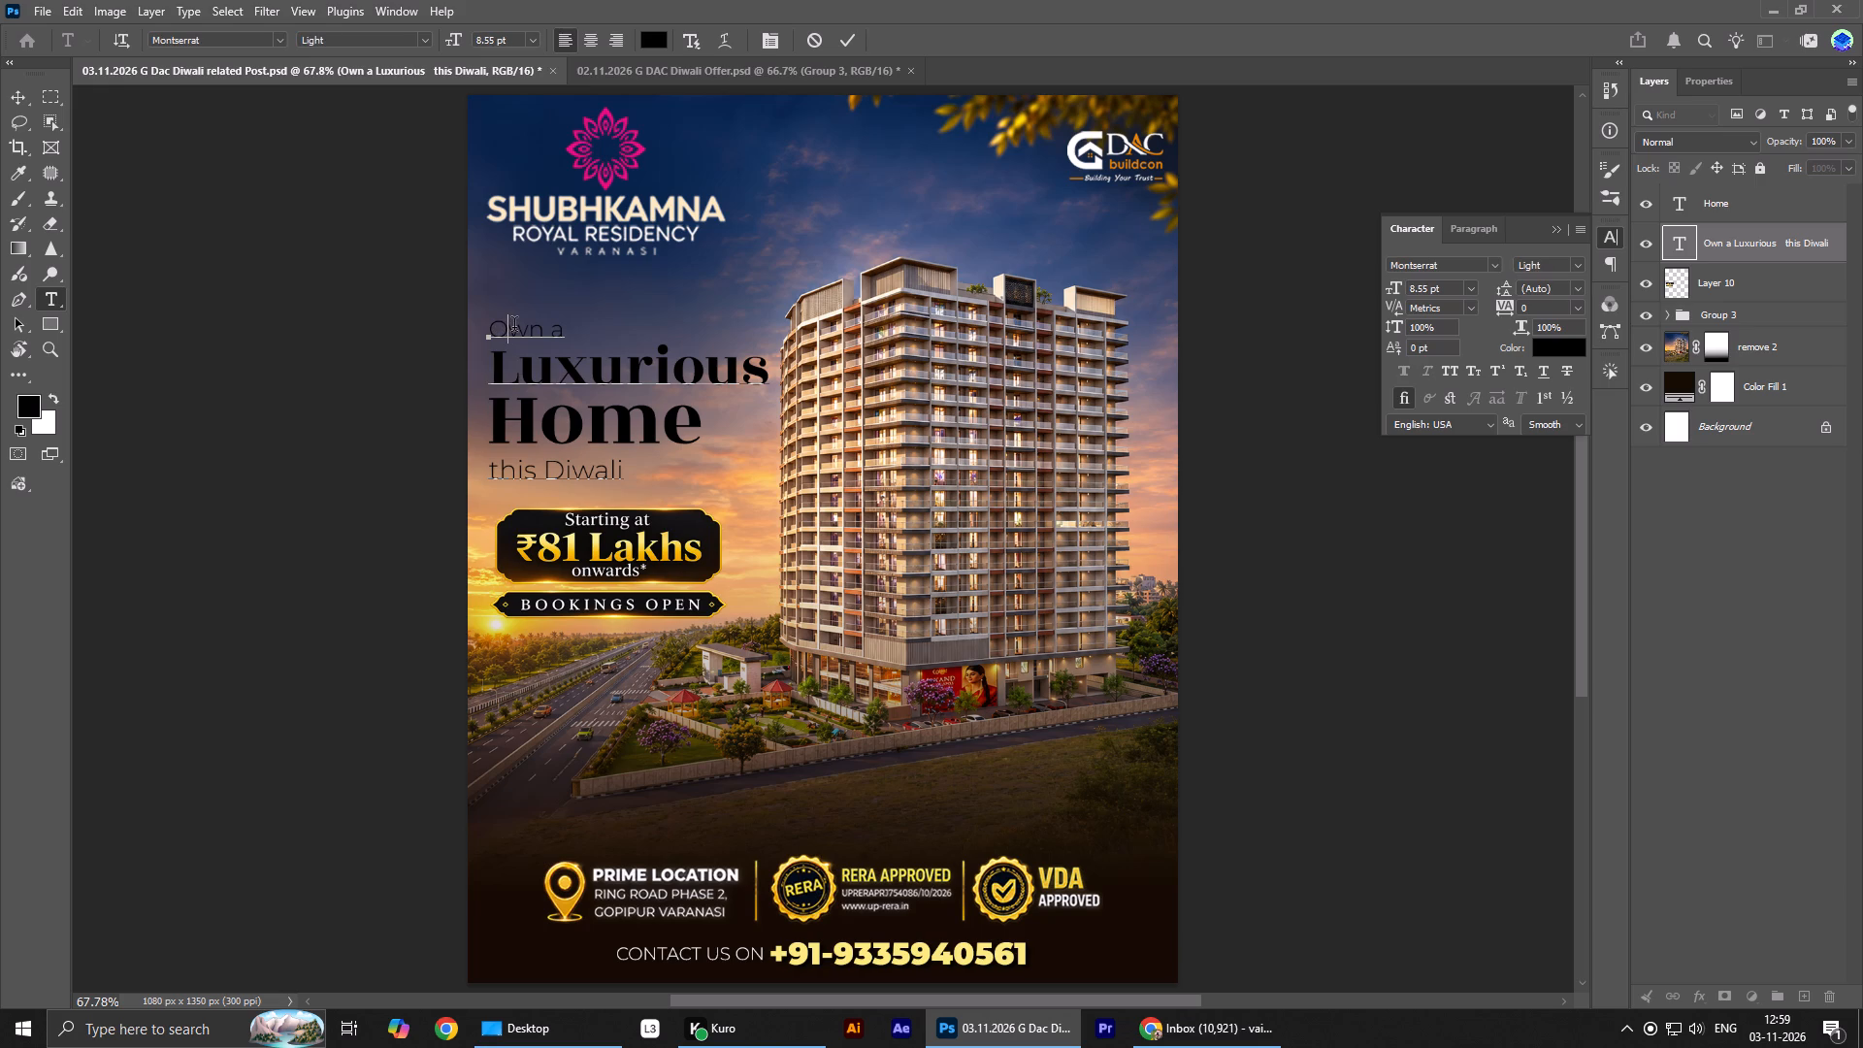
key("Down")
key("shift+Left")
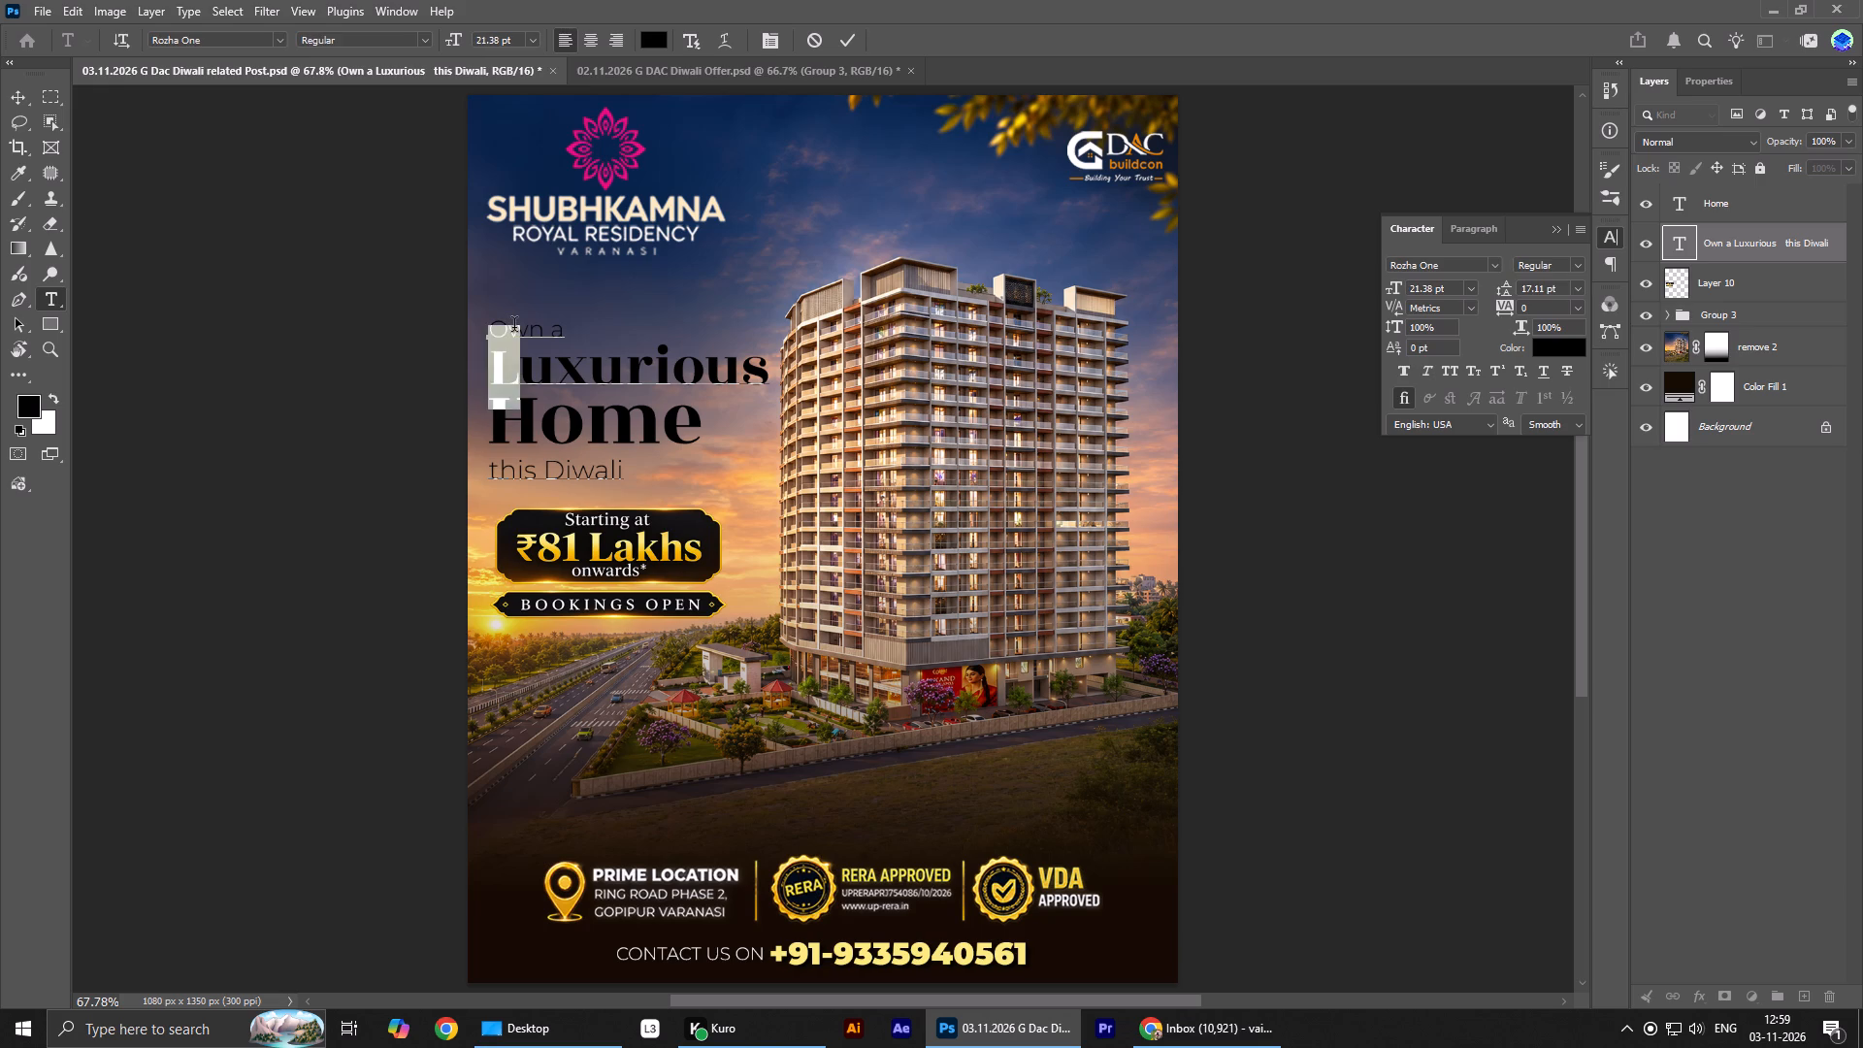
key("Left")
key("shift+Right")
key("shift+Right")
key("shift+Right")
key("shift+Right")
key("shift+Right")
key("shift+Right")
key("shift+Right")
key("shift+Right")
key("shift+Right")
key("shift+Right")
key("shift+Right")
key("shift+Right")
key("shift+Right")
key("shift+Right")
key("shift+Right")
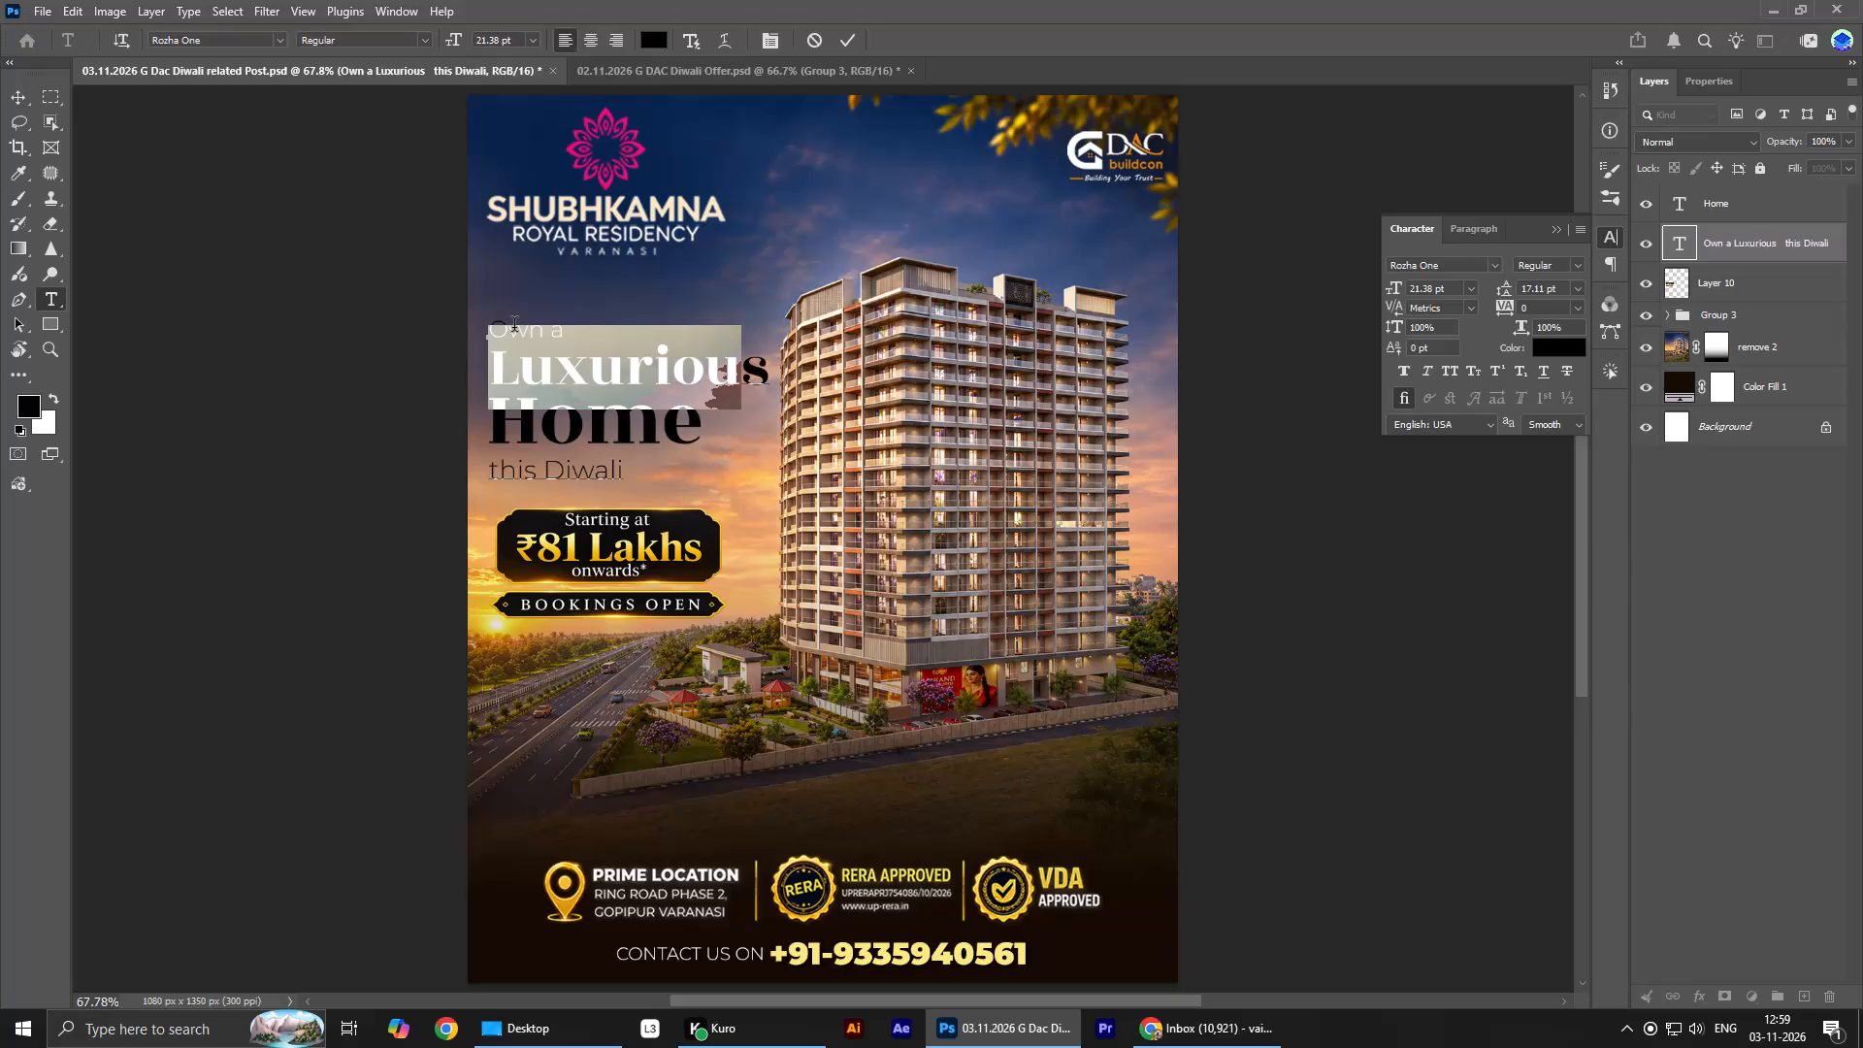
key("shift+Right")
key("ctrl+x")
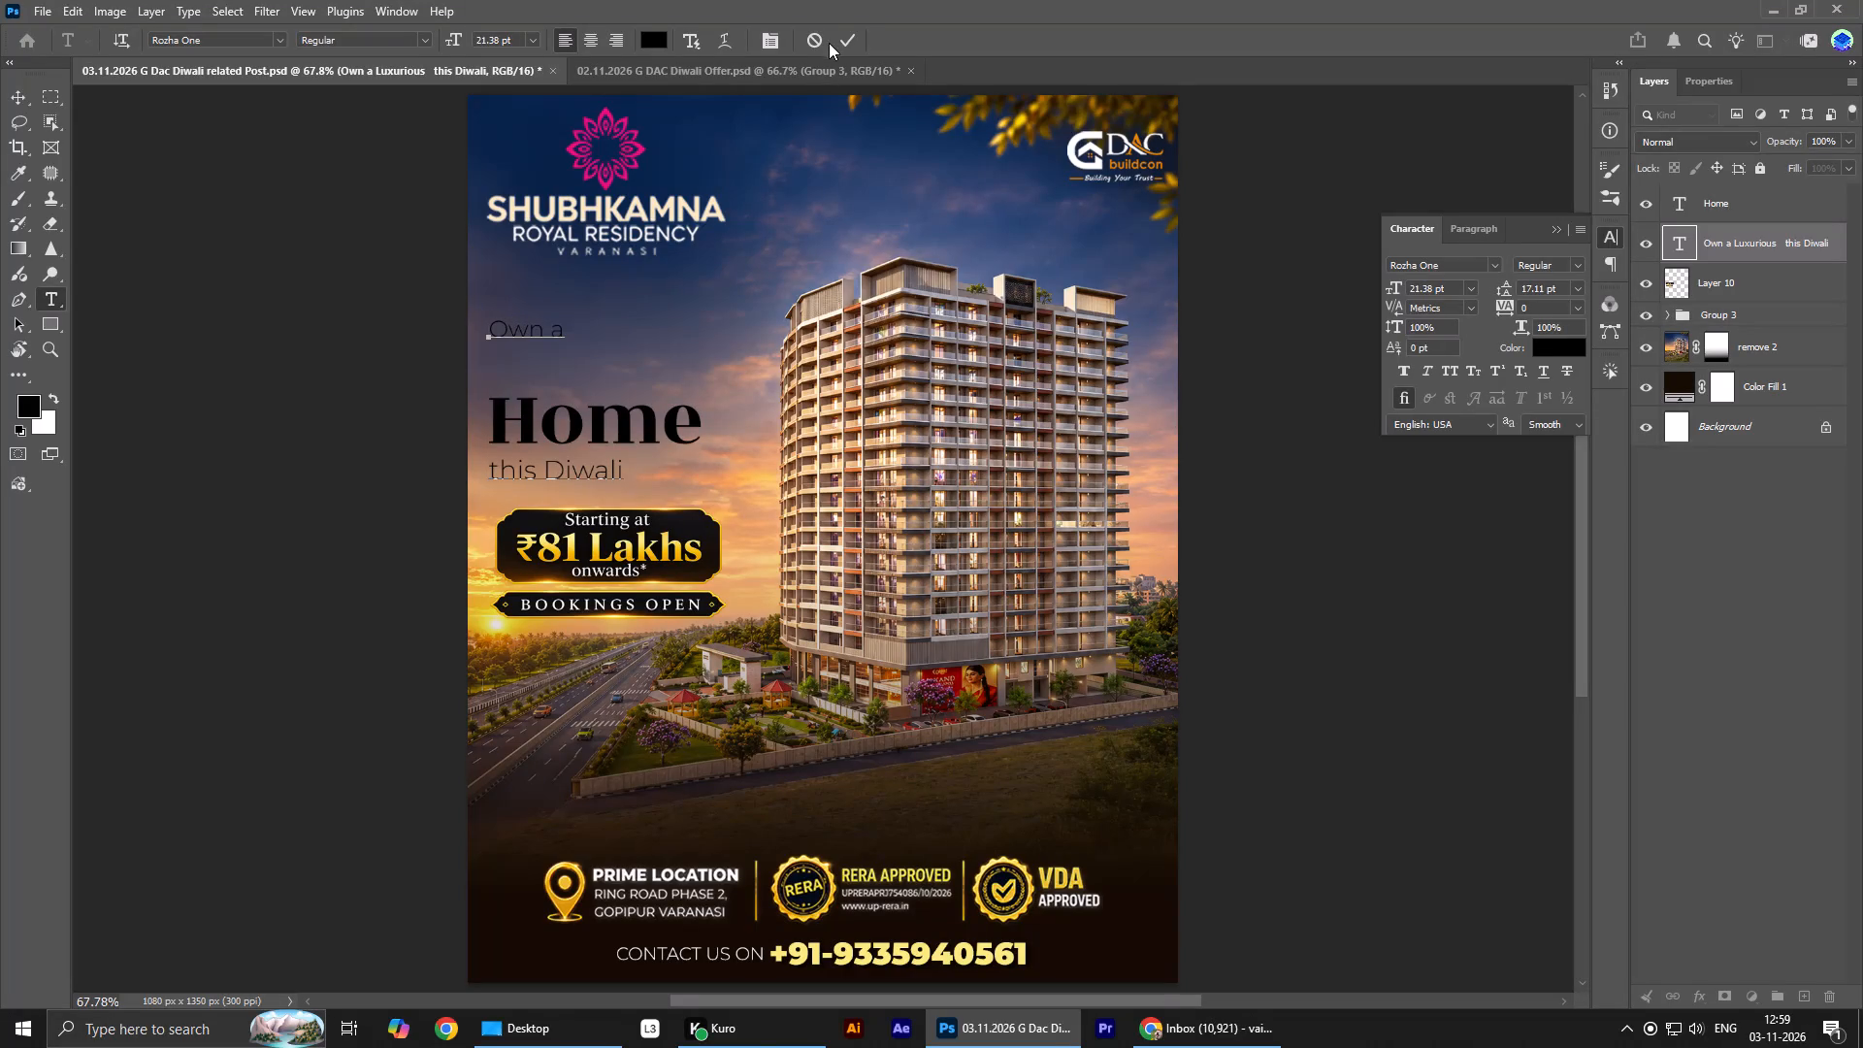
left_click(843, 40)
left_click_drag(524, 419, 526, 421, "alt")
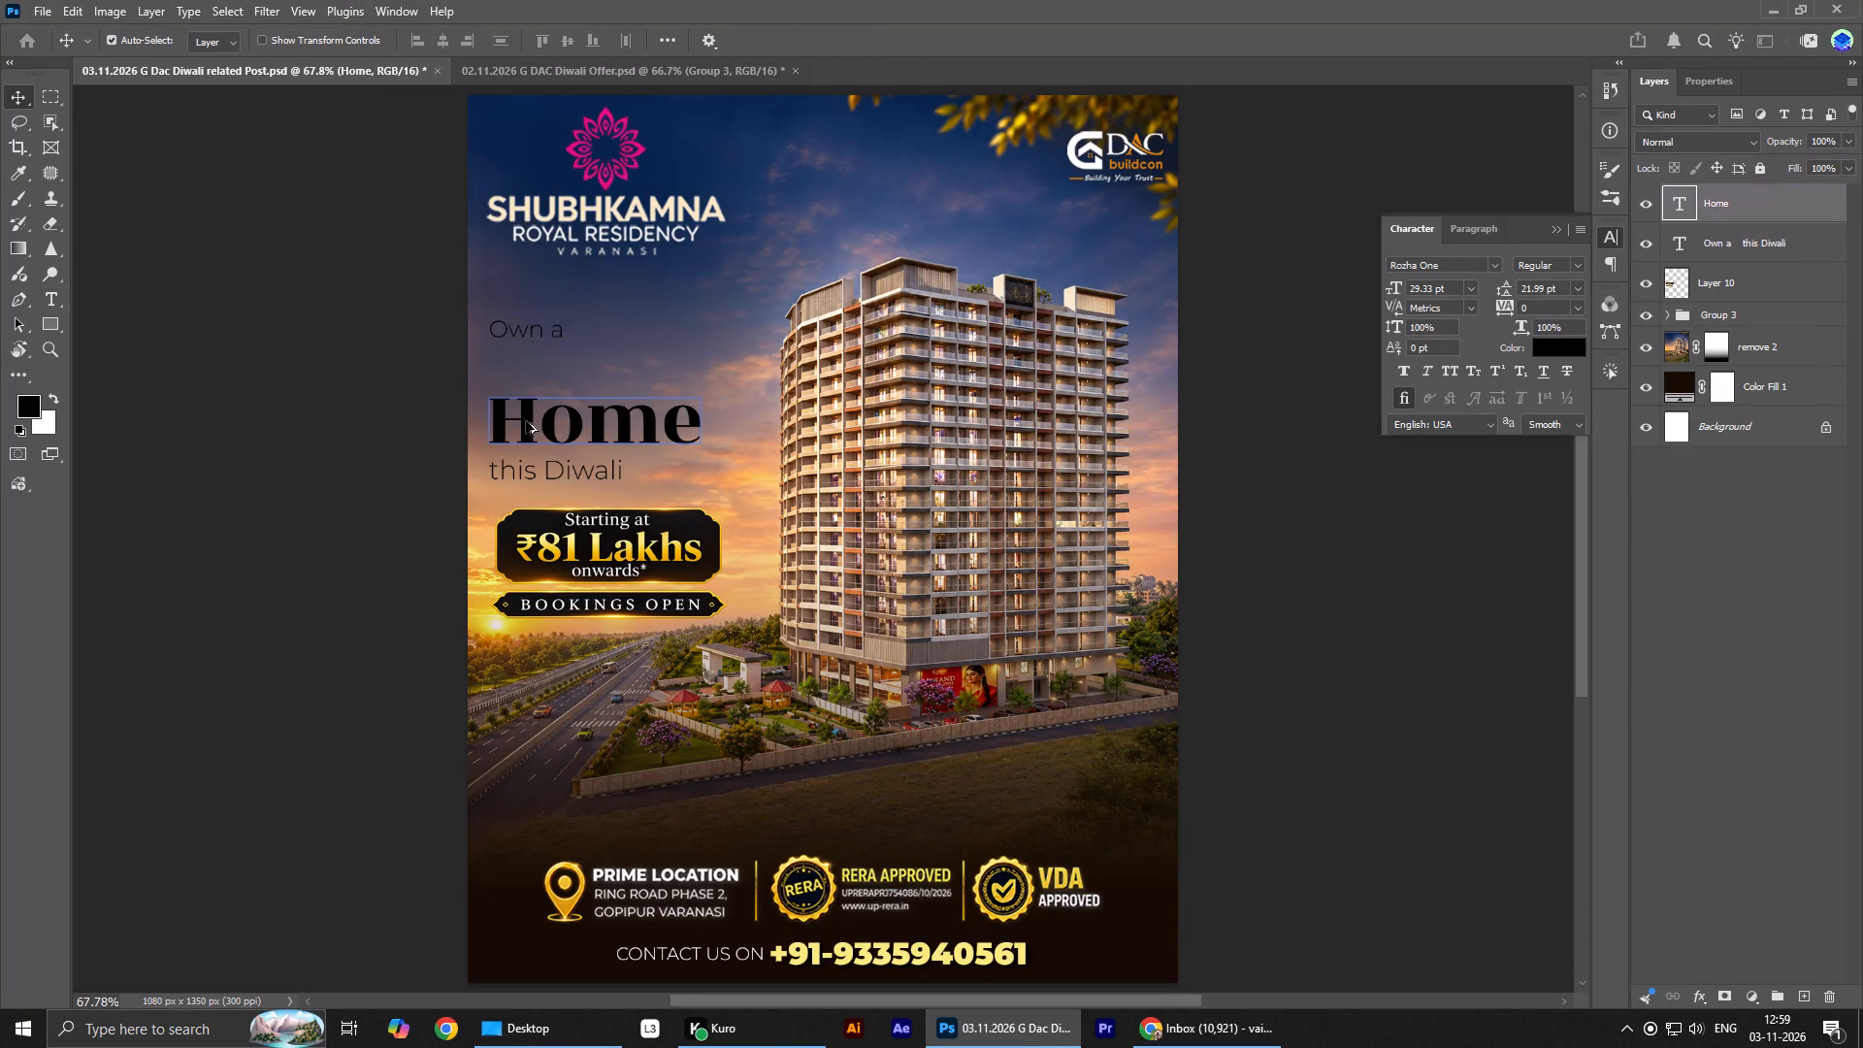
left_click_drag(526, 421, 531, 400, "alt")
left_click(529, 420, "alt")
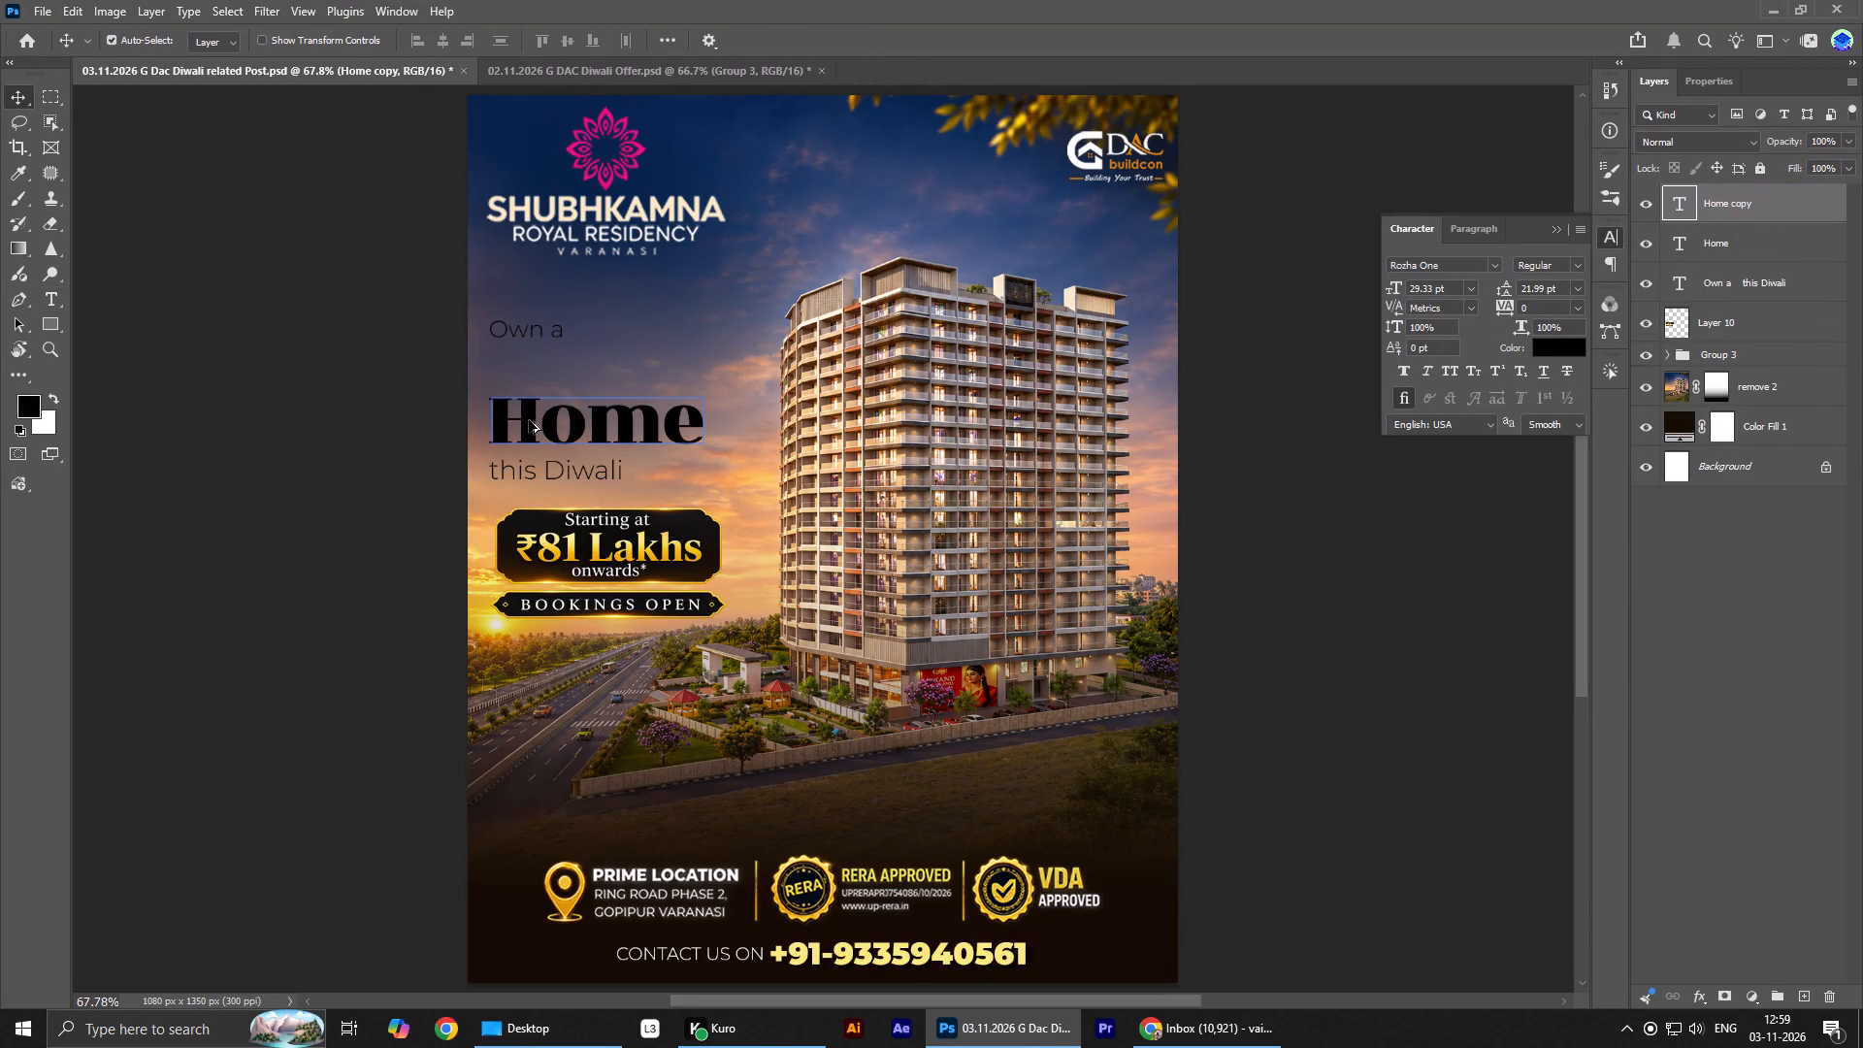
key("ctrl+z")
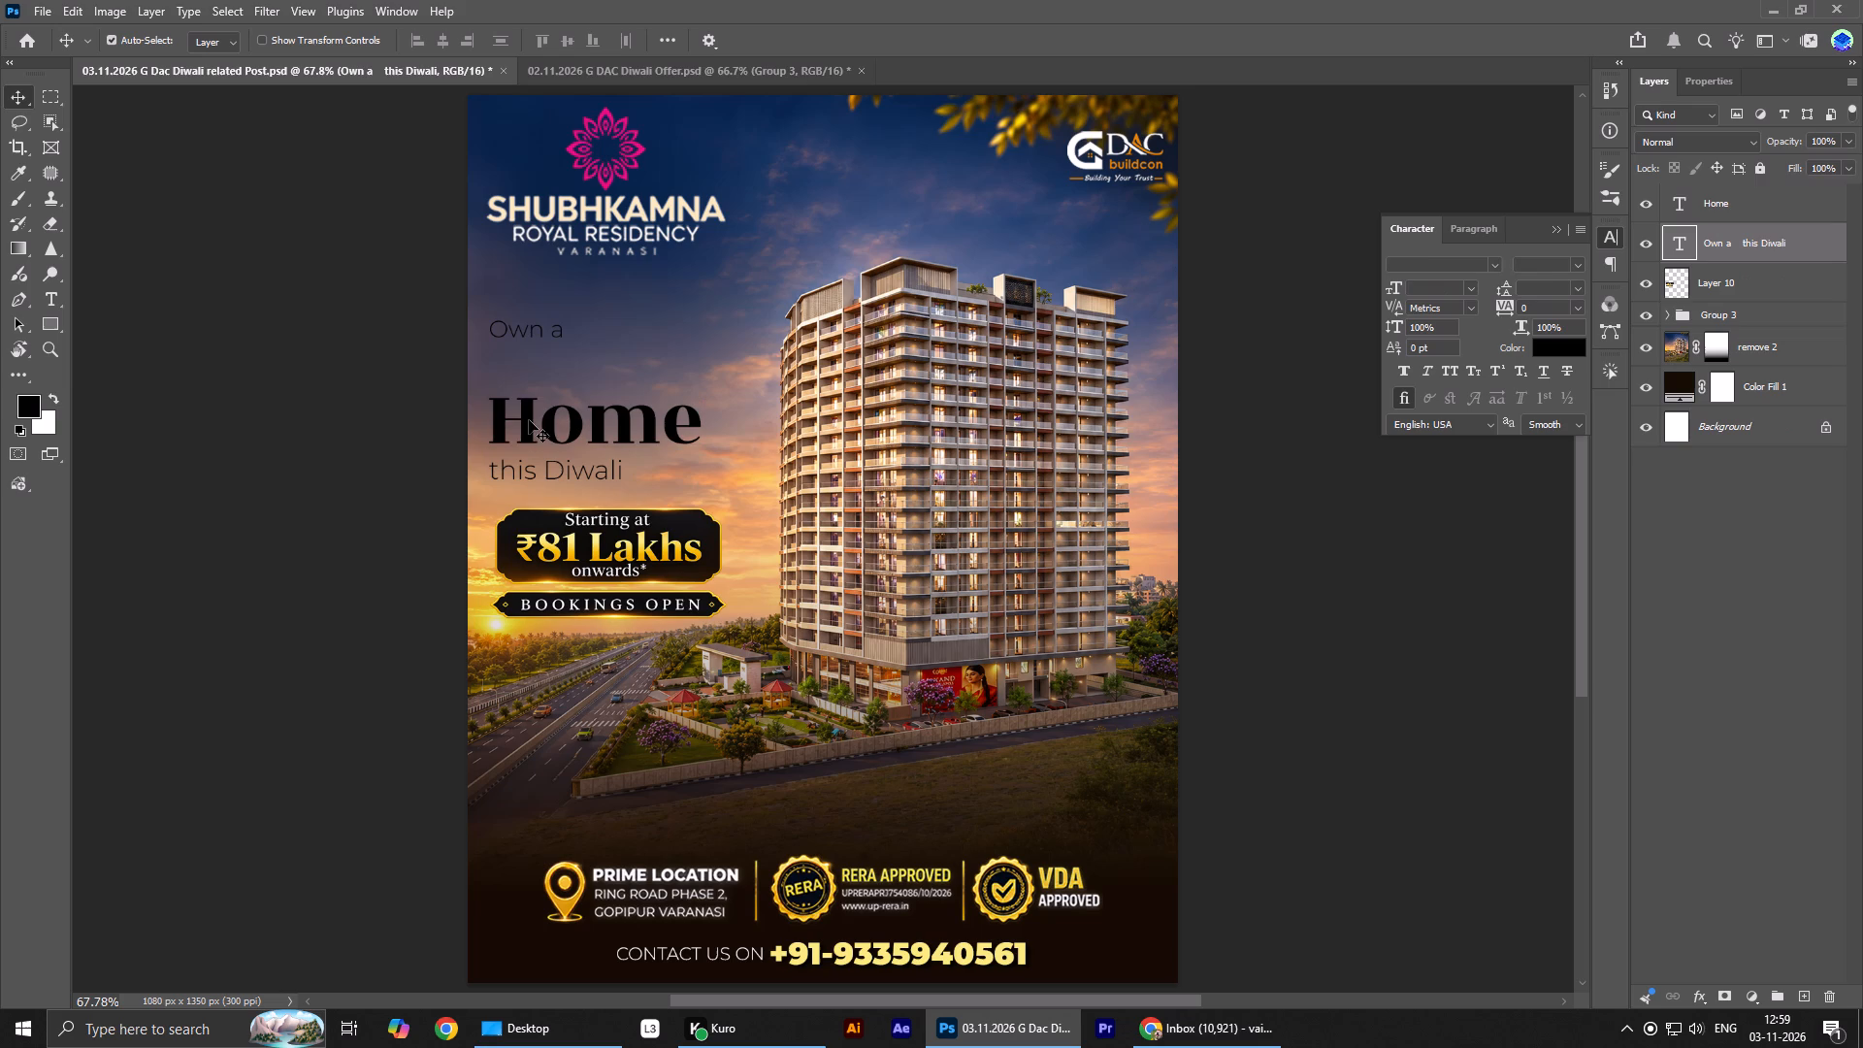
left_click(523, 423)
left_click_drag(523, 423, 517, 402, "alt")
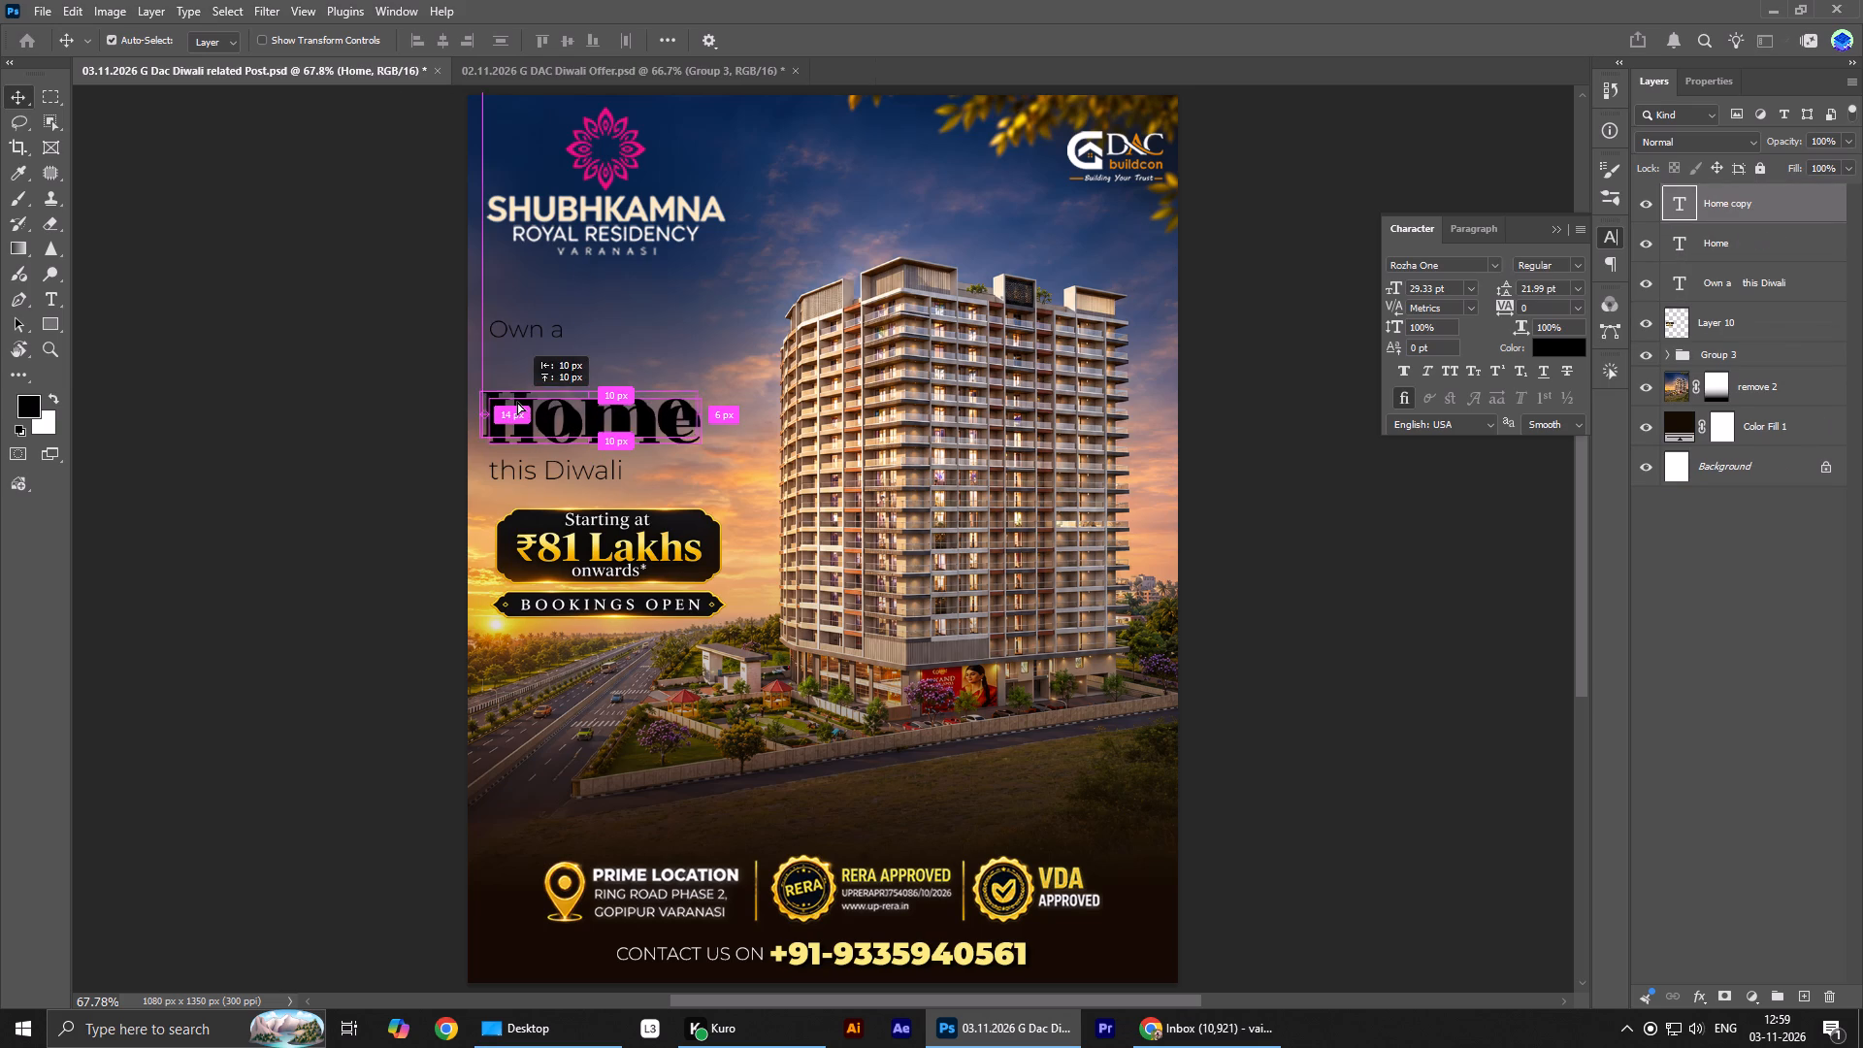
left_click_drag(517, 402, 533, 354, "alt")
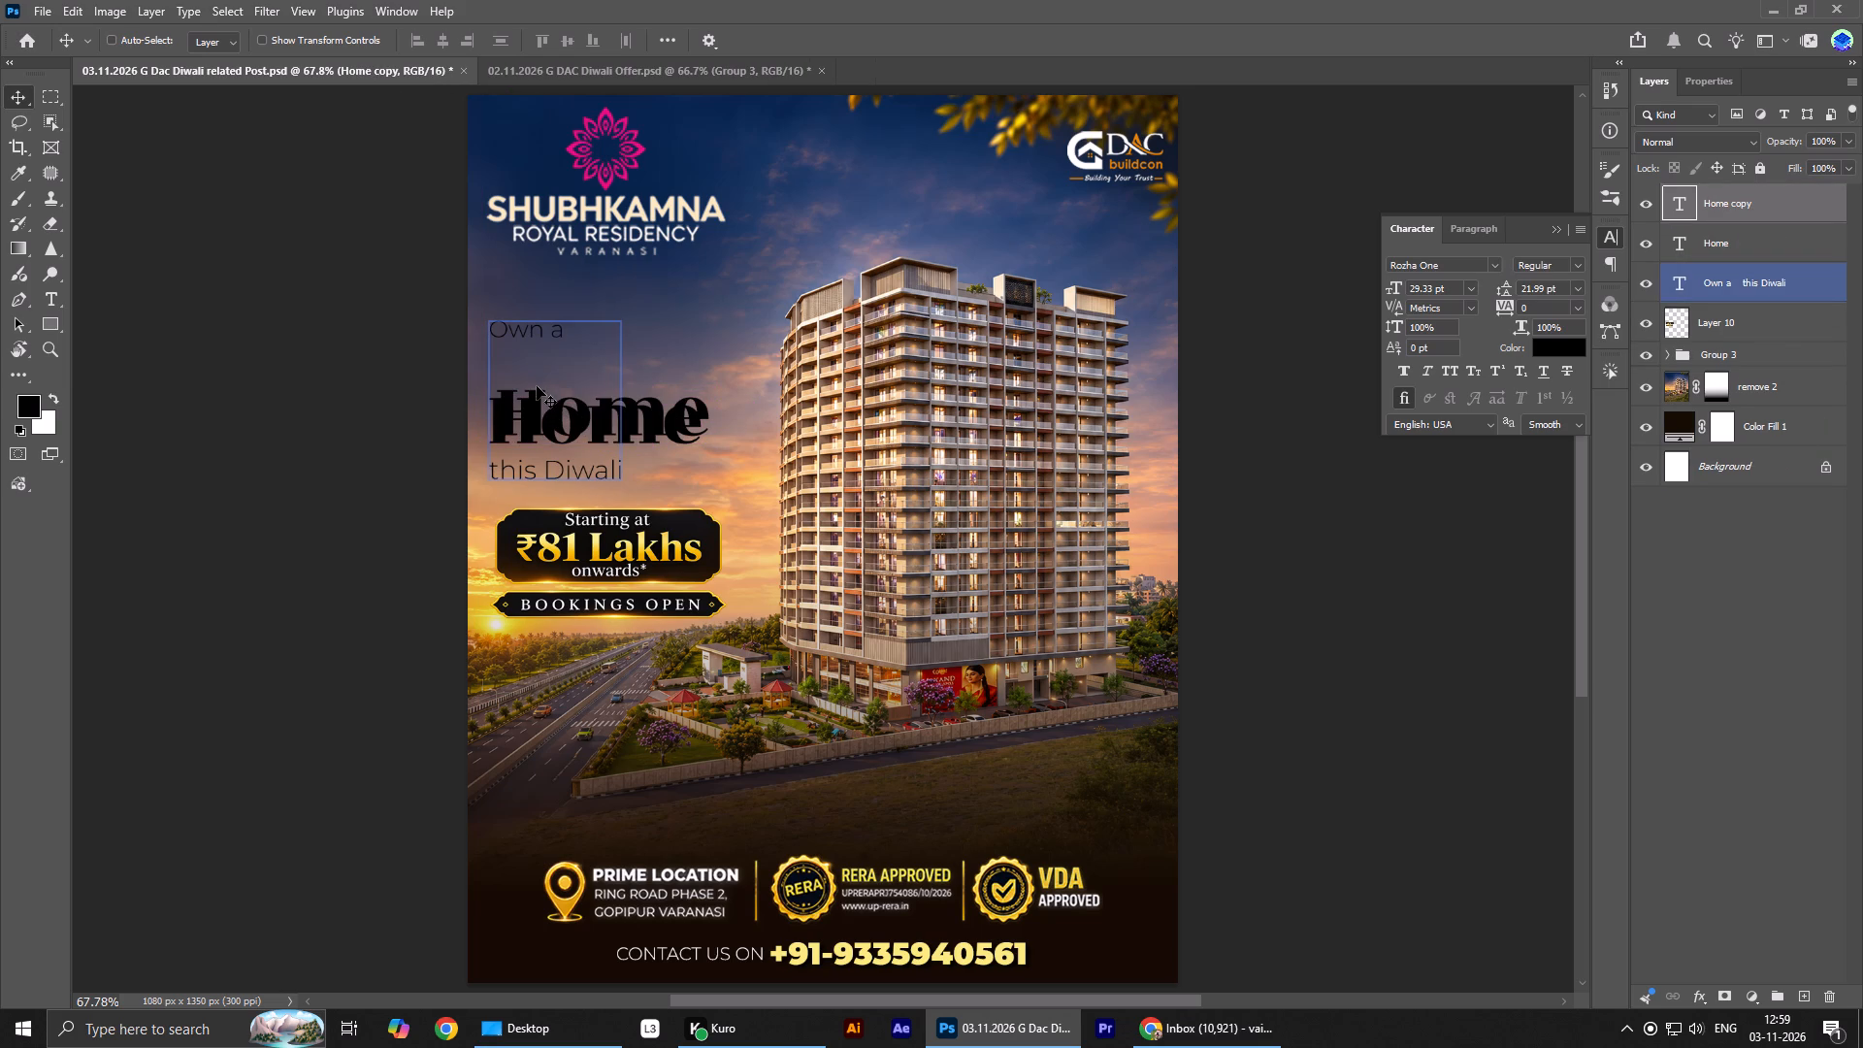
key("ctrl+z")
Duplicate the "Home" text straight above the original and replace the copy's wording with the cut word "Luxurious".
left_click_drag(526, 421, 530, 367, "alt")
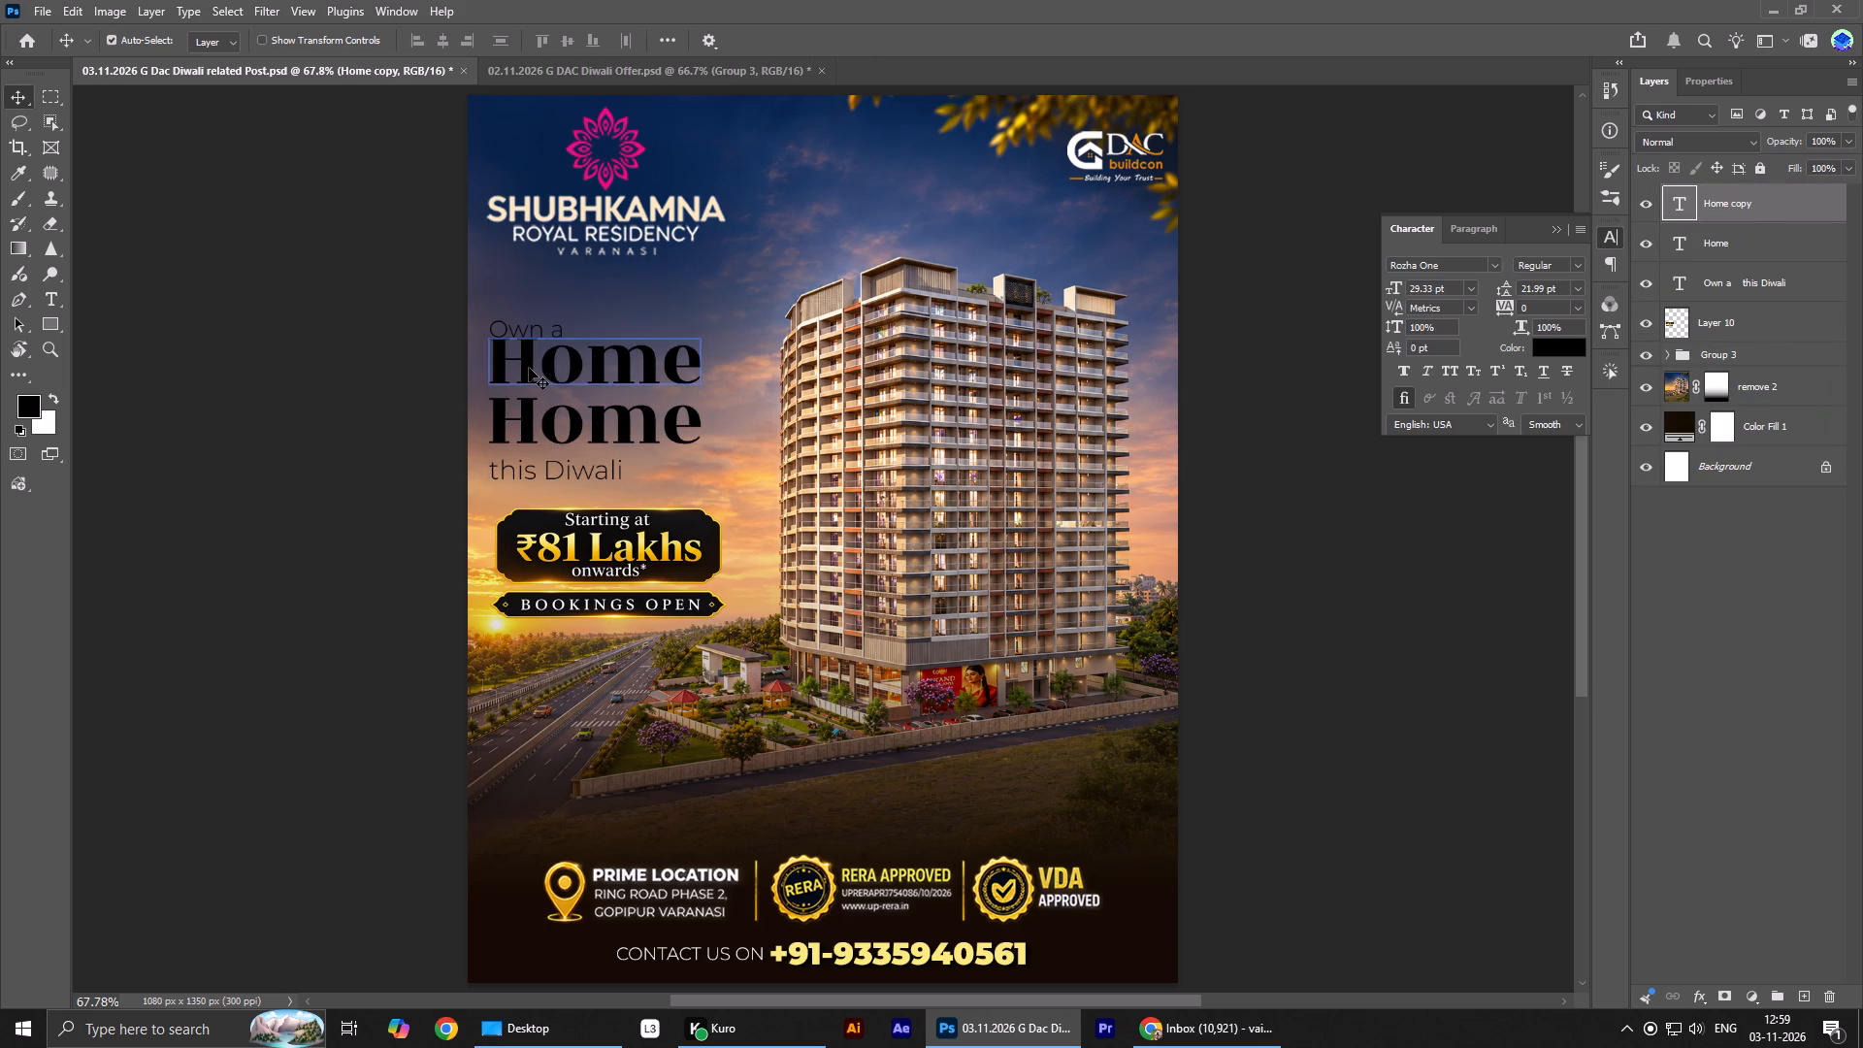
double_click(529, 368)
key("ctrl+v")
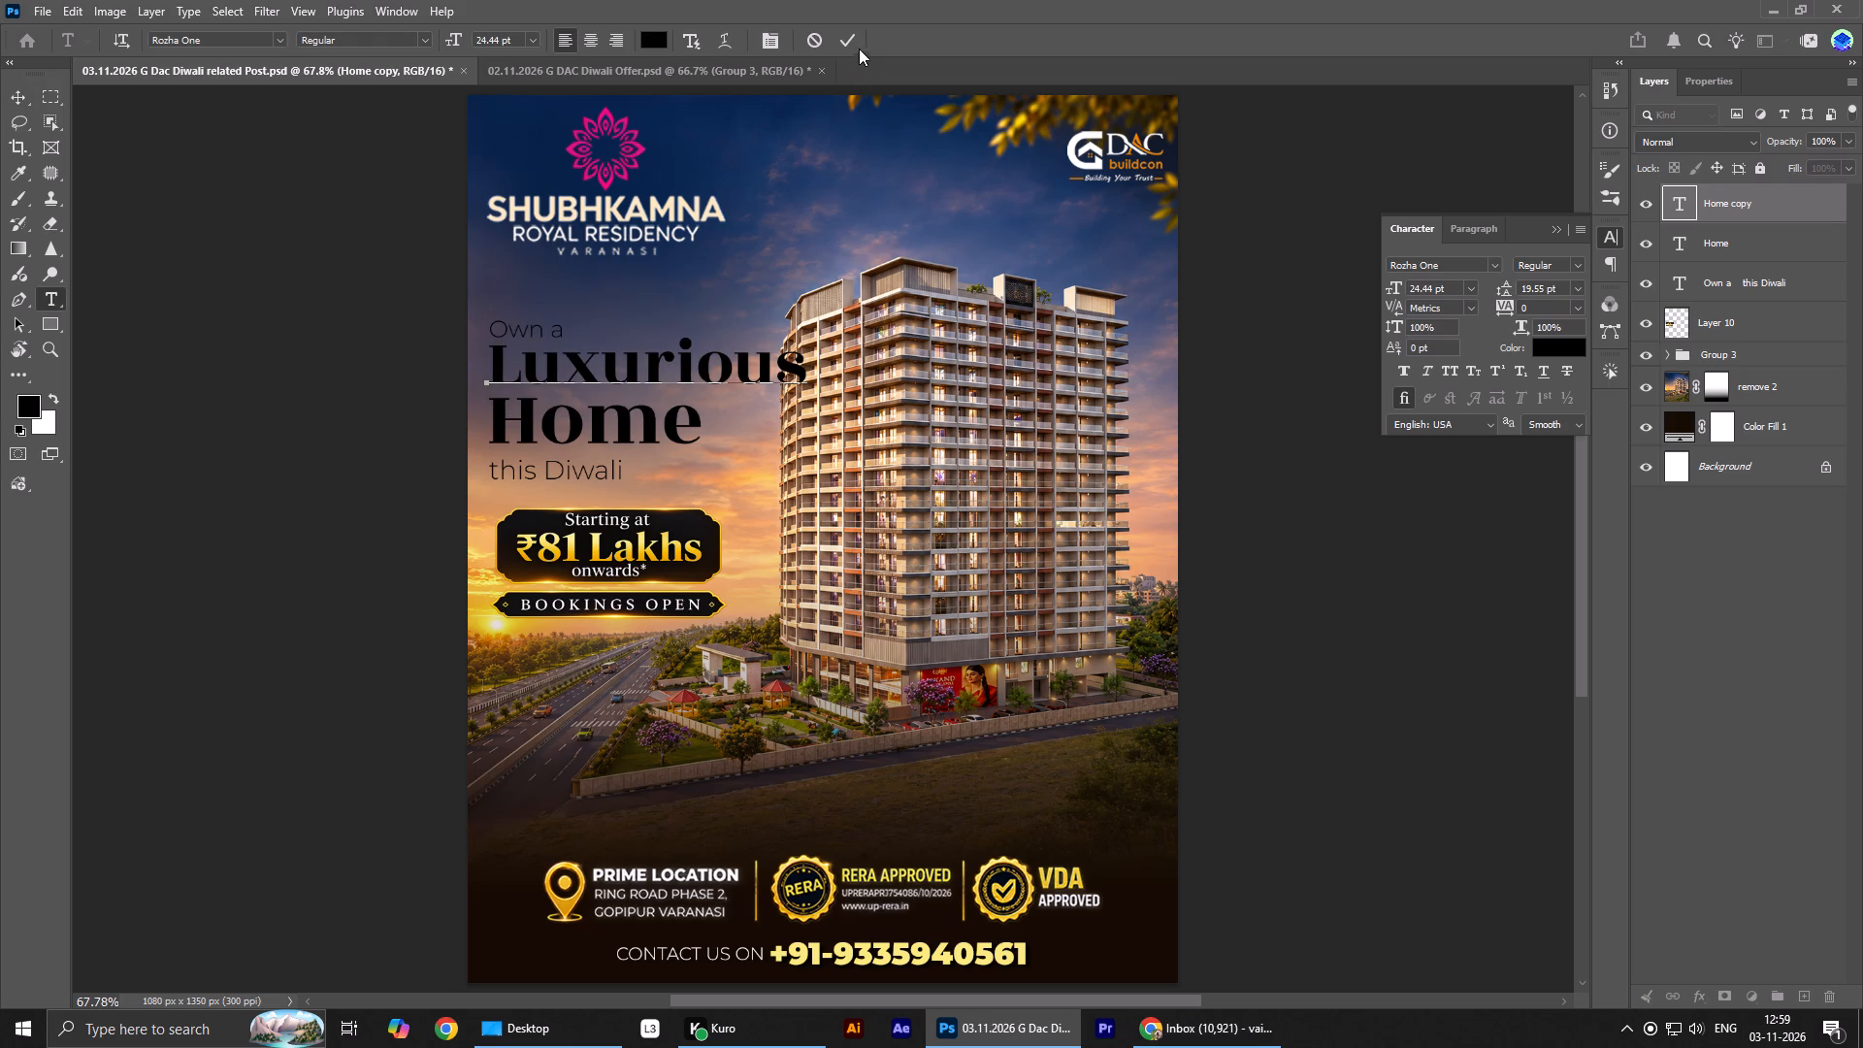
left_click(847, 34)
Scale the new "Luxurious" text down to about 88%, 21.54 pt, and nudge it slightly down between "Own a" and "Home".
key("ctrl+t")
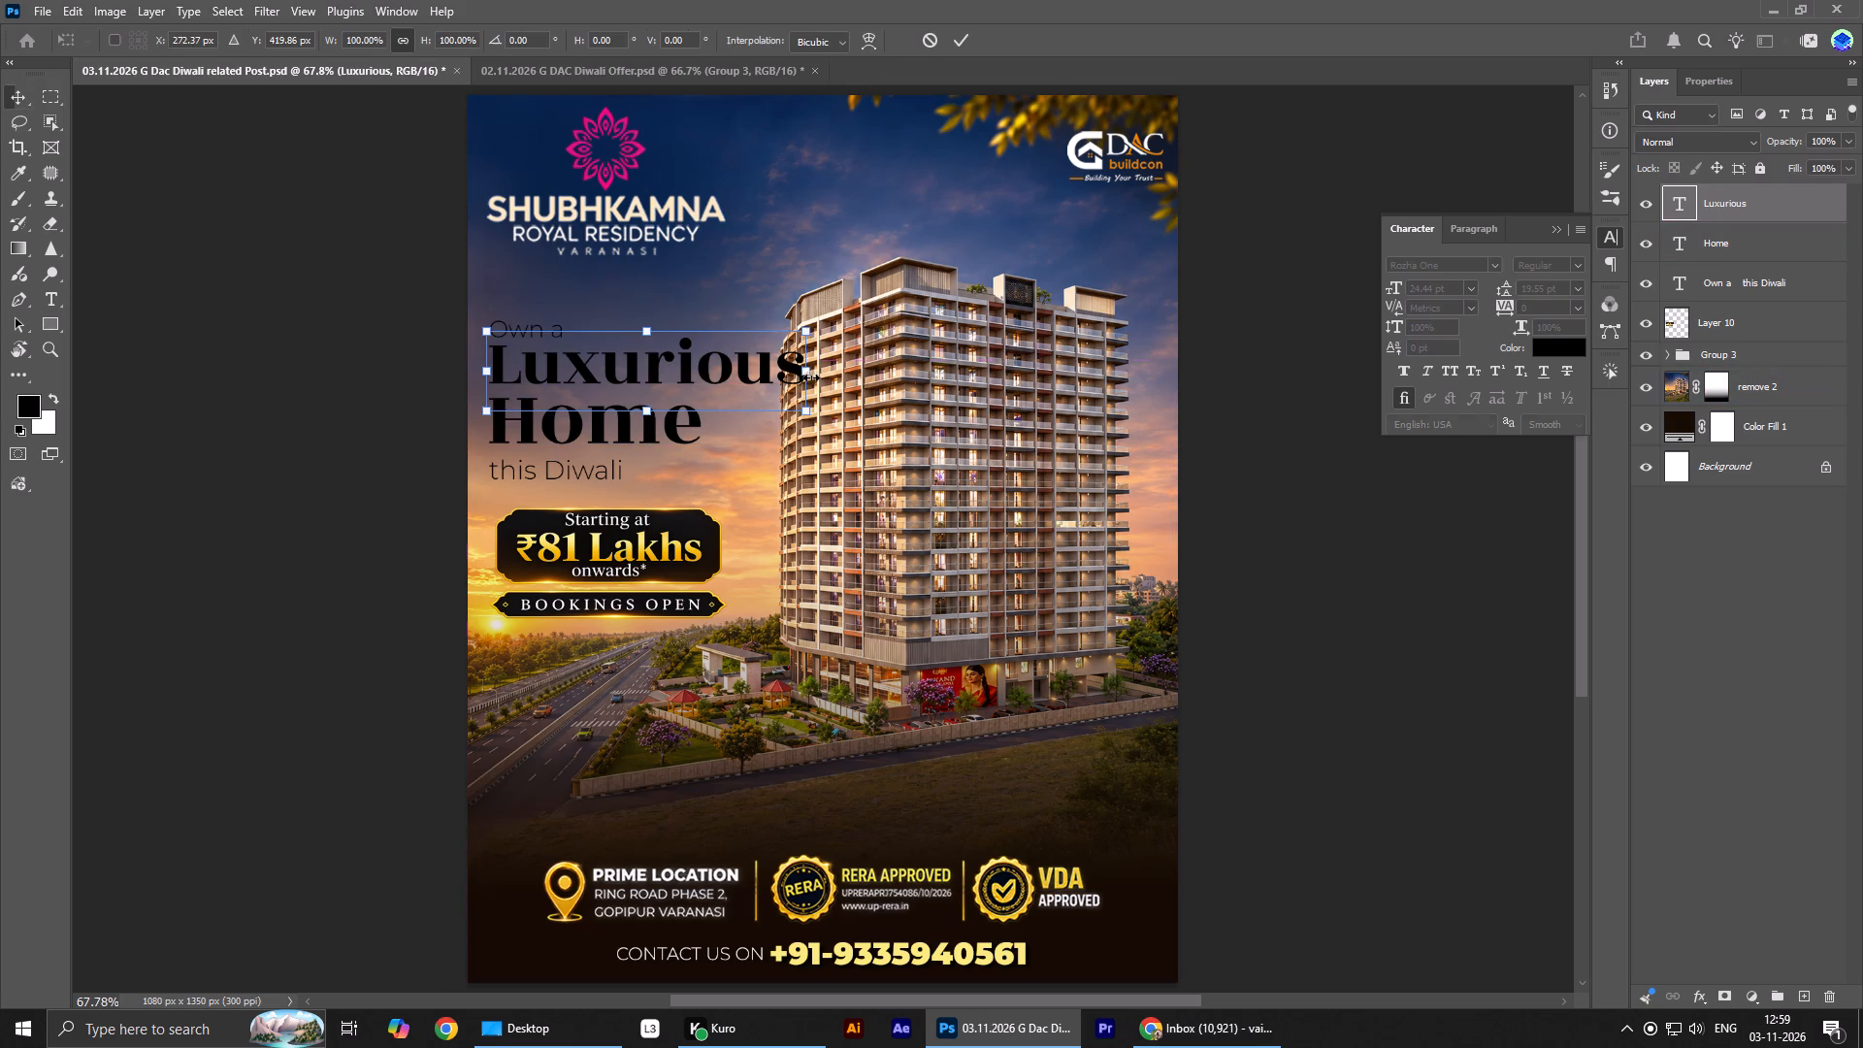
left_click_drag(813, 372, 777, 377)
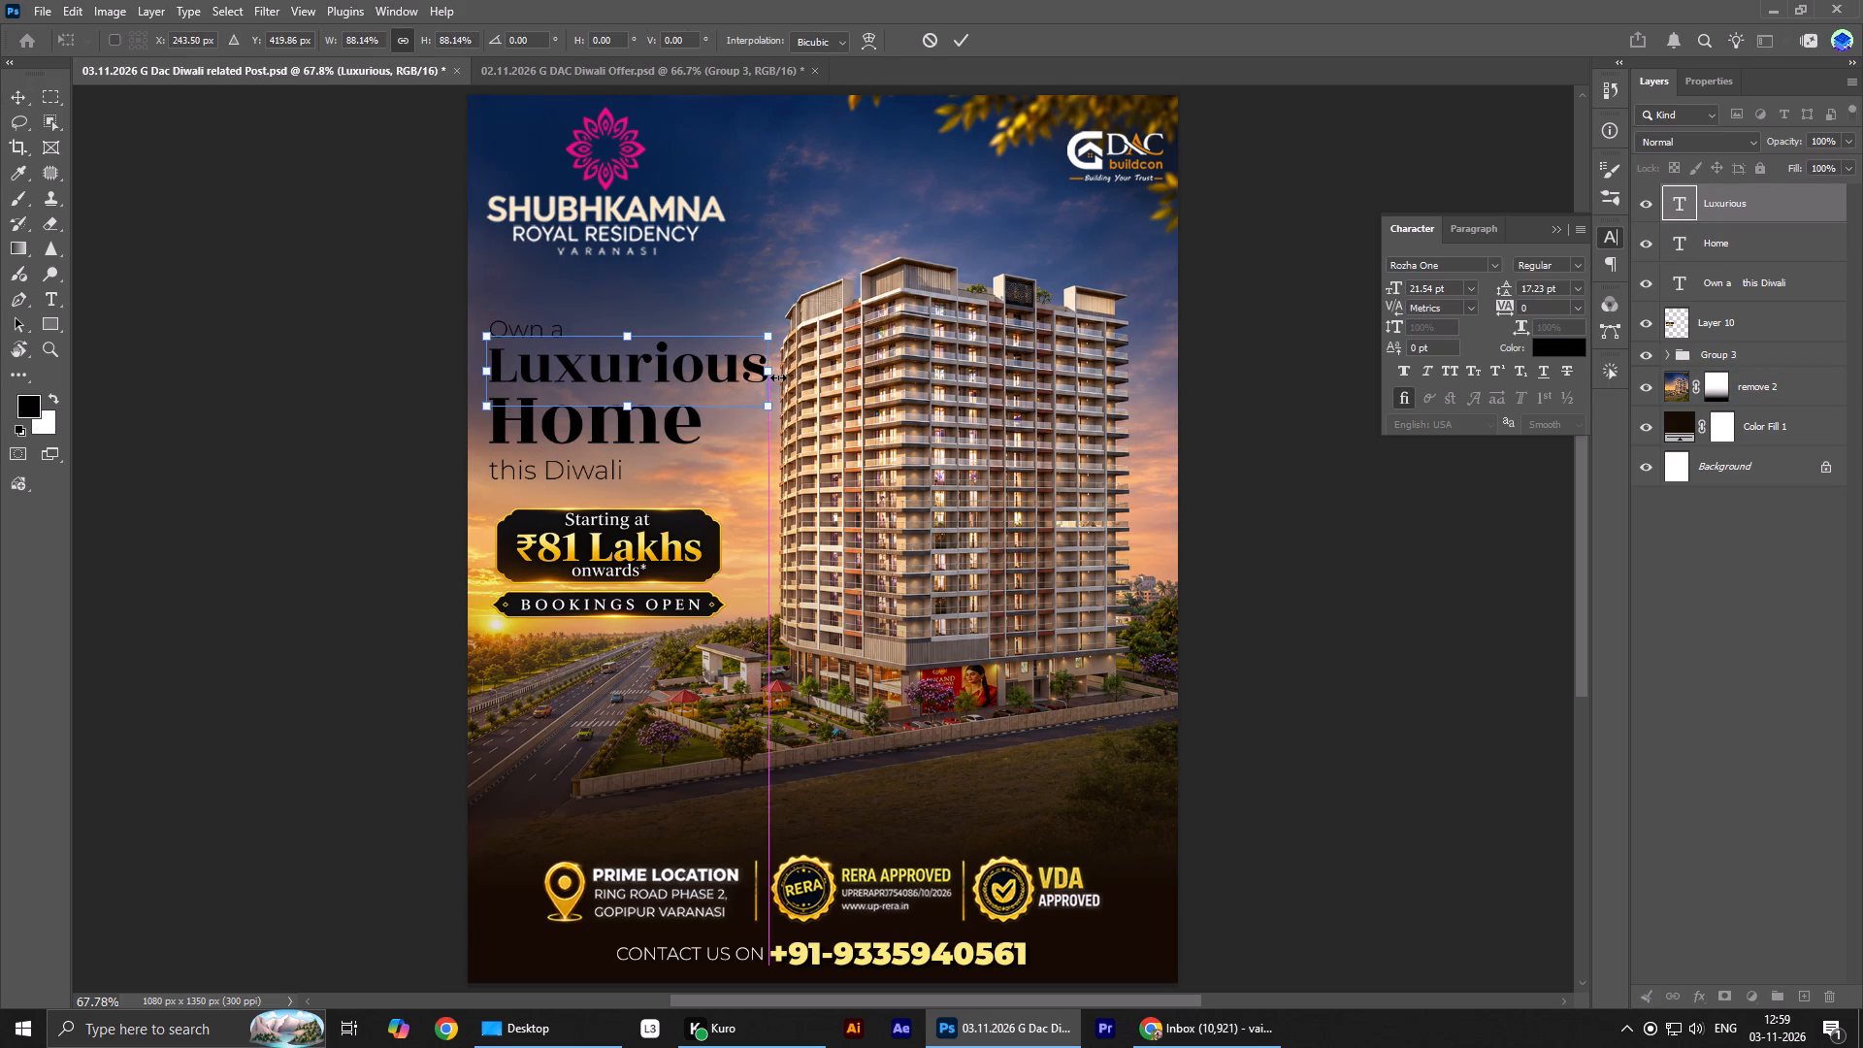
key("Return")
key("Down")
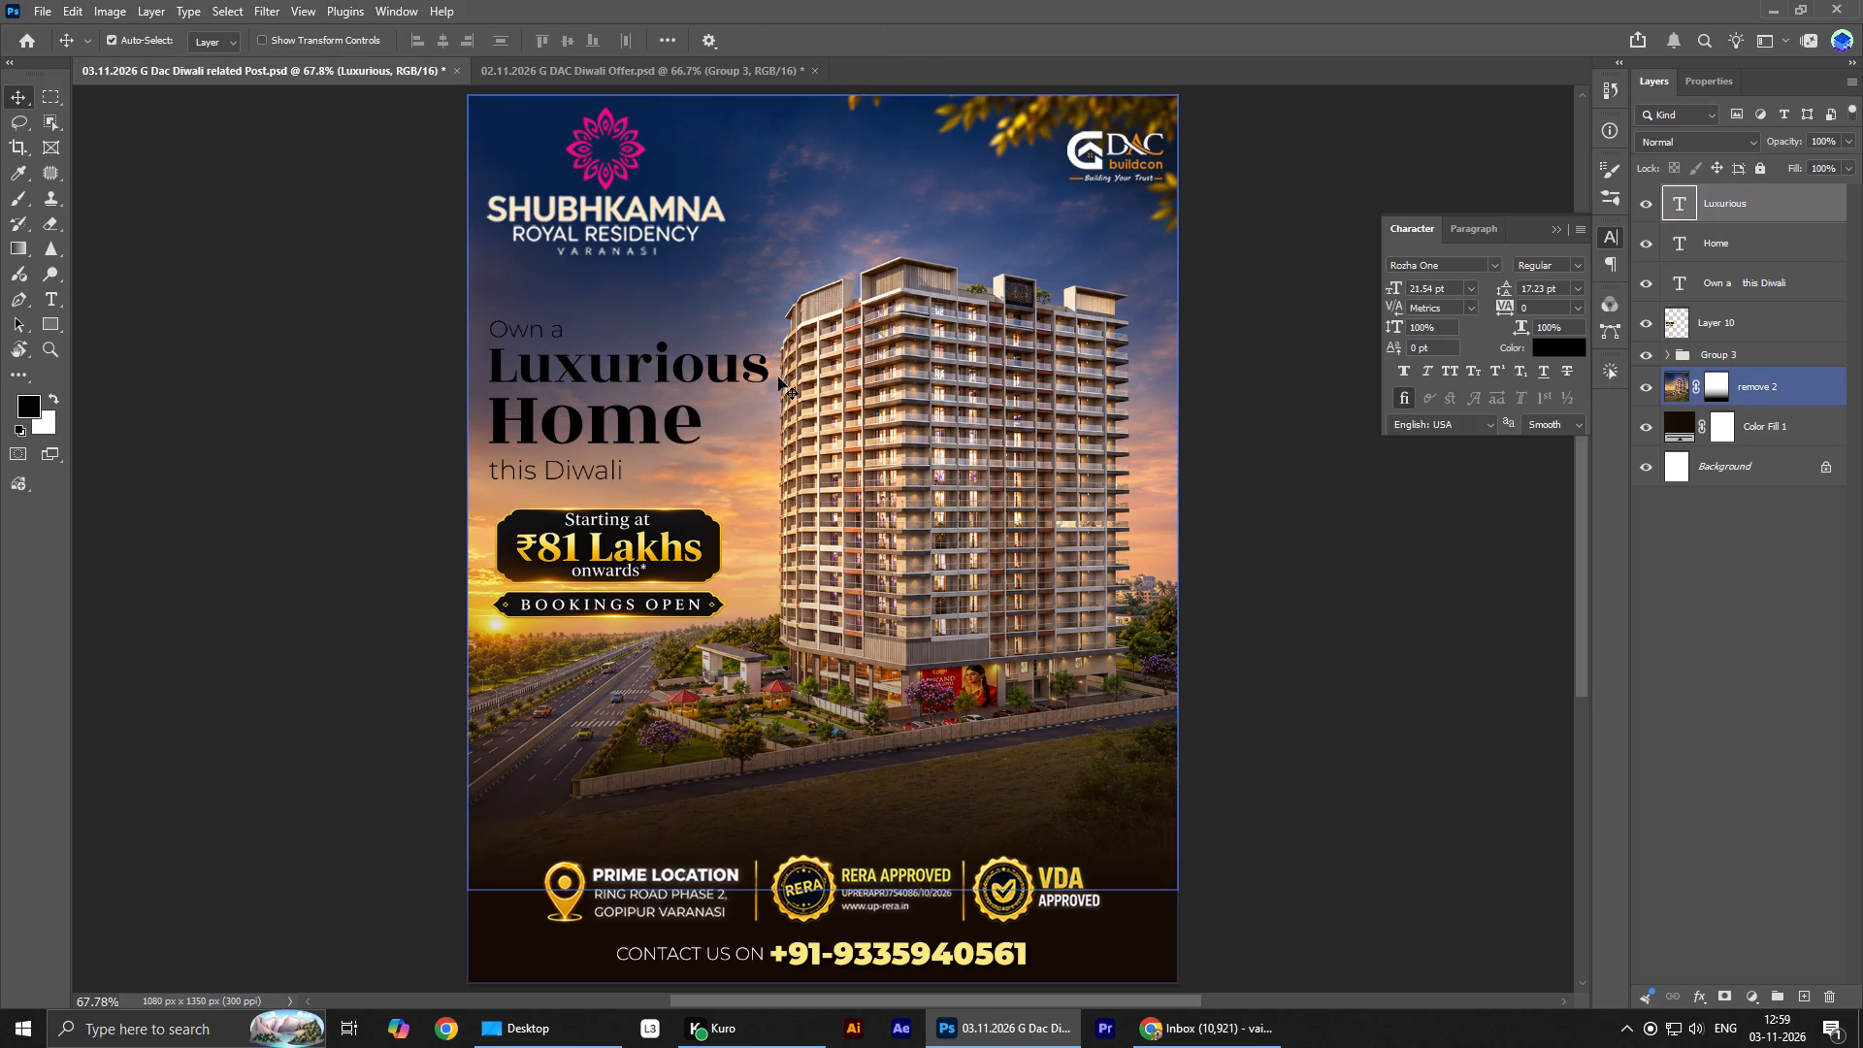
key("Down")
key("Down")
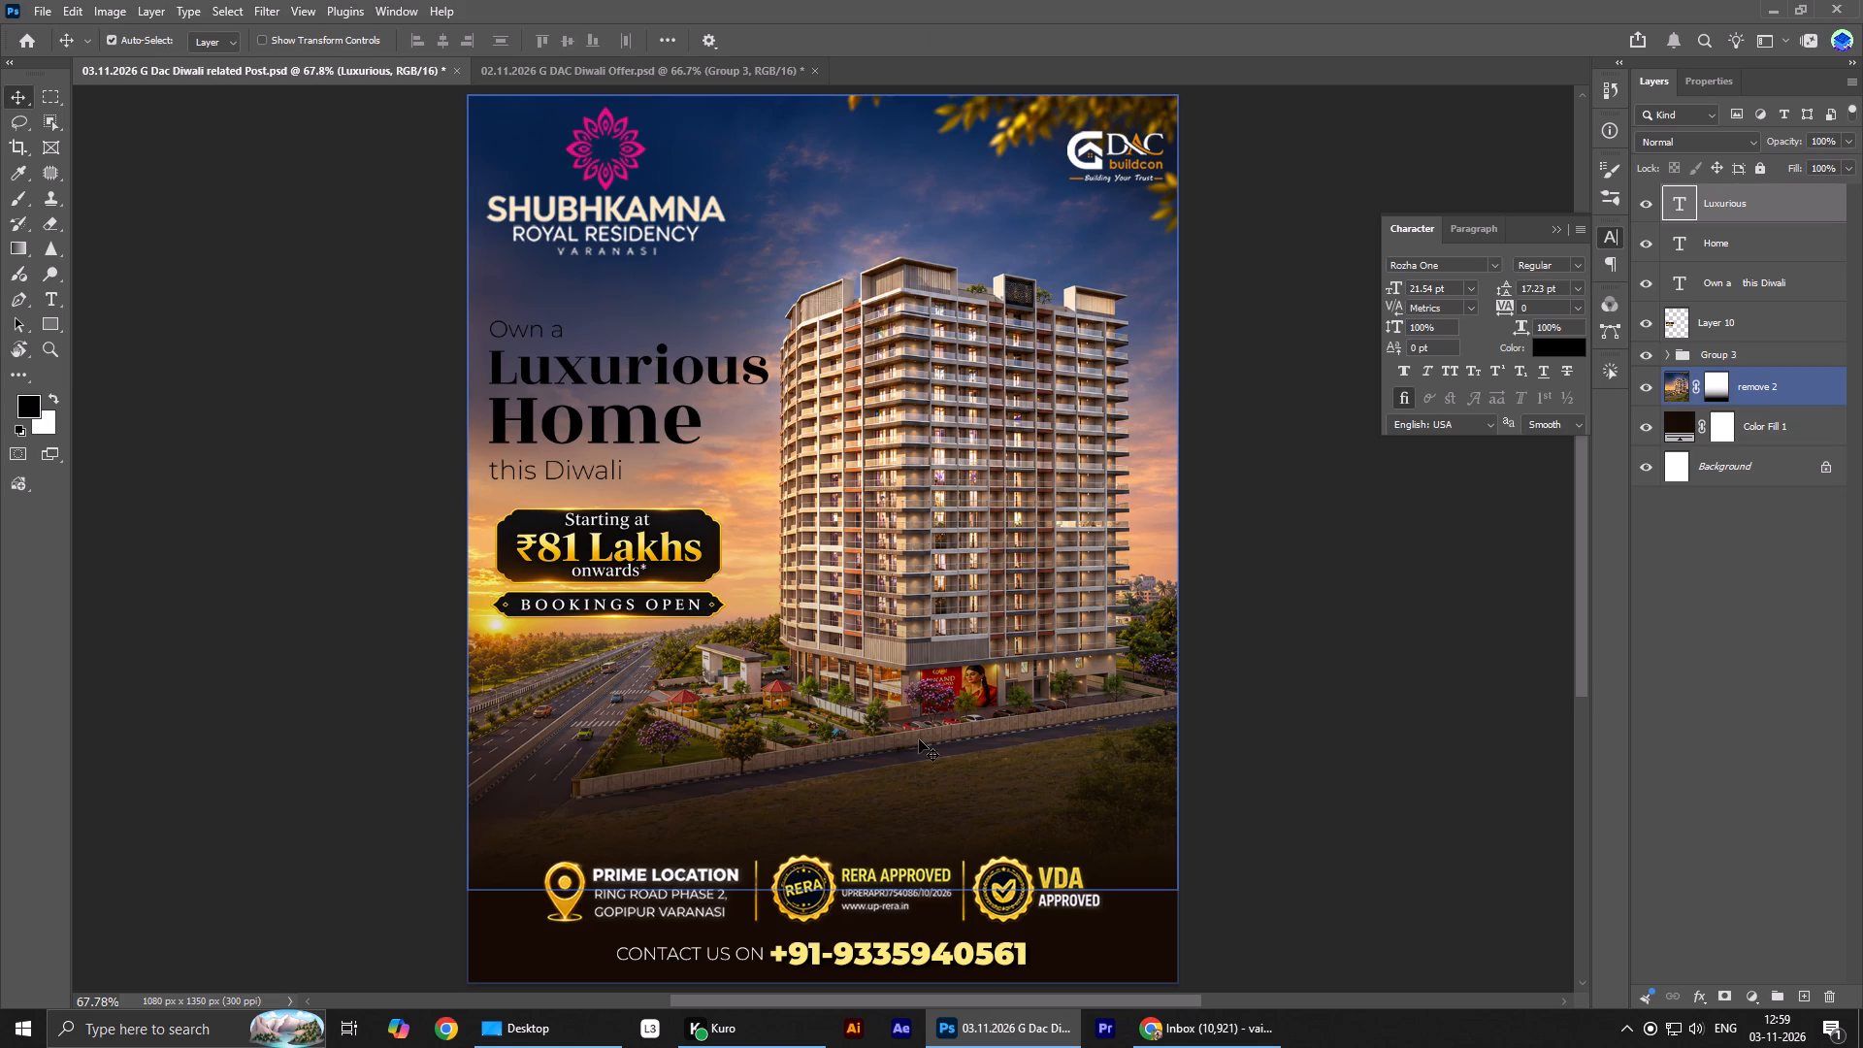
Apply a pale gold linear gradient overlay at 90° and 100% opacity to the "Luxurious" text.
left_click(1707, 992)
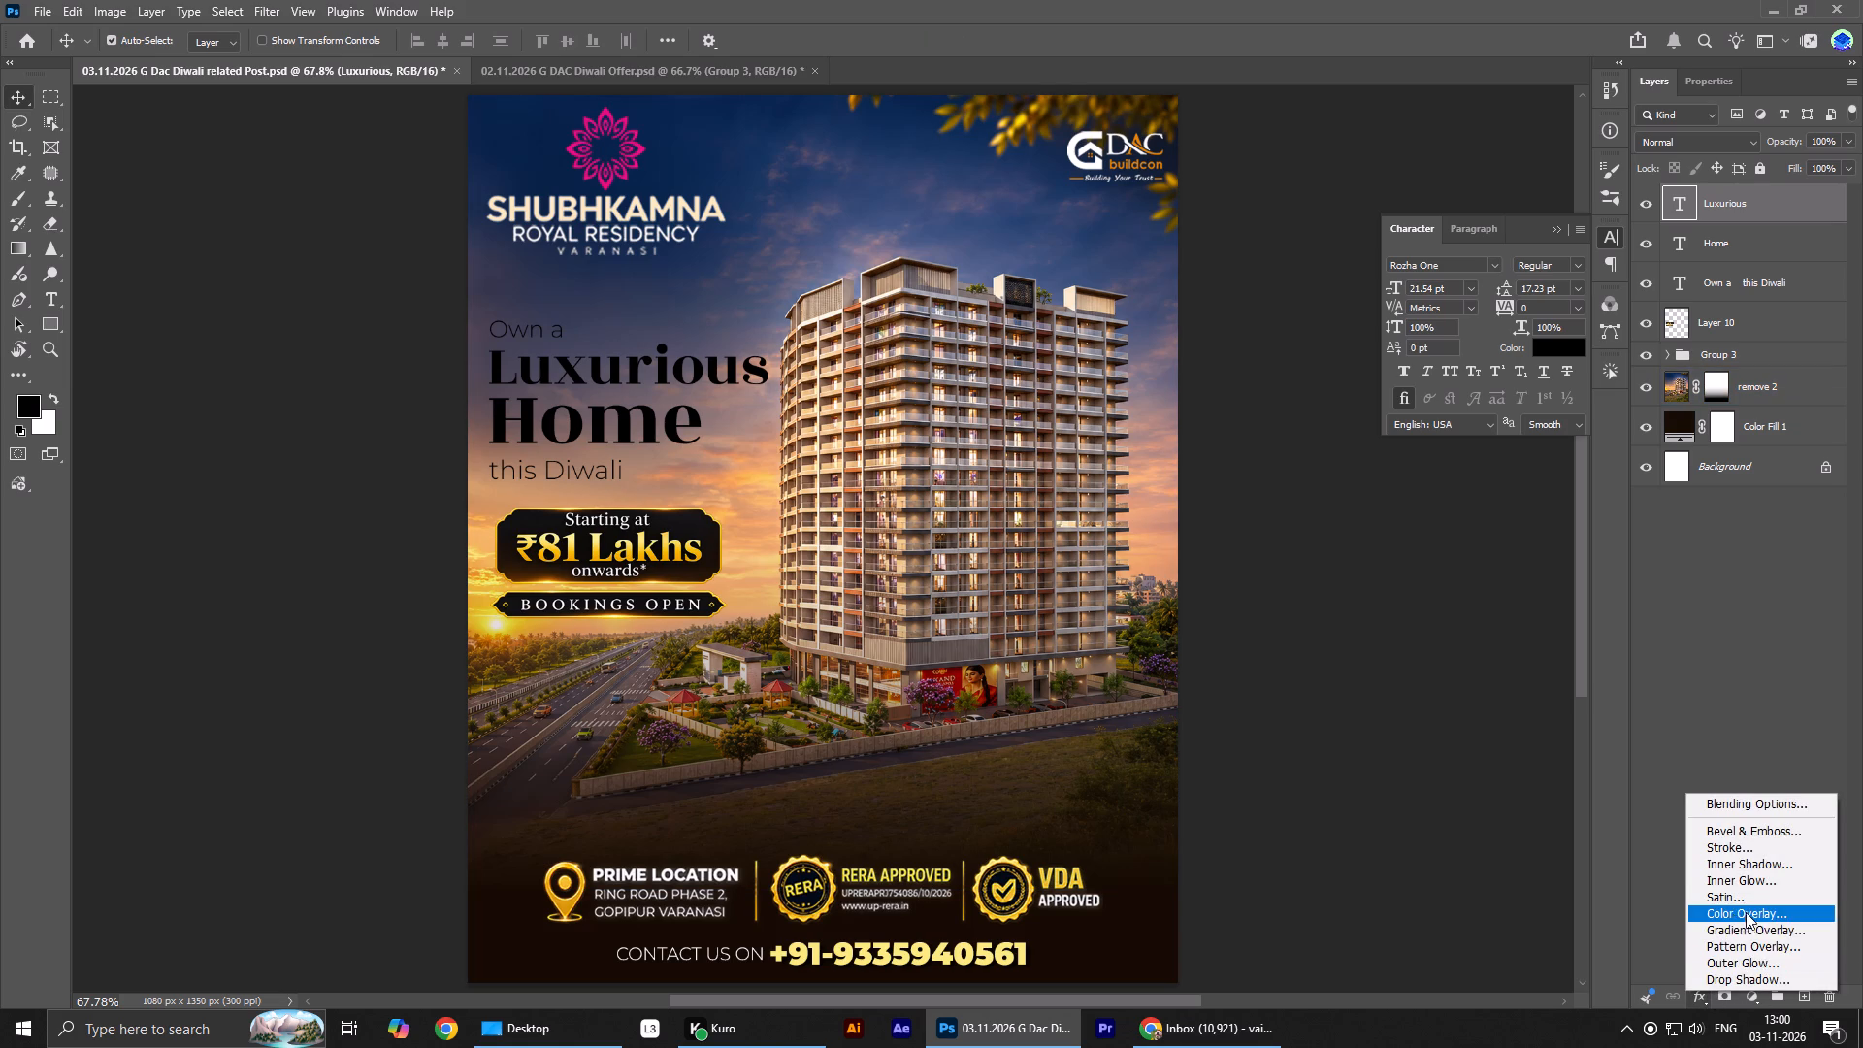
left_click(1746, 925)
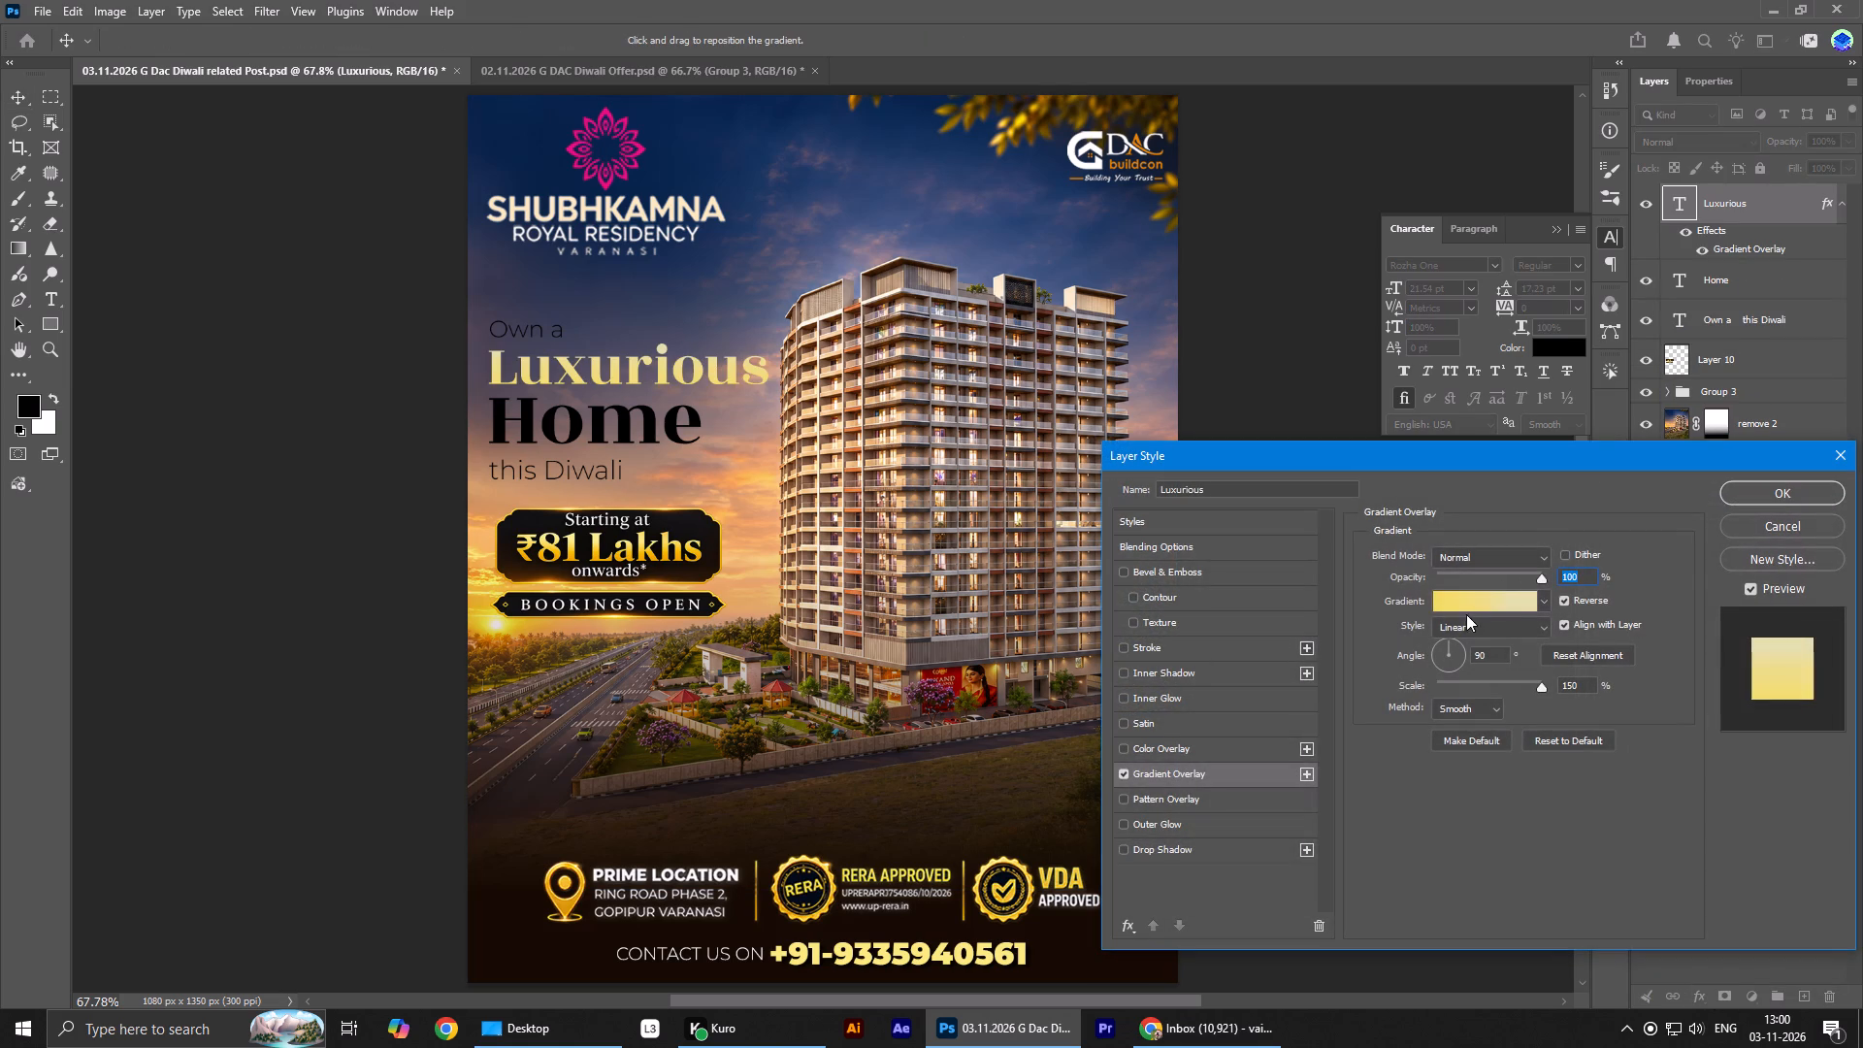
left_click(1761, 499)
Copy the gradient overlay effect from the "Luxurious" layer to the "Home" layer.
left_click_drag(1830, 203, 1811, 258, "alt")
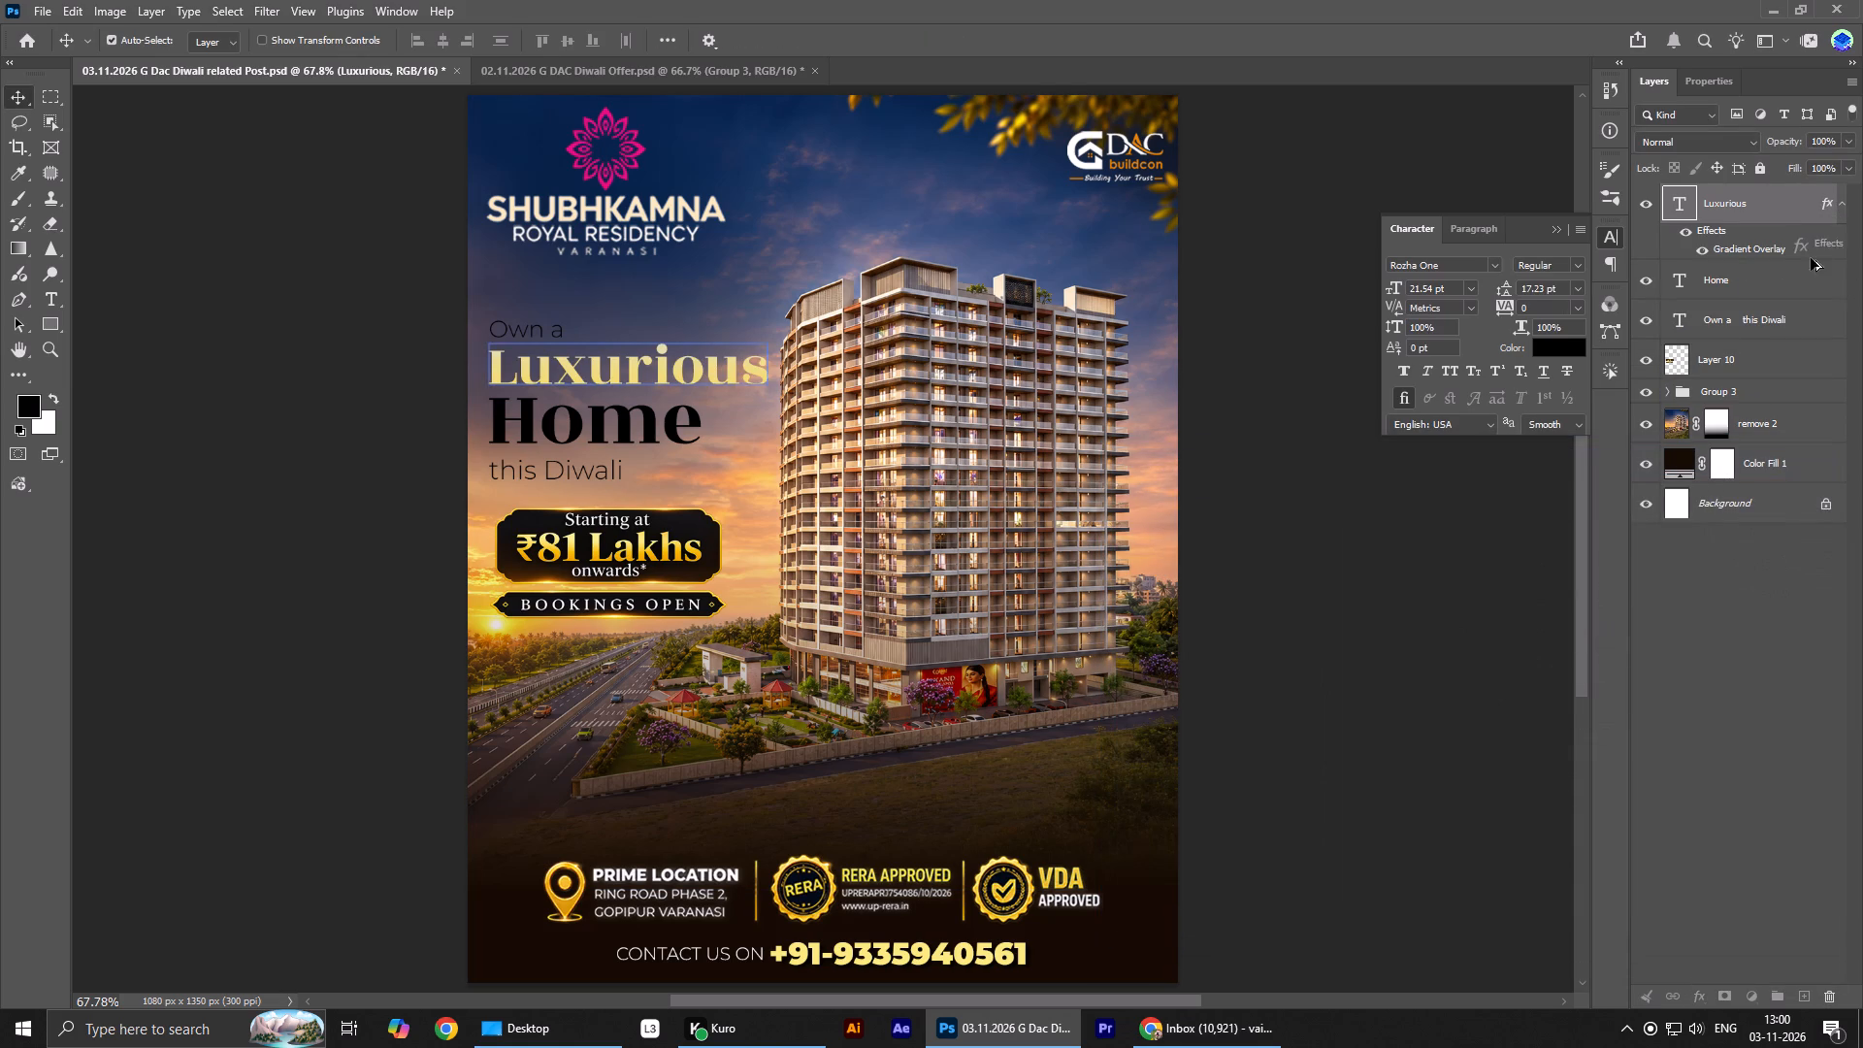
left_click_drag(1811, 258, 1809, 274, "alt")
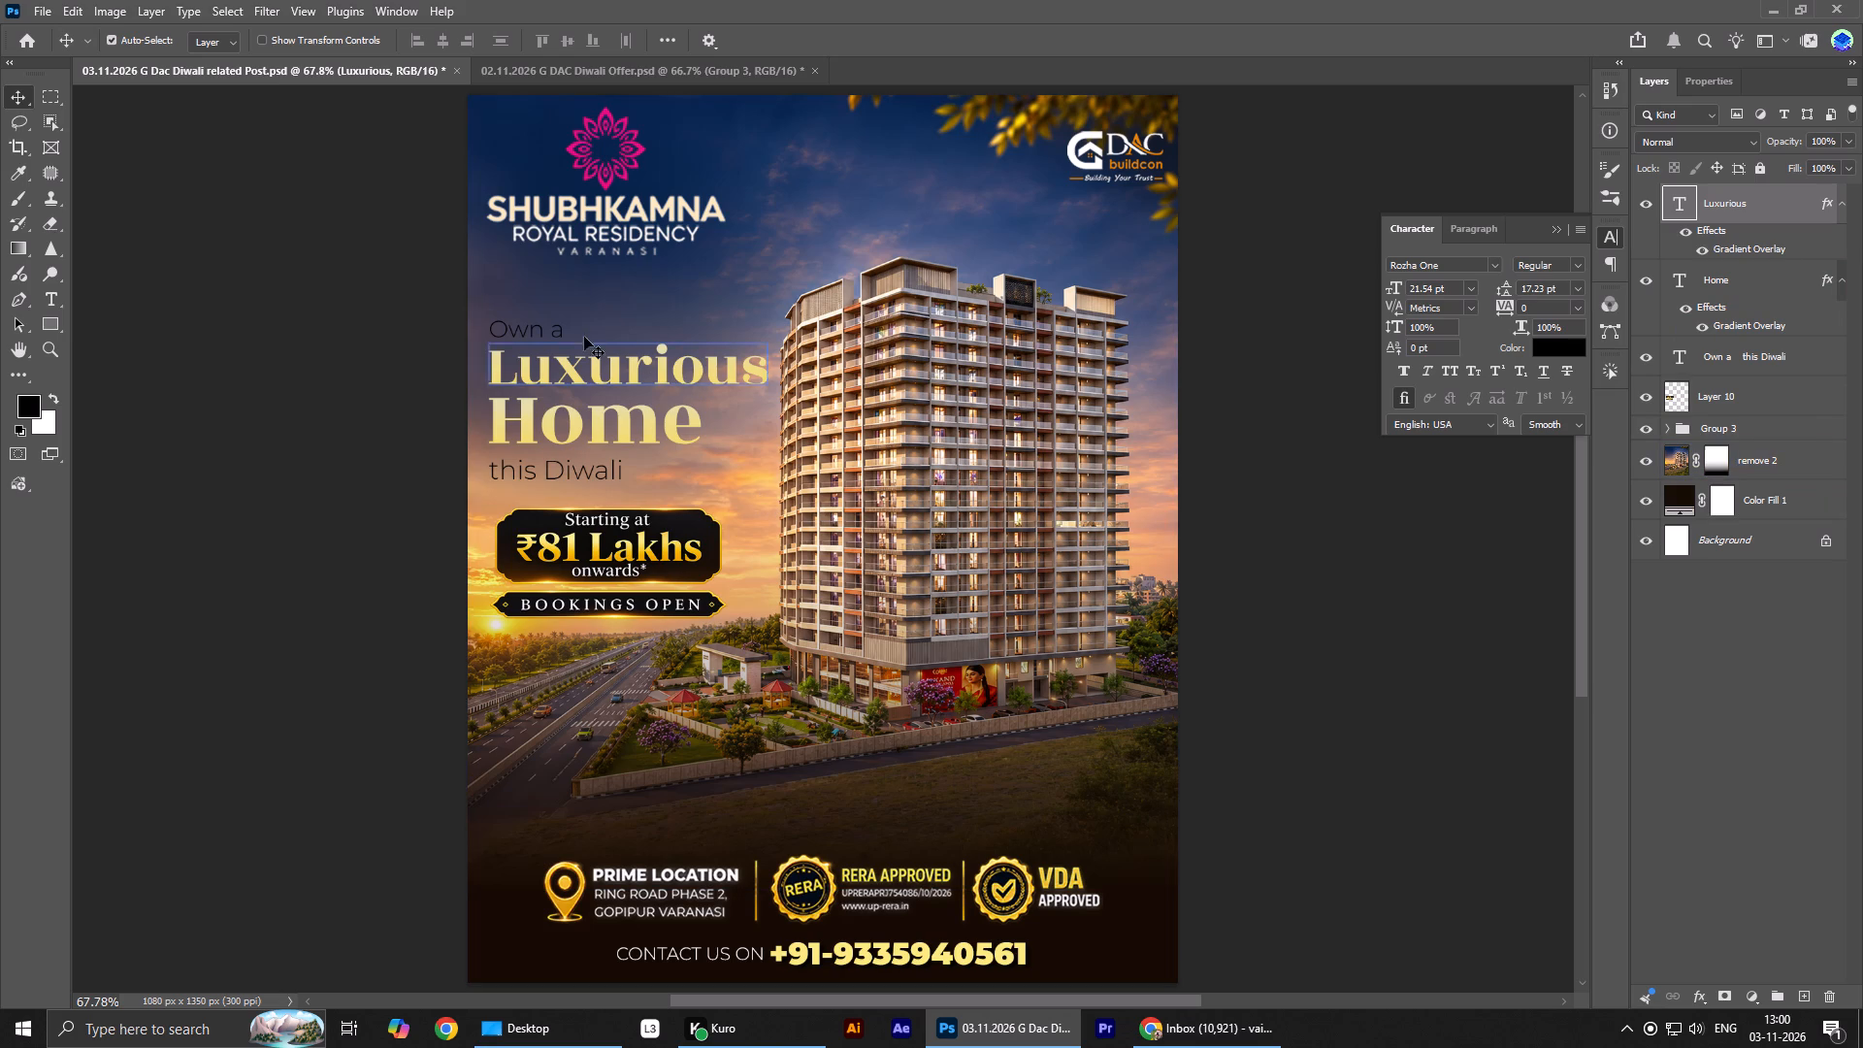
Change the colour of the "Own a … this Diwali" text to white.
left_click(547, 333)
left_click(1573, 344)
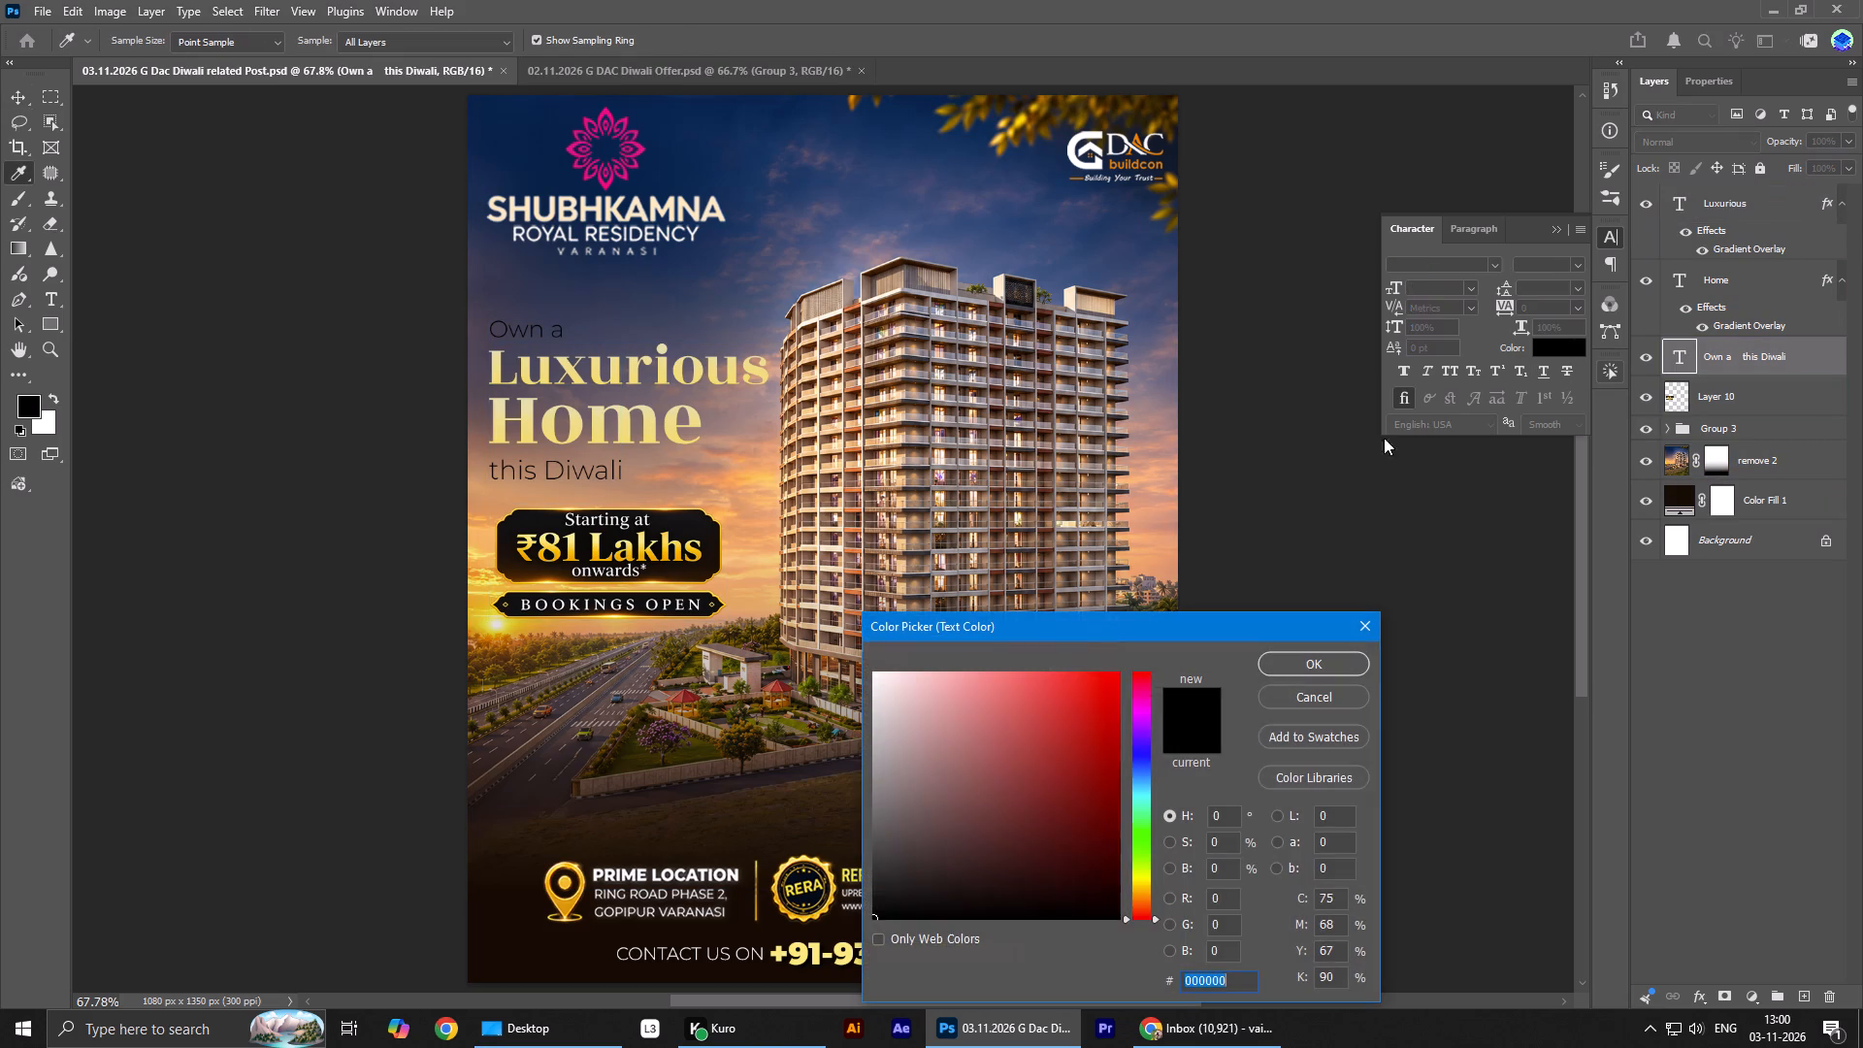
left_click_drag(909, 739, 684, 597)
left_click(1323, 667)
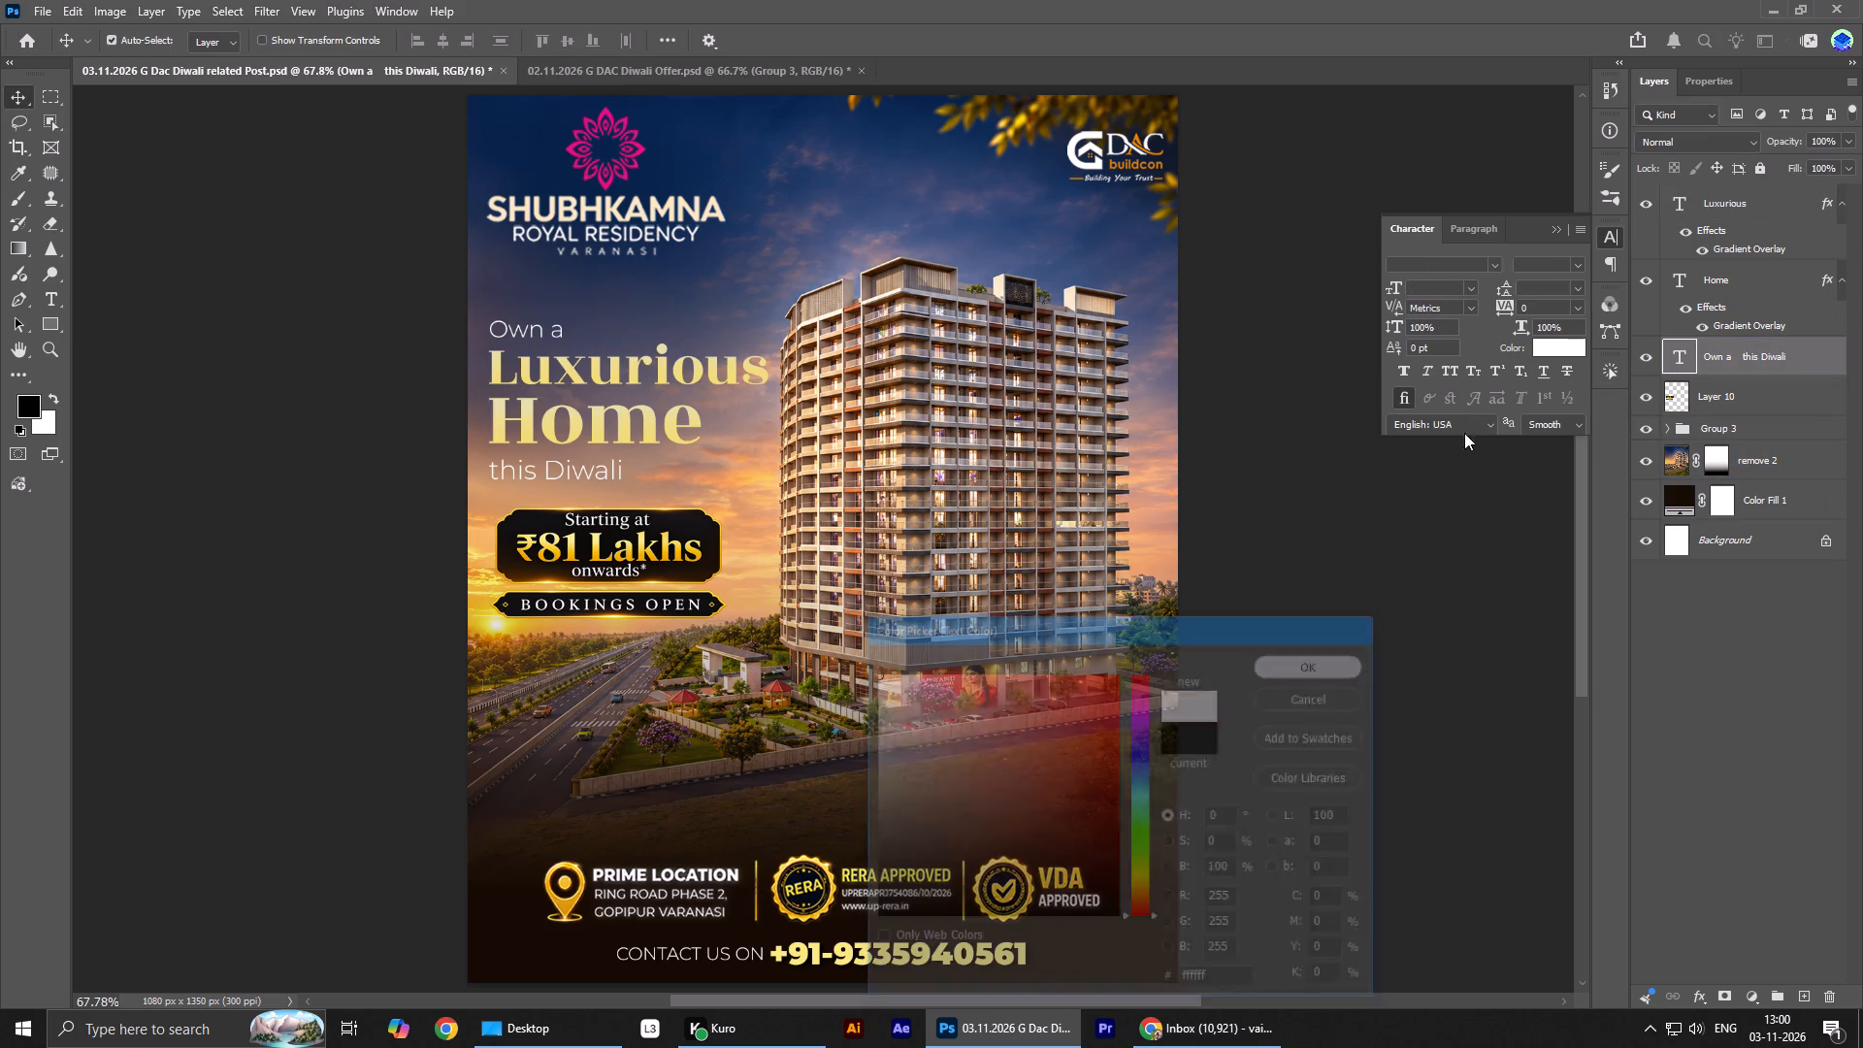
Set the "Own a … this Diwali" text to the Montserrat Italic font.
left_click(1577, 265)
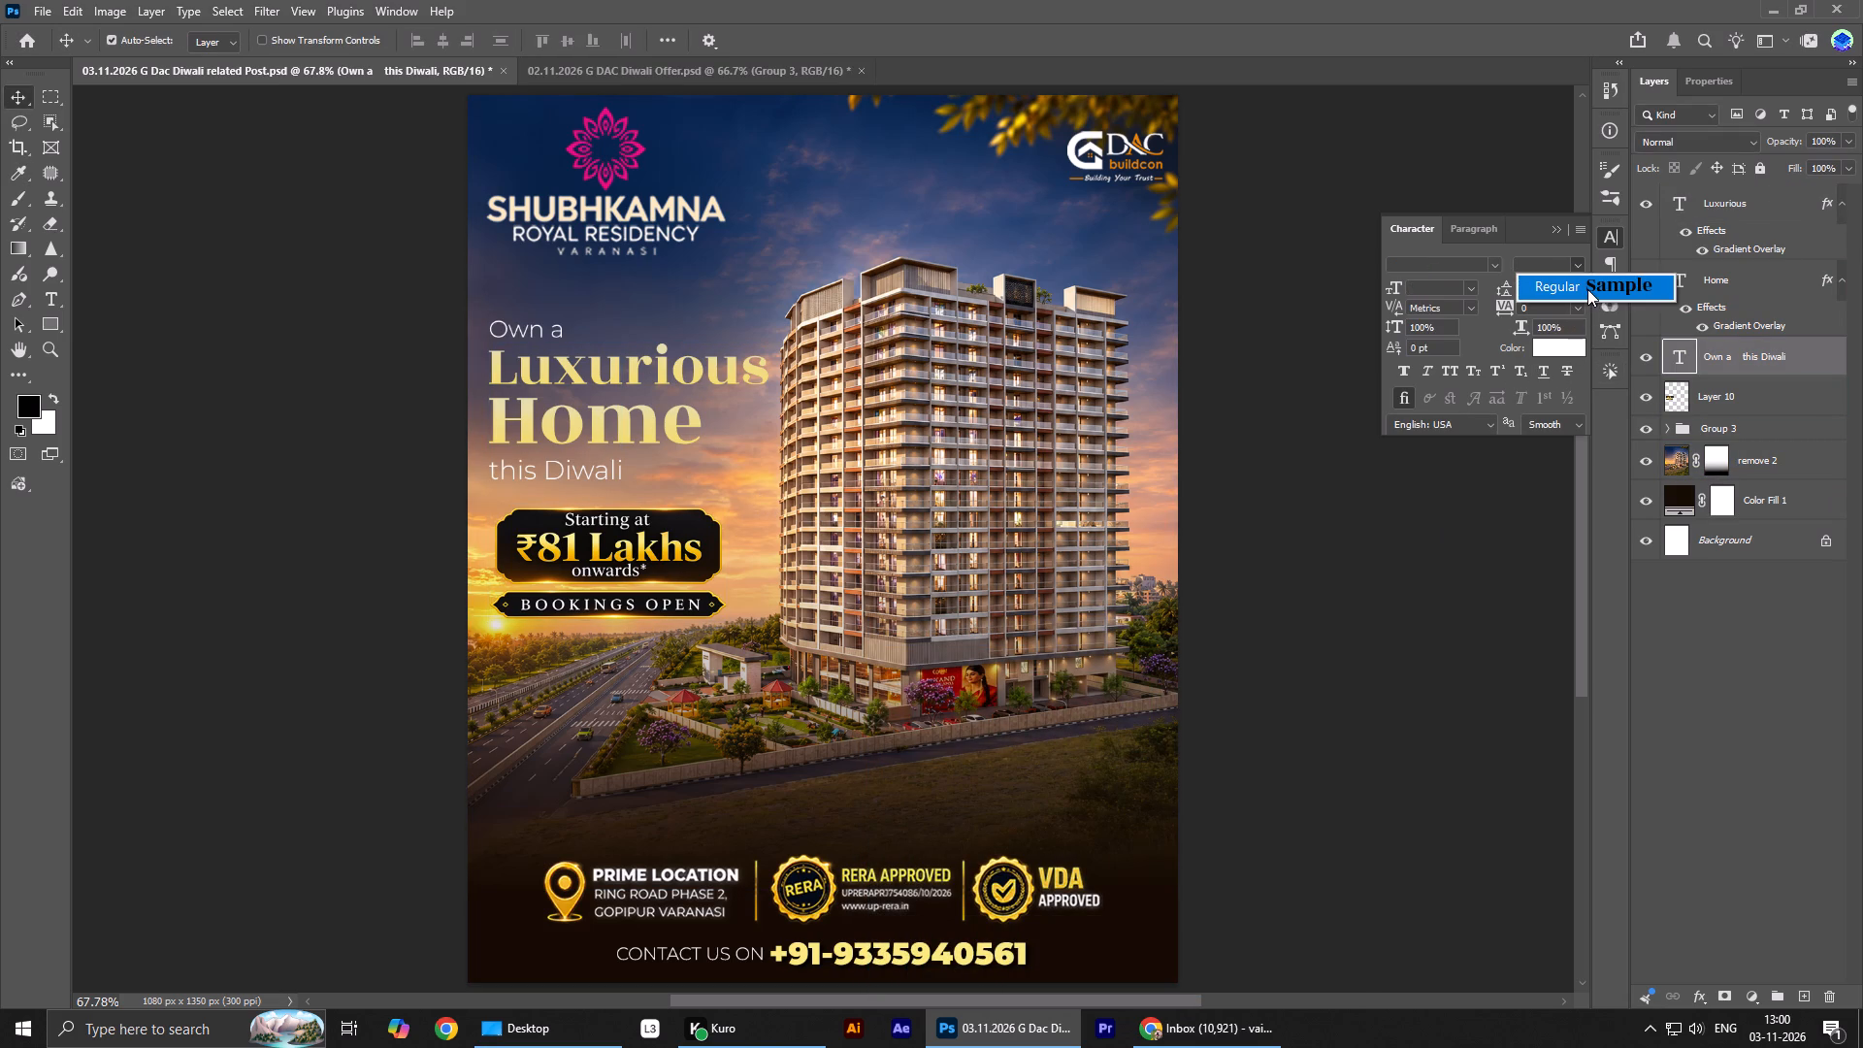
left_click(1684, 666)
left_click(1433, 263)
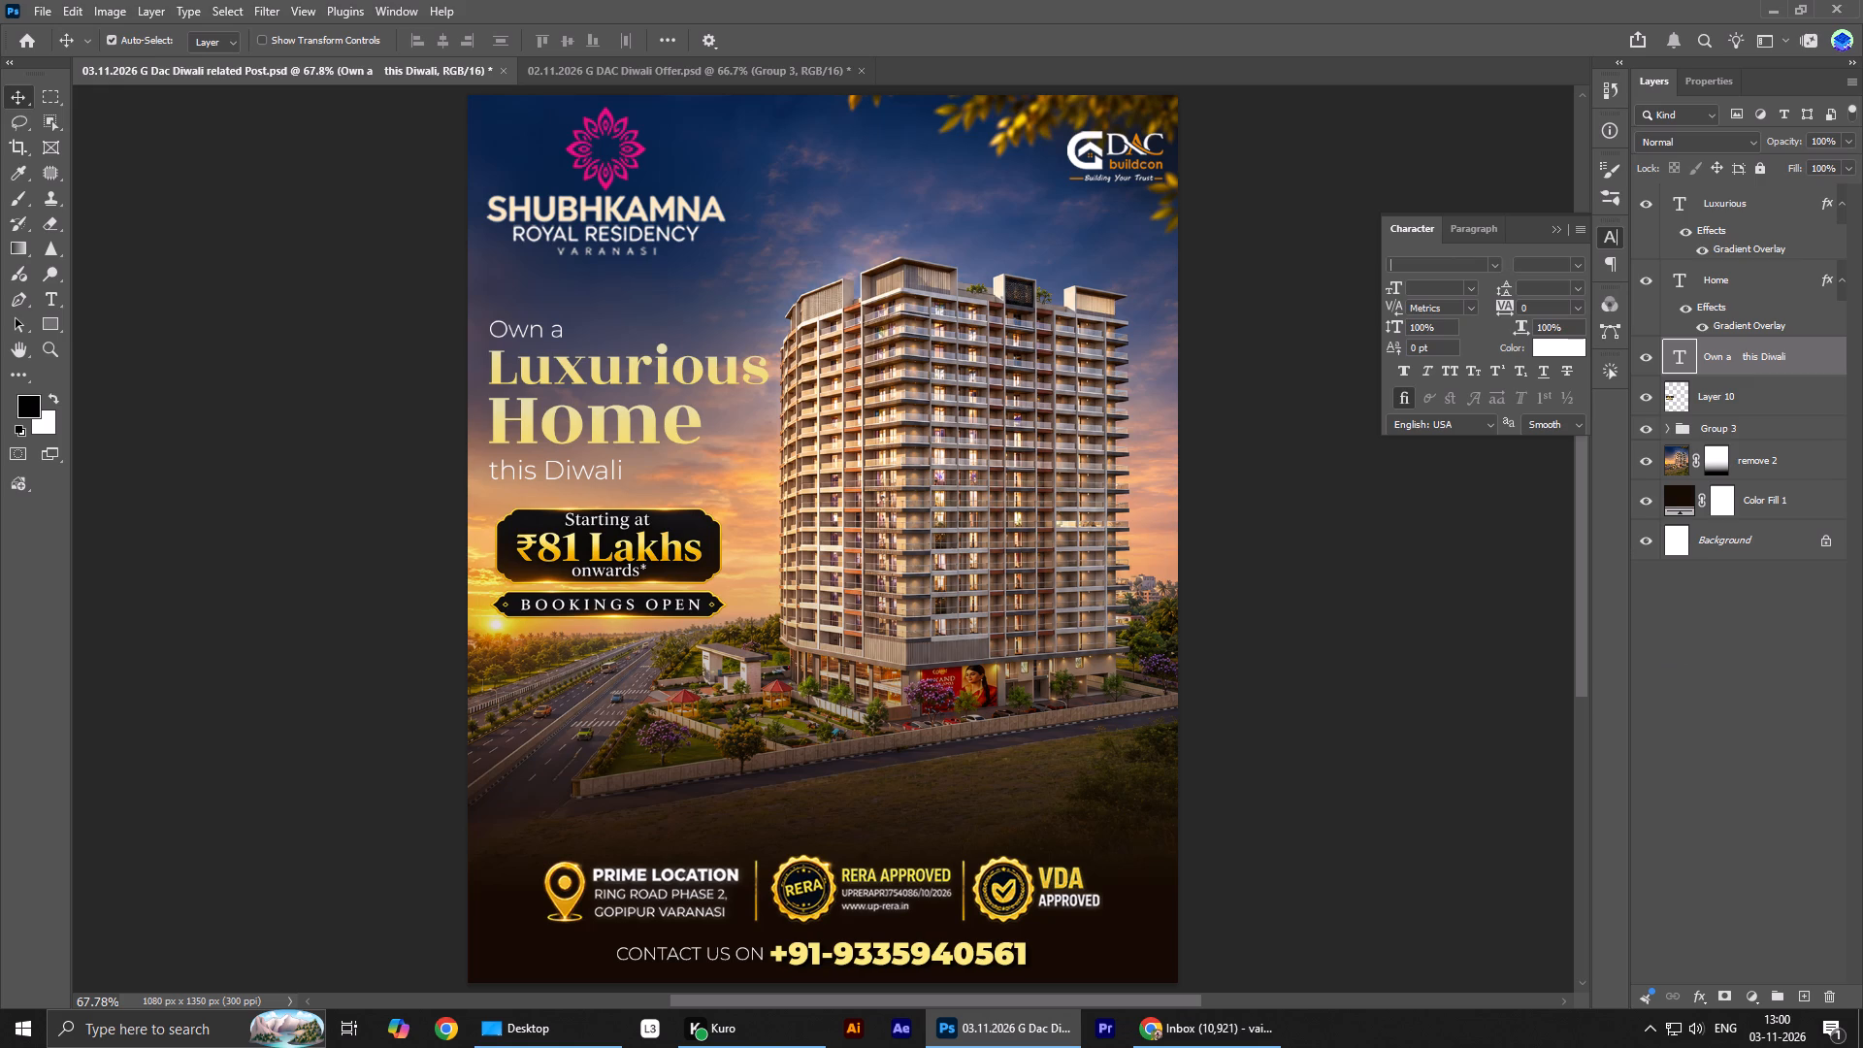
type("mont")
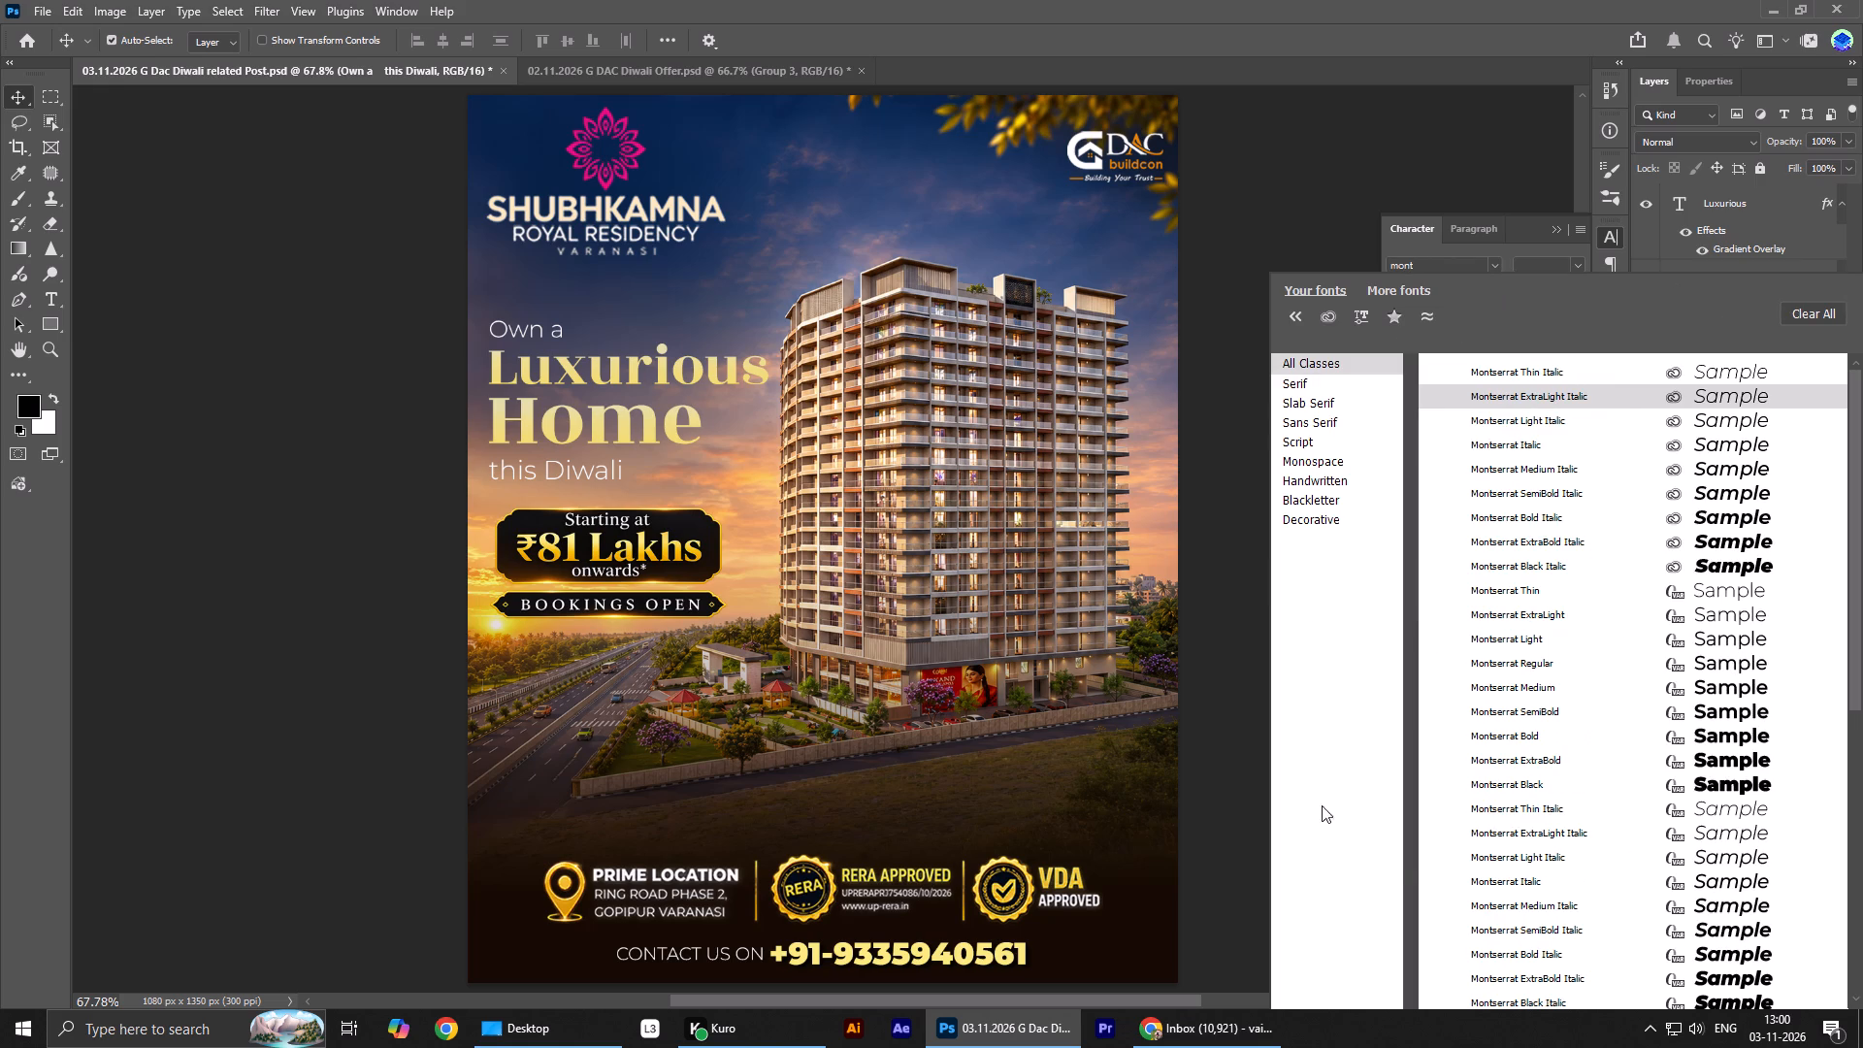
left_click(1533, 876)
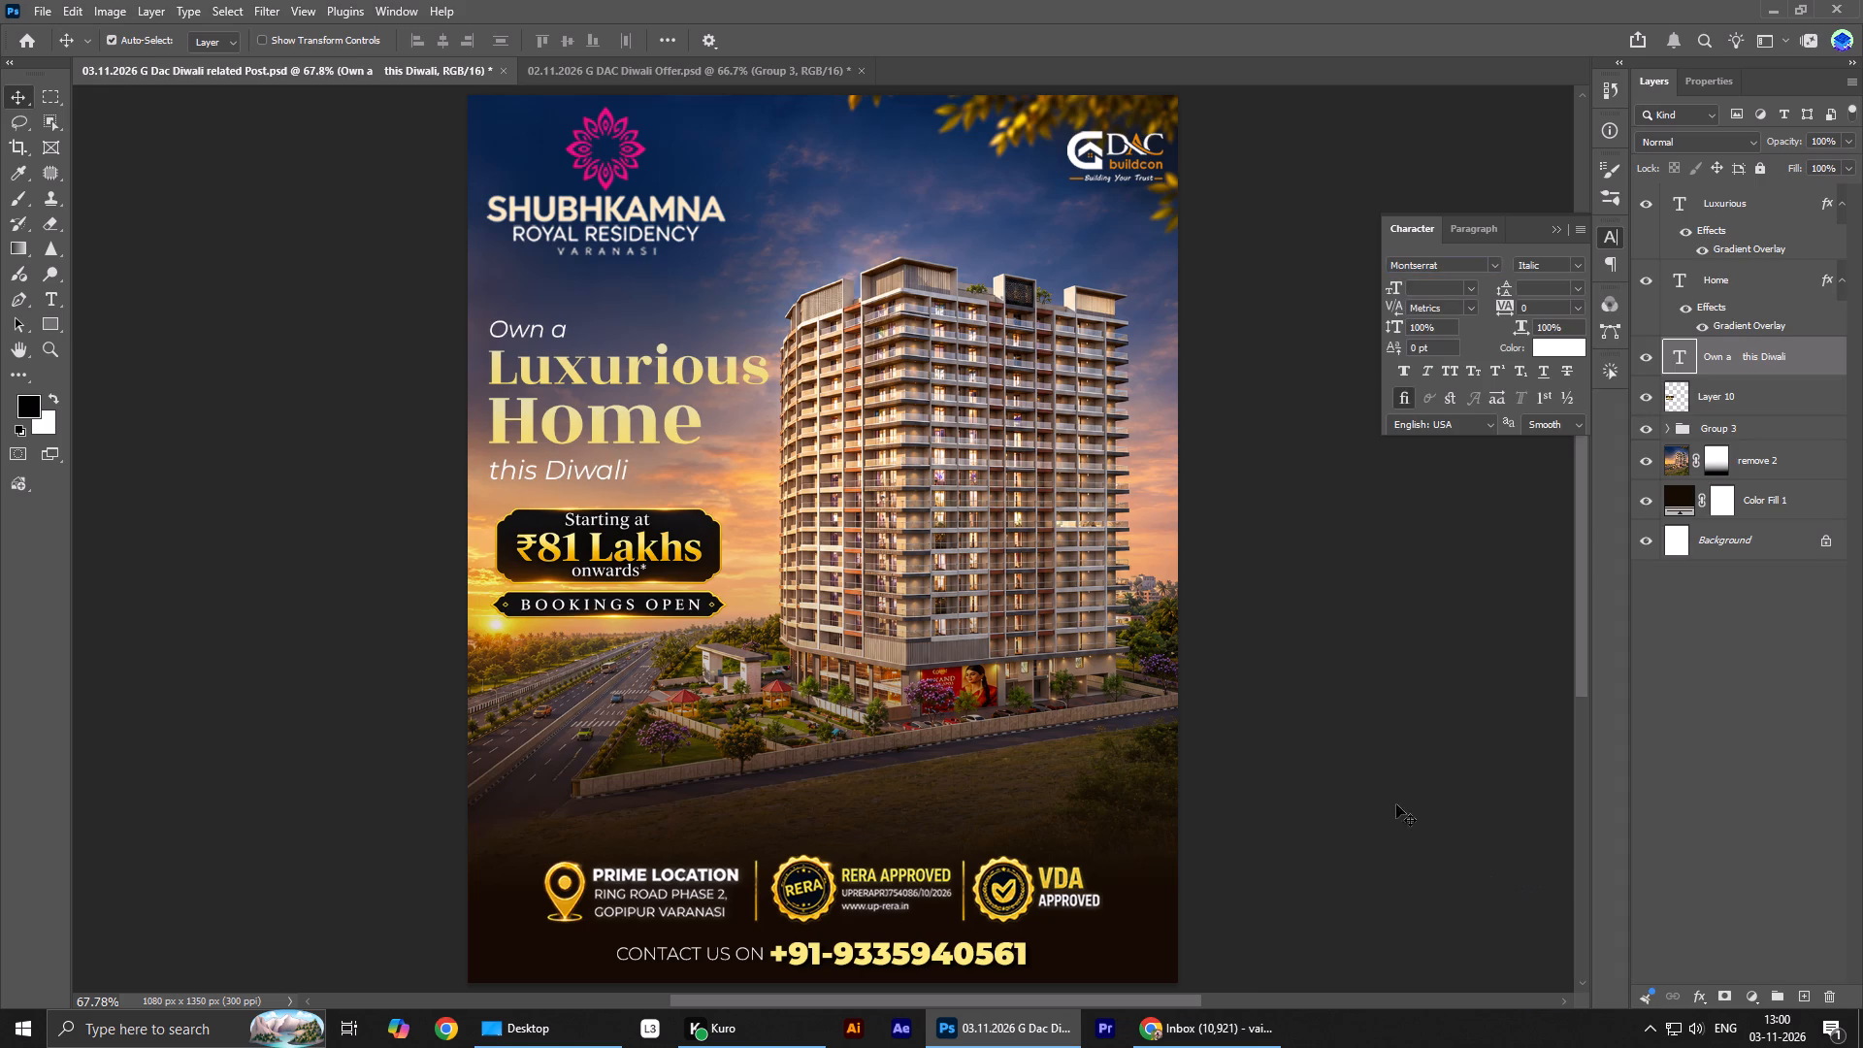
Add a drop shadow to the "Home" text with 29% opacity, 7 px distance, 20% spread and 13 px size.
left_click(651, 427)
left_click(694, 372, "shift")
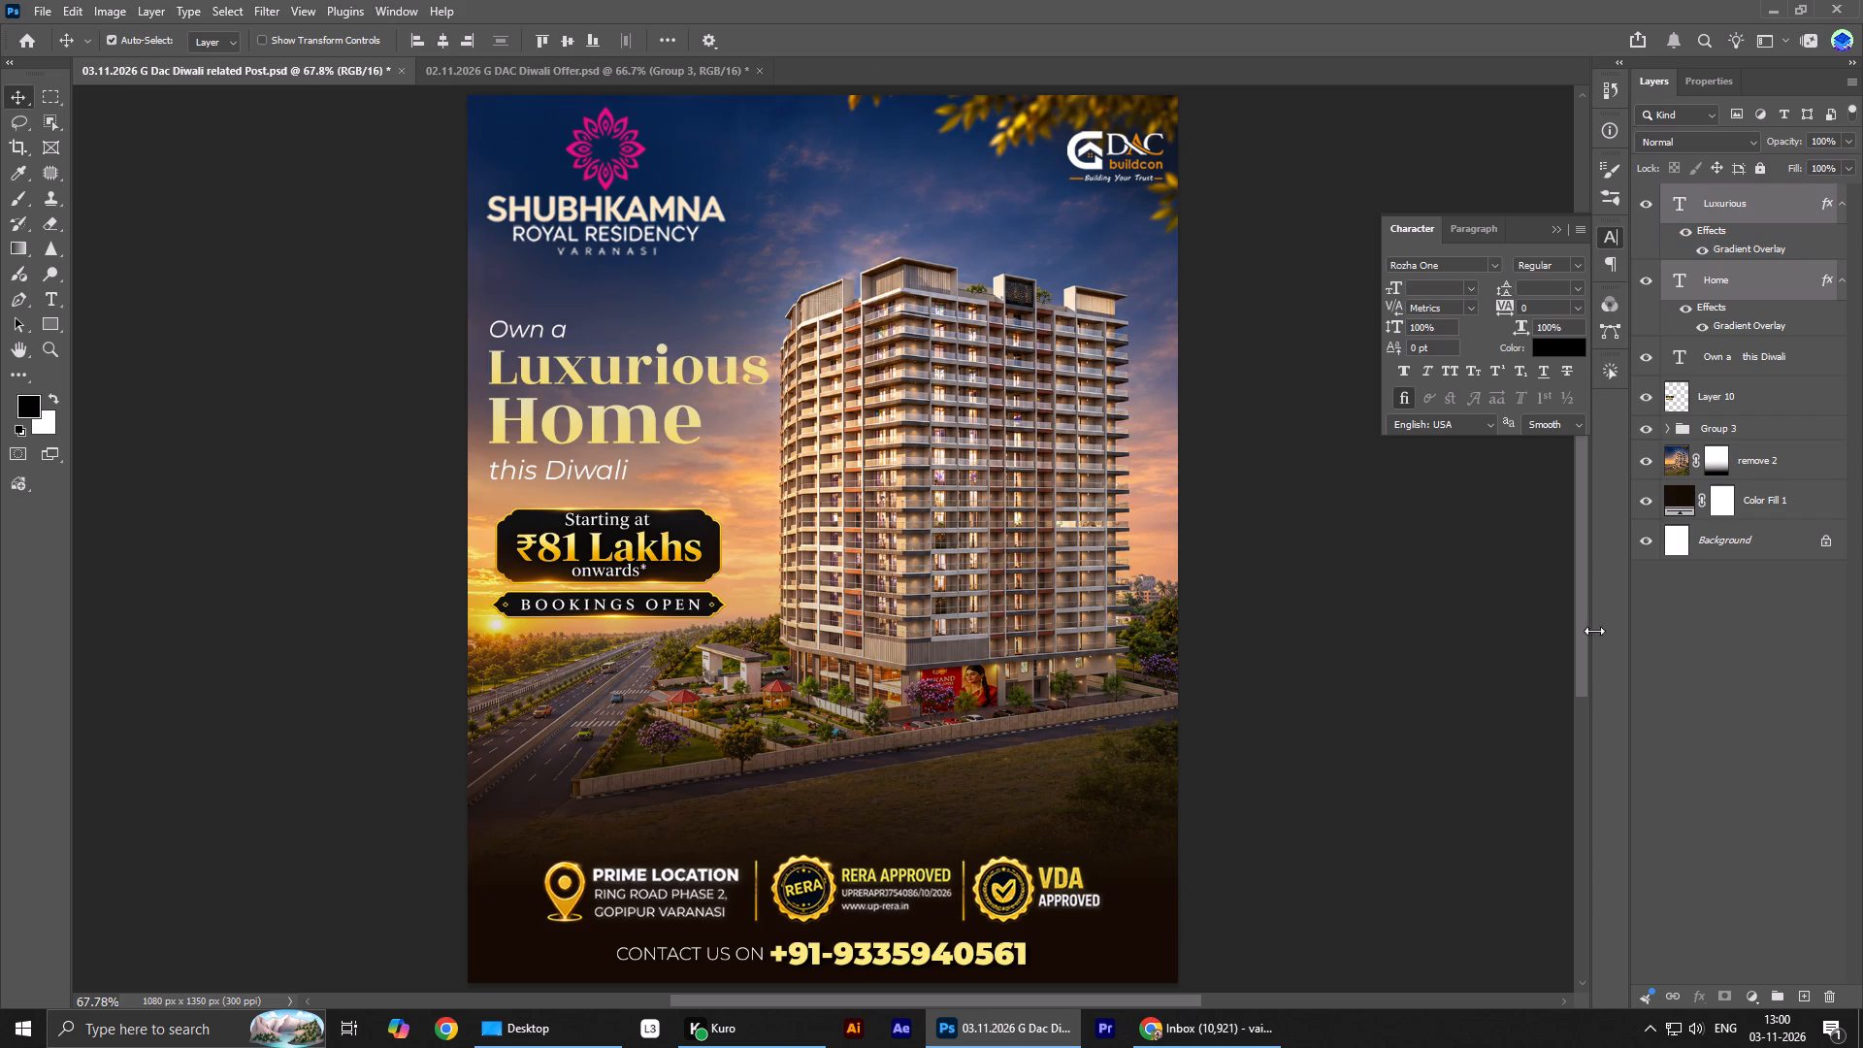
left_click(1741, 880)
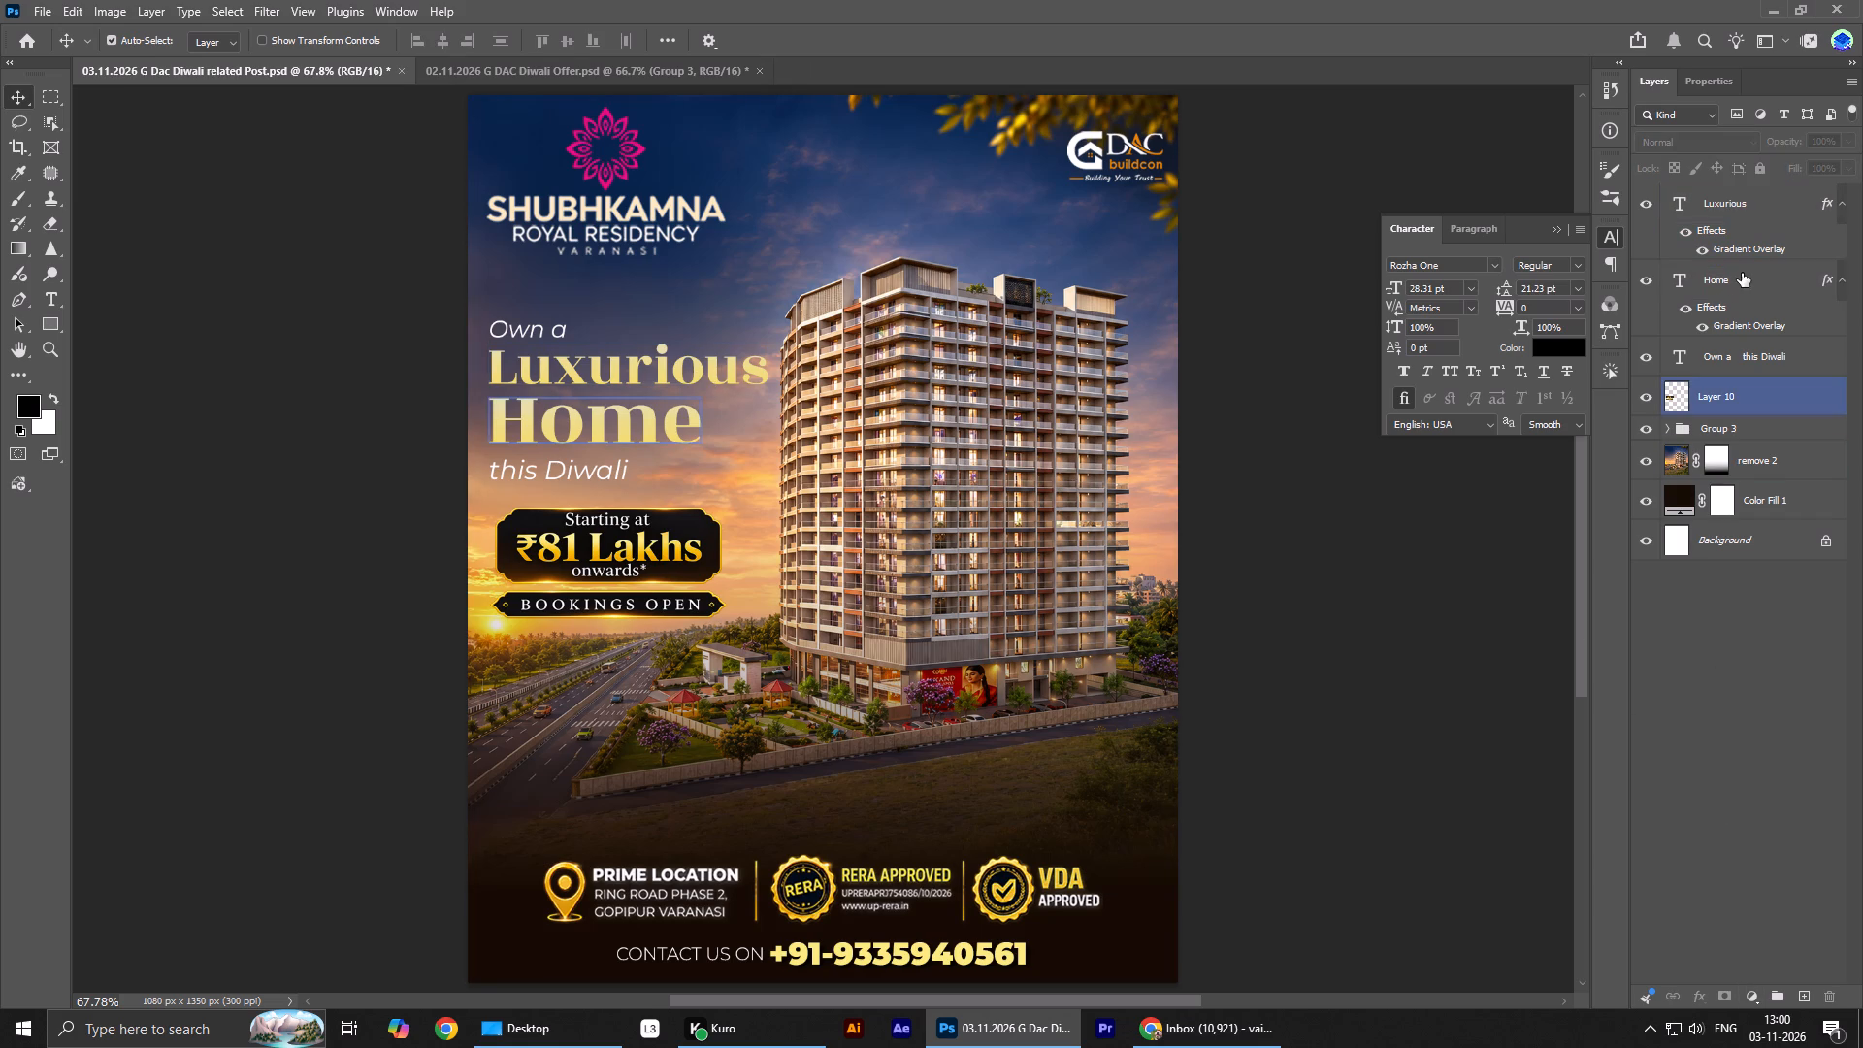
left_click(1742, 273)
left_click(1702, 996)
left_click(1719, 984)
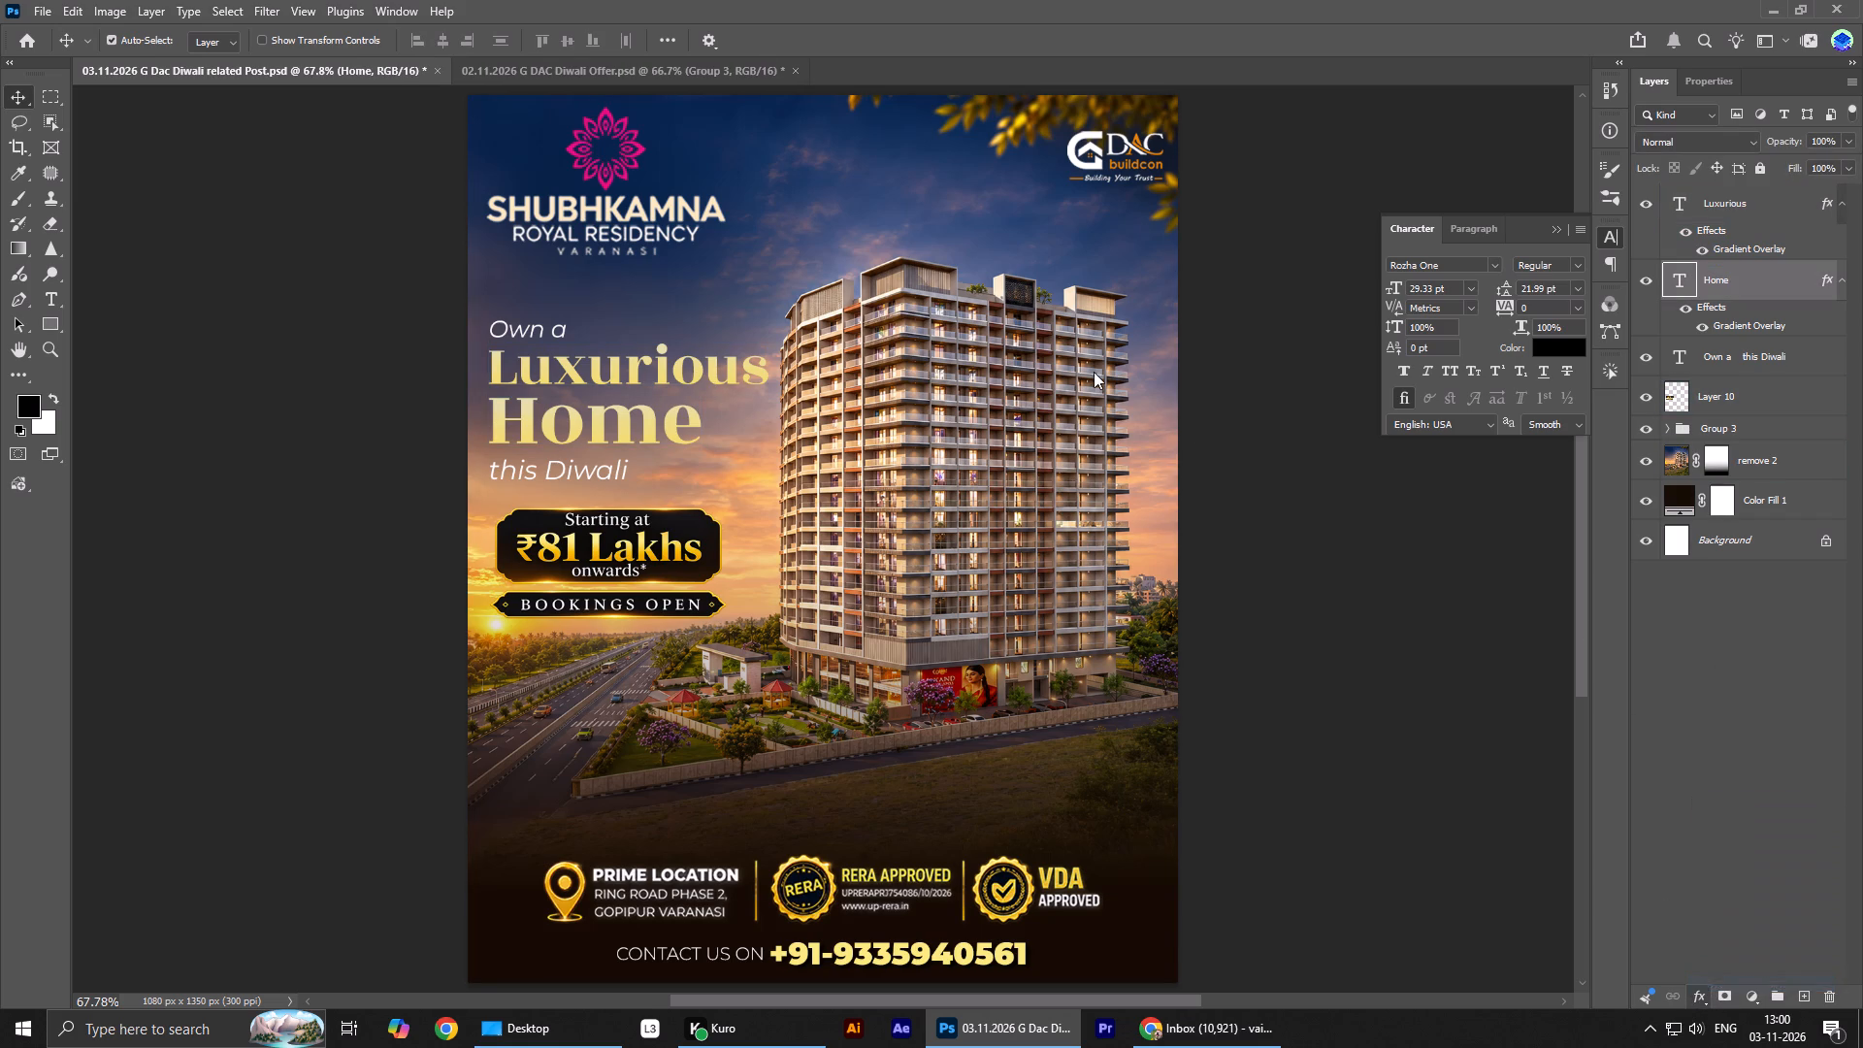
left_click_drag(1443, 681, 1437, 667)
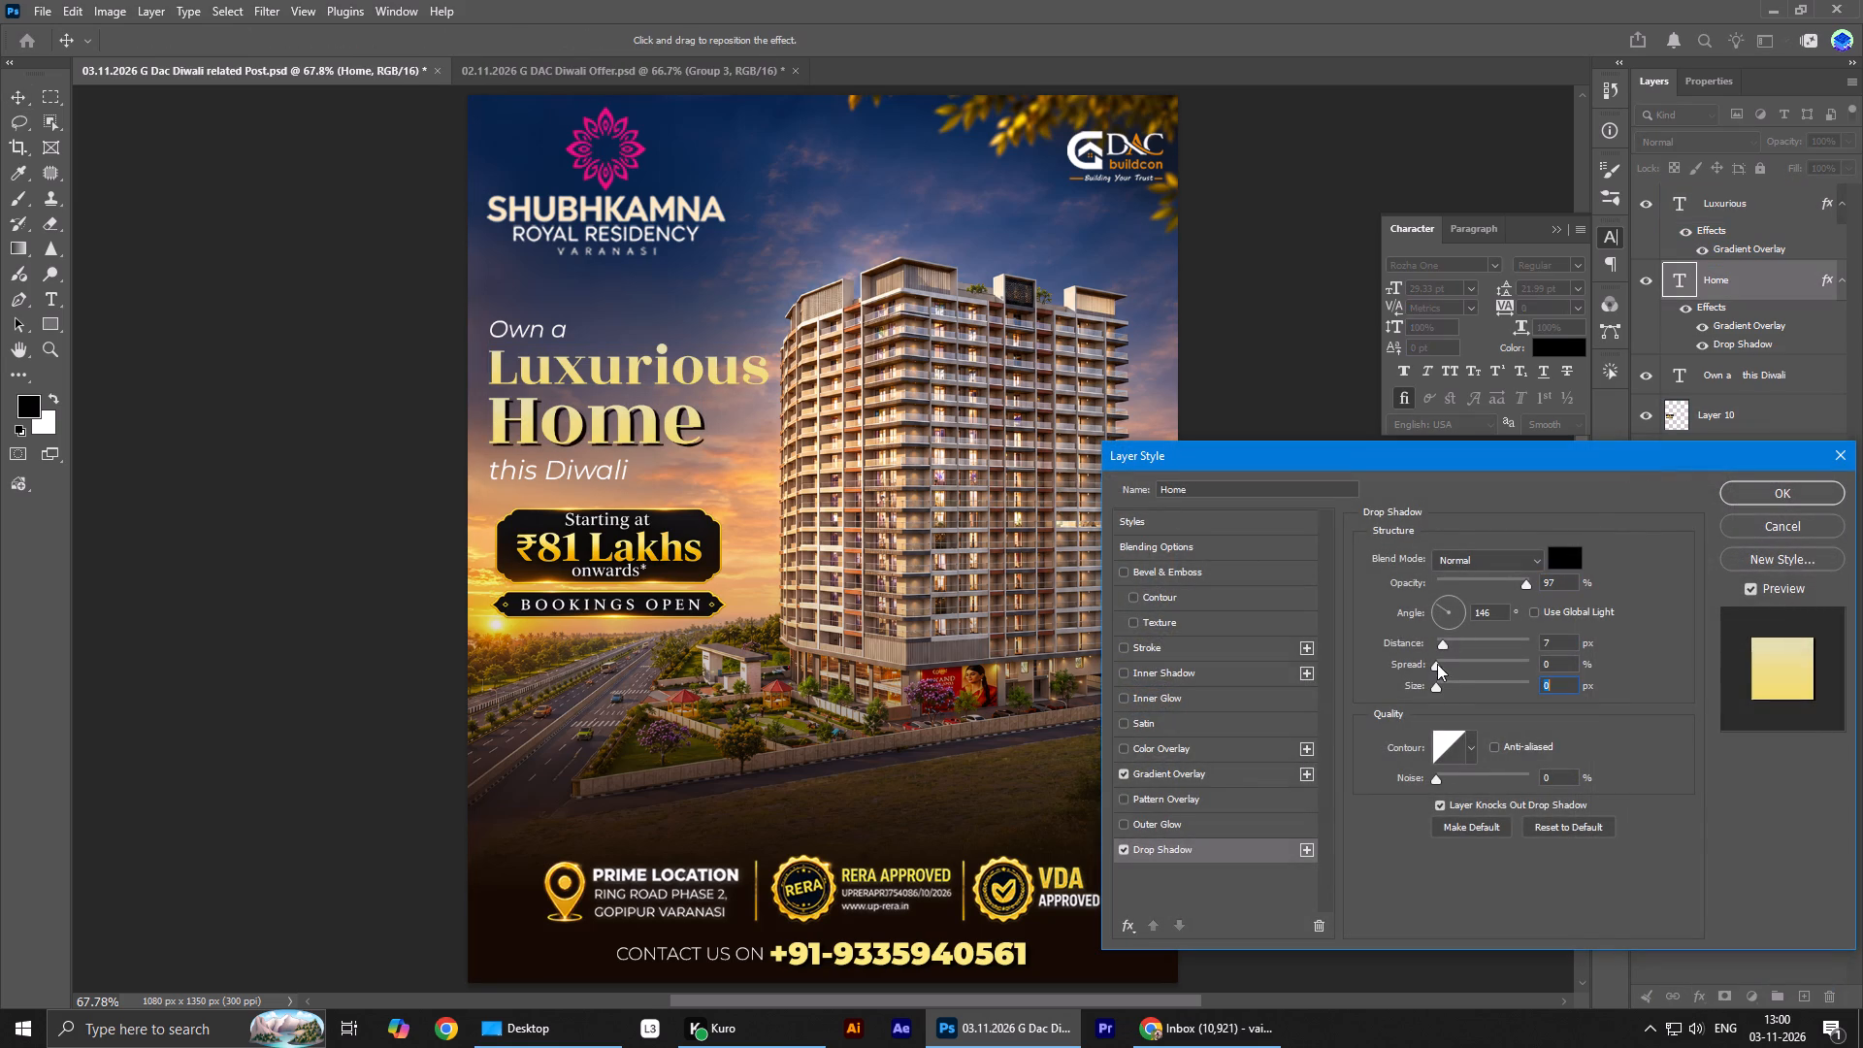
left_click(1437, 662)
left_click_drag(1437, 686, 1448, 686)
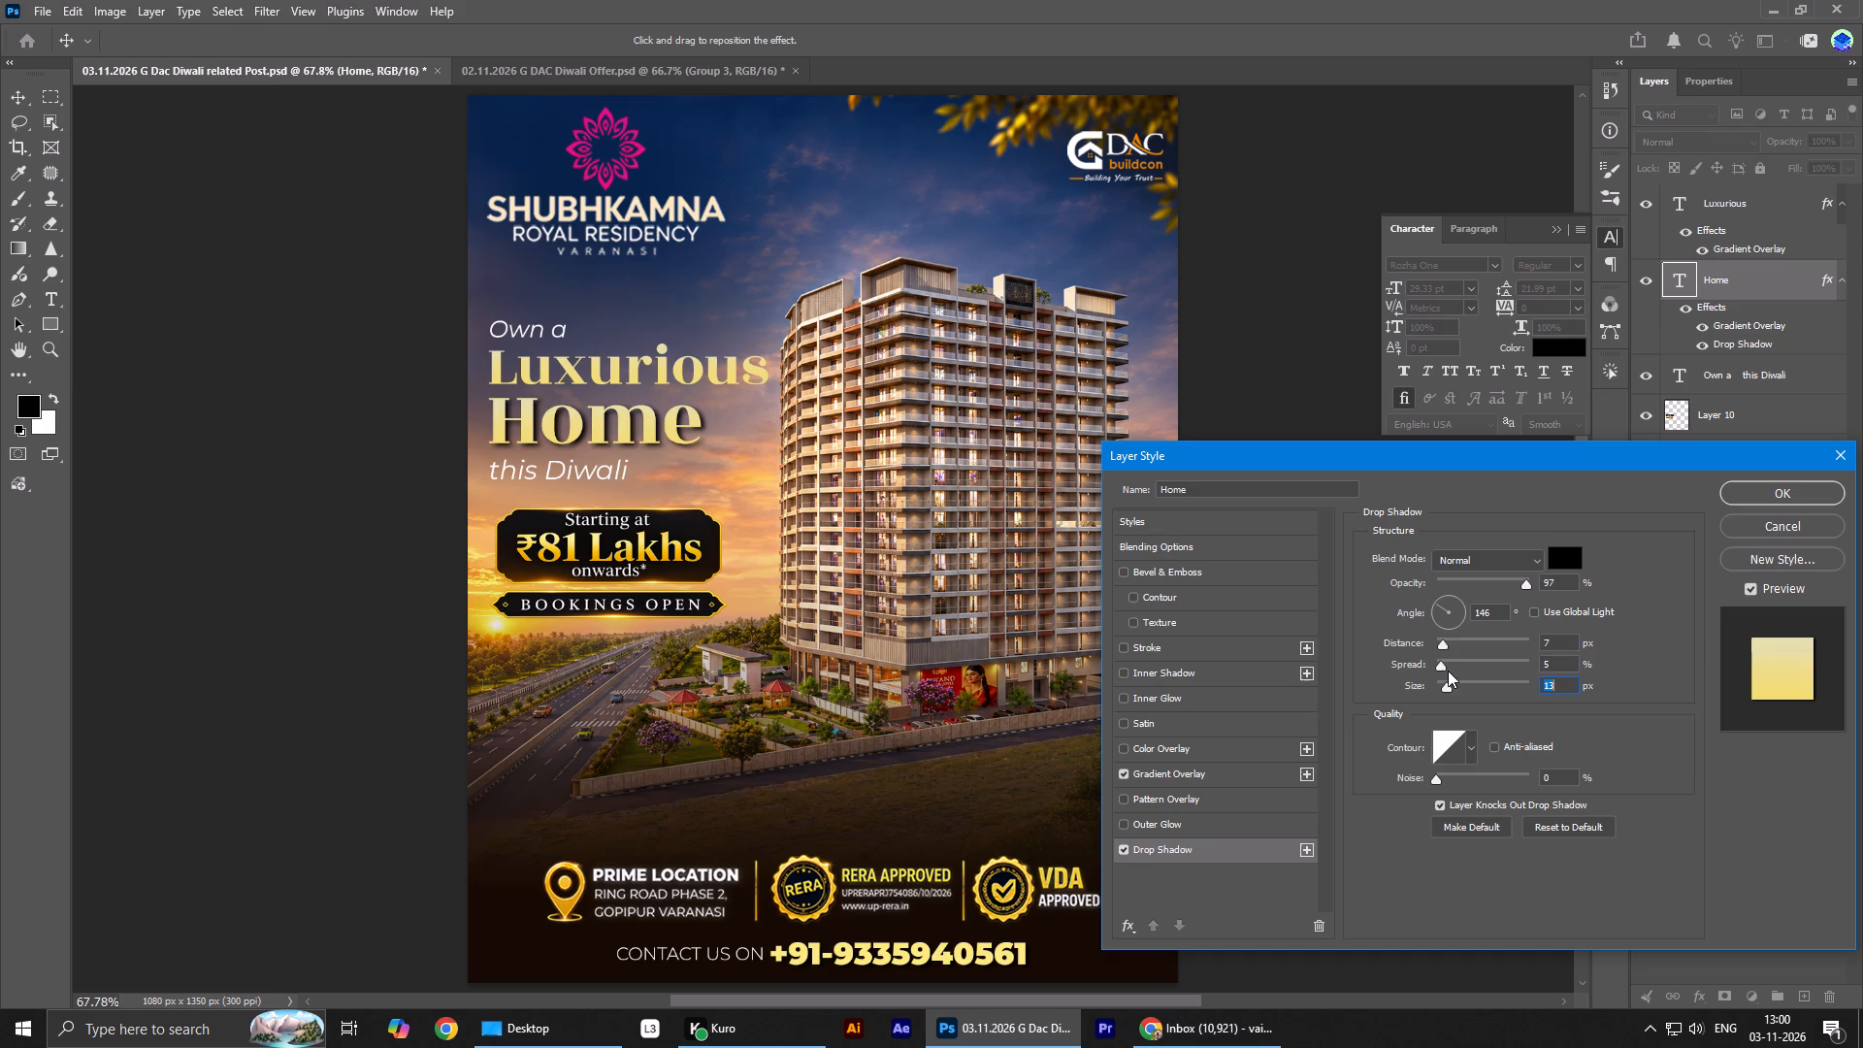
left_click_drag(1446, 671, 1455, 667)
left_click_drag(1520, 581, 1446, 585)
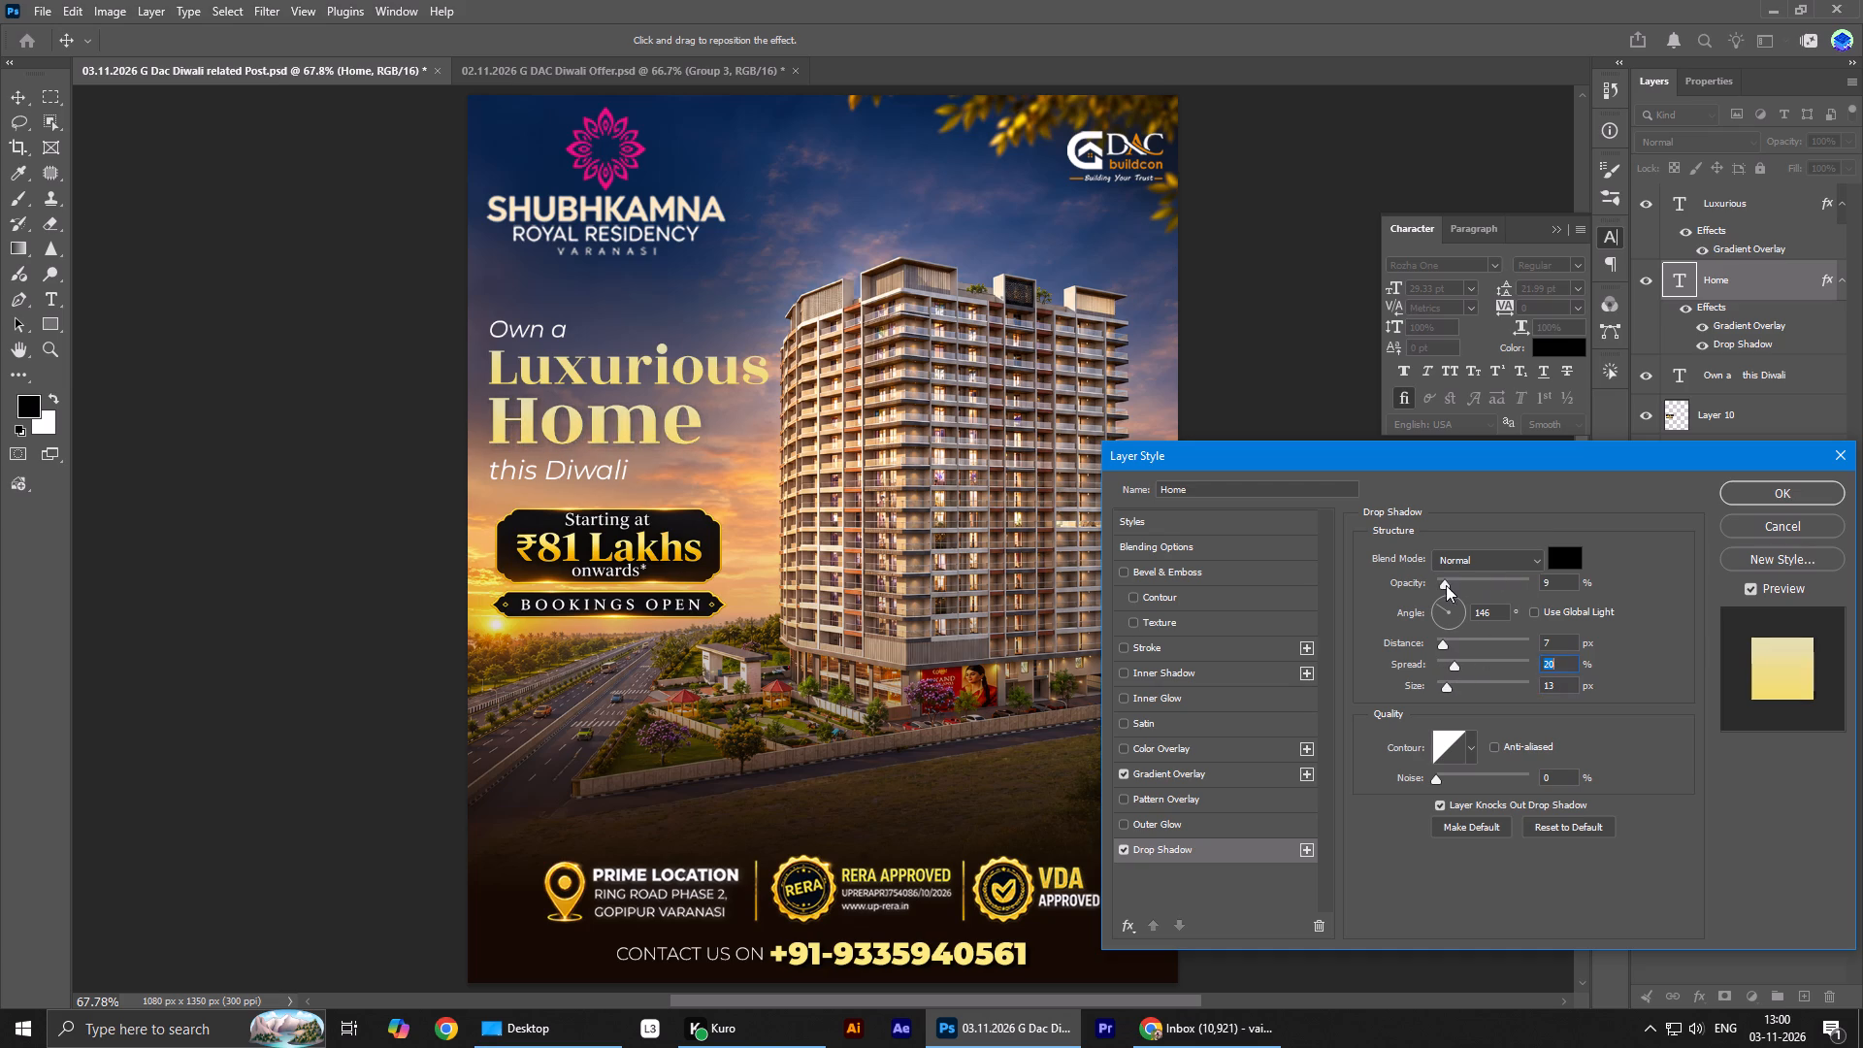
left_click_drag(1446, 585, 1464, 585)
left_click(1795, 484)
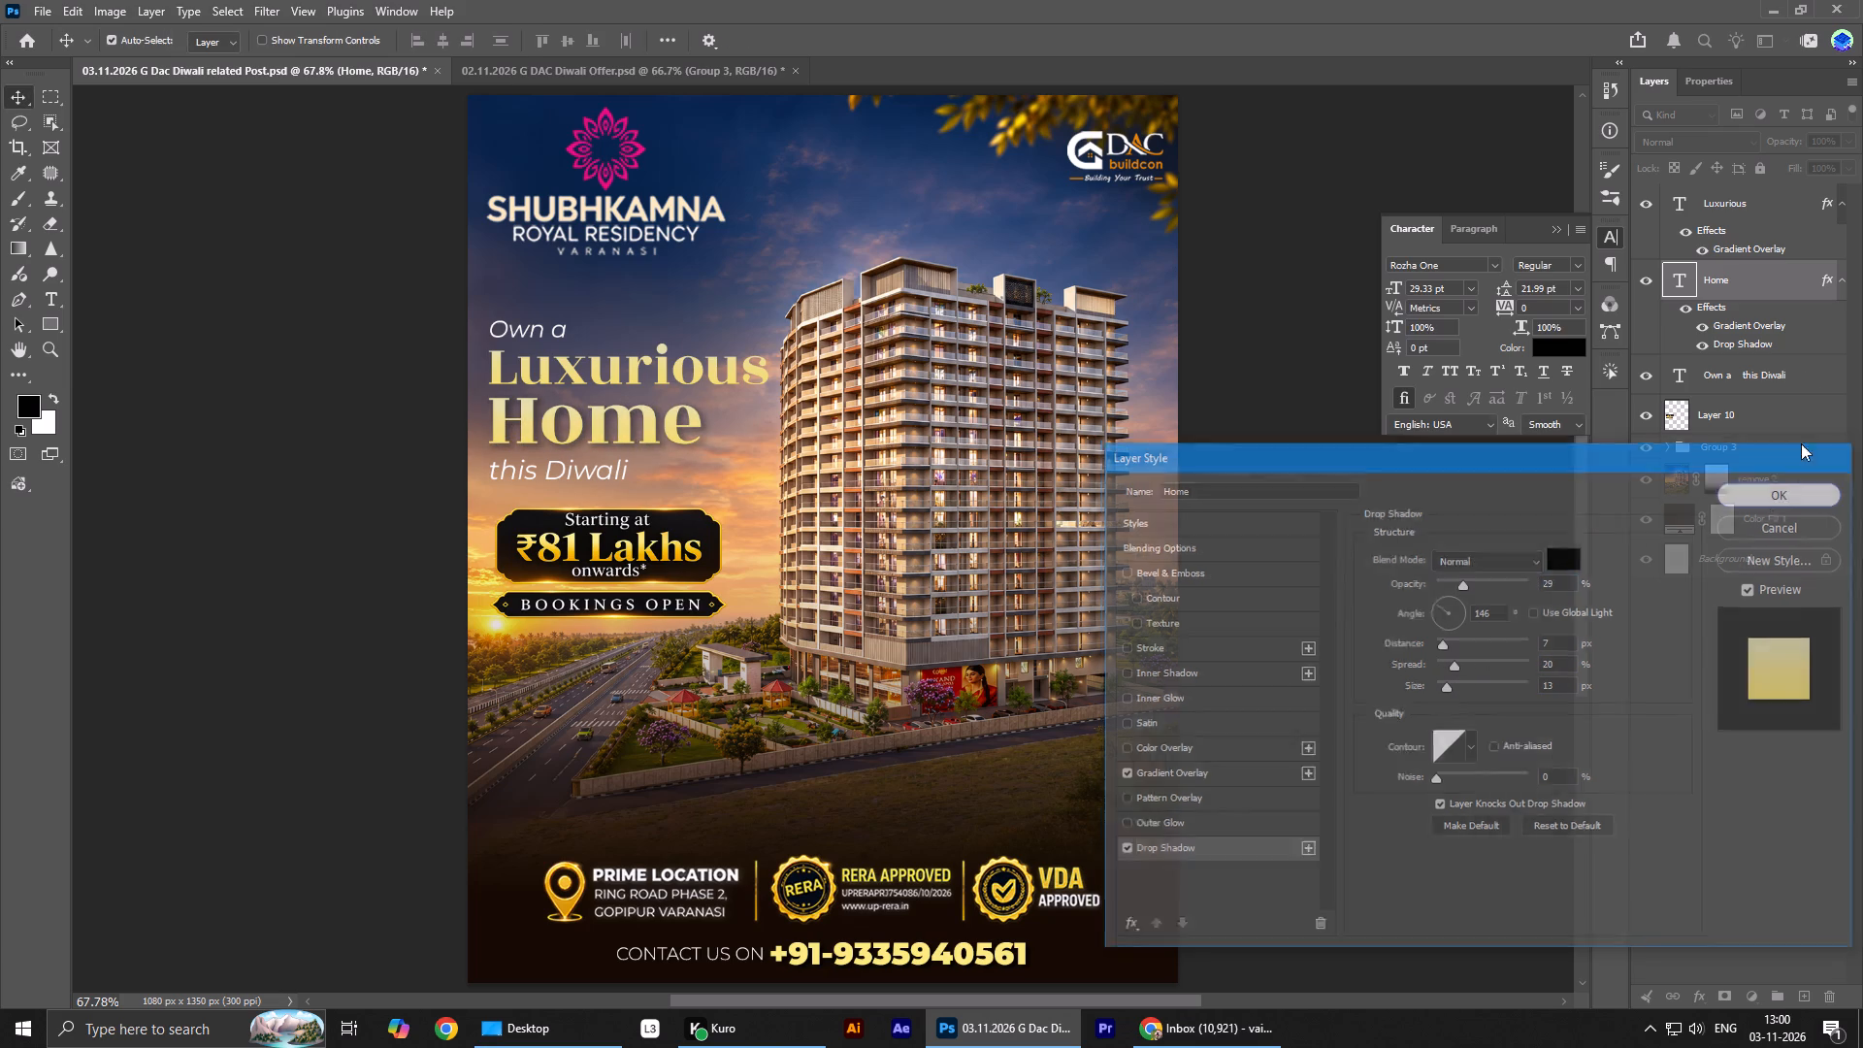
Copy the layer effects from the "Home" layer to the "Luxurious" layer.
left_click_drag(1827, 286, 1801, 215, "alt")
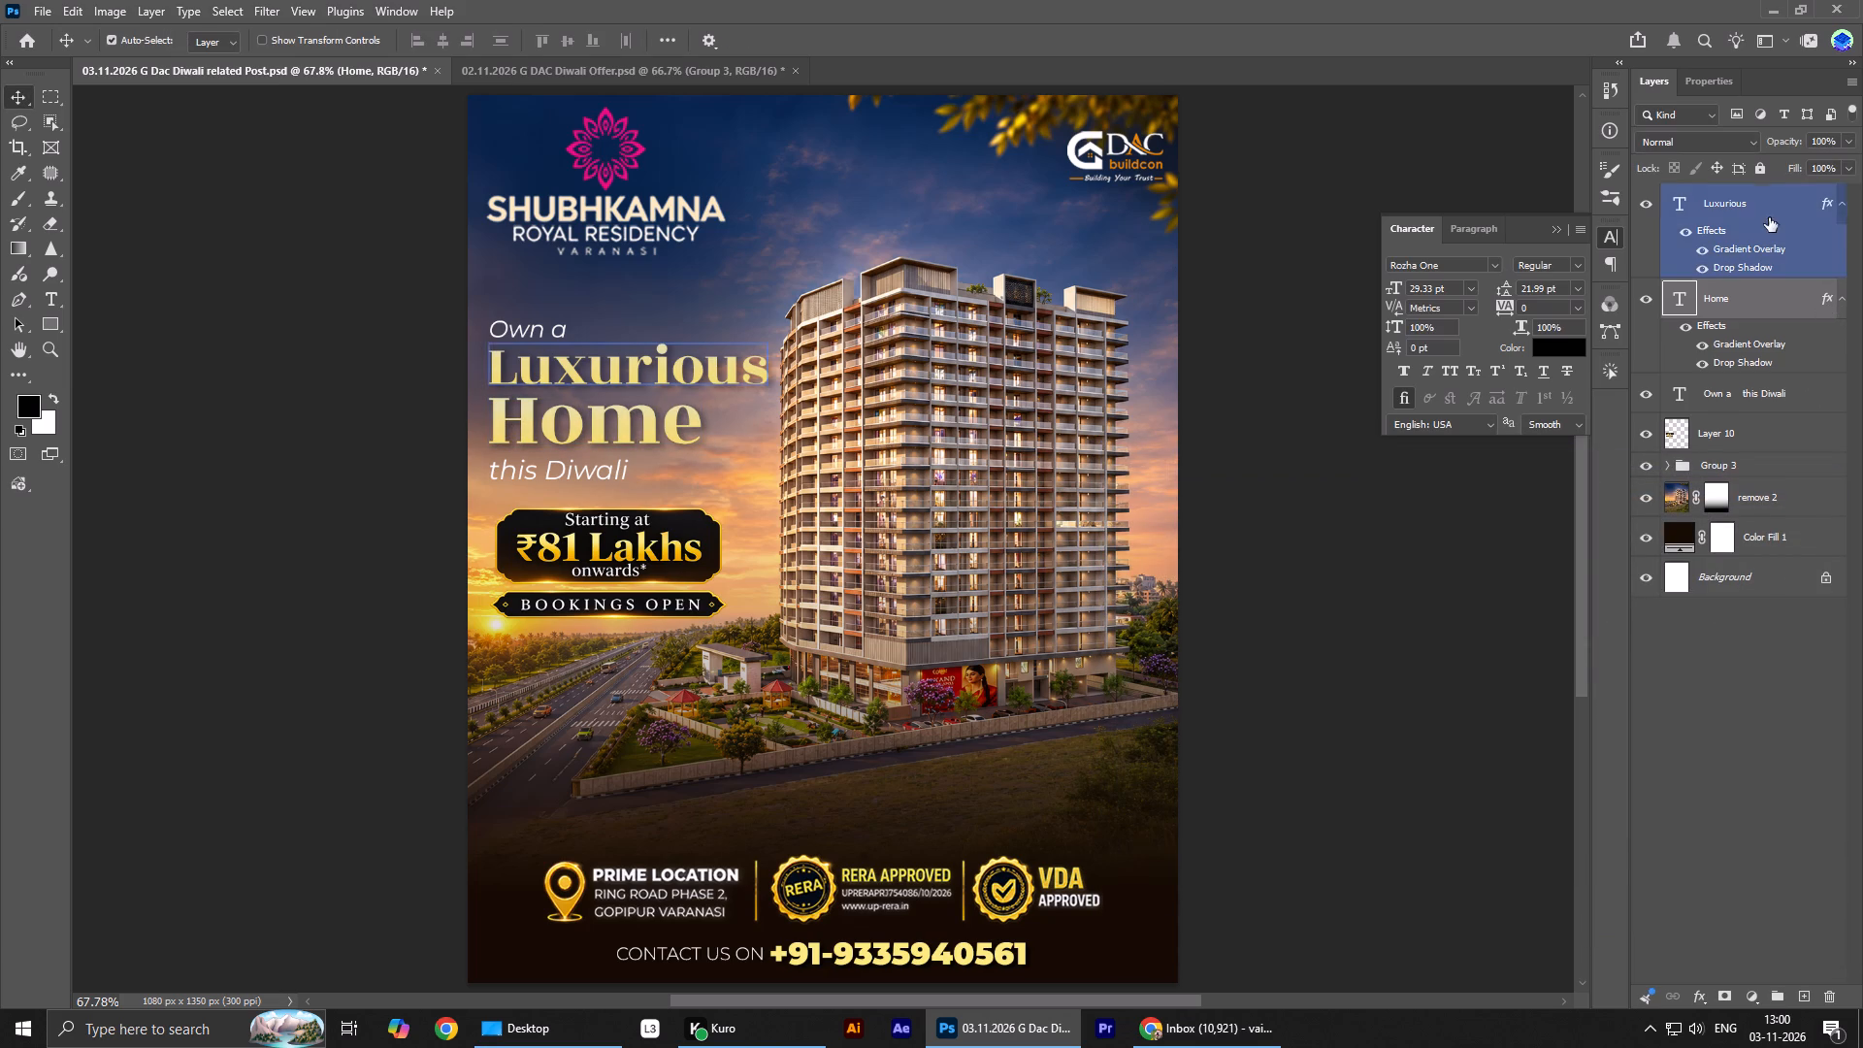
scroll(576, 491, "up", 1, "alt")
scroll(576, 491, "down", 7, "alt")
key("ctrl+0")
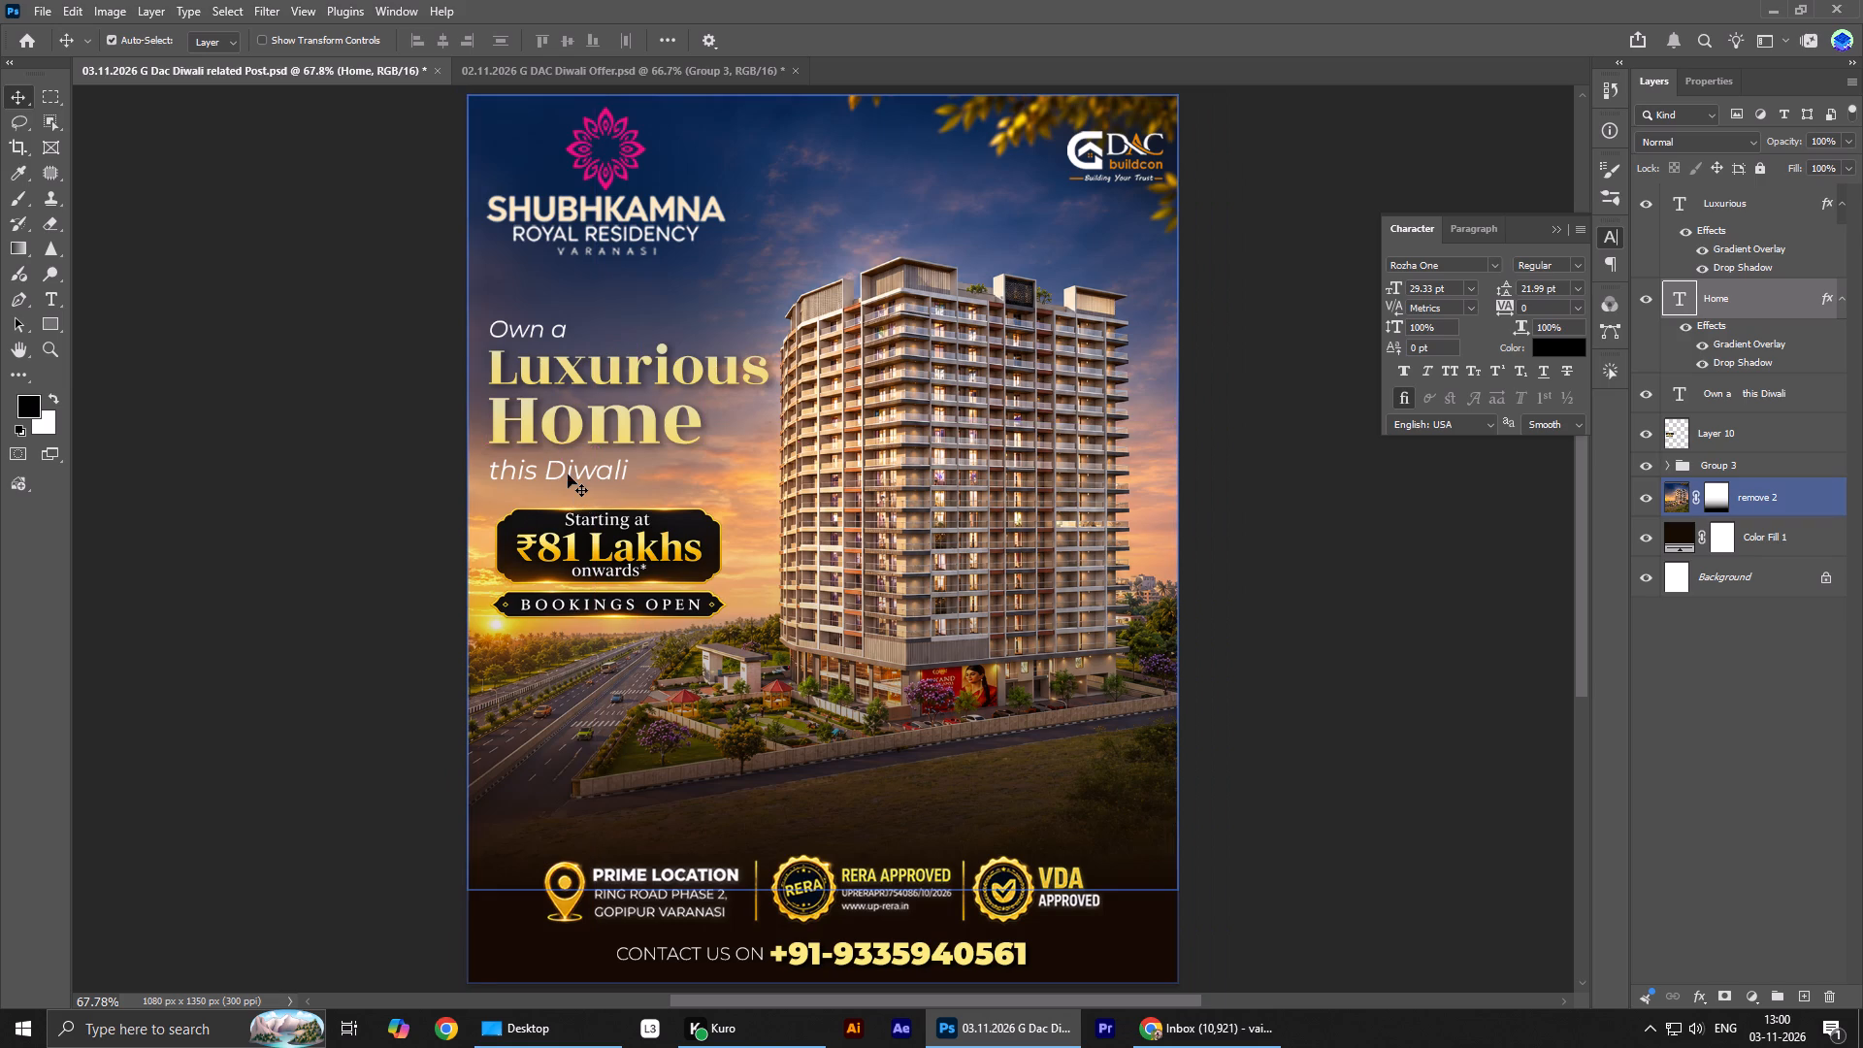
Indent the "this Diwali" line with six leading spaces beneath "Home".
double_click(569, 473)
left_click(492, 477)
key("space")
key("space")
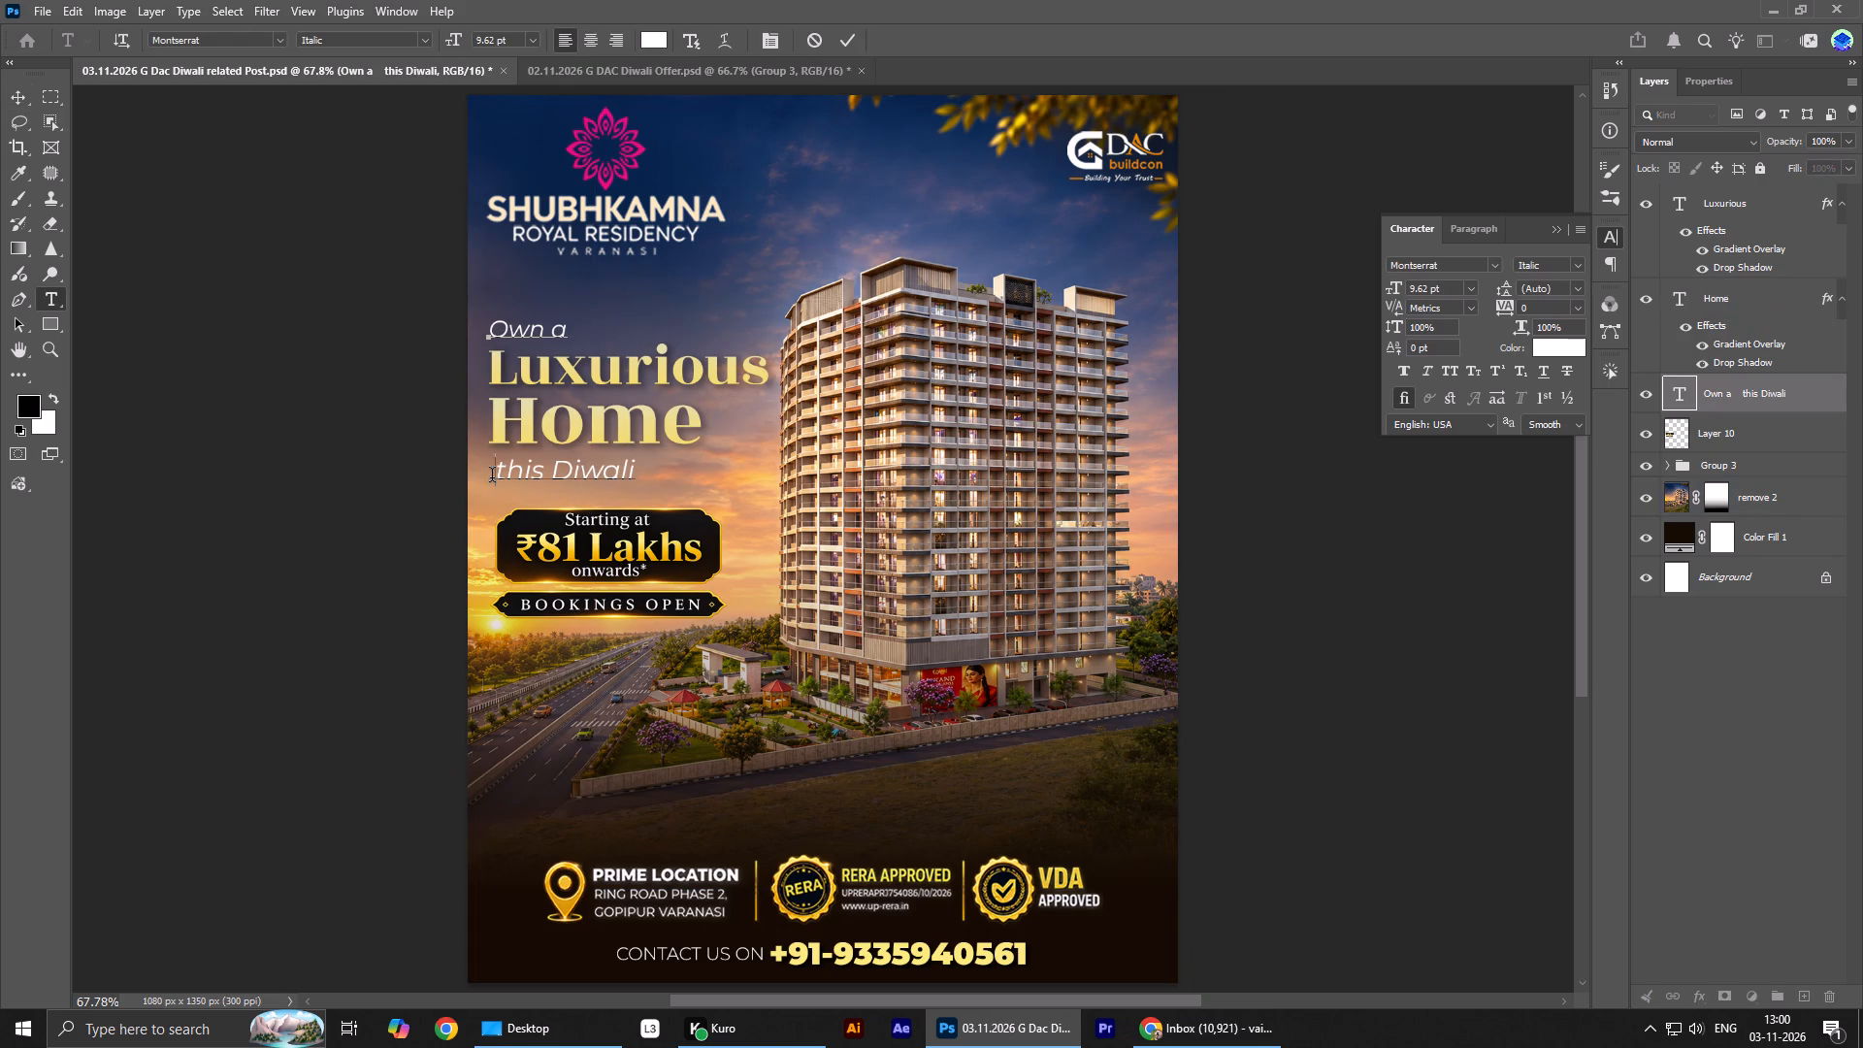
key("space")
key("space")
key("space")
key("space")
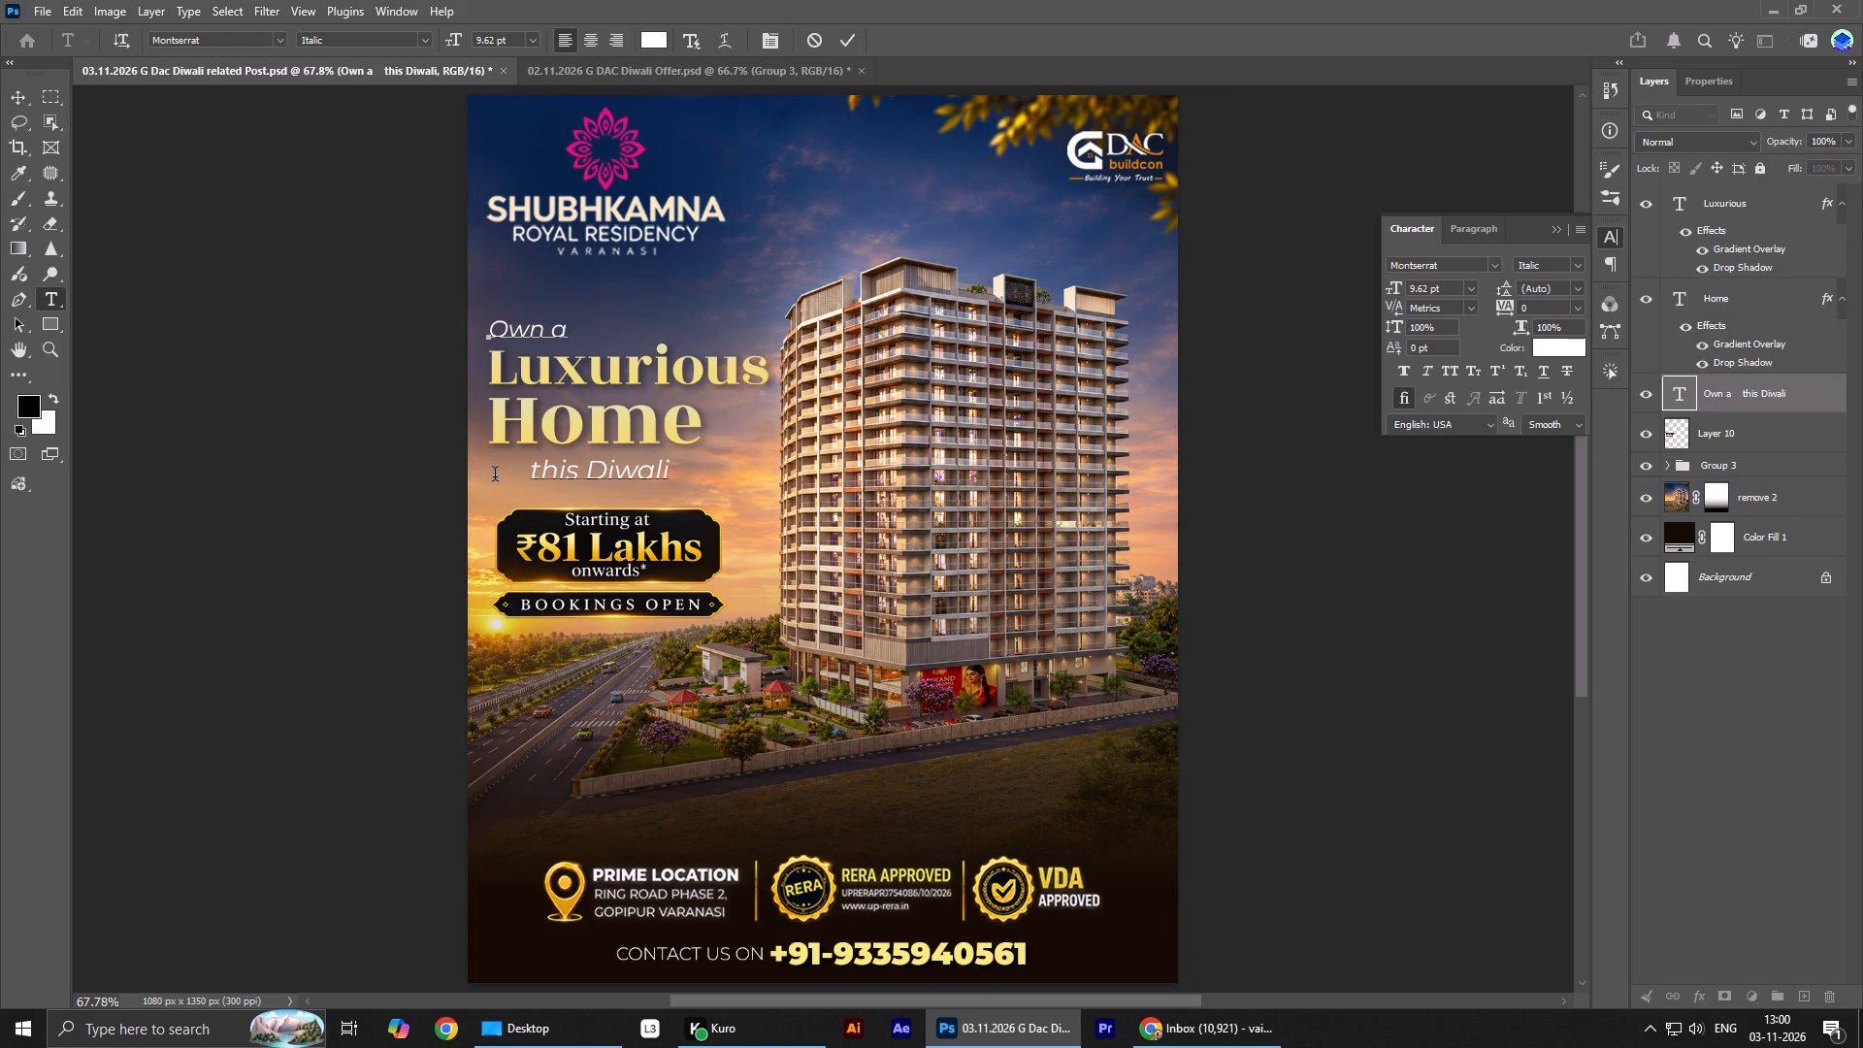
left_click(847, 44)
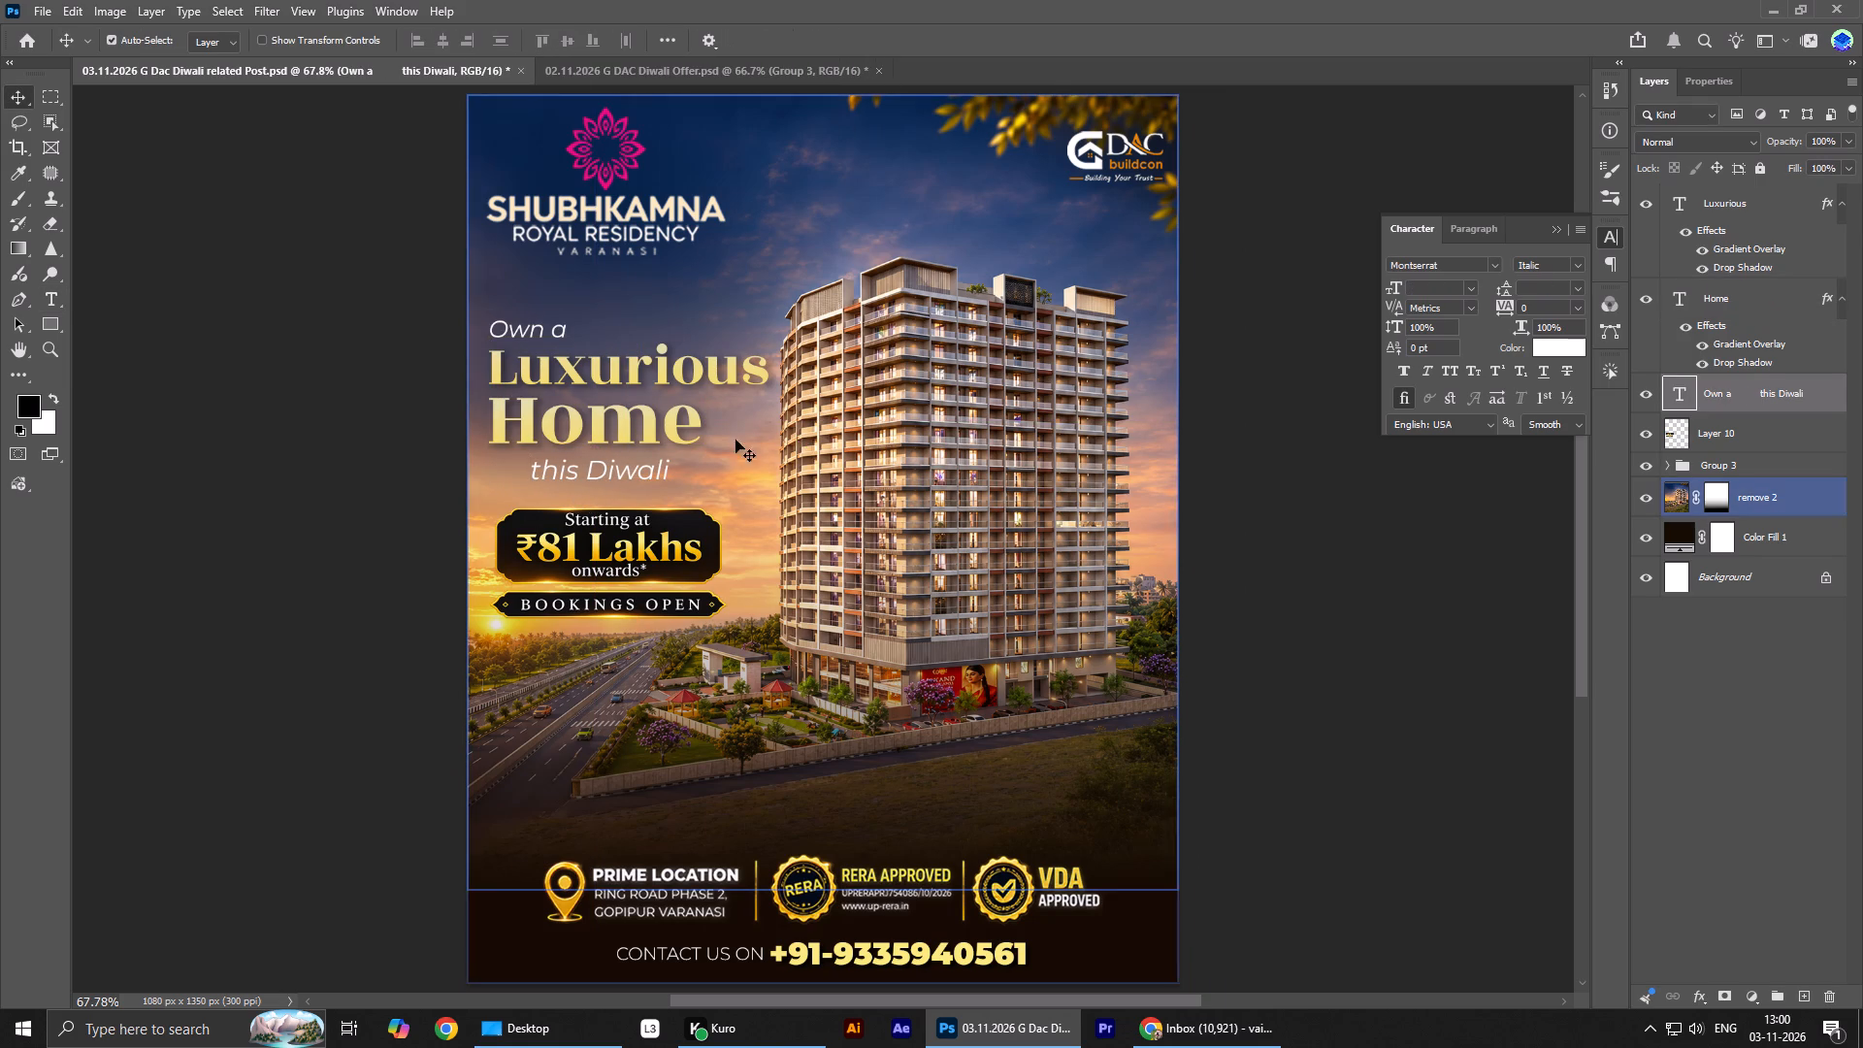
Set the font size of the words "this Diwali" to 9 pt.
double_click(636, 477)
left_click_drag(530, 481, 689, 480)
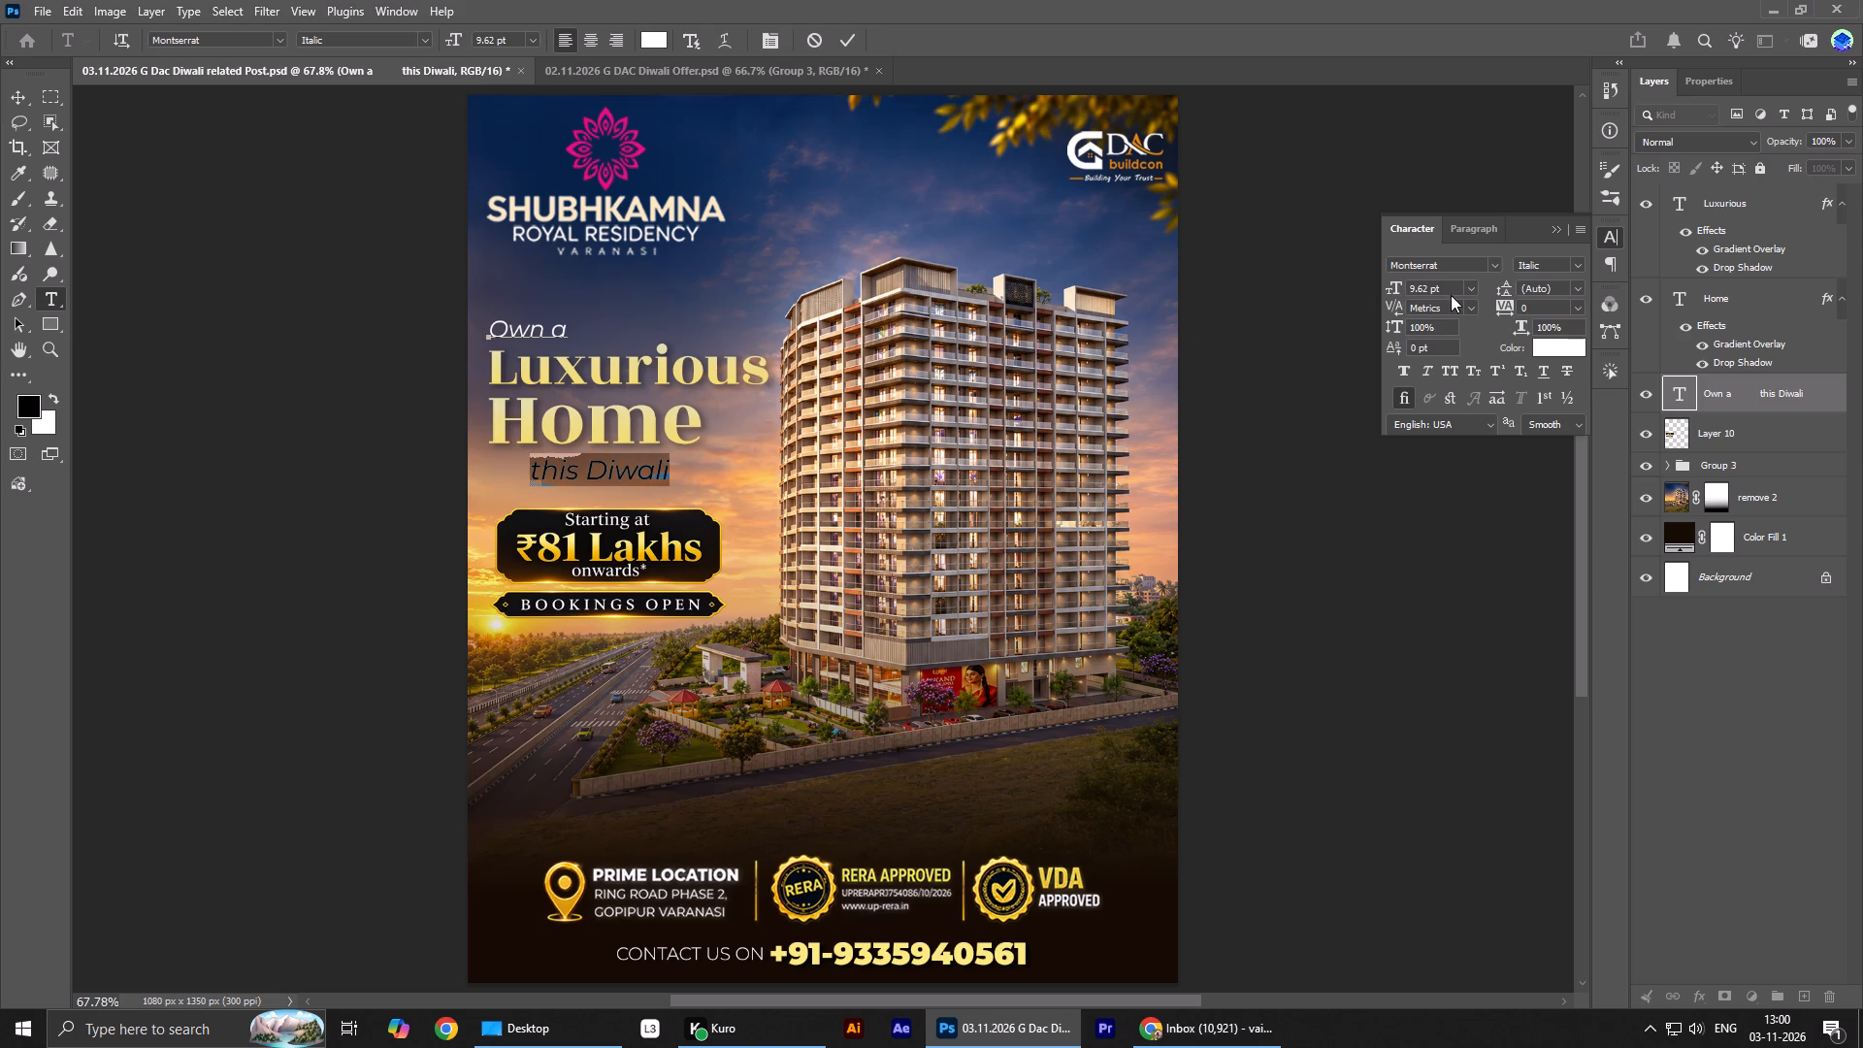
left_click(1464, 284)
left_click(1465, 366)
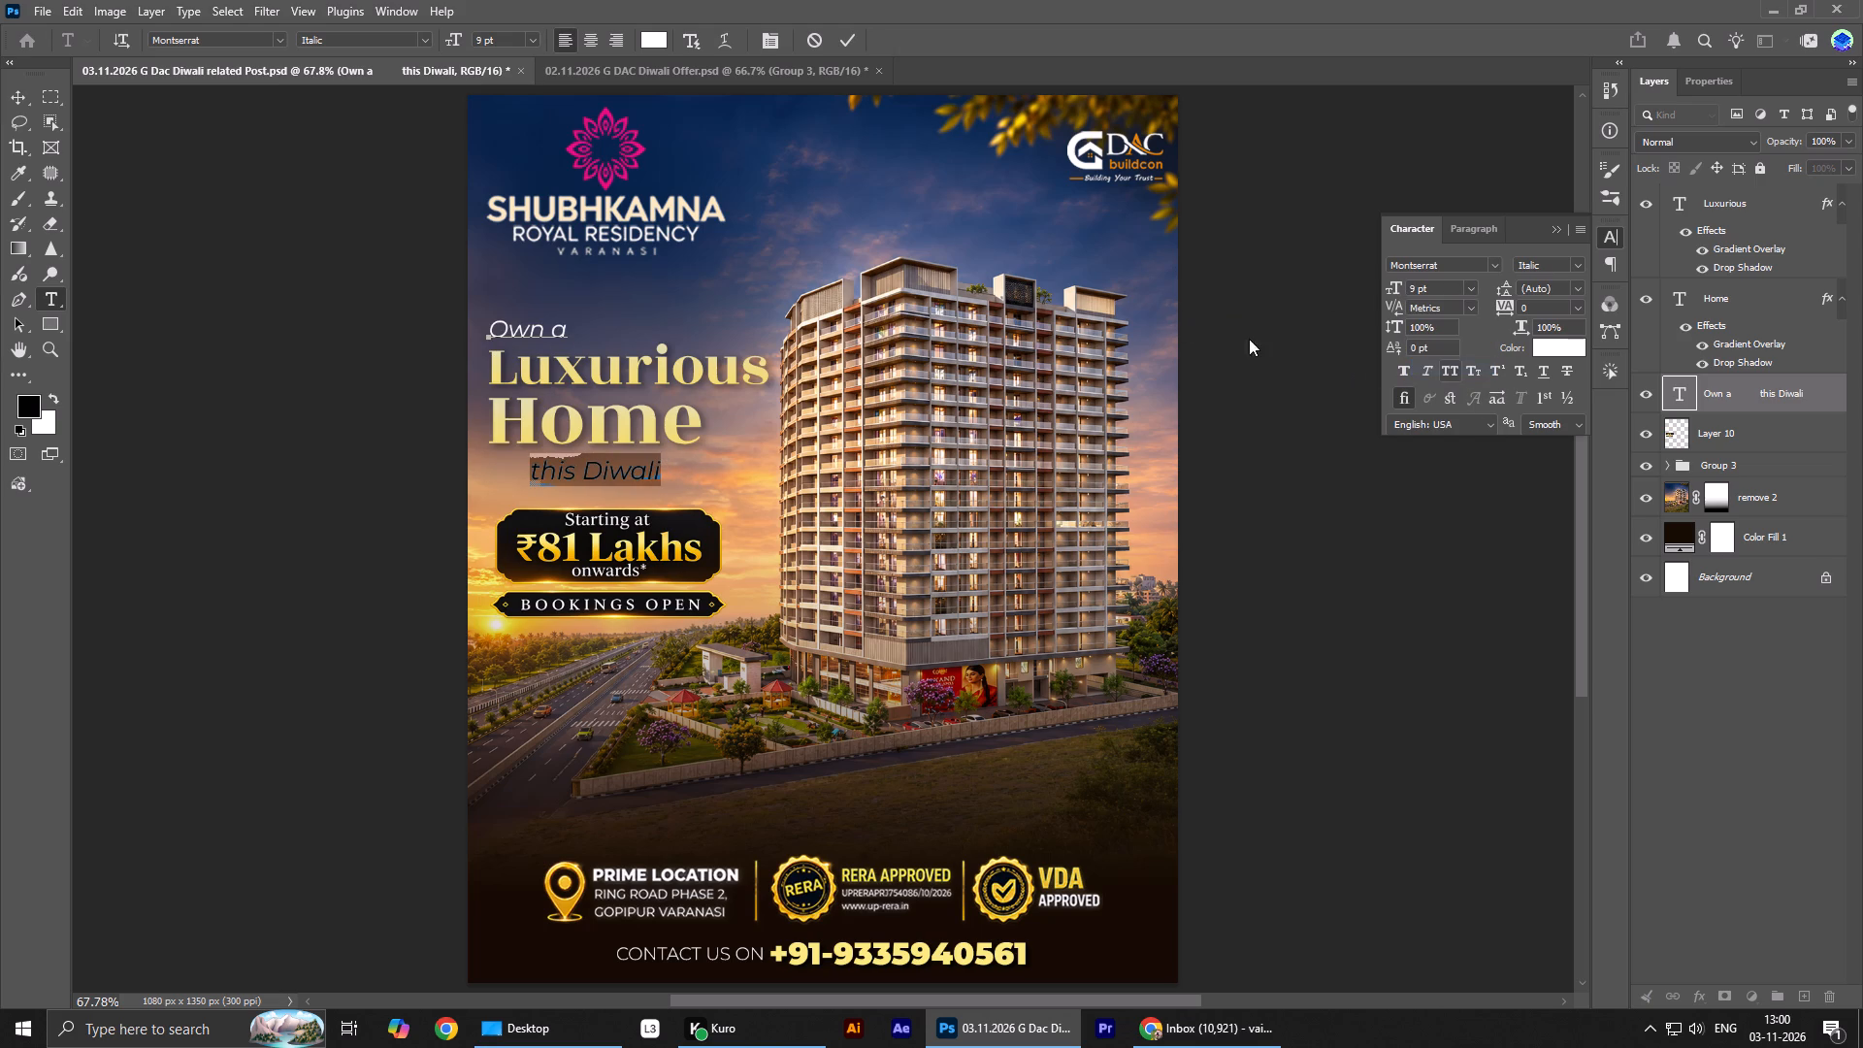
Indent the "this Diwali" line by two more spaces.
left_click(526, 479)
key("space")
key("space")
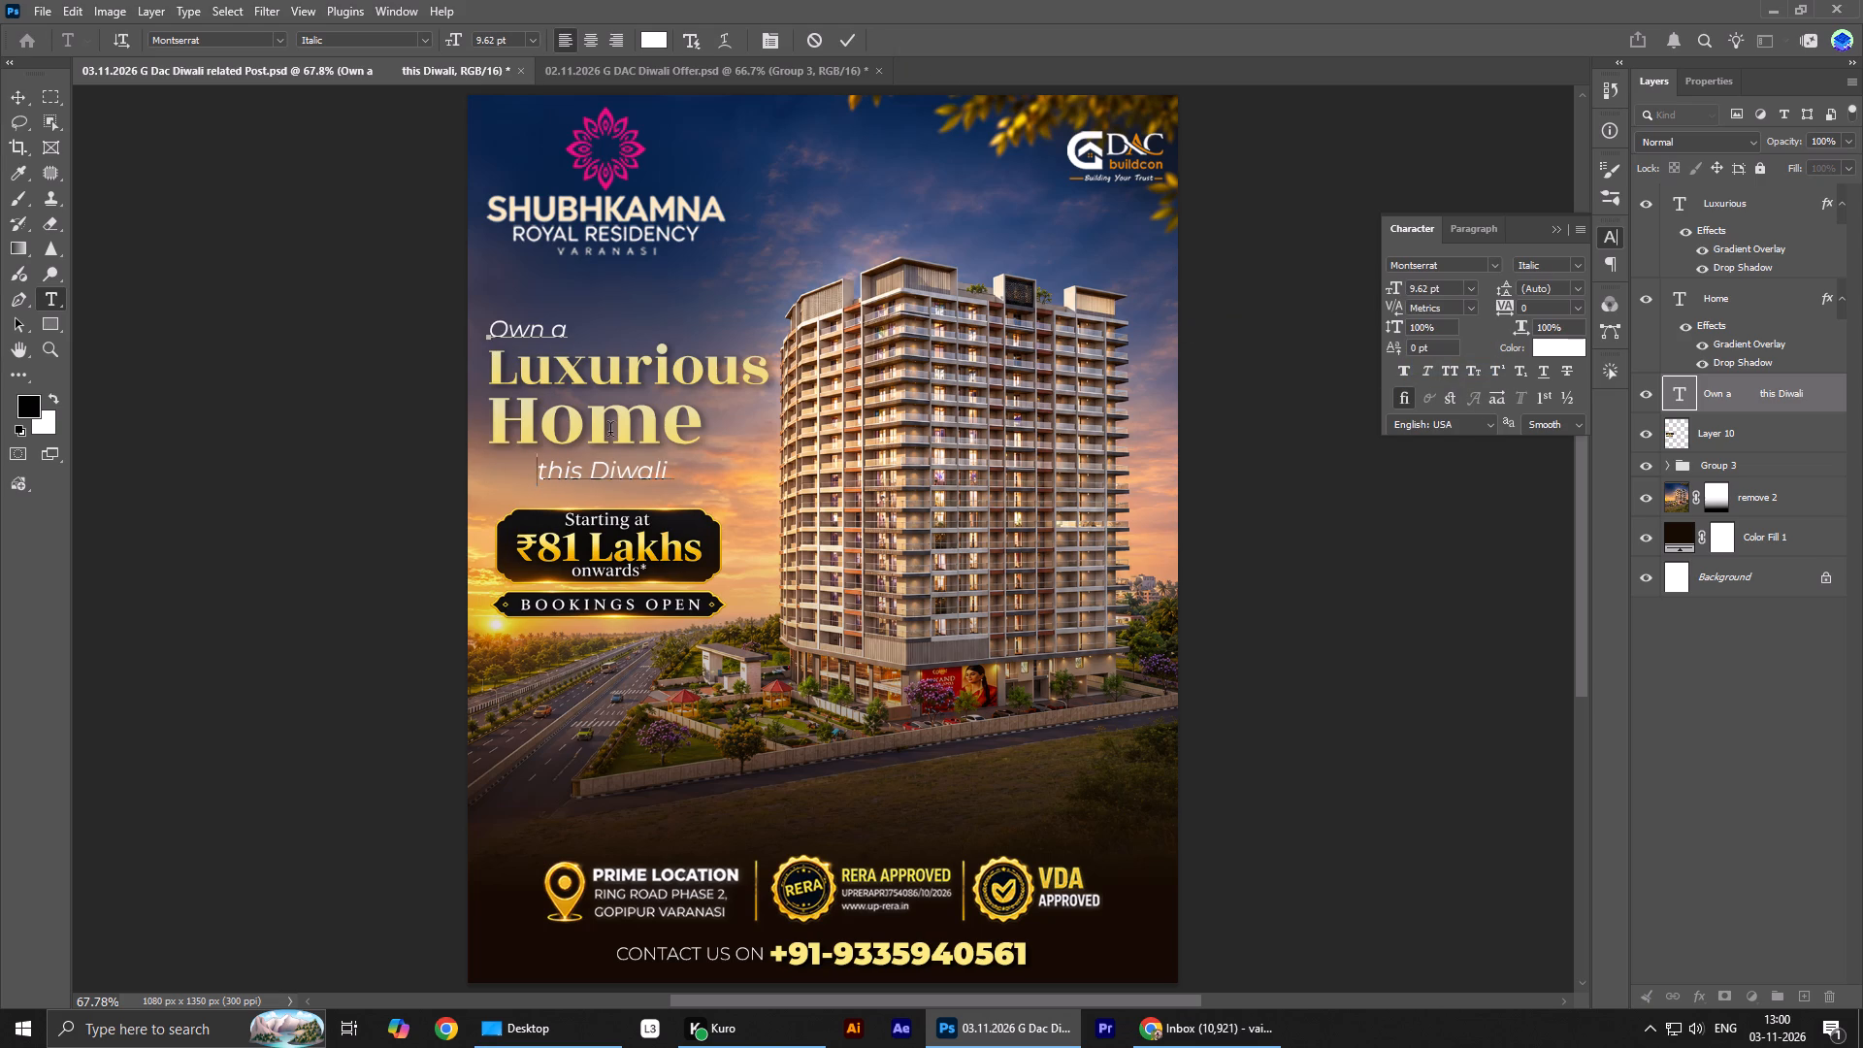
left_click(845, 45)
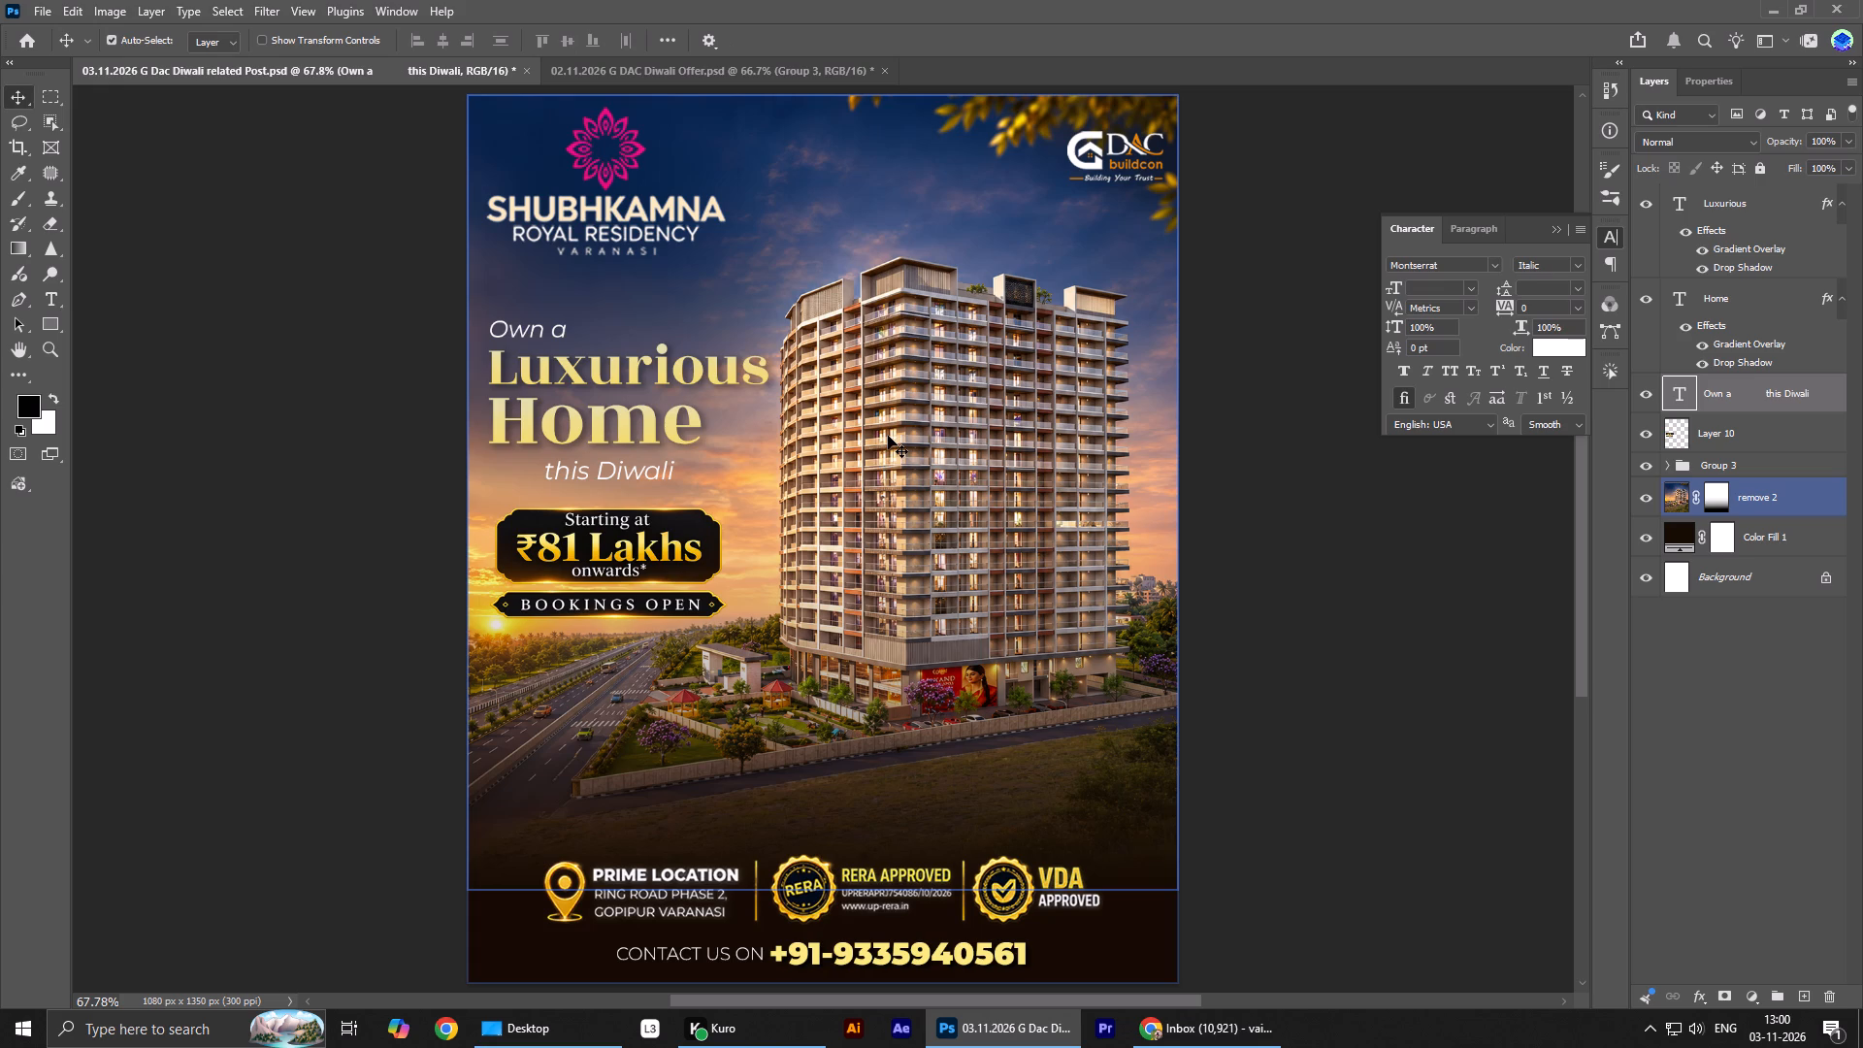
Reposition the "₹81 Lakhs" and "Bookings Open" badge slightly higher and further right, just beneath "this Diwali".
key("ctrl+0")
left_click_drag(638, 559, 649, 668)
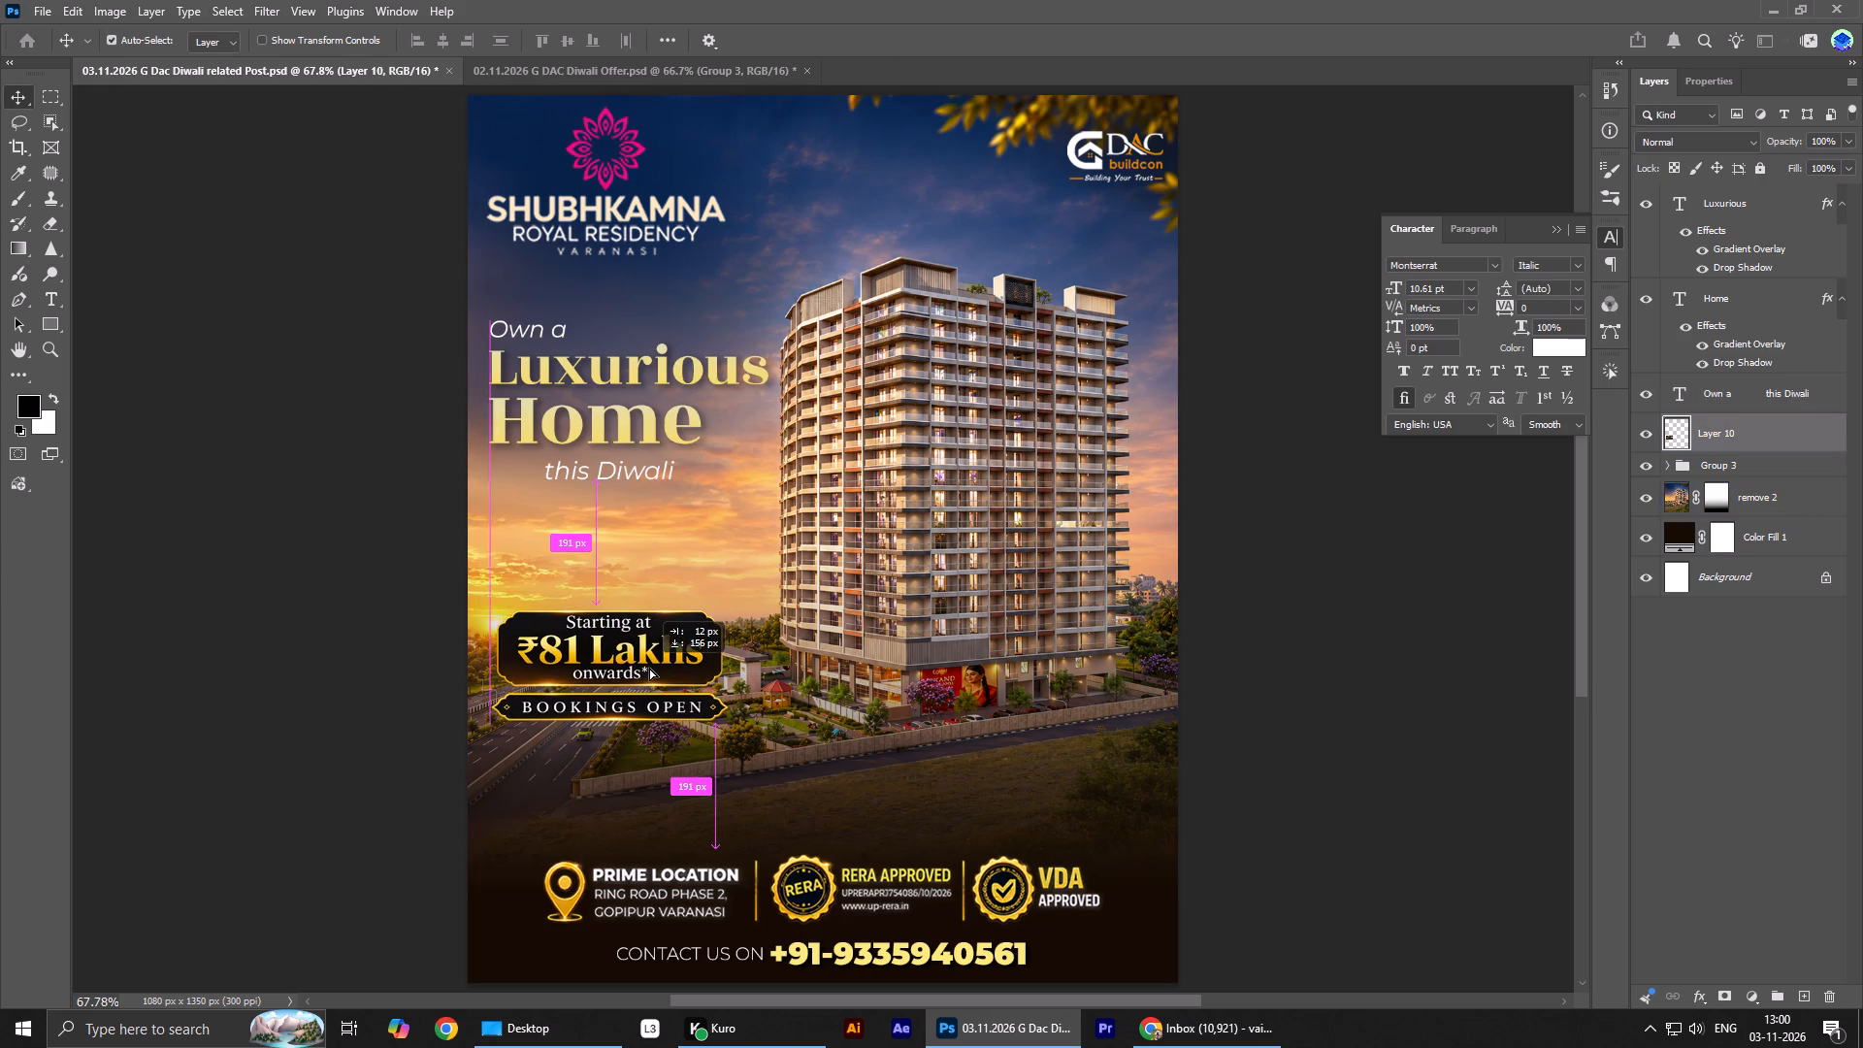
left_click_drag(649, 668, 653, 556)
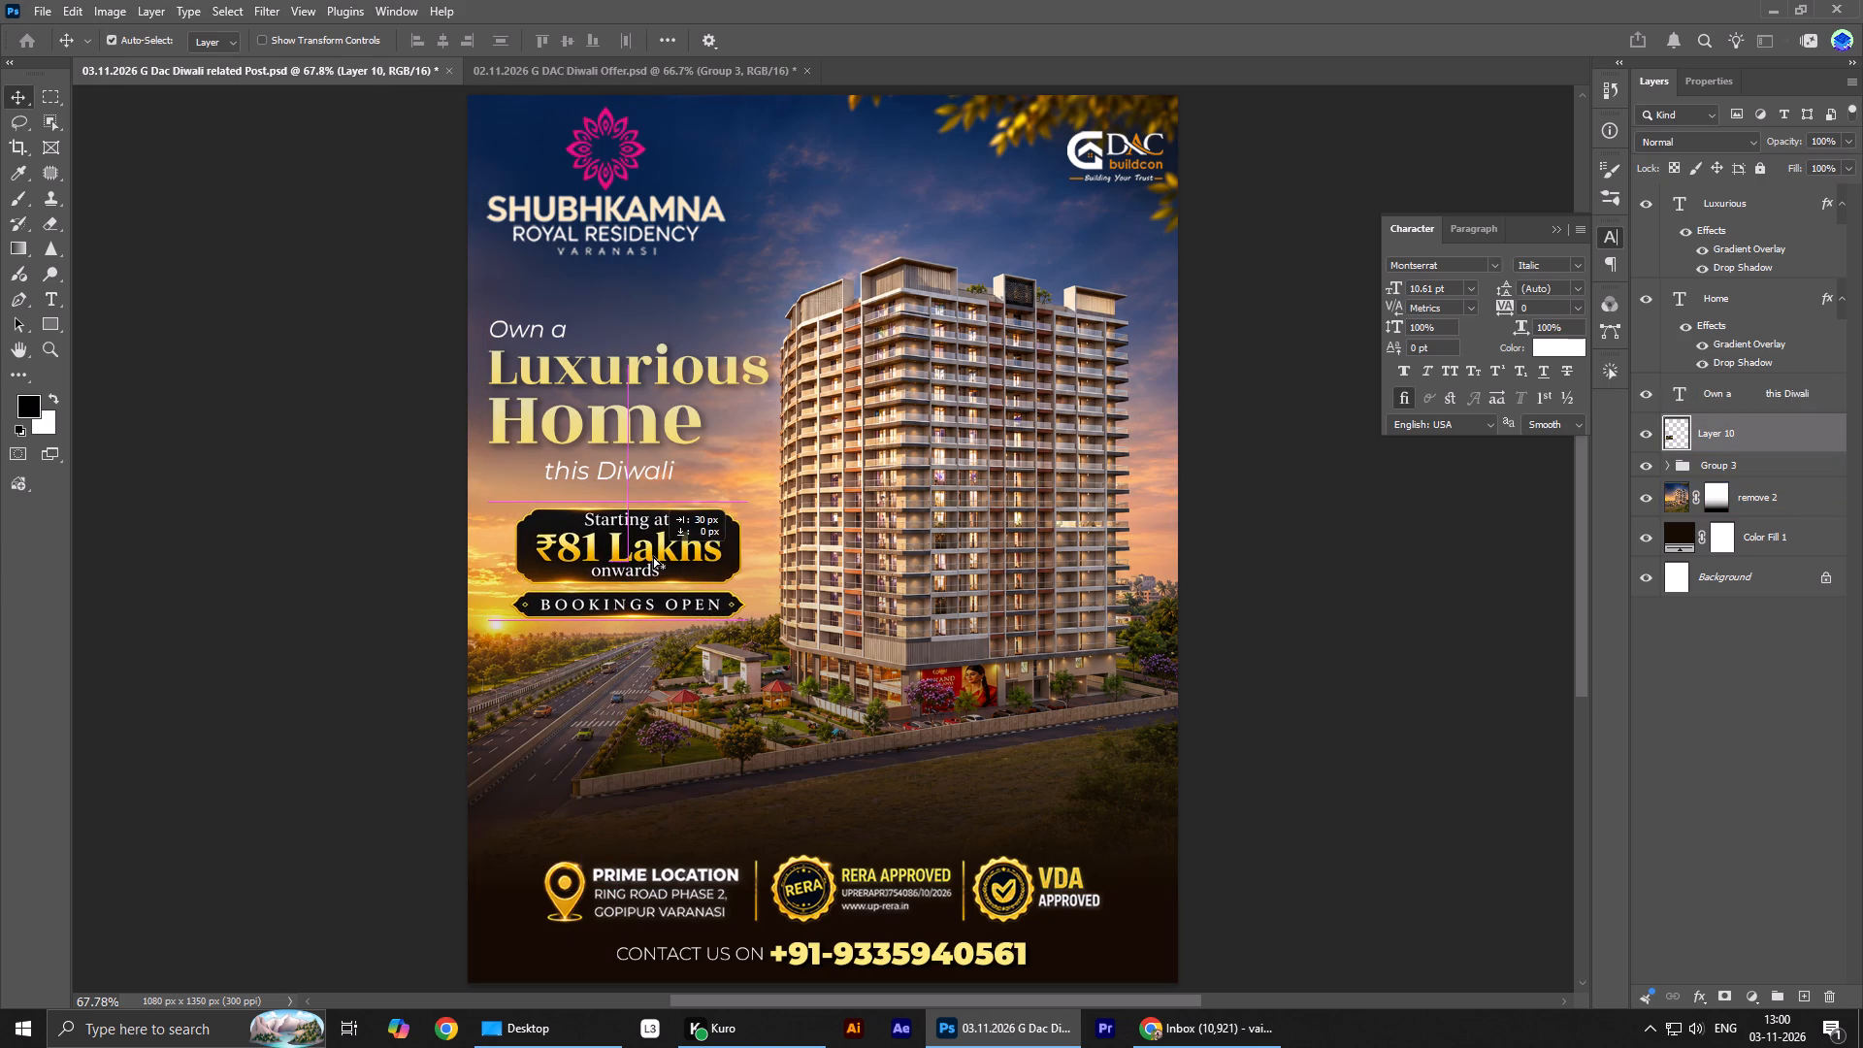
left_click_drag(653, 556, 647, 552)
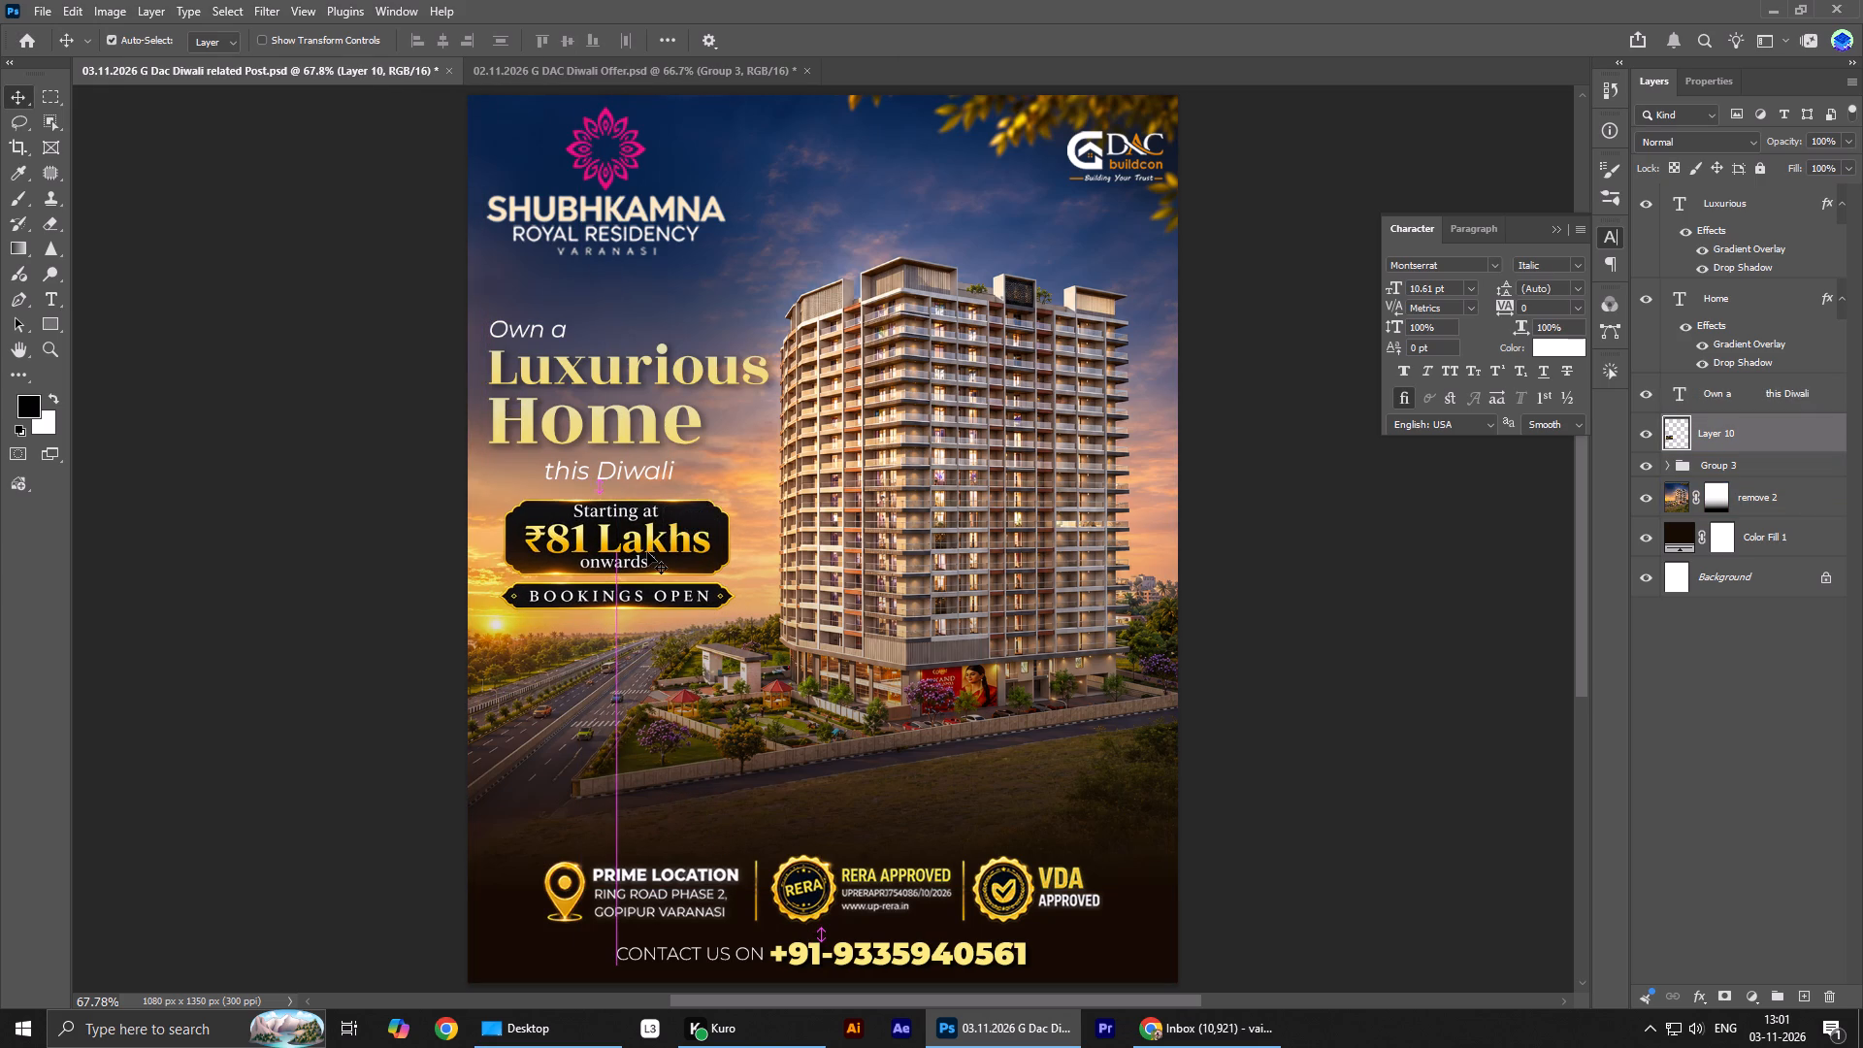
left_click(757, 452)
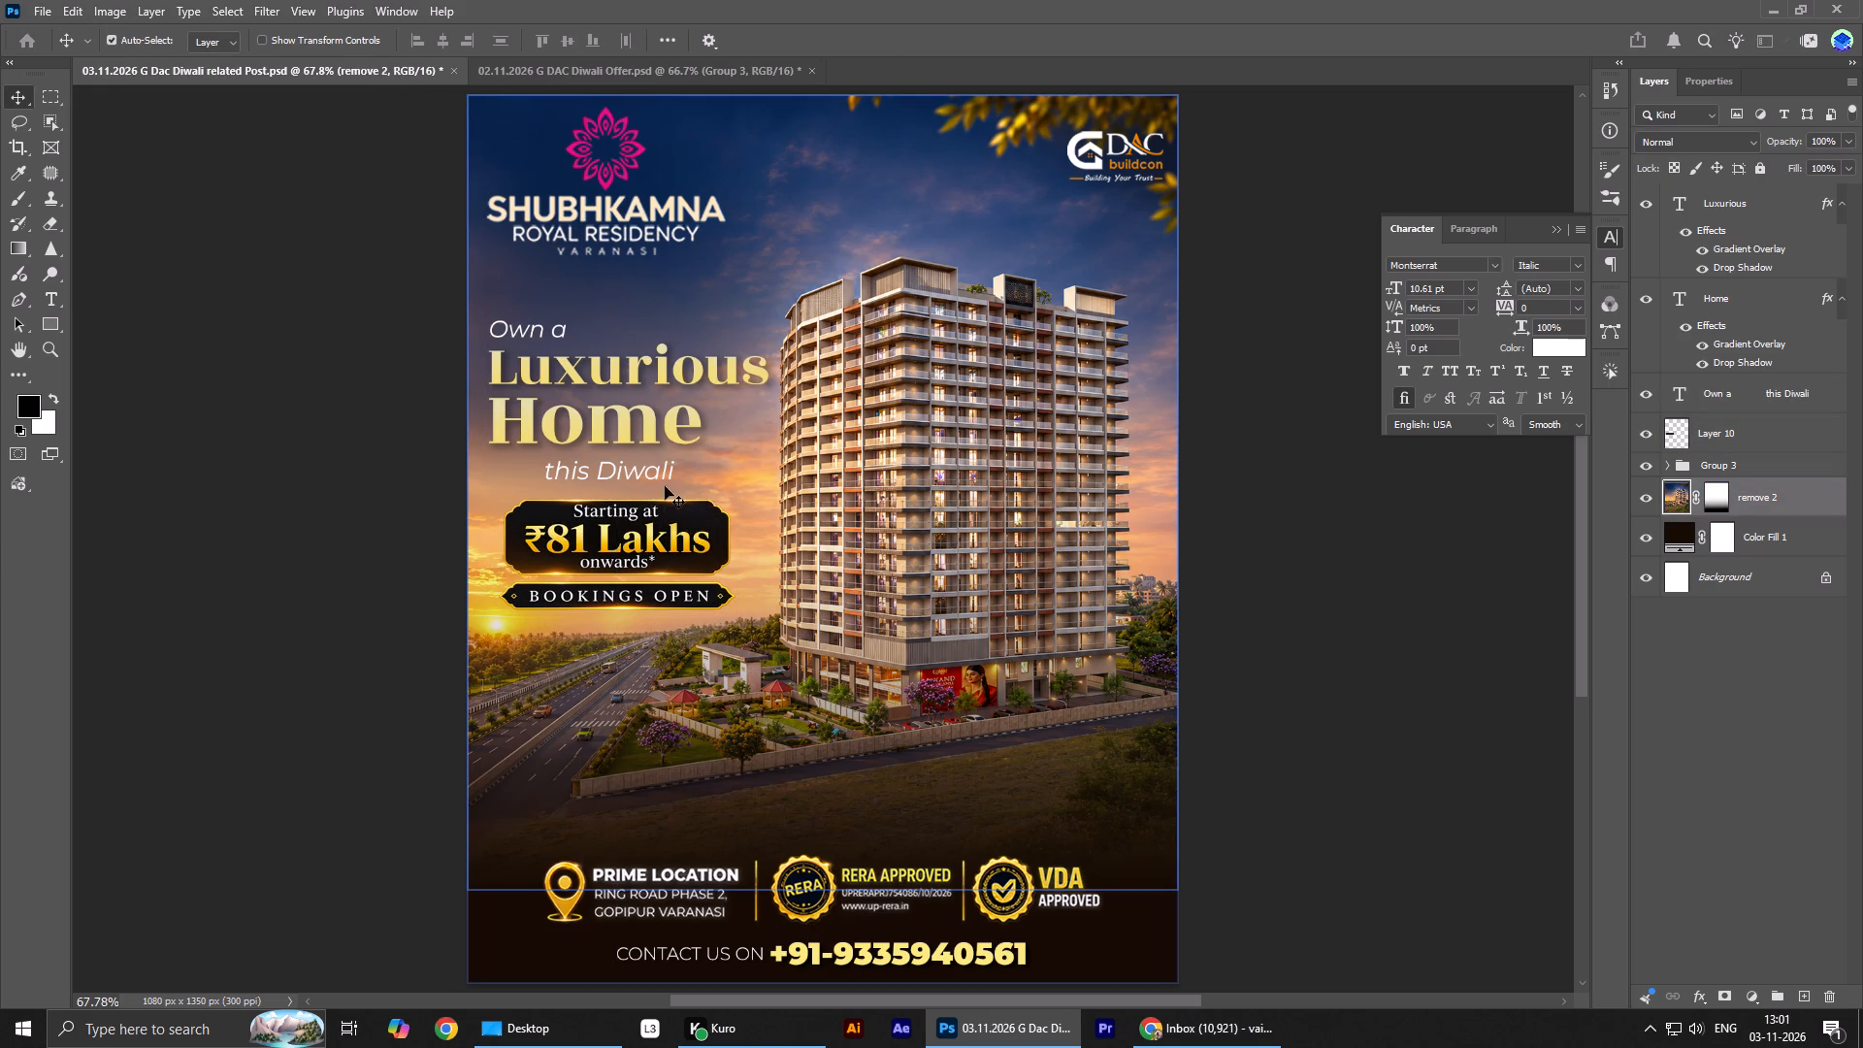
Add a drop shadow to the "Own a … this Diwali" text with 32% opacity, 4 px distance, 20% spread and 13 px size.
left_click(649, 474)
left_click(1705, 999)
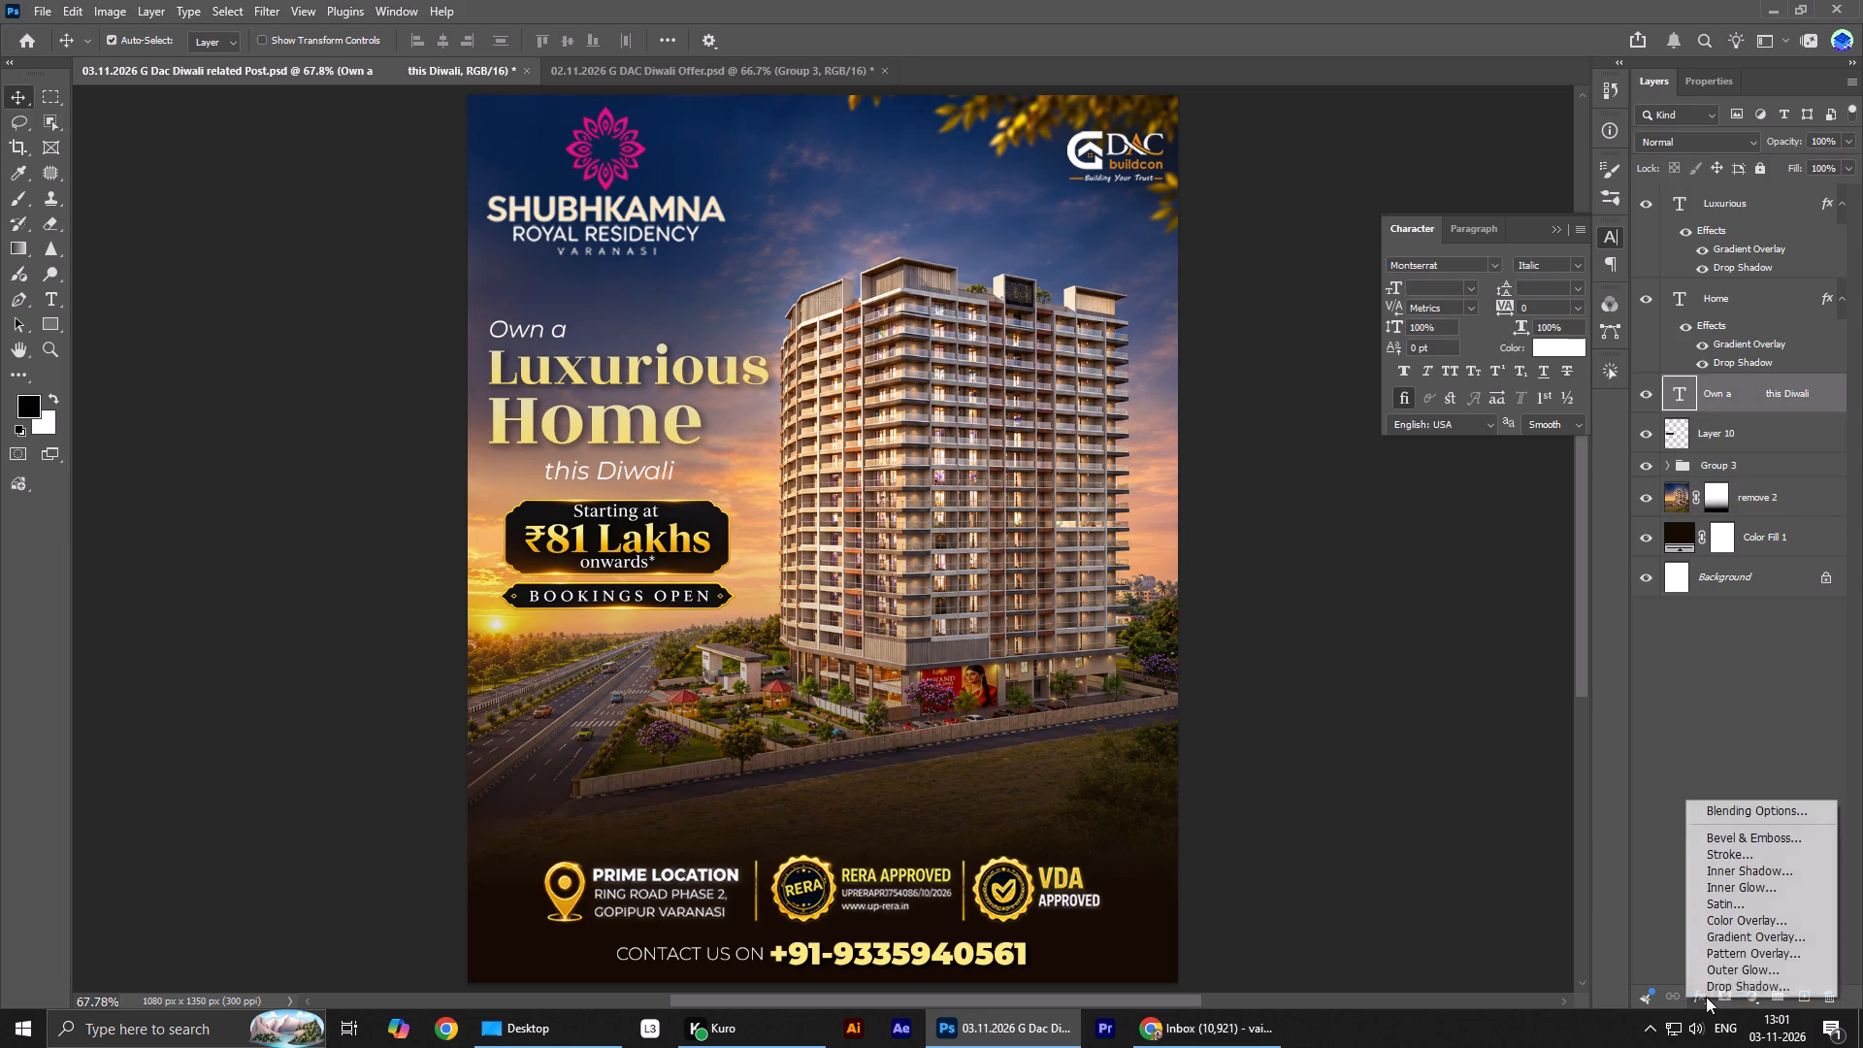
left_click(1714, 984)
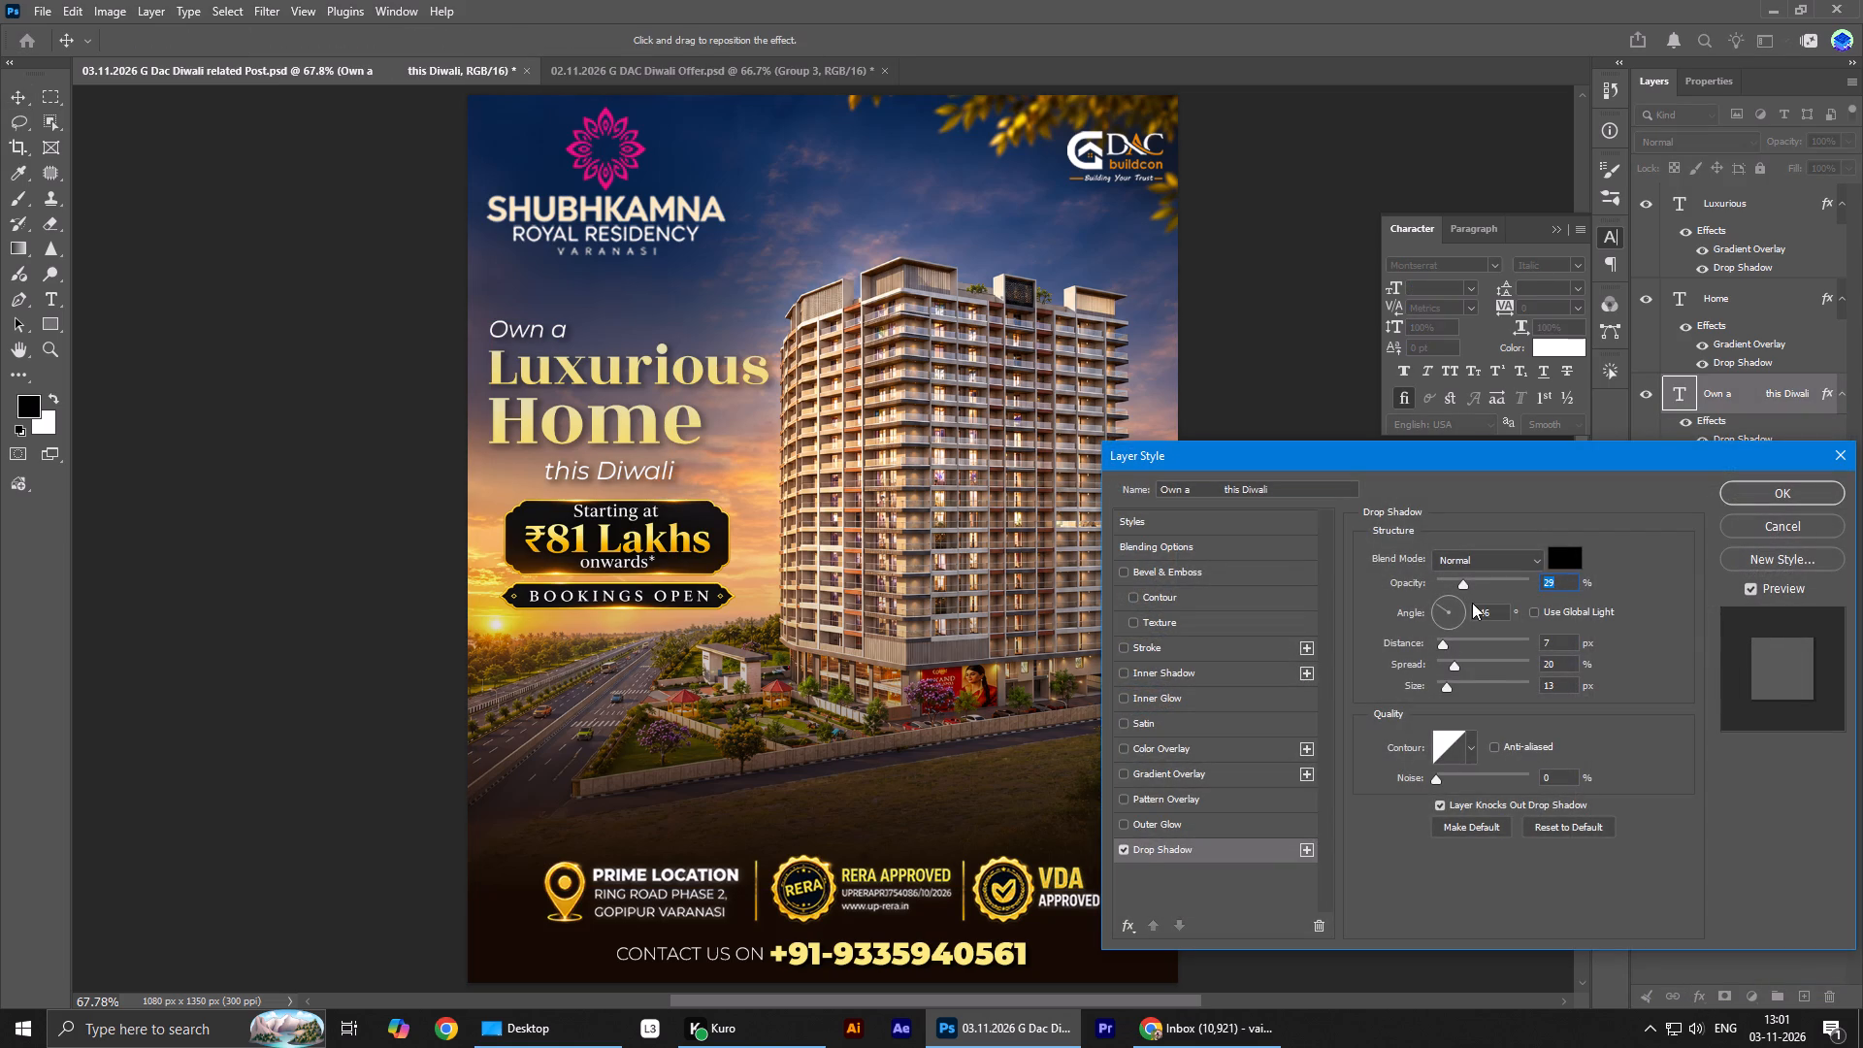
left_click(1445, 642)
left_click(1462, 586)
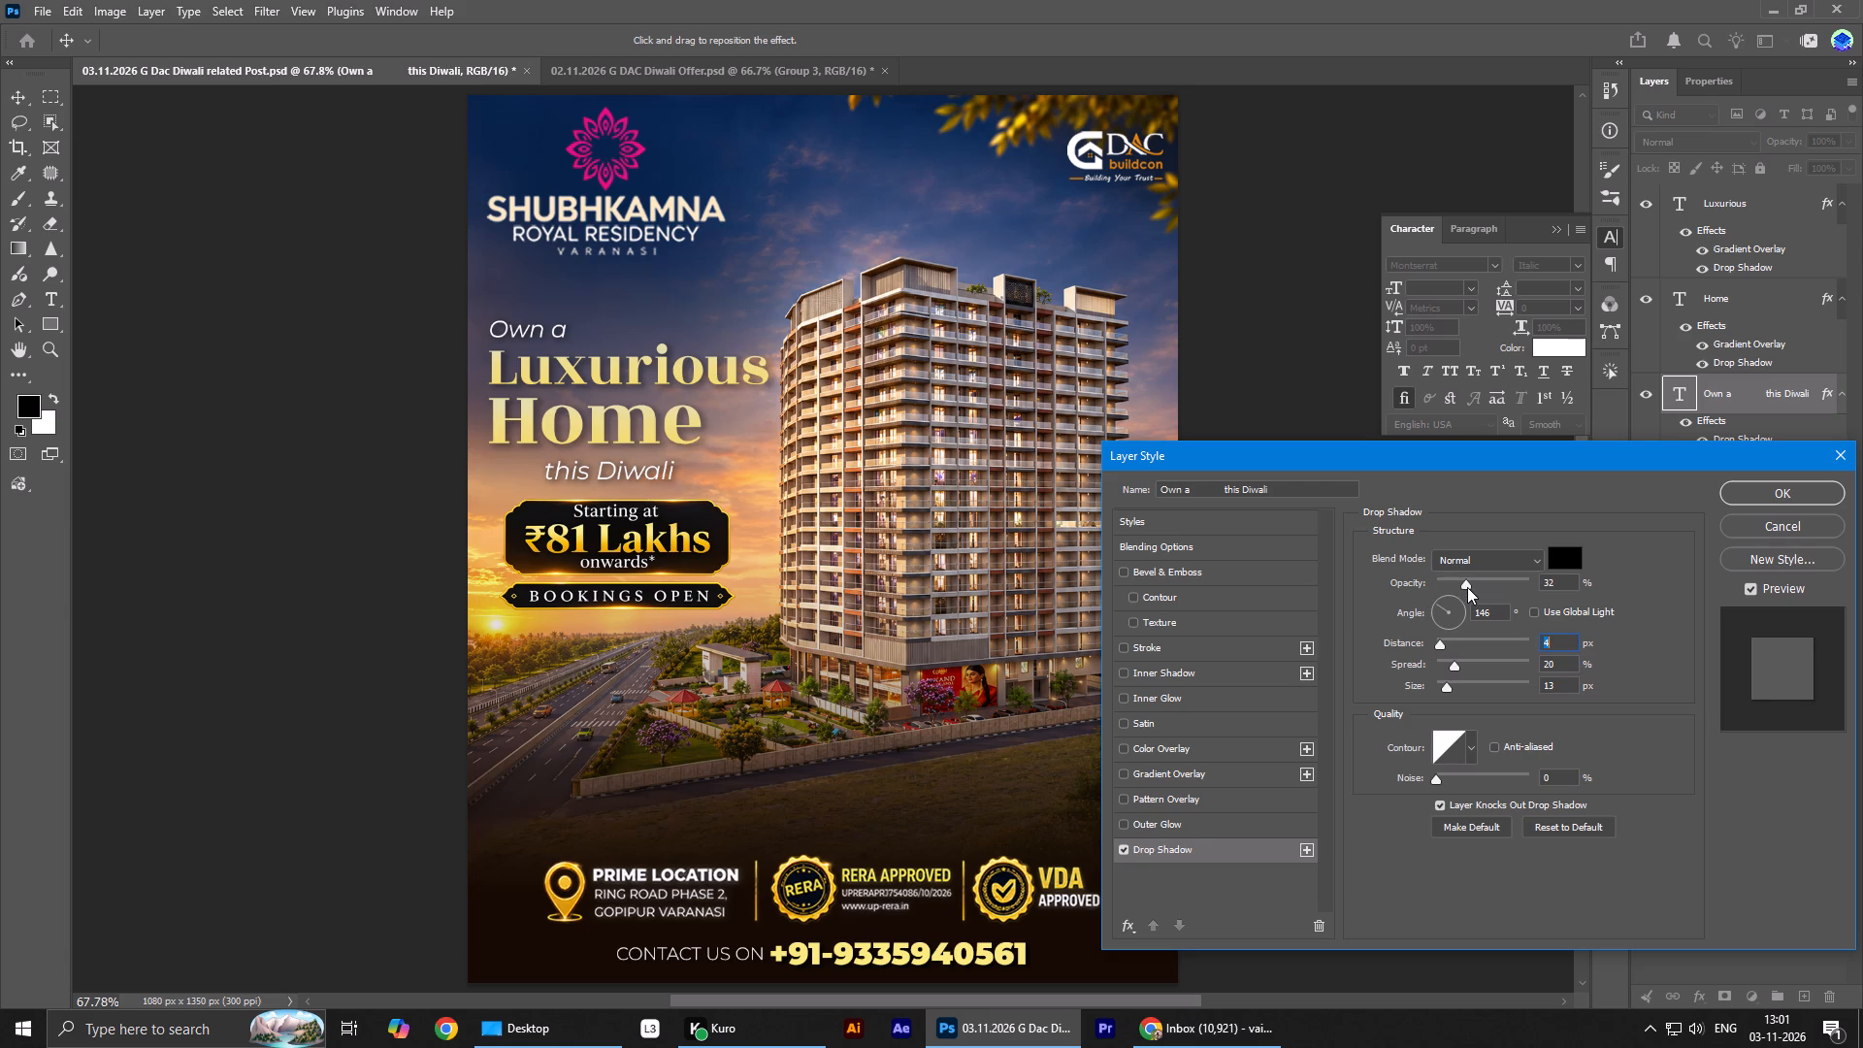
left_click(1758, 491)
Add a black outer glow in Normal blend mode to the "Home" text.
left_click(707, 428)
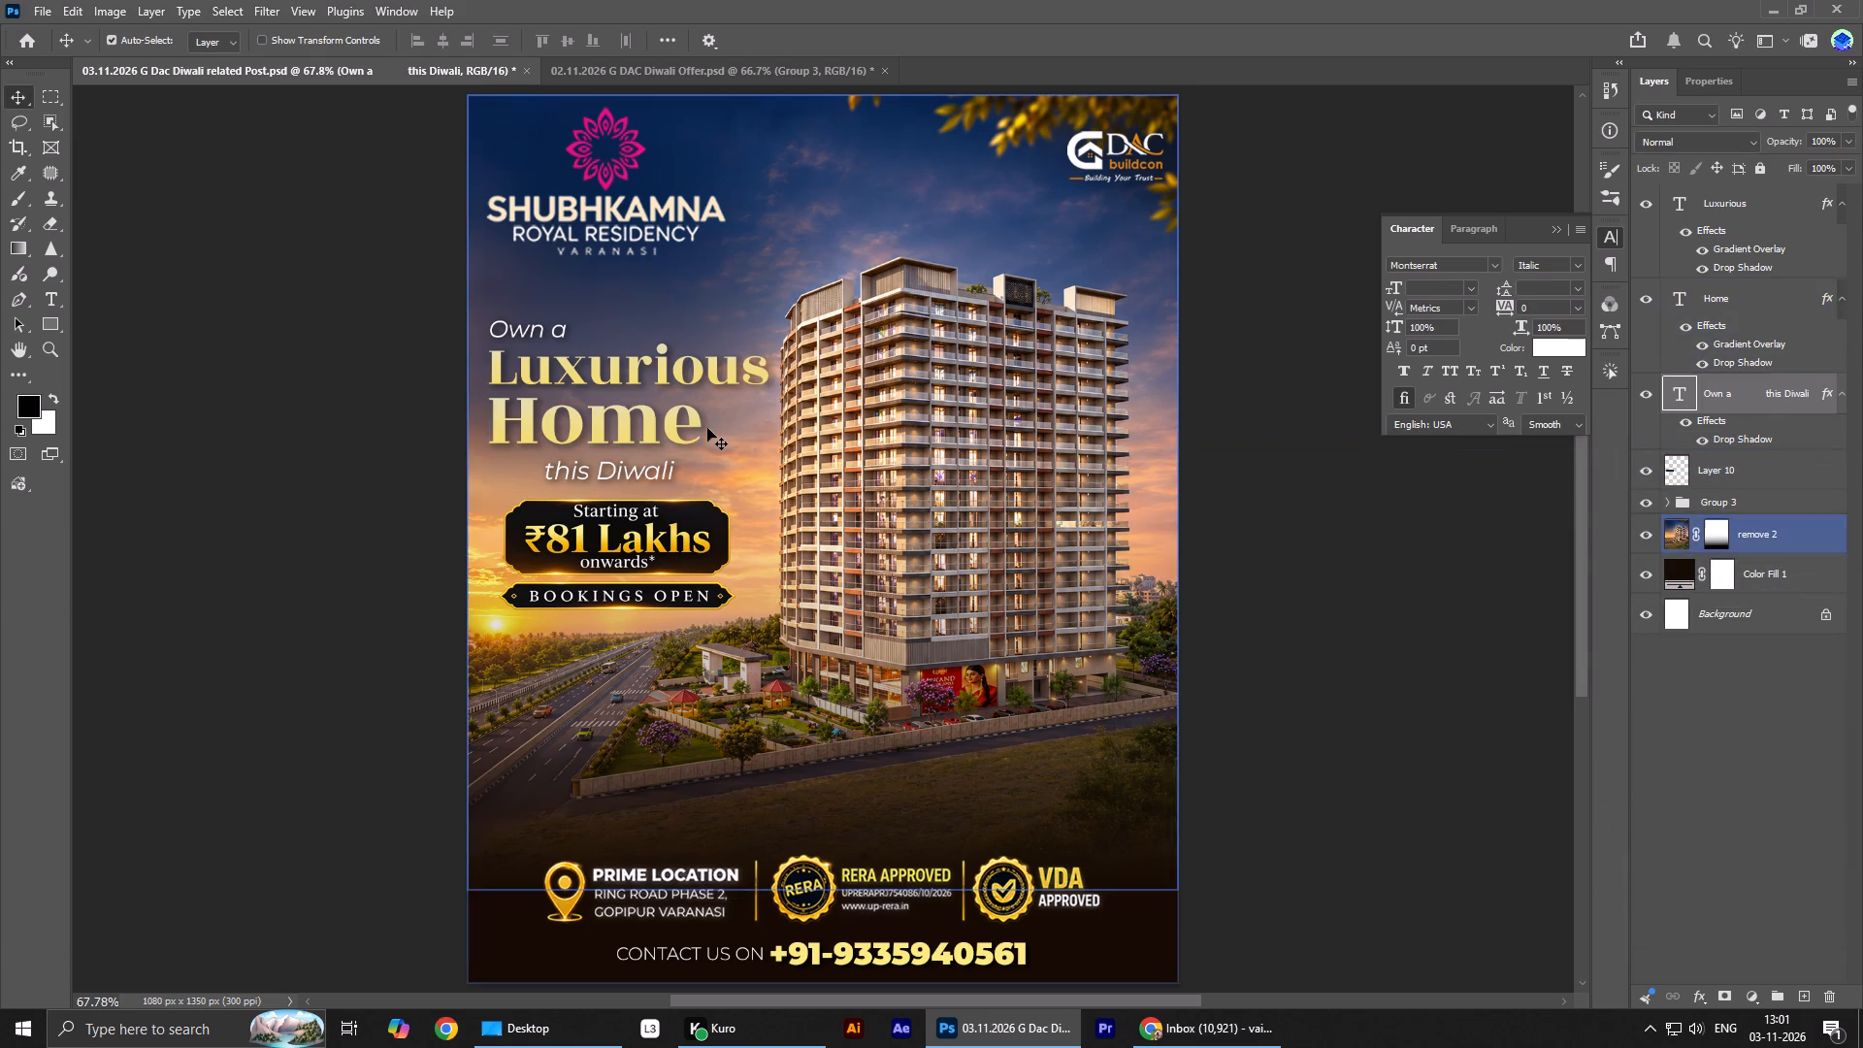
left_click(683, 424)
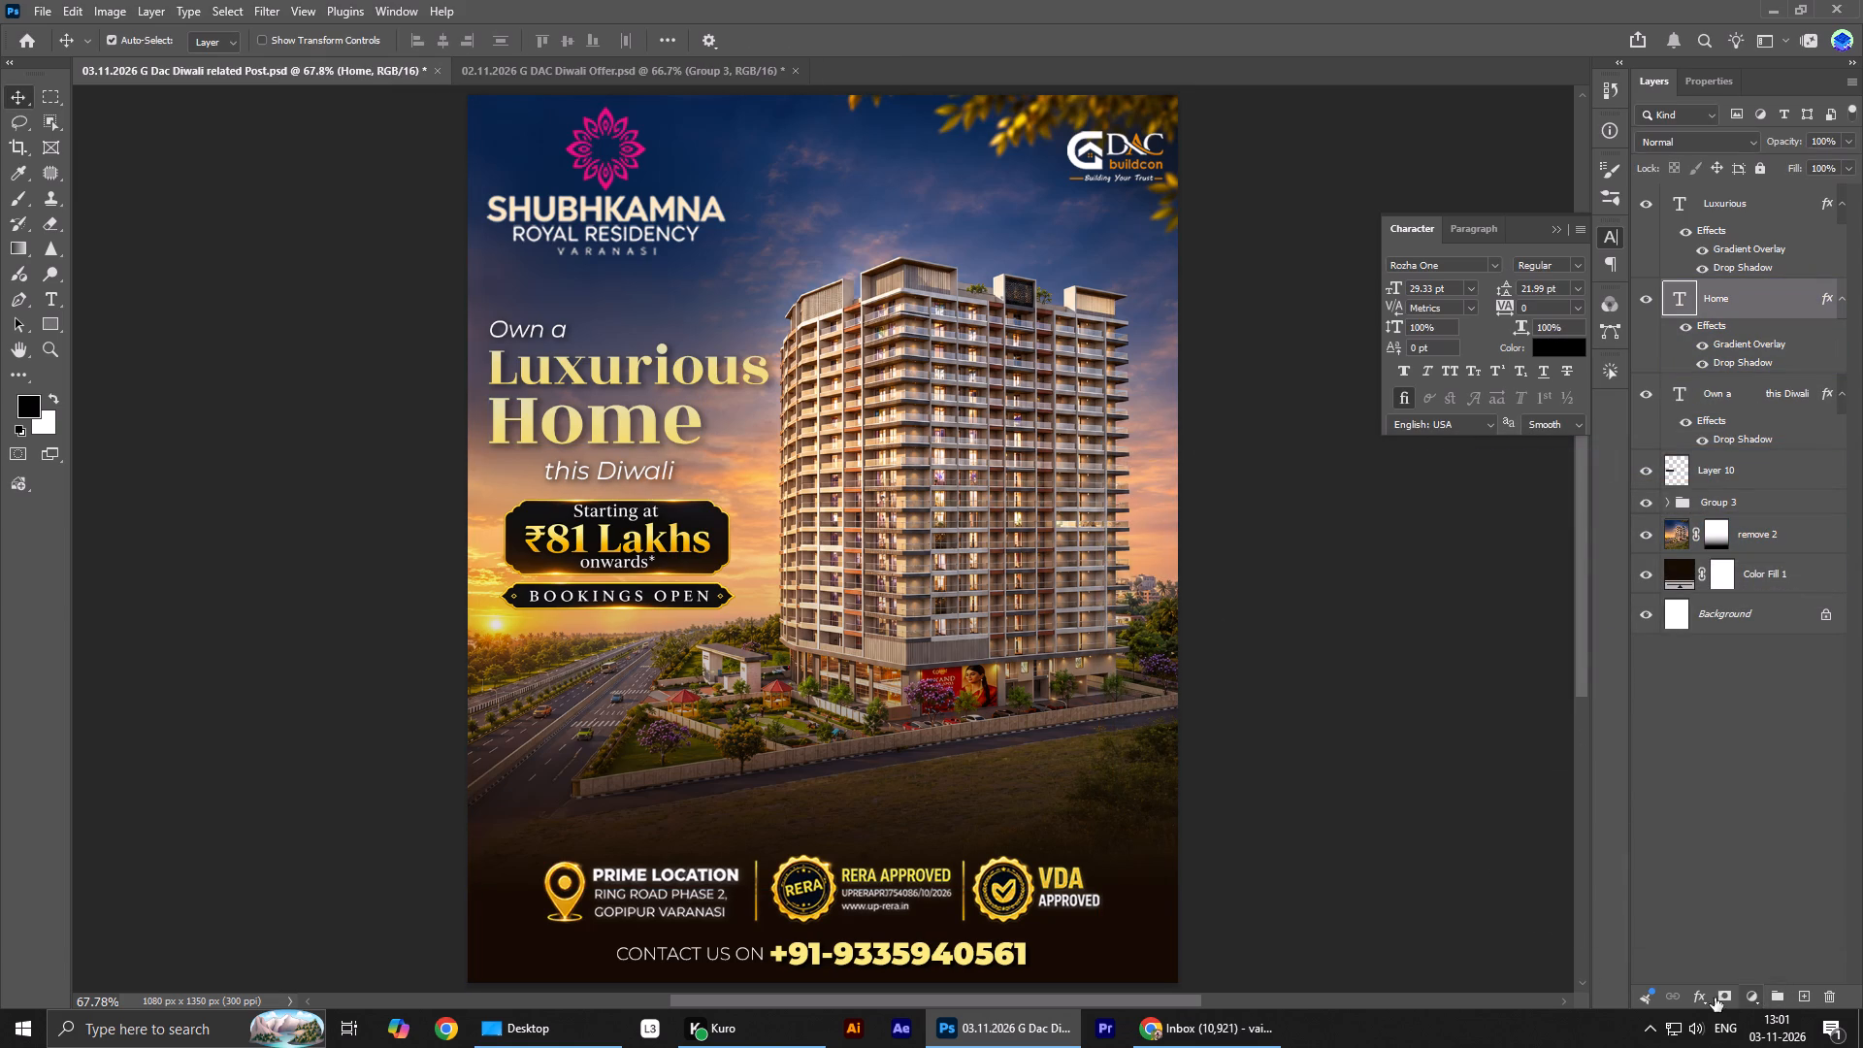
left_click(1698, 995)
left_click(1727, 966)
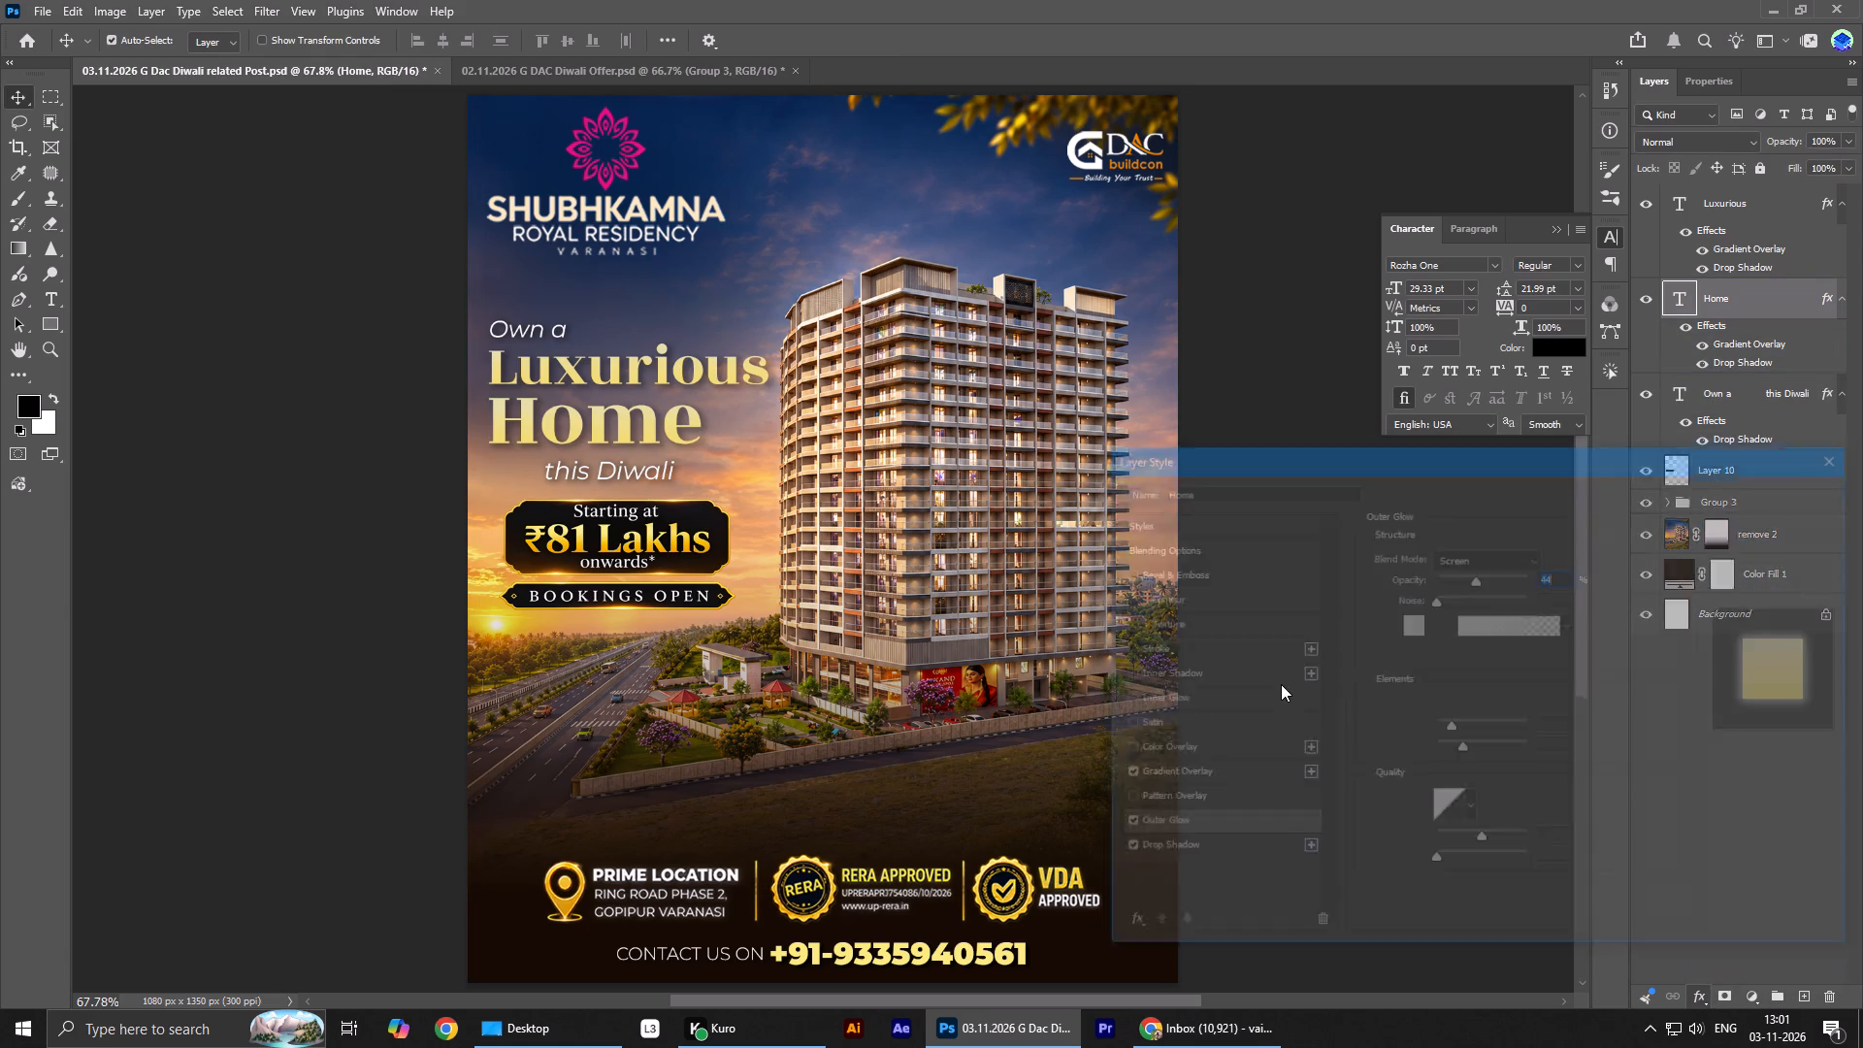
left_click(1406, 621)
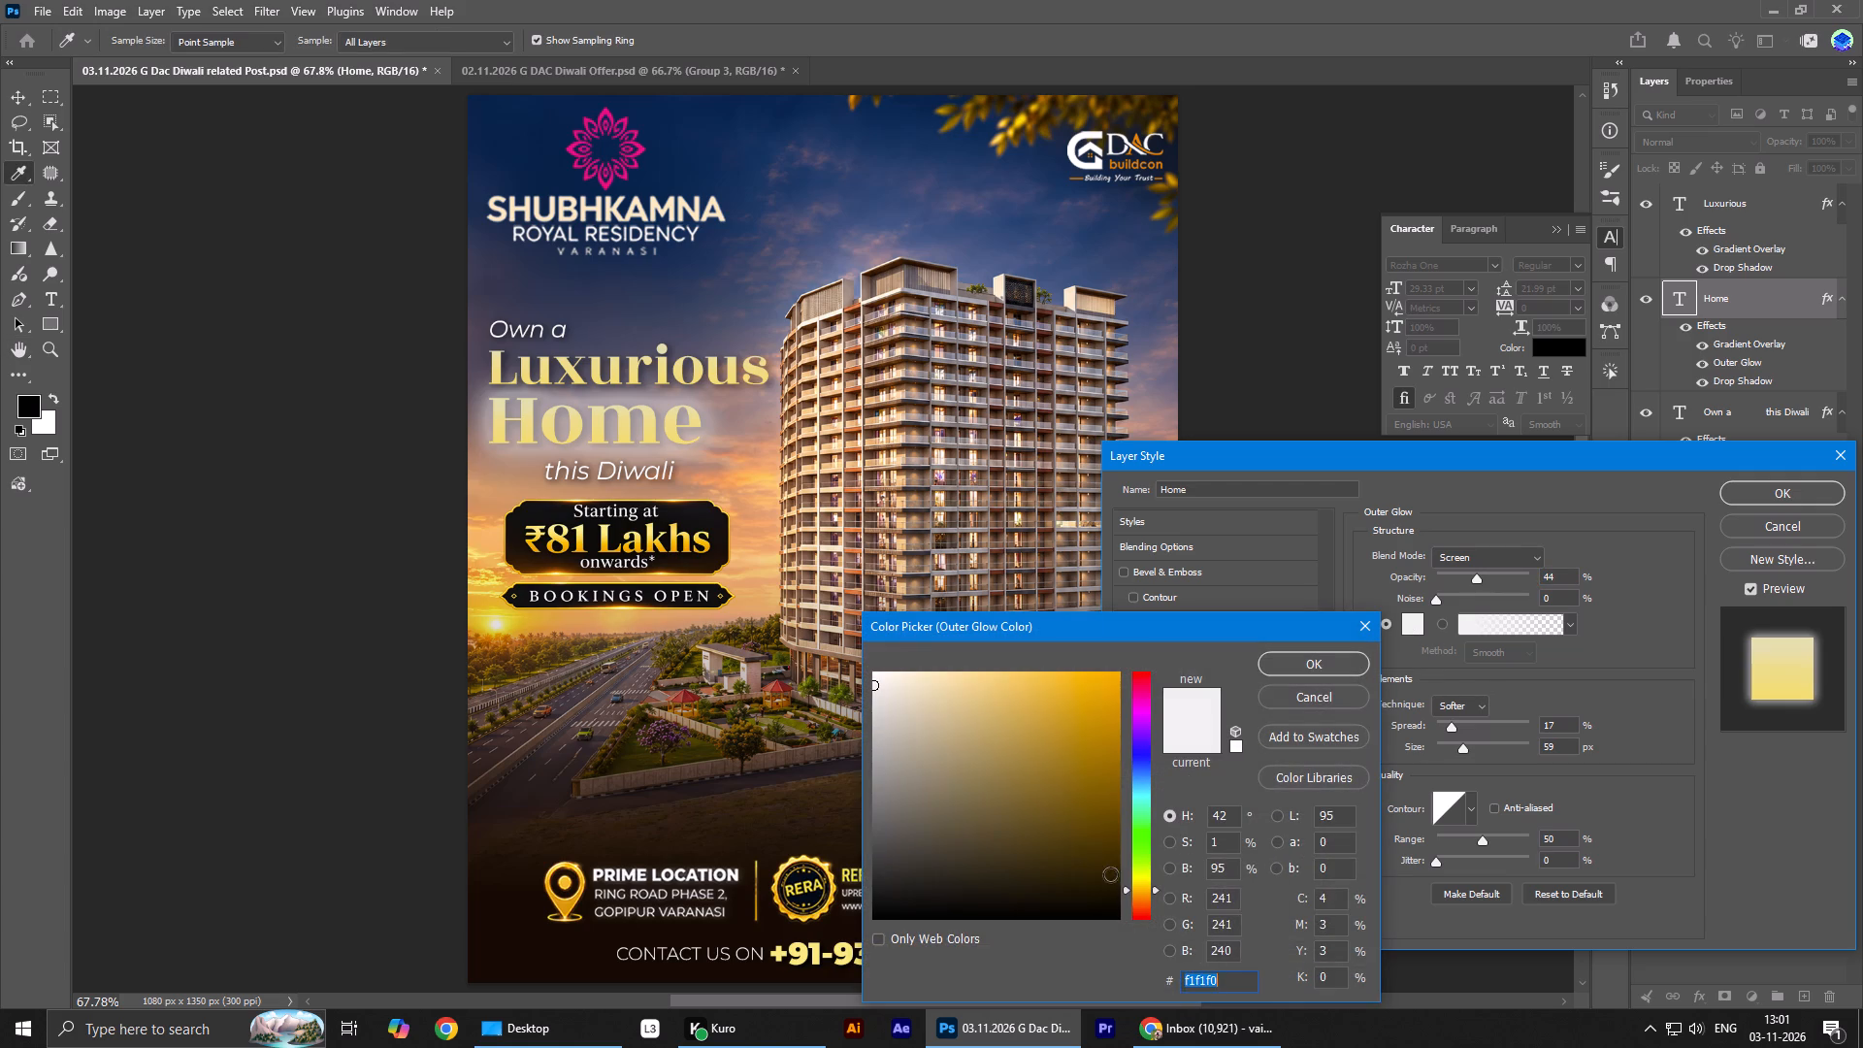
left_click_drag(1095, 852, 1282, 1003)
left_click(1298, 662)
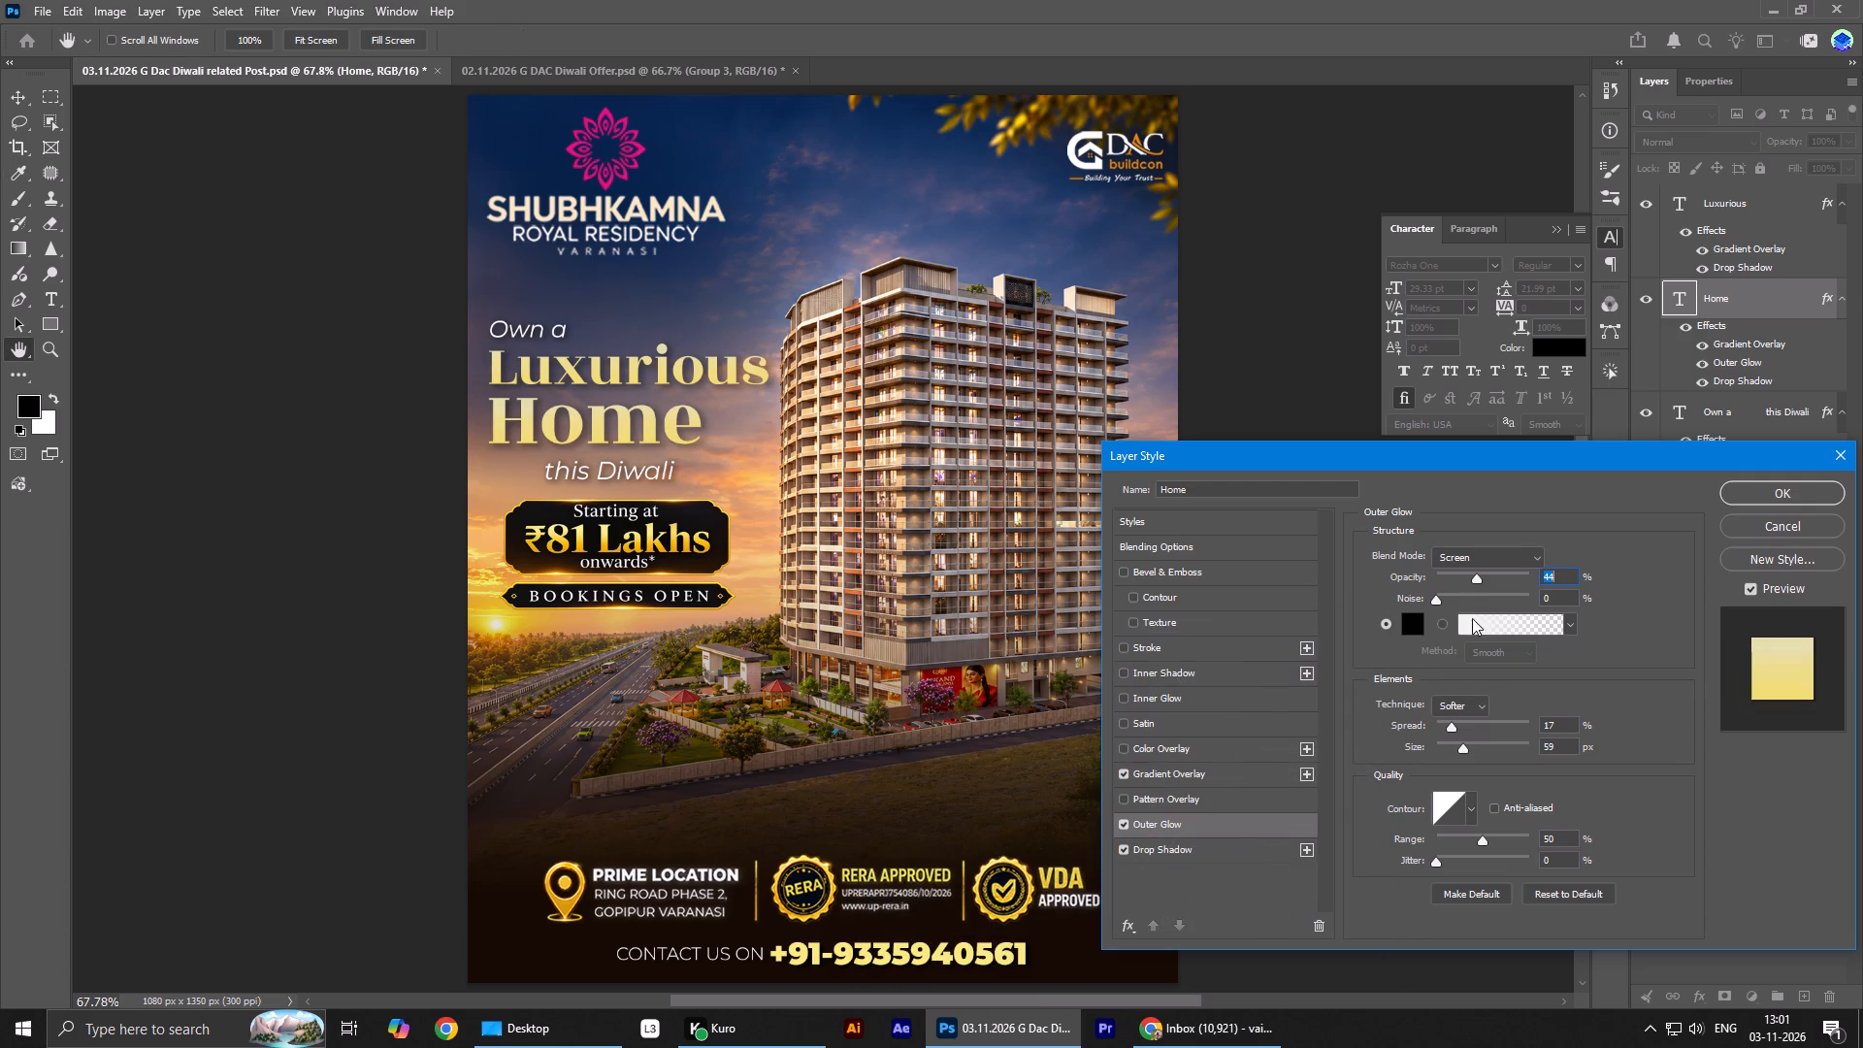
left_click_drag(1475, 575, 1506, 578)
left_click(1473, 555)
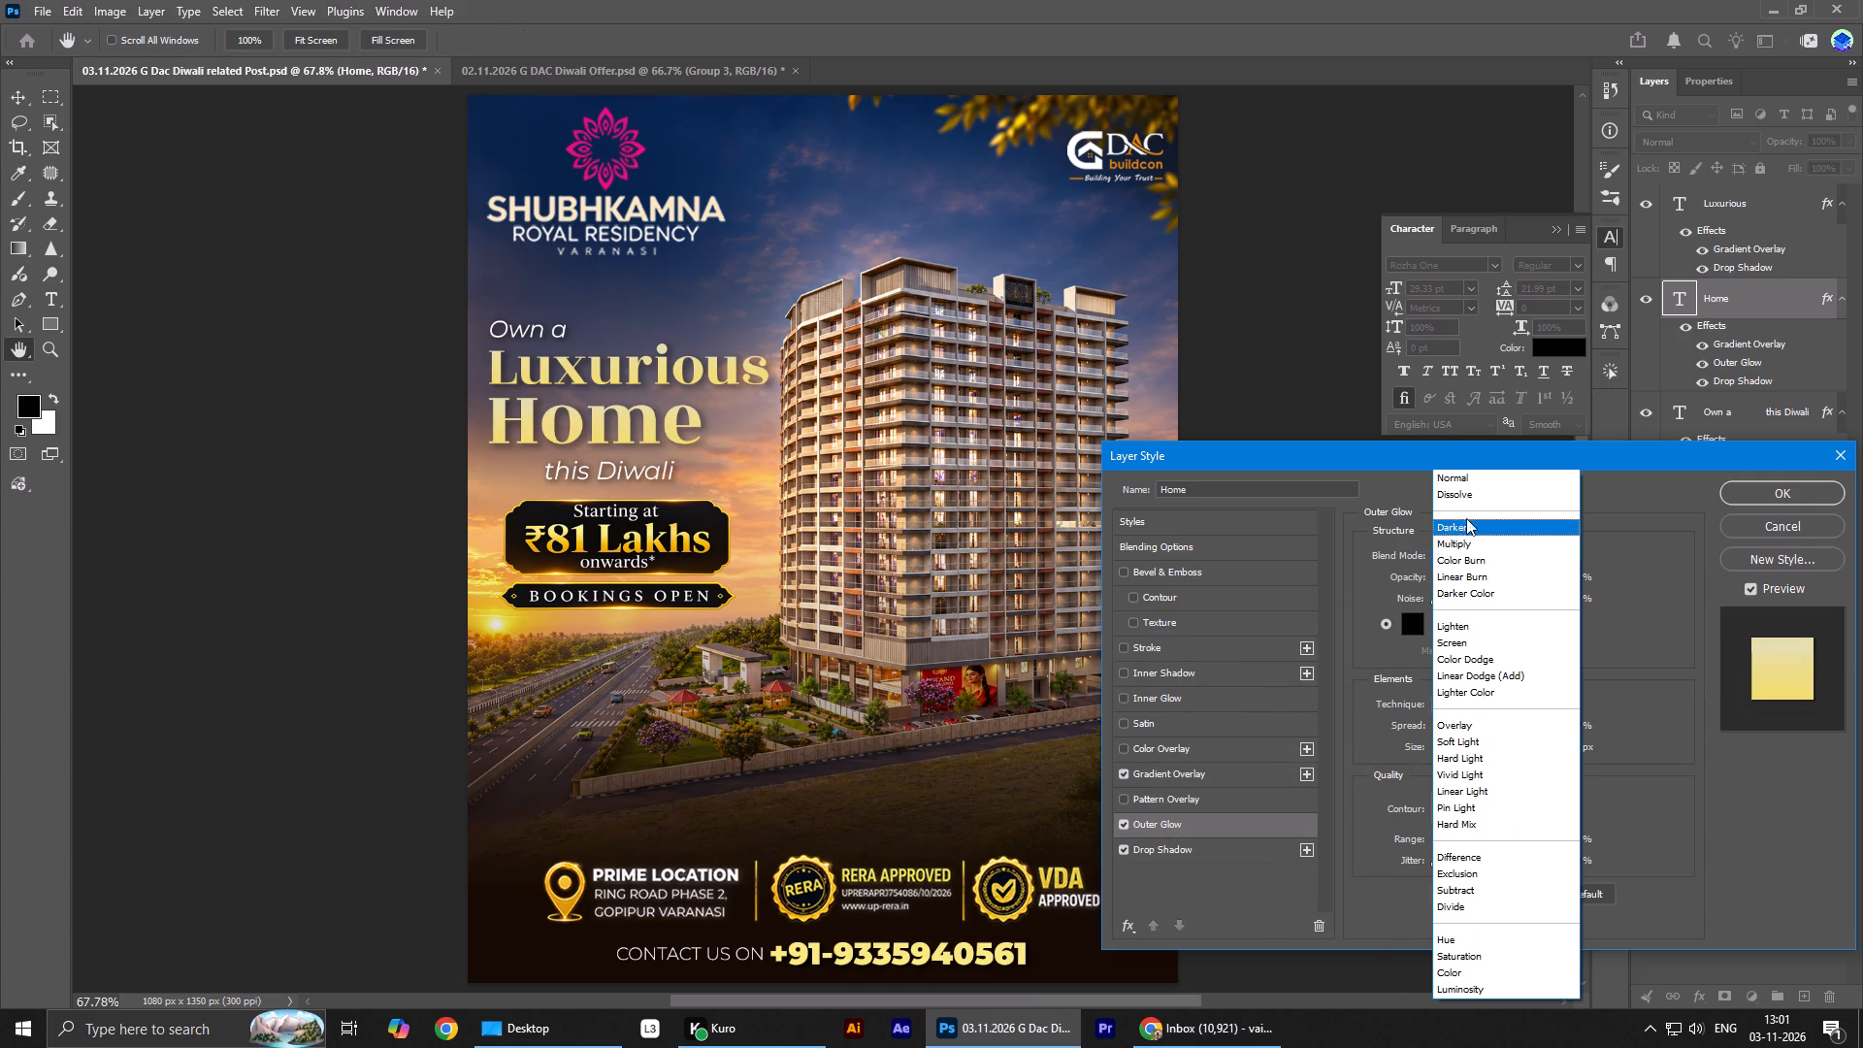
left_click(1465, 475)
Set the "Home" text's outer glow to 38% opacity, 0% spread and 35 px size.
left_click_drag(1500, 578, 1462, 575)
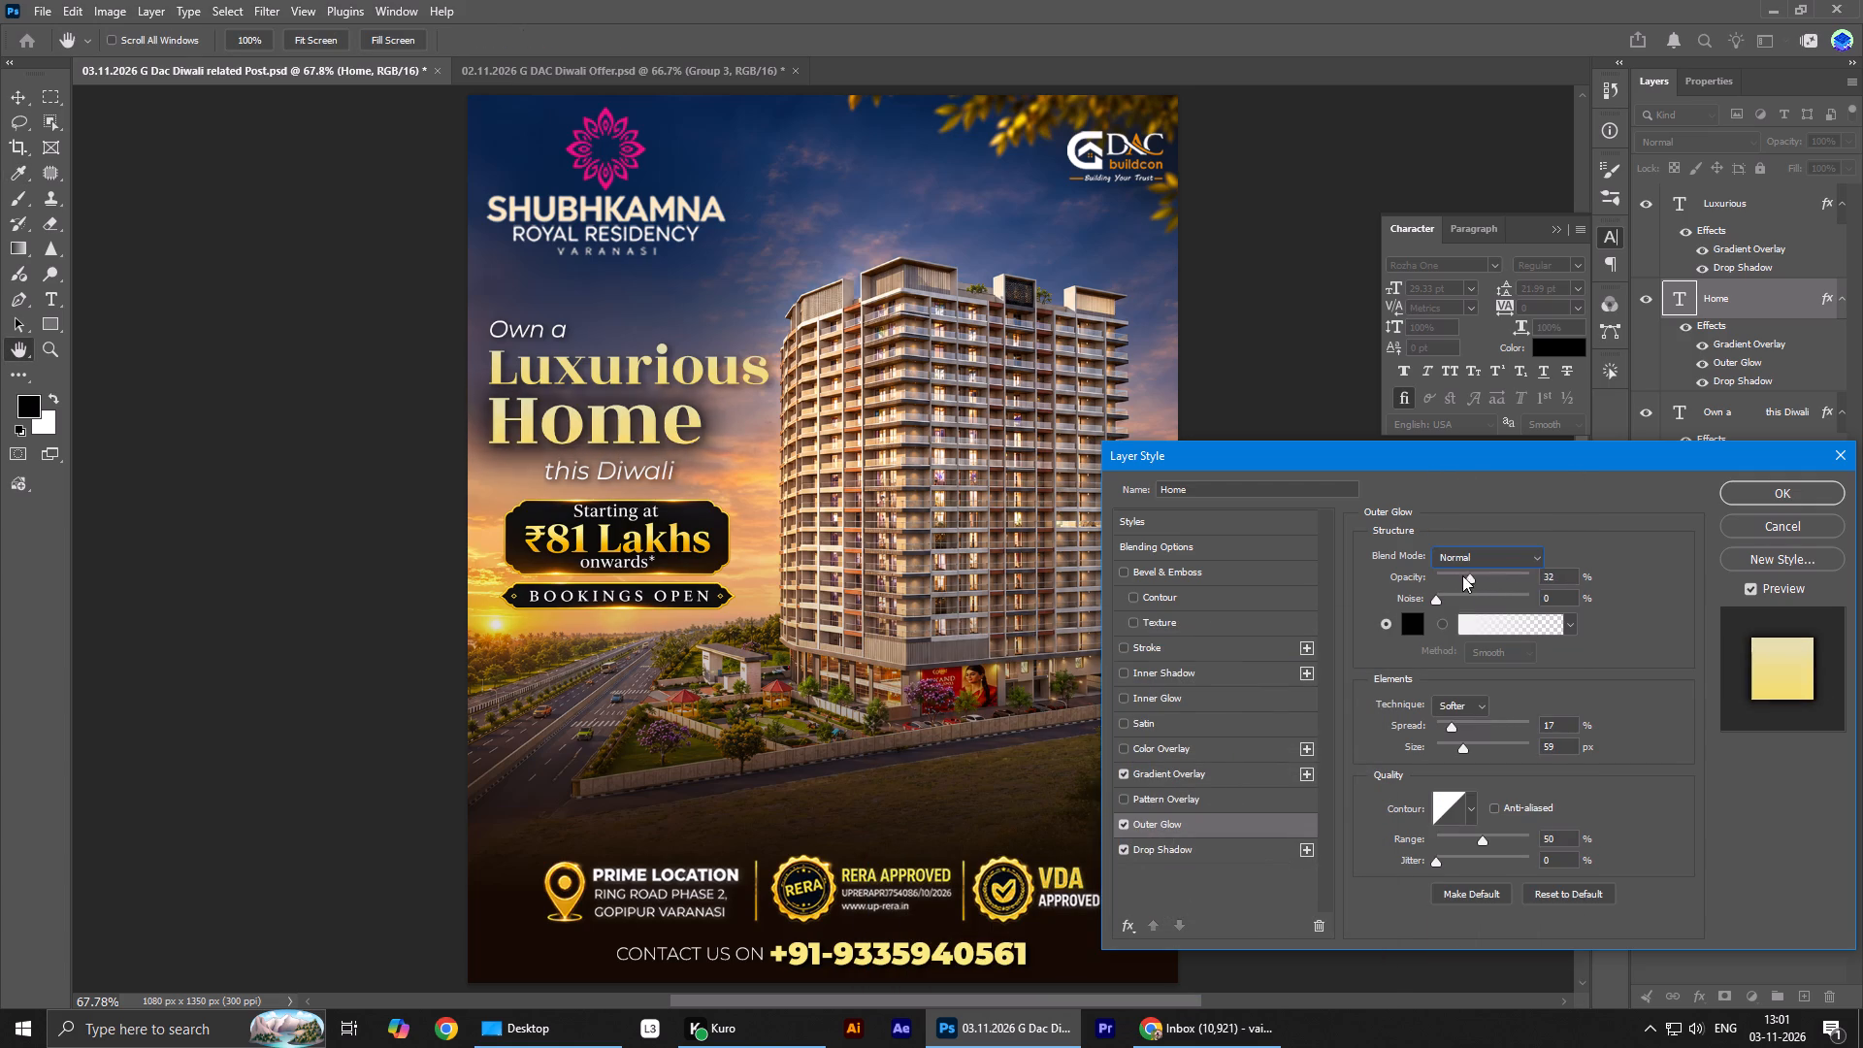
left_click_drag(1462, 575, 1456, 575)
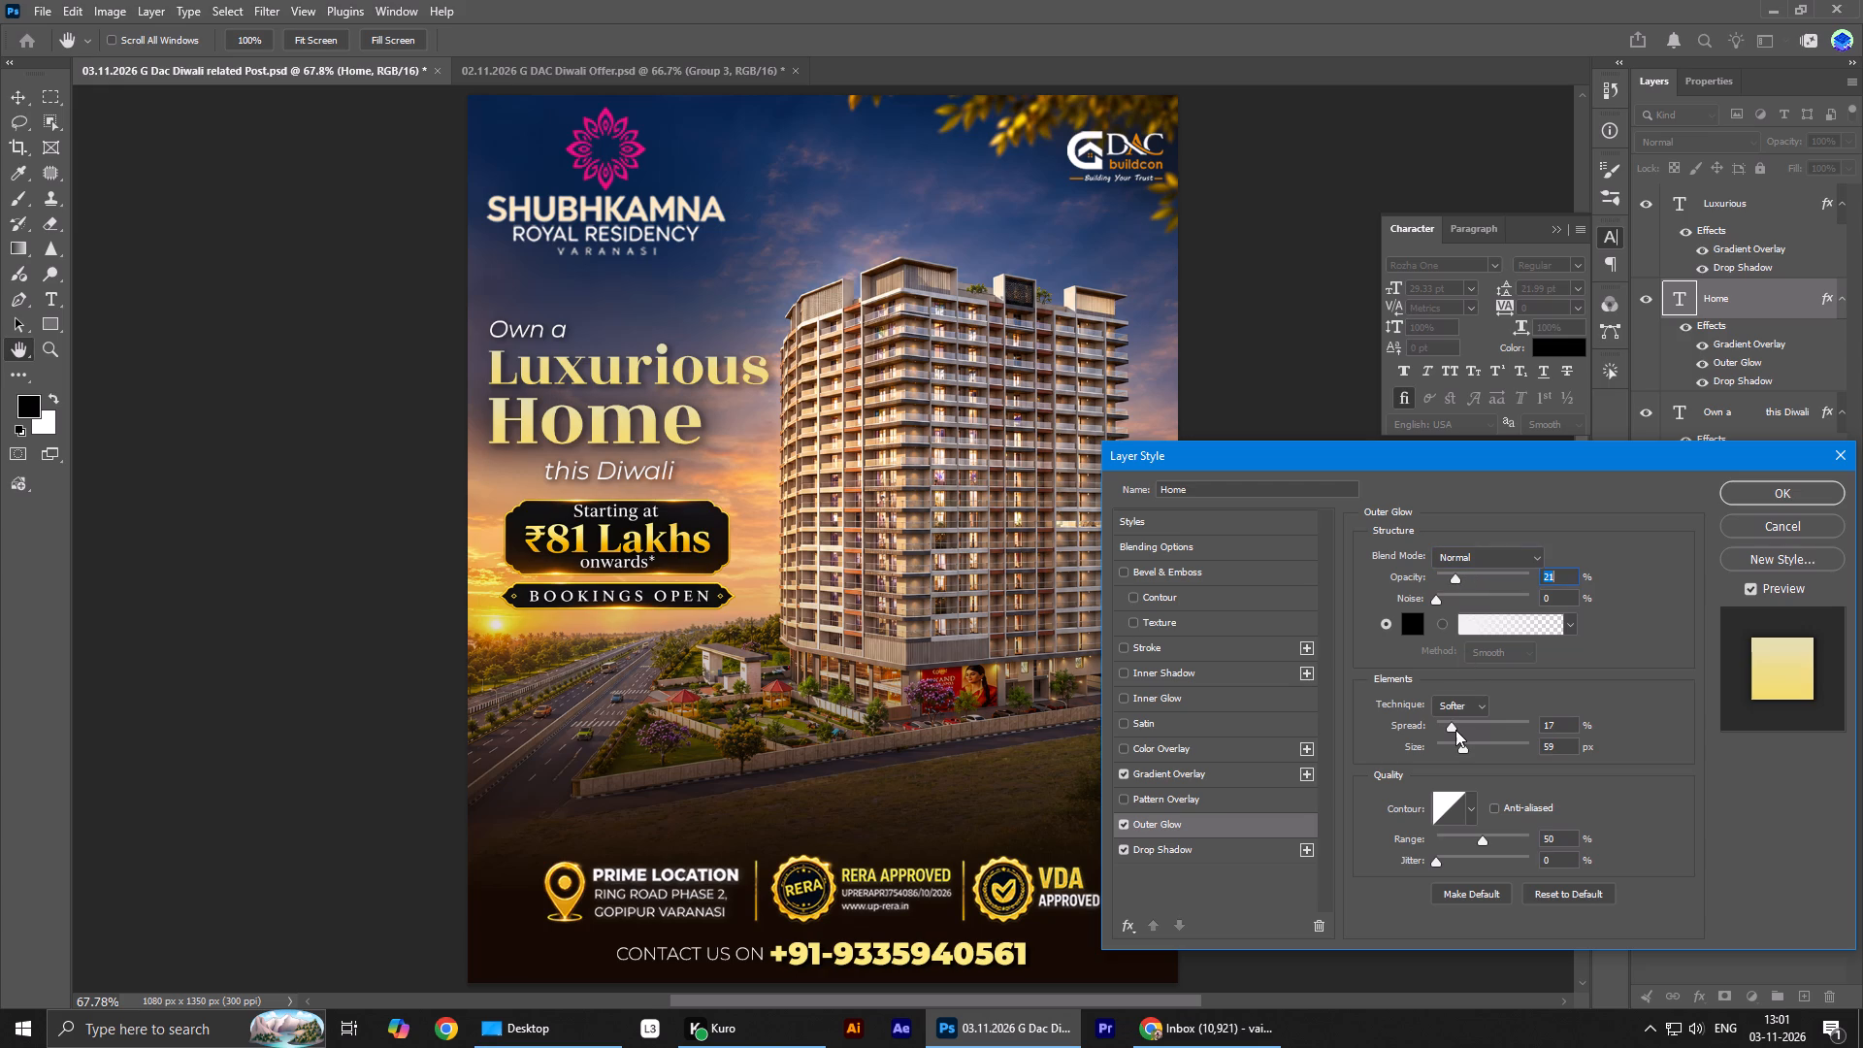
left_click_drag(1455, 730, 1476, 729)
left_click_drag(1464, 747, 1434, 742)
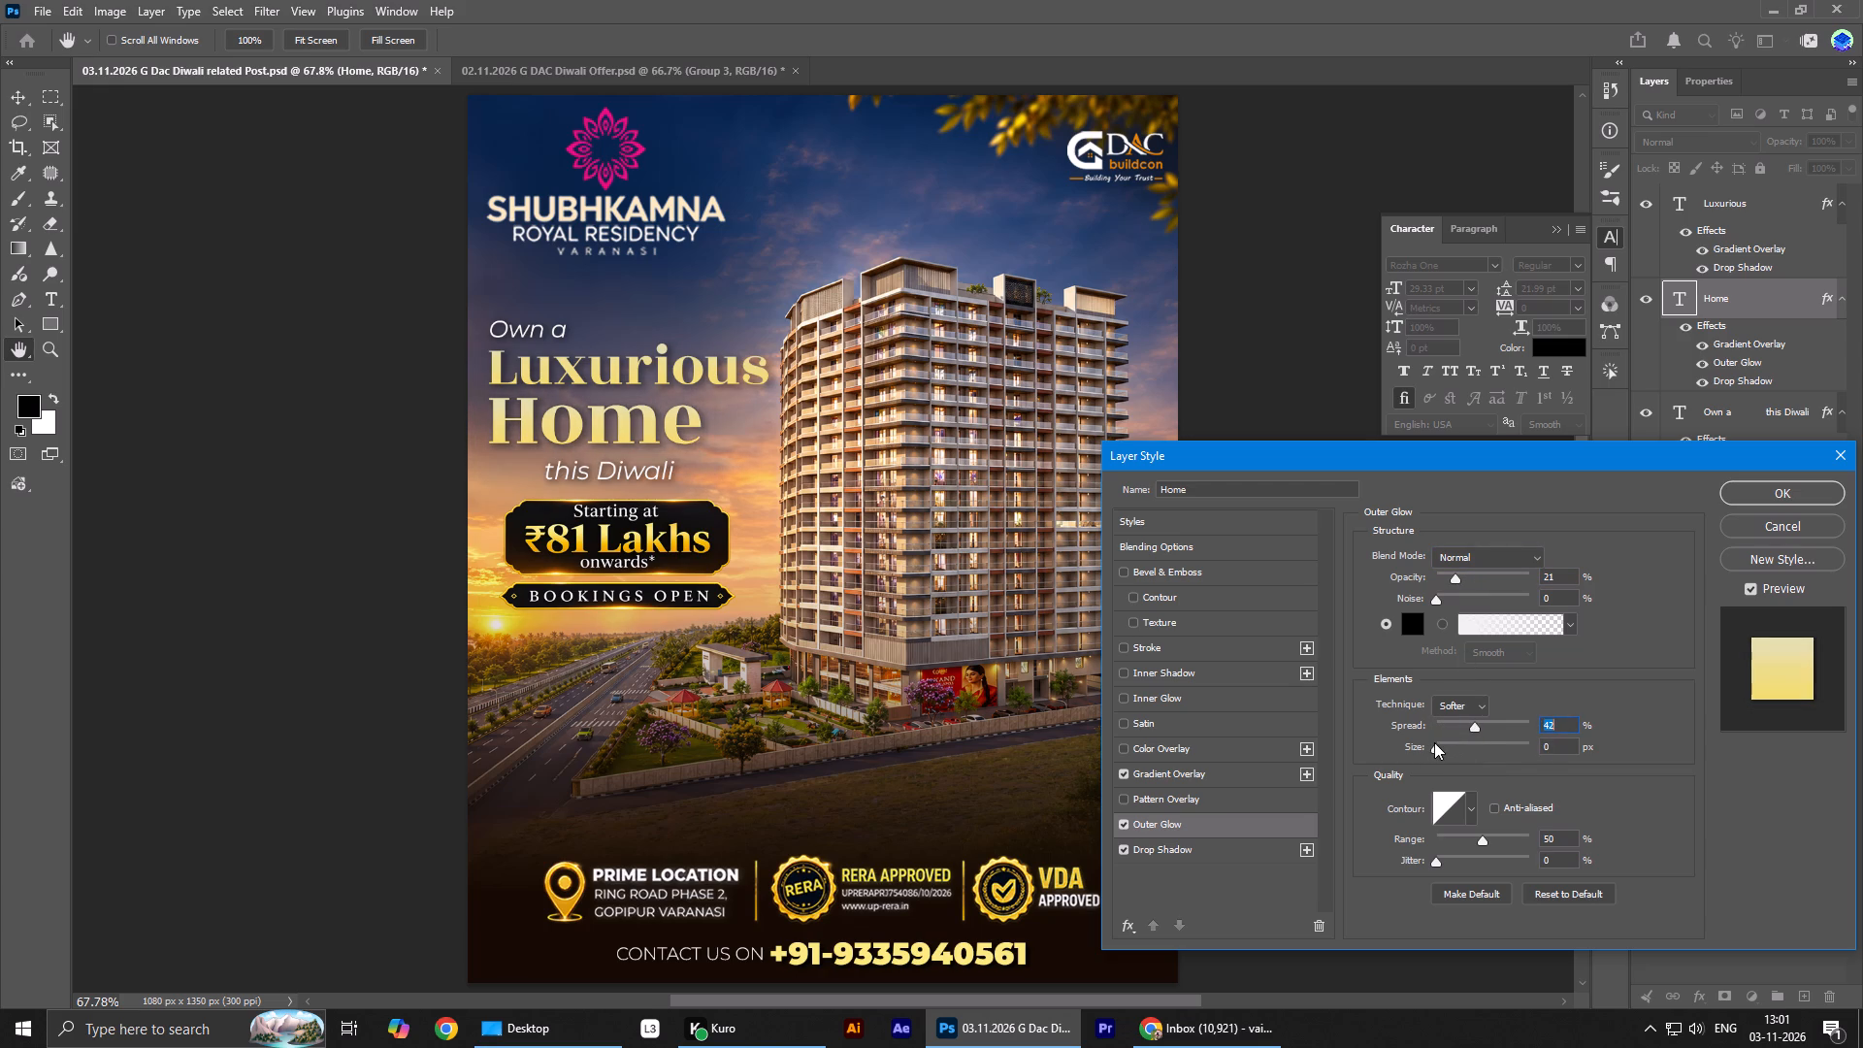
left_click_drag(1434, 742, 1431, 742)
left_click_drag(1435, 747, 1455, 742)
left_click_drag(1473, 725, 1455, 725)
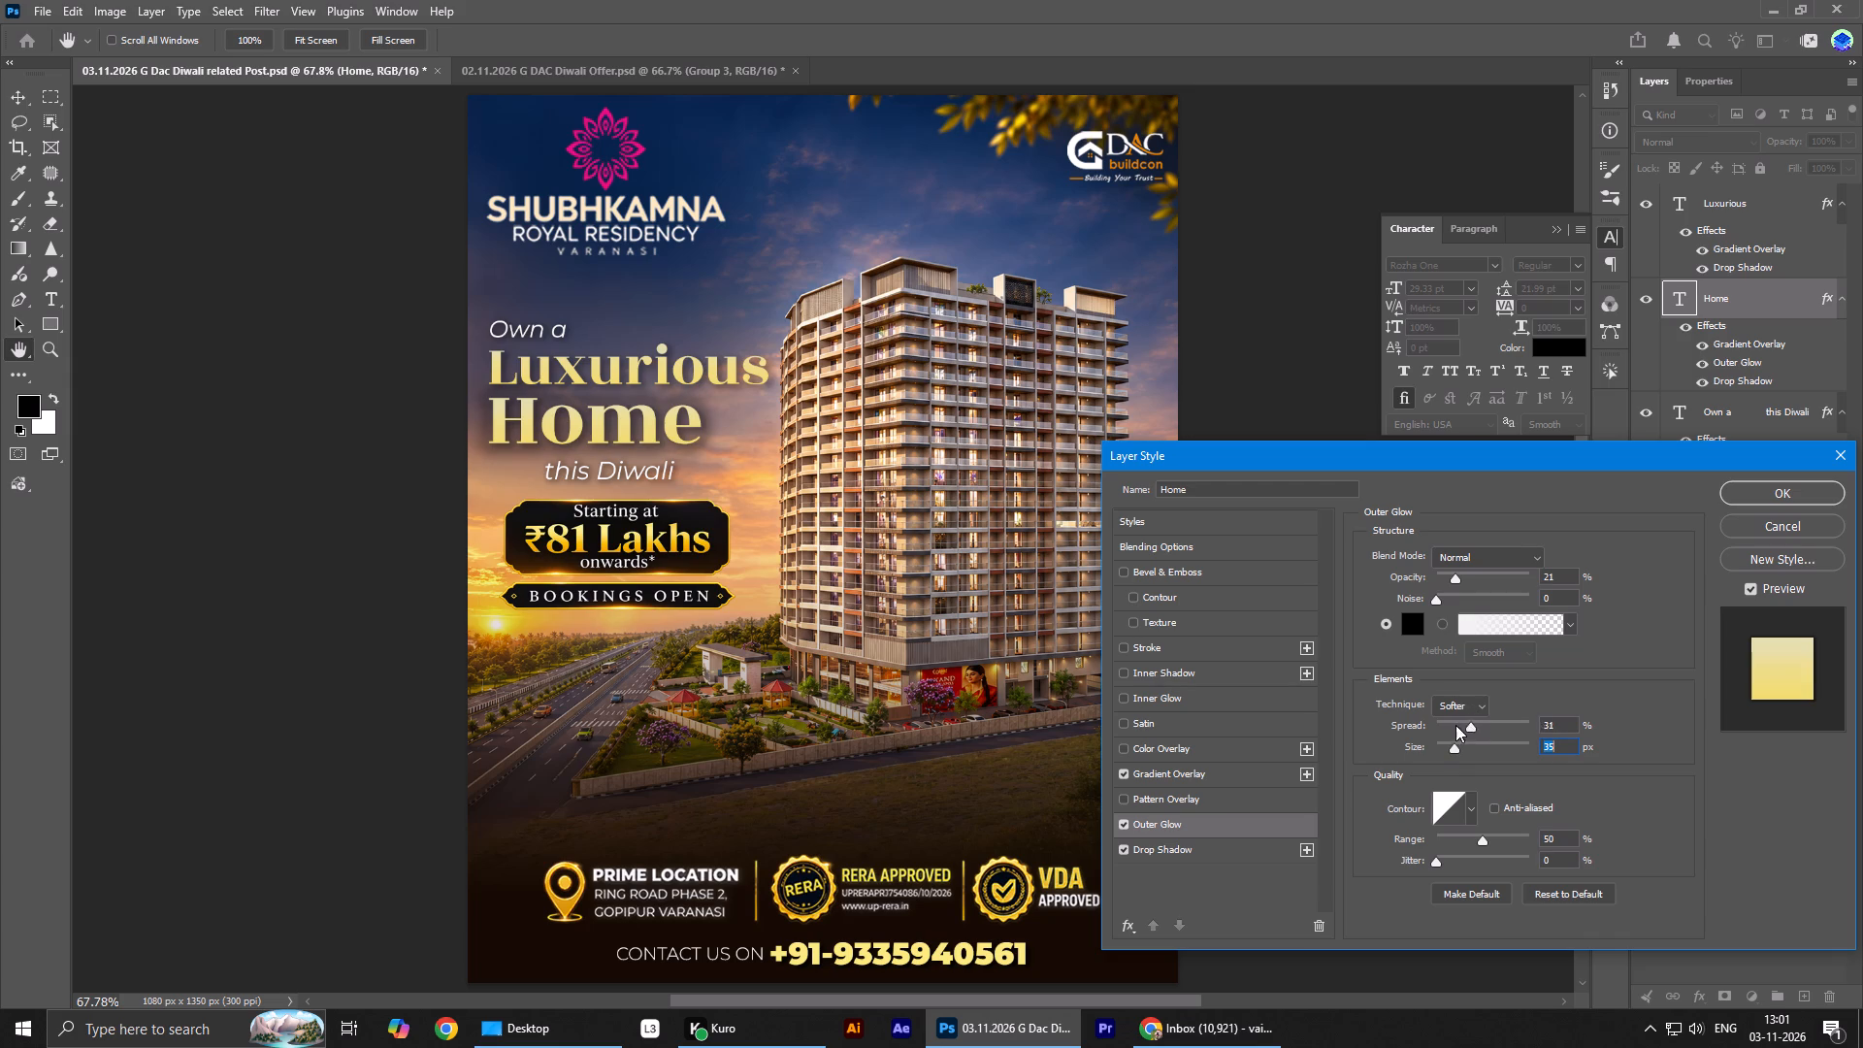
left_click_drag(1455, 725, 1434, 729)
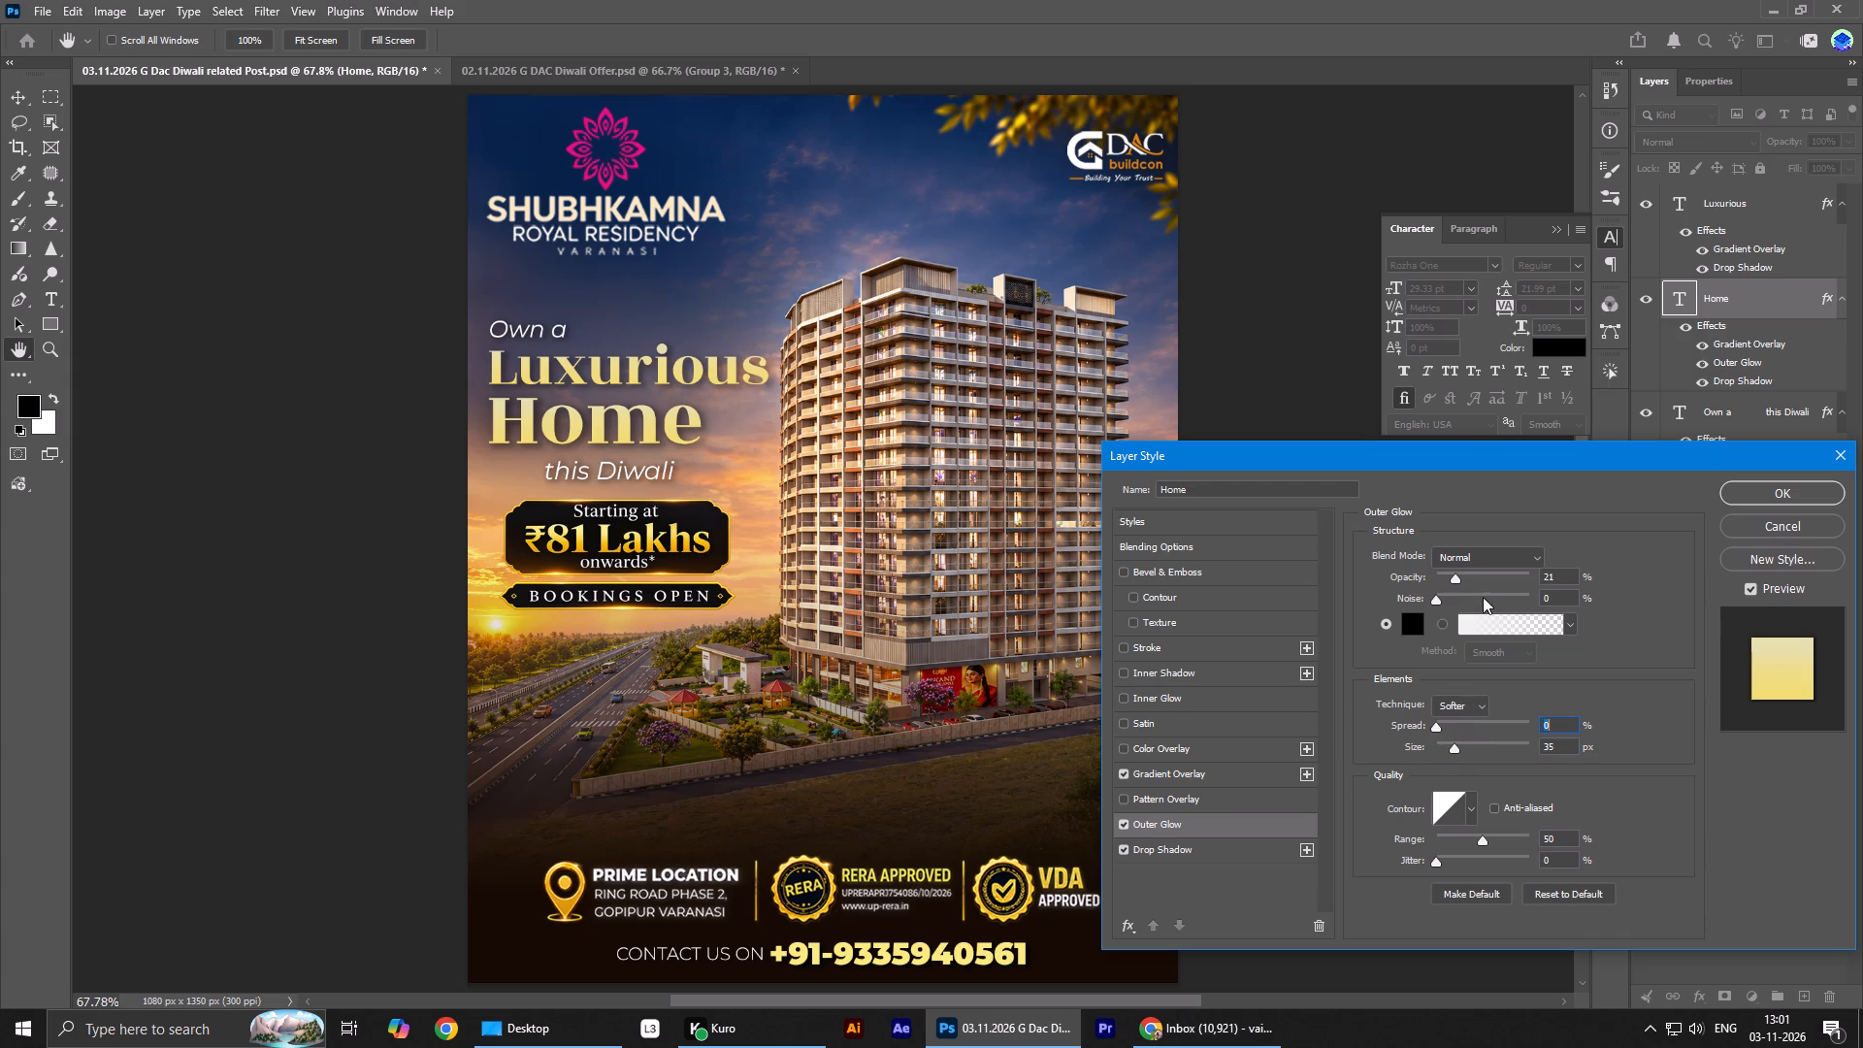
left_click_drag(1454, 576, 1472, 576)
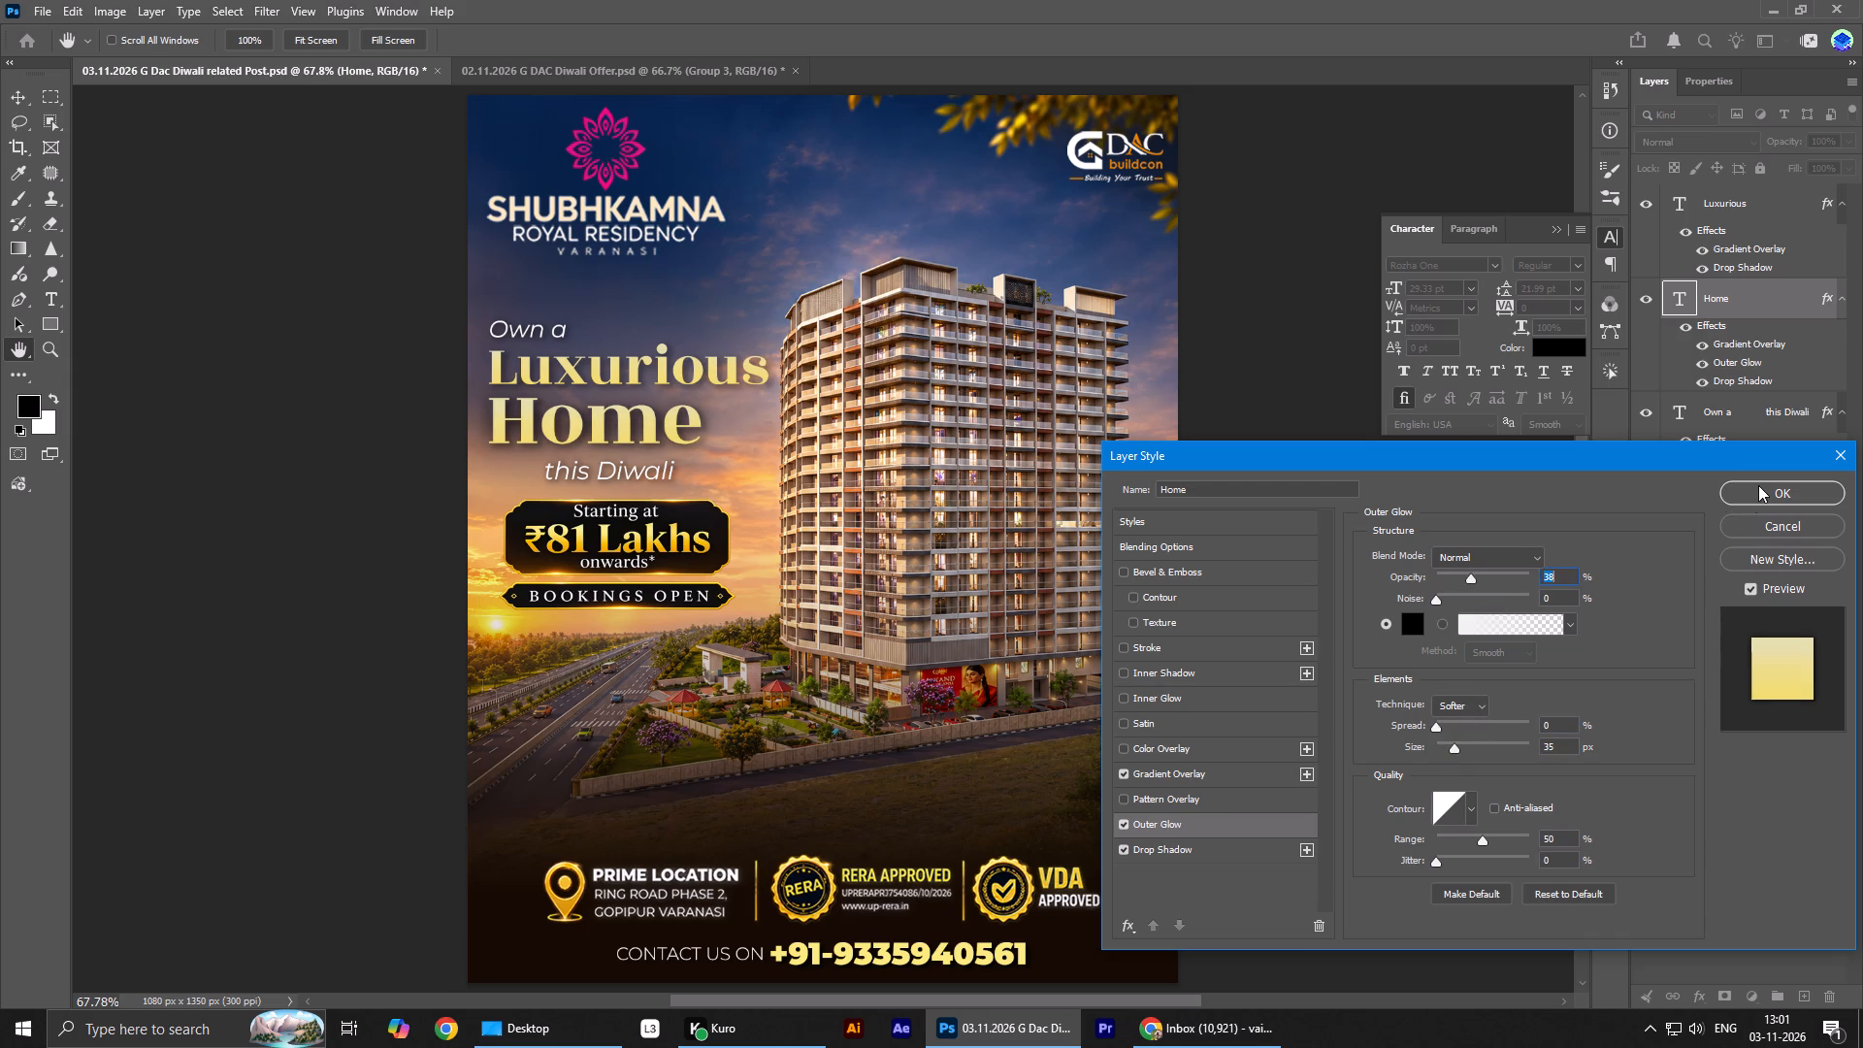
left_click(1758, 485)
Copy the "Home" layer's effects, including the outer glow, onto the "Luxurious" text layer.
left_click_drag(1826, 296, 1792, 221, "alt")
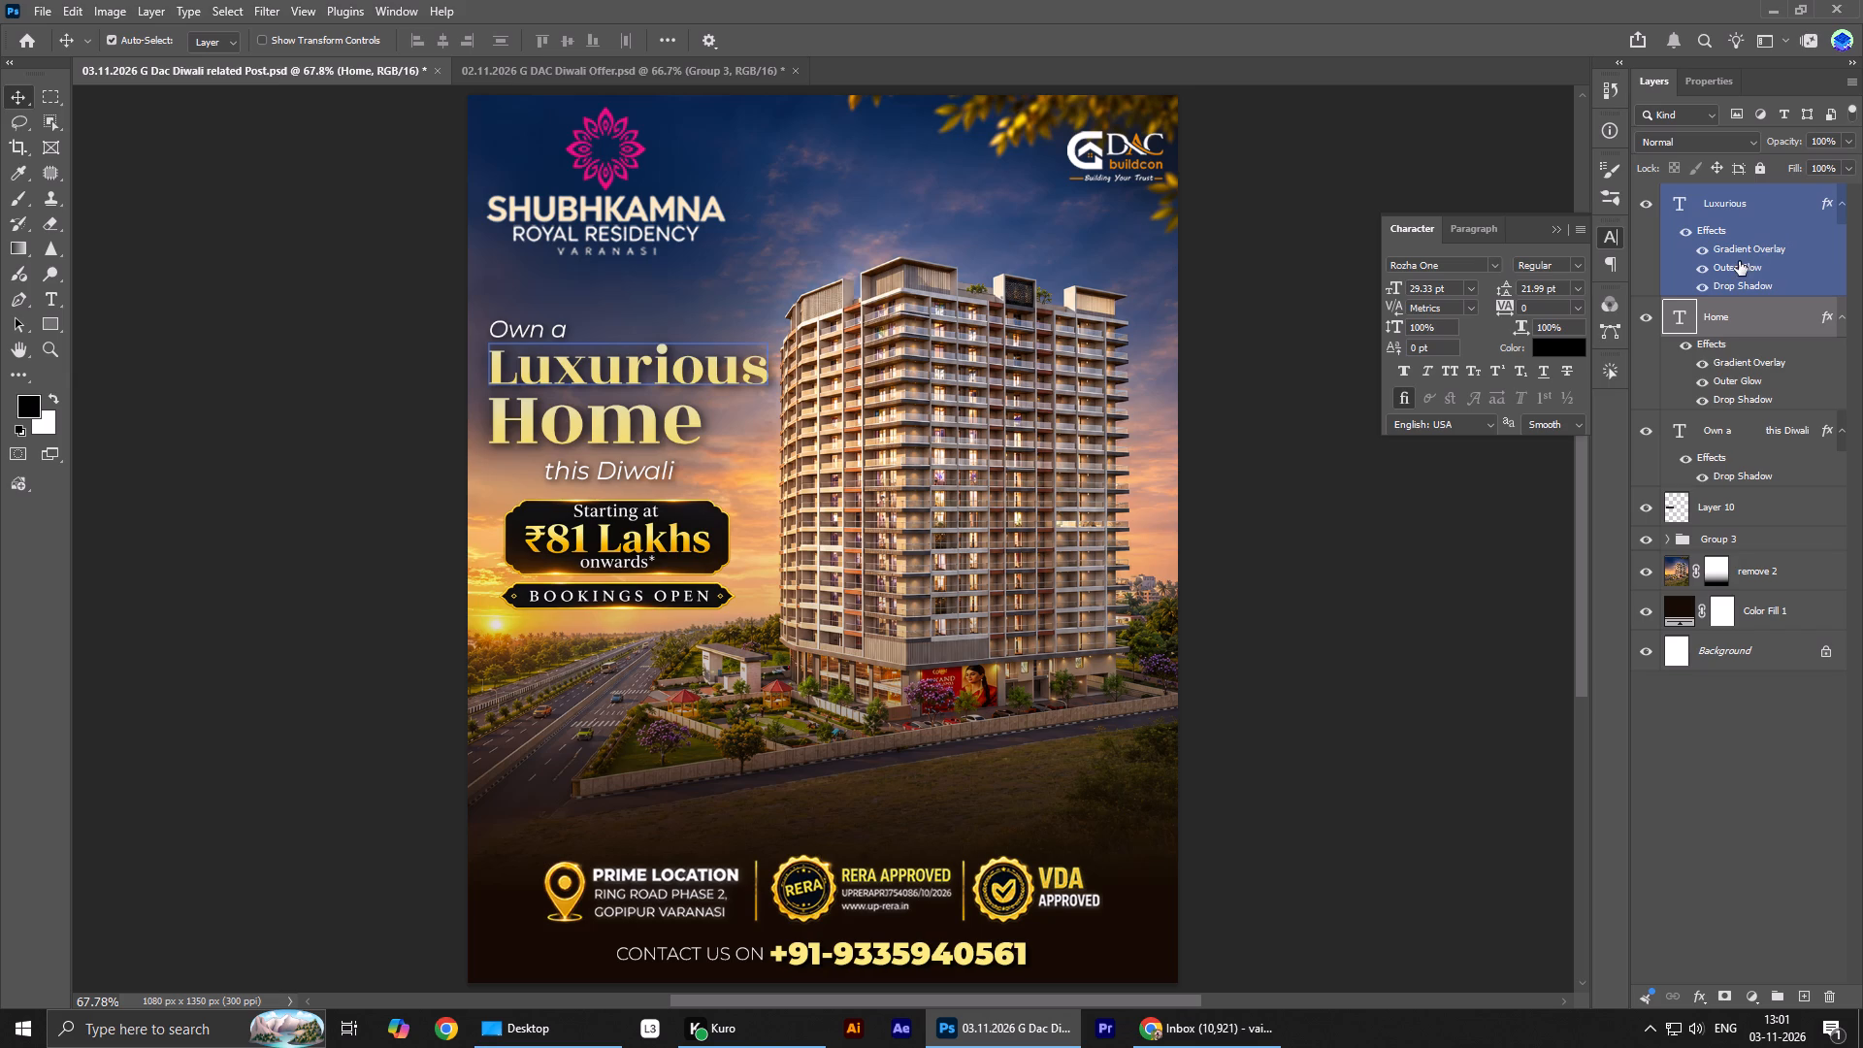
scroll(722, 398, "down", 7, "alt")
key("ctrl+0")
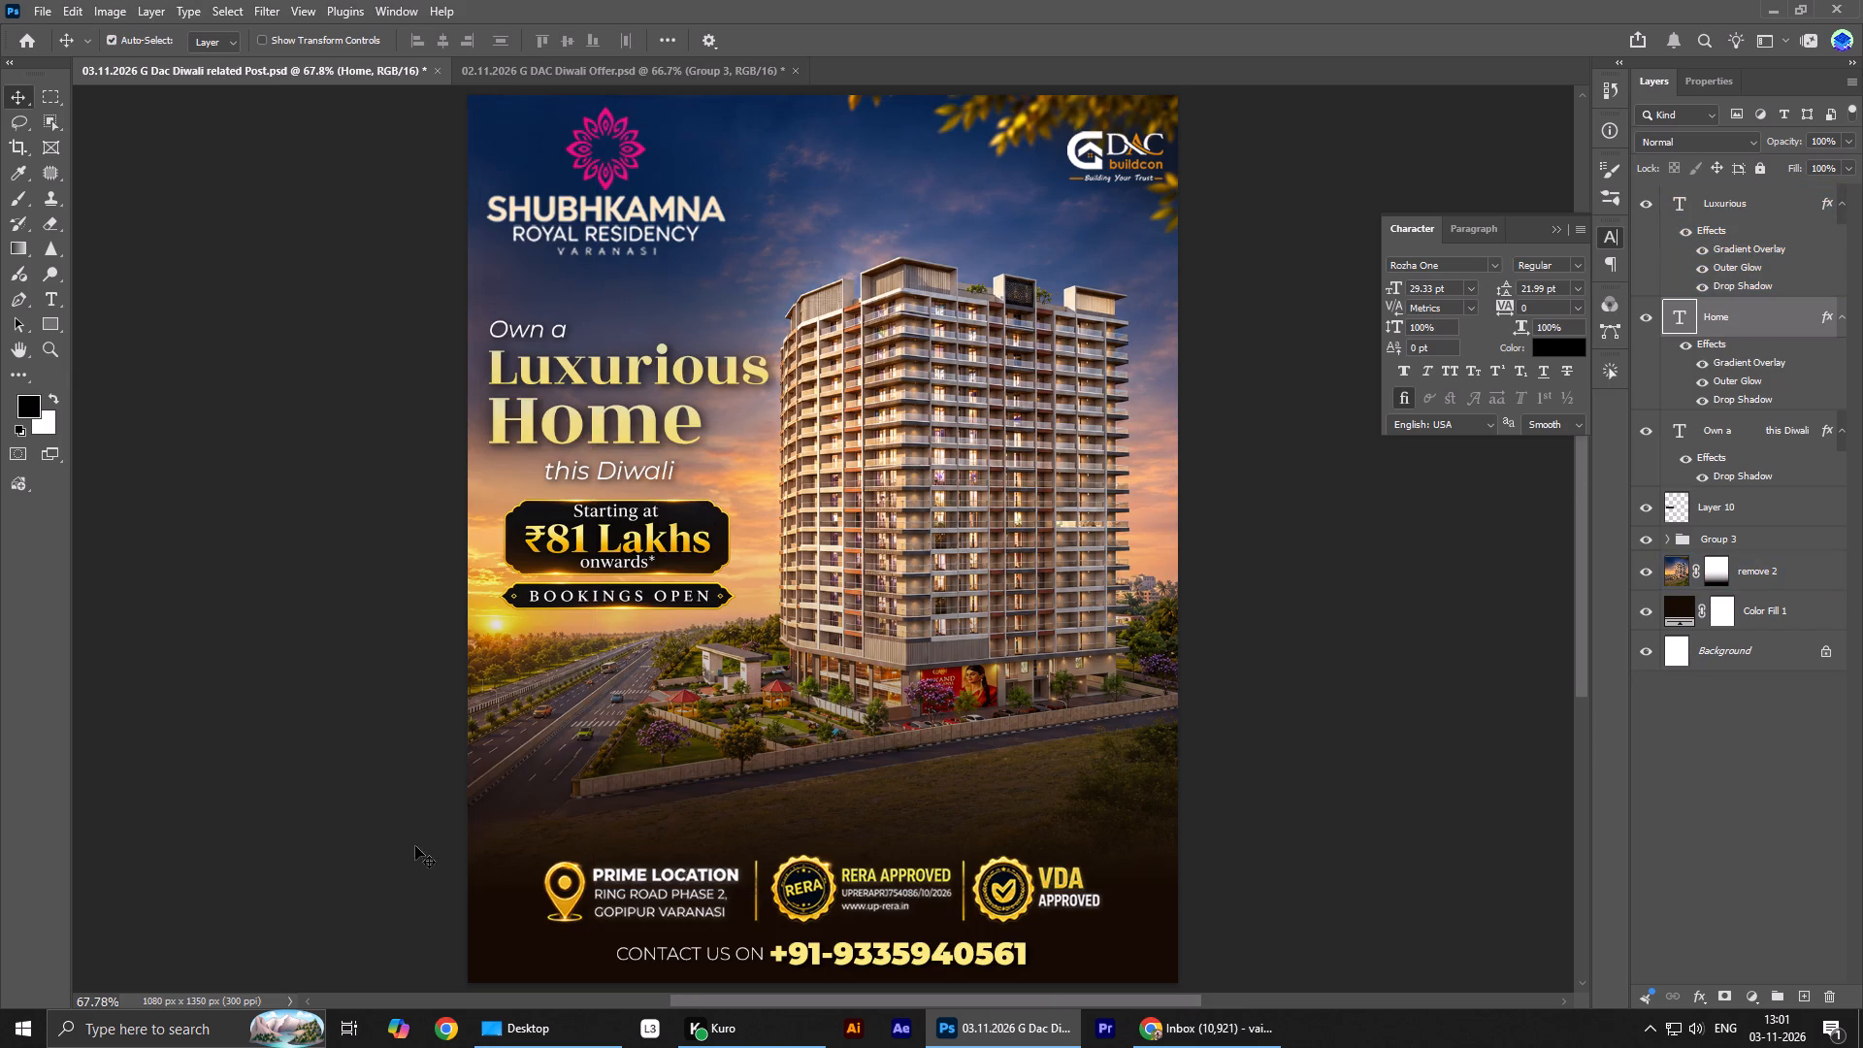
Move the combined "₹81 Lakhs" and "Bookings Open" badge slightly lower and a little further right, leaving more space under "this Diwali".
left_click(630, 559)
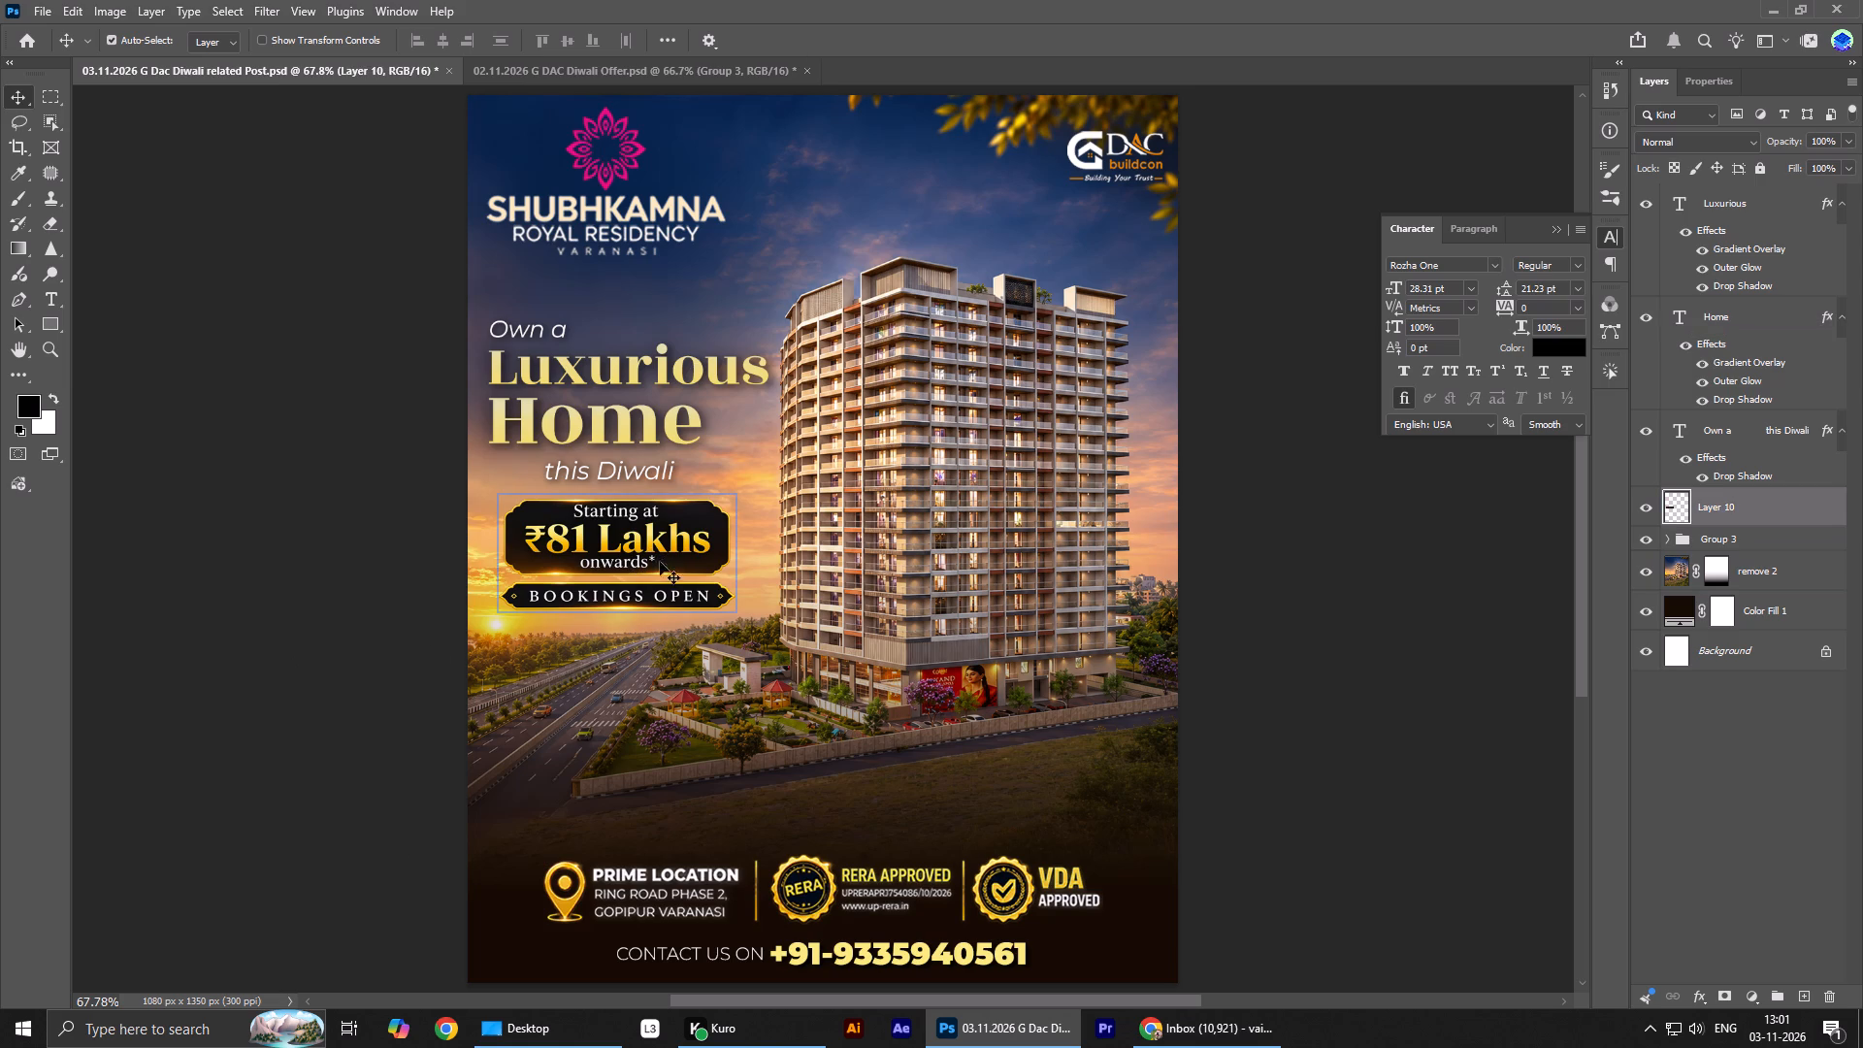
left_click_drag(659, 548, 665, 585)
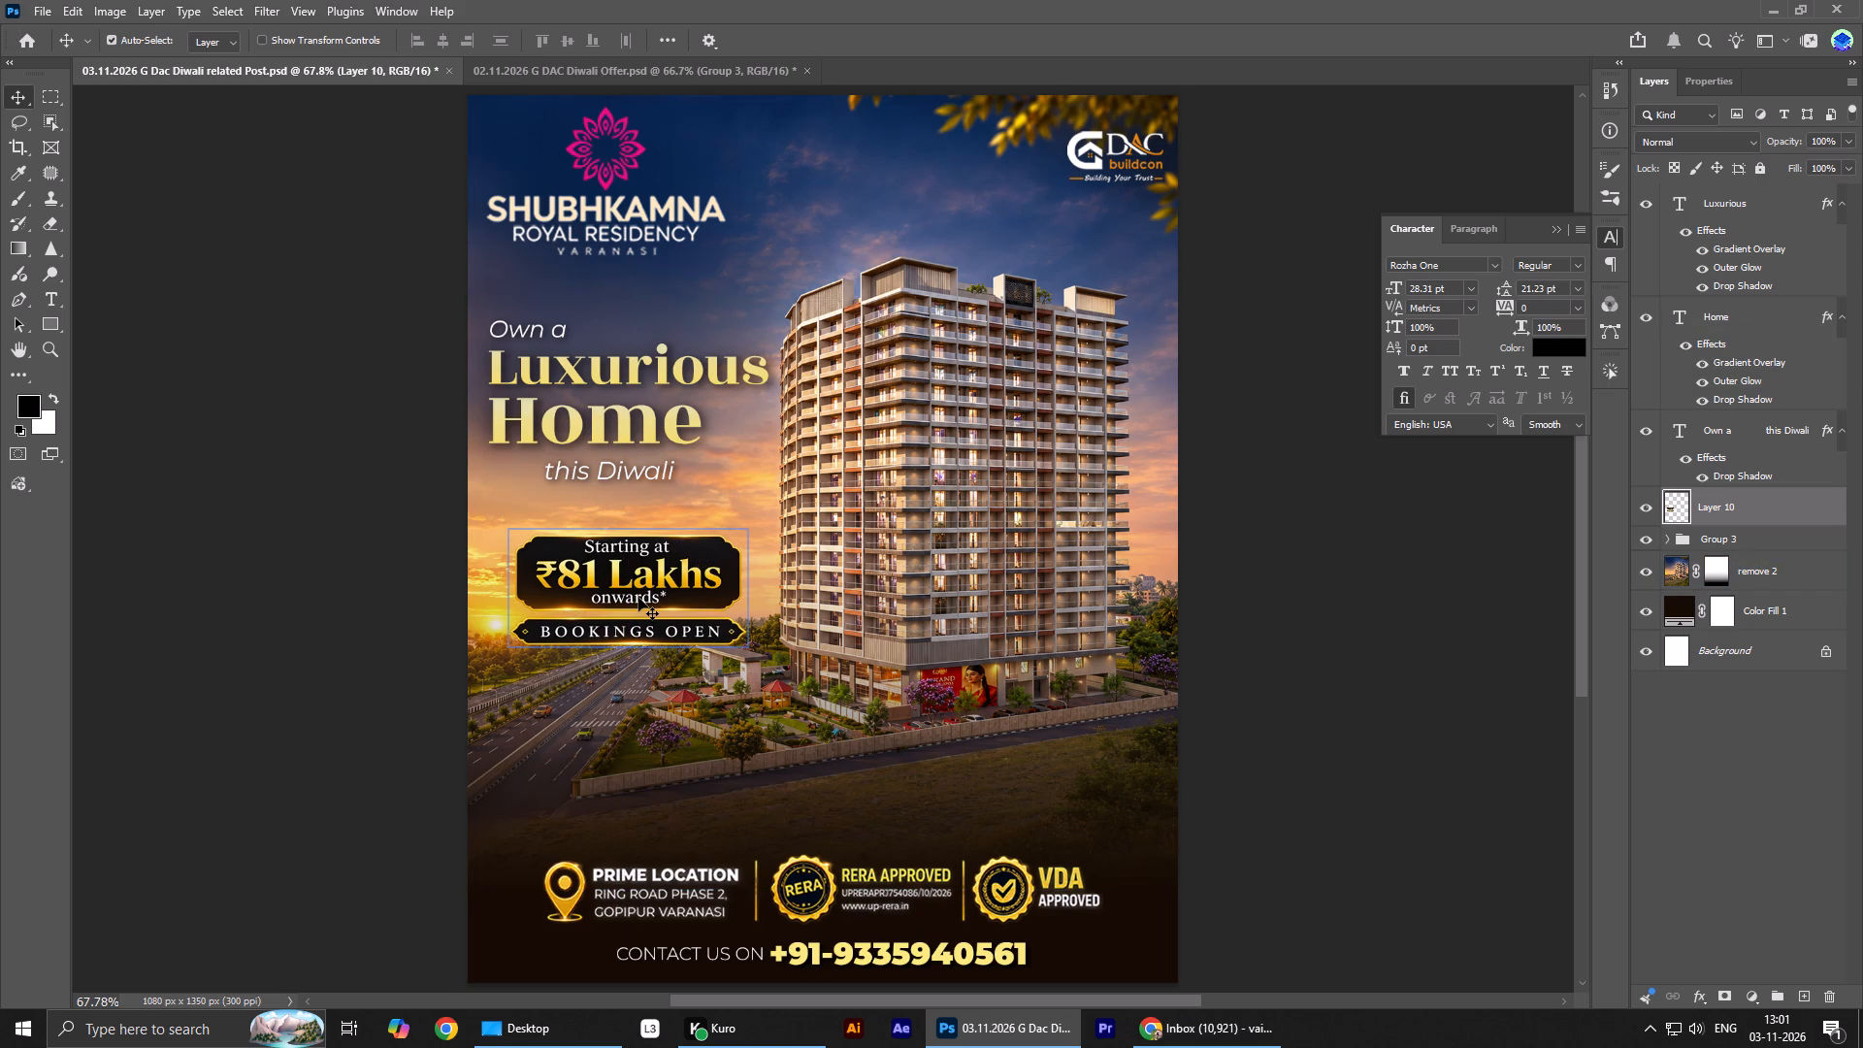
Cut the "Bookings Open" strip out of the badge layer using a tightly trimmed rectangular selection and paste it in place as its own layer.
left_click(638, 598)
scroll(638, 598, "up", 10, "alt")
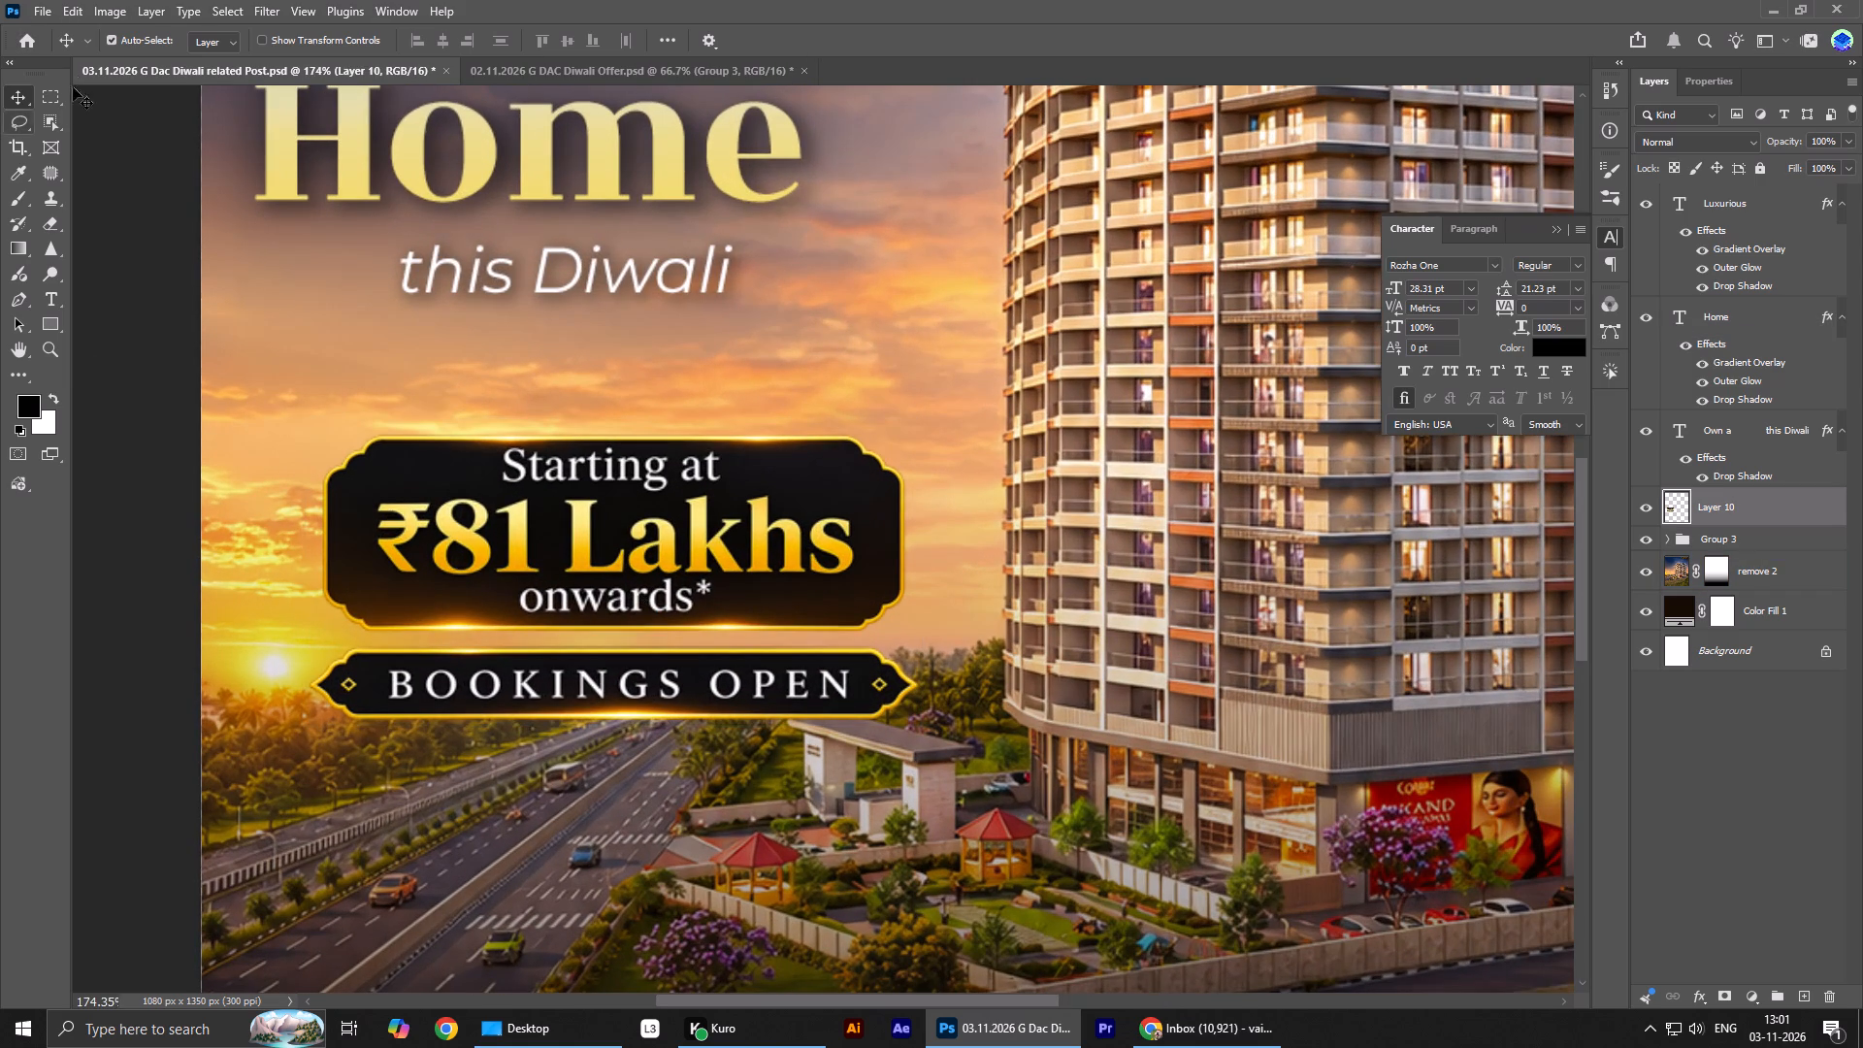
left_click(49, 88)
left_click_drag(286, 636, 743, 737)
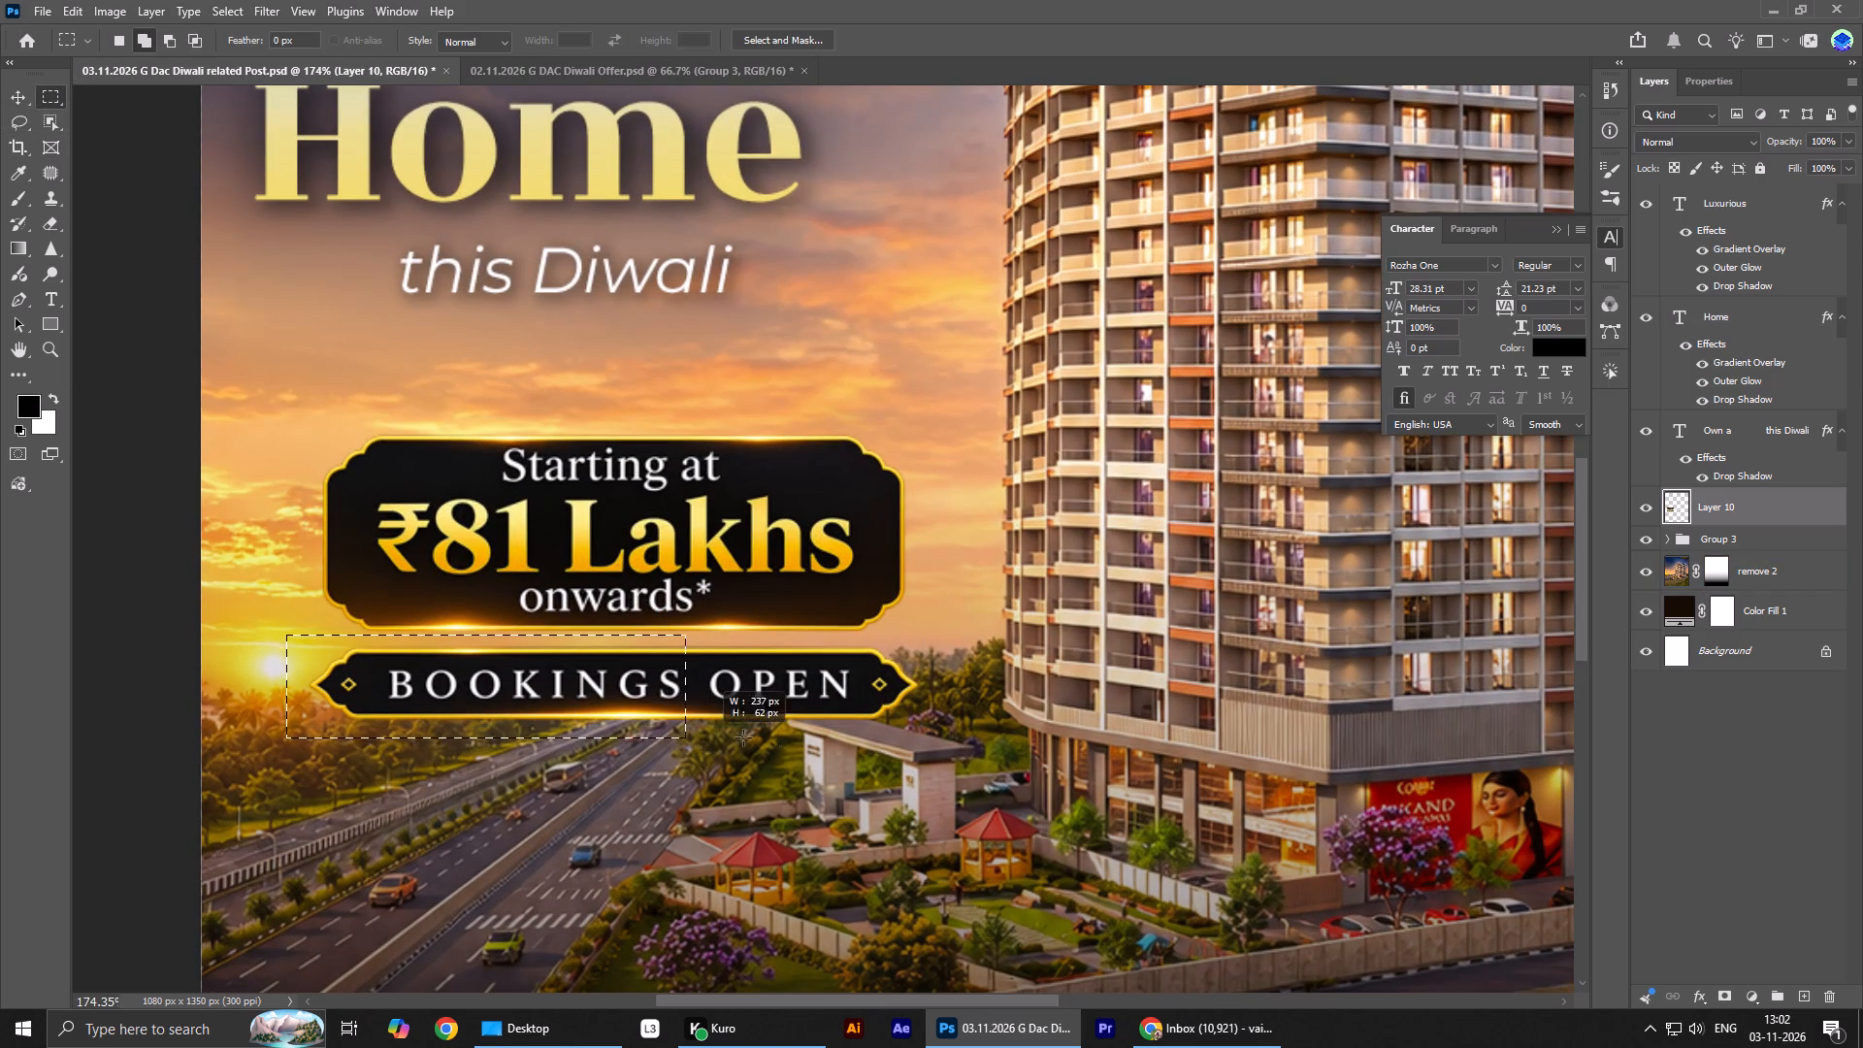
left_click_drag(743, 737, 933, 741)
left_click_drag(184, 561, 1039, 623, "alt")
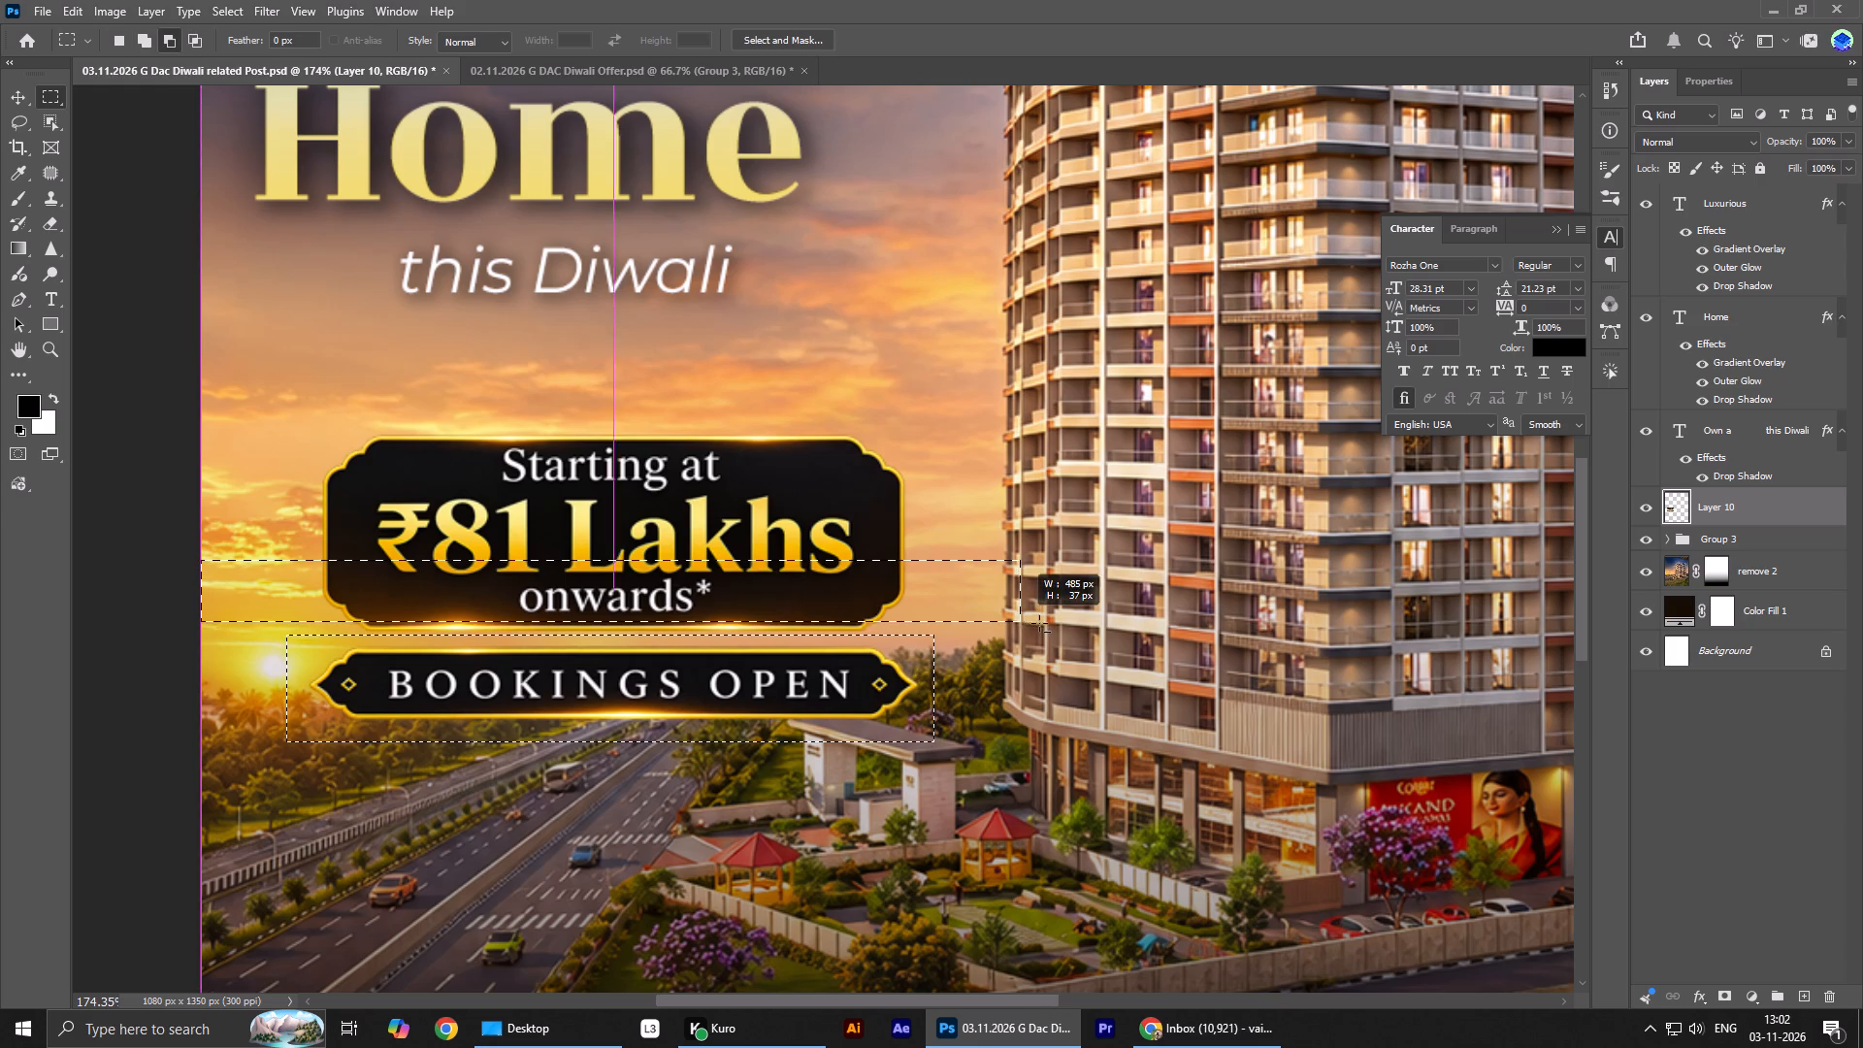
left_click_drag(1039, 623, 1061, 640, "alt")
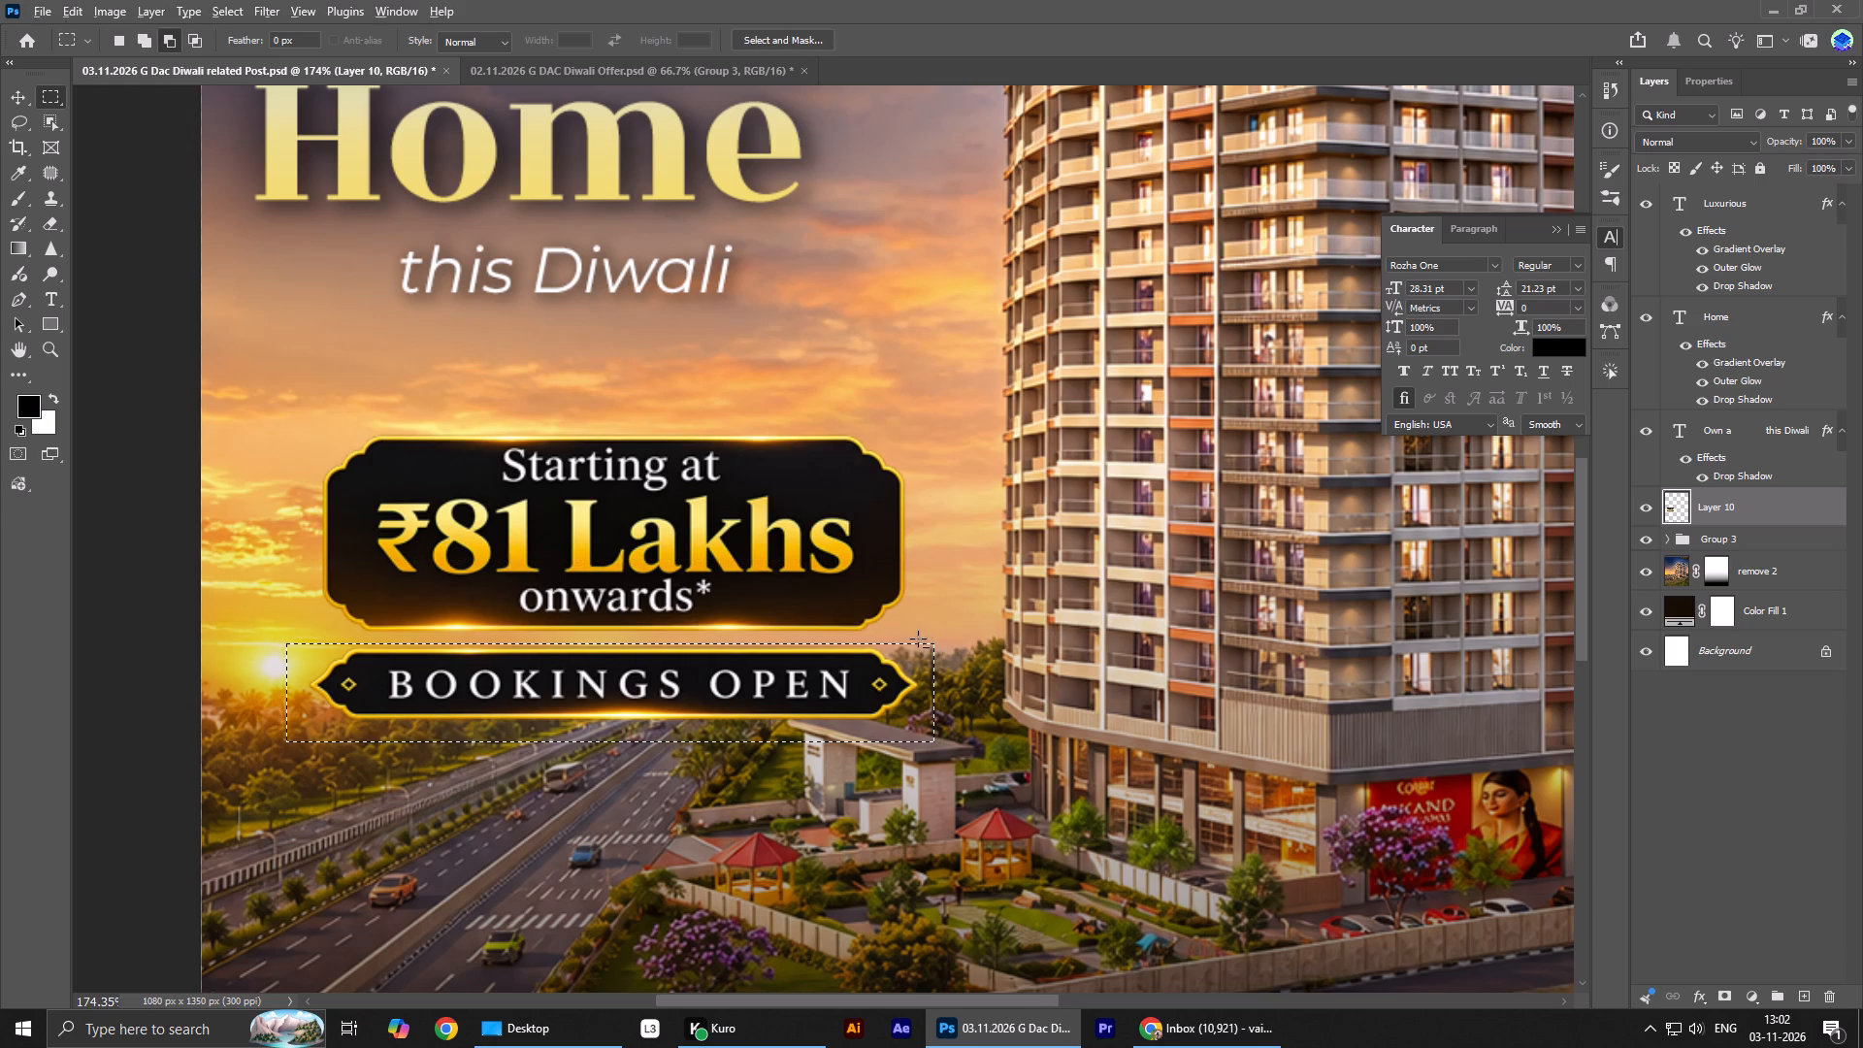
left_click_drag(918, 639, 993, 675, "alt")
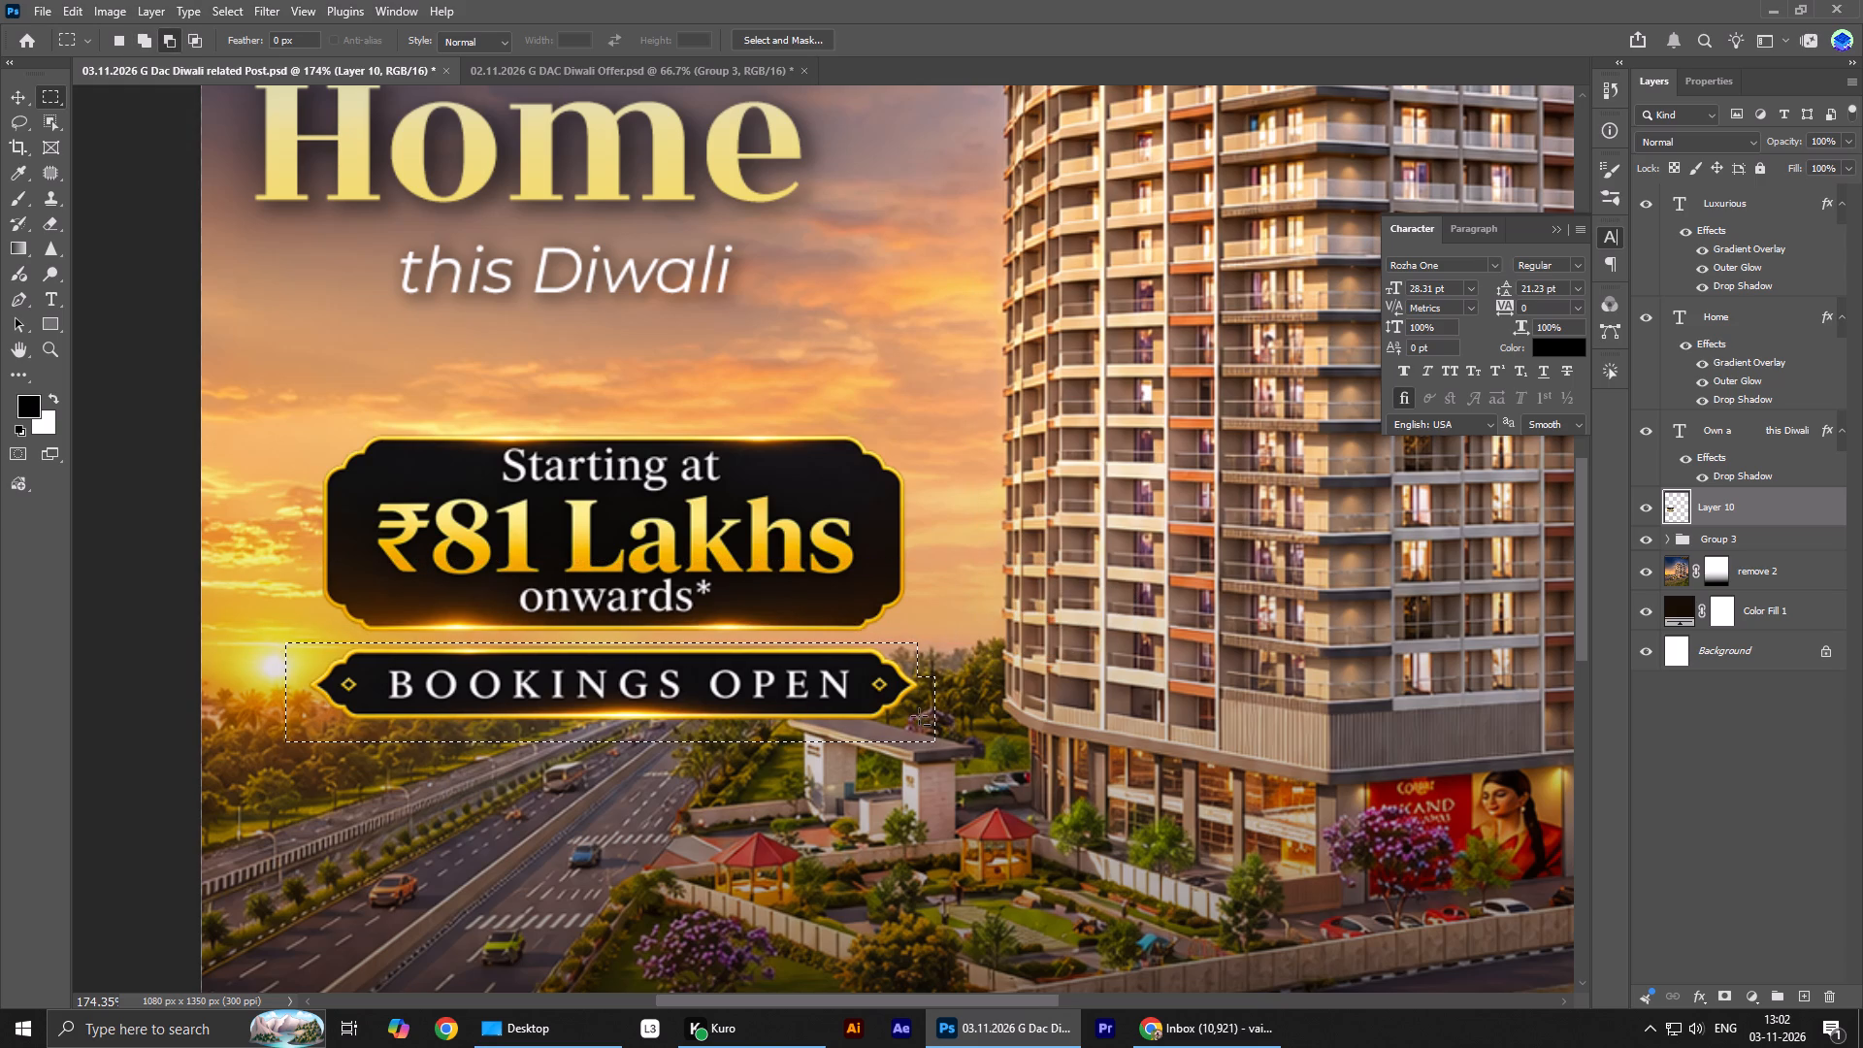
left_click_drag(915, 712, 1044, 770, "alt")
left_click_drag(253, 711, 326, 742, "alt")
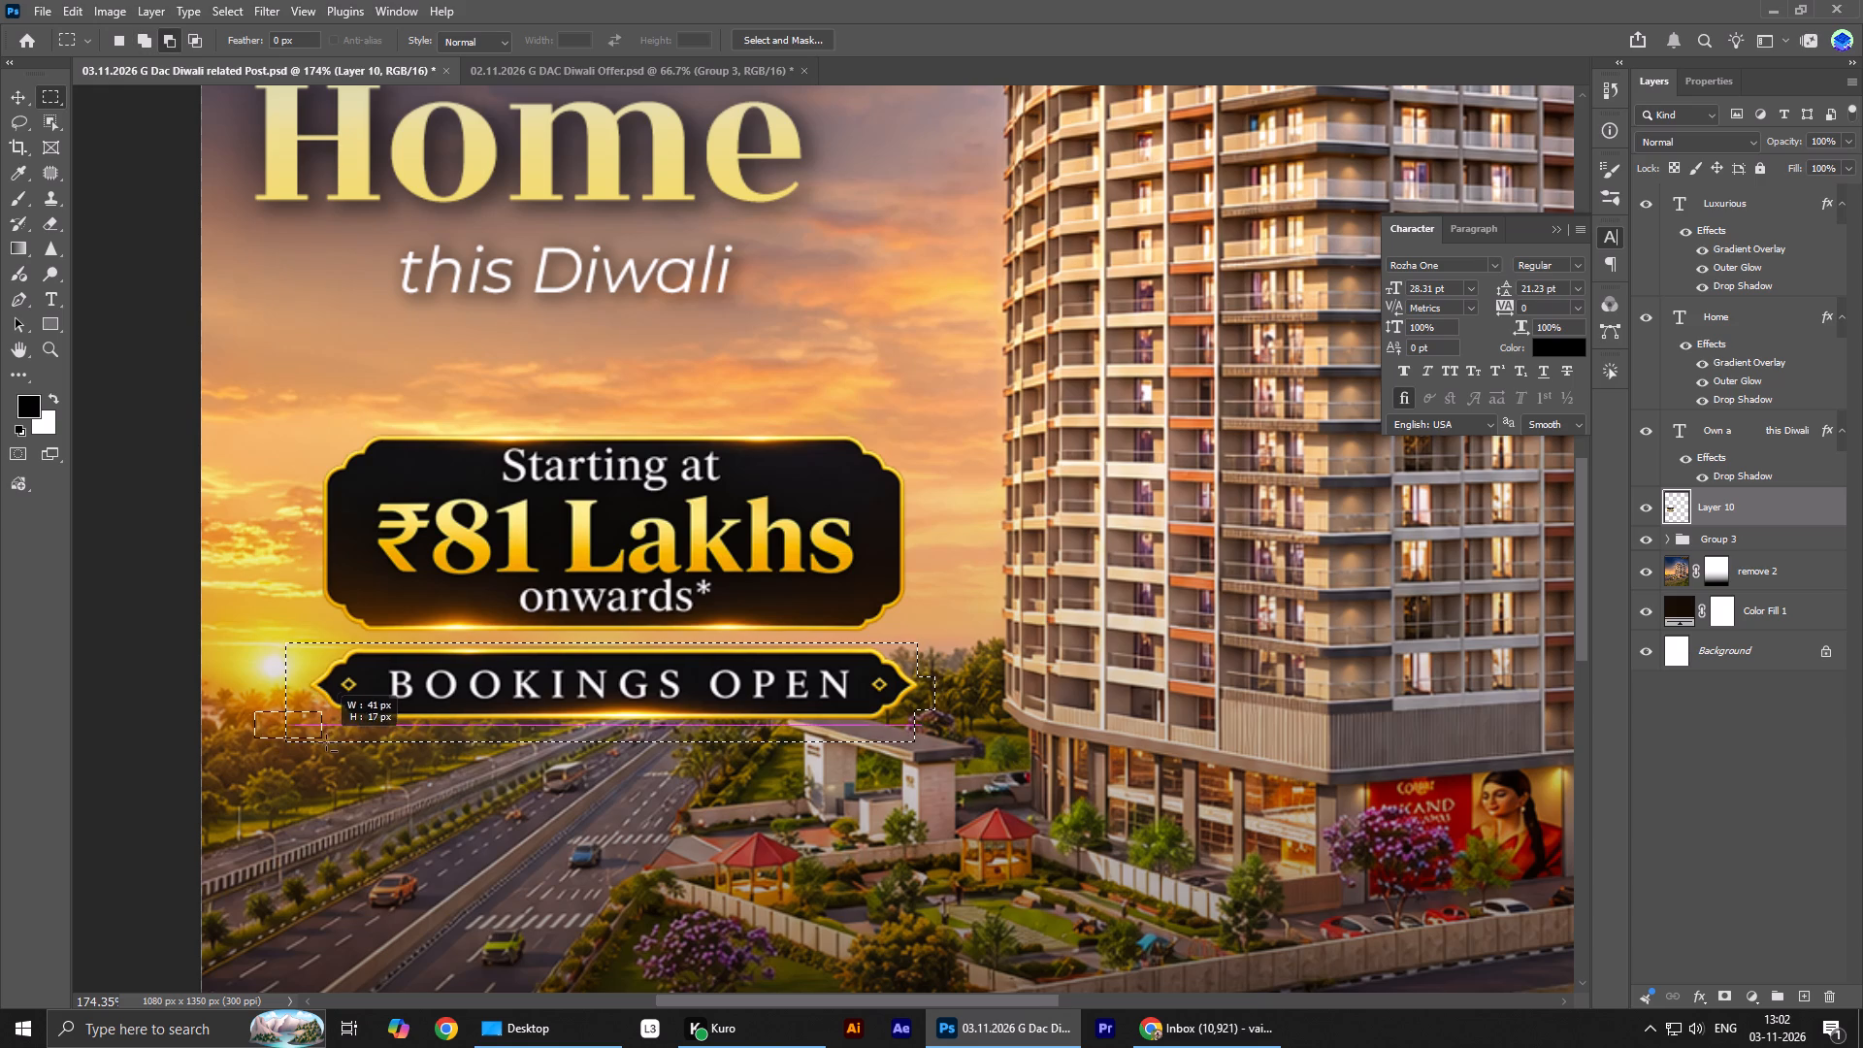
left_click_drag(326, 742, 317, 745, "alt")
left_click_drag(250, 609, 326, 660, "alt")
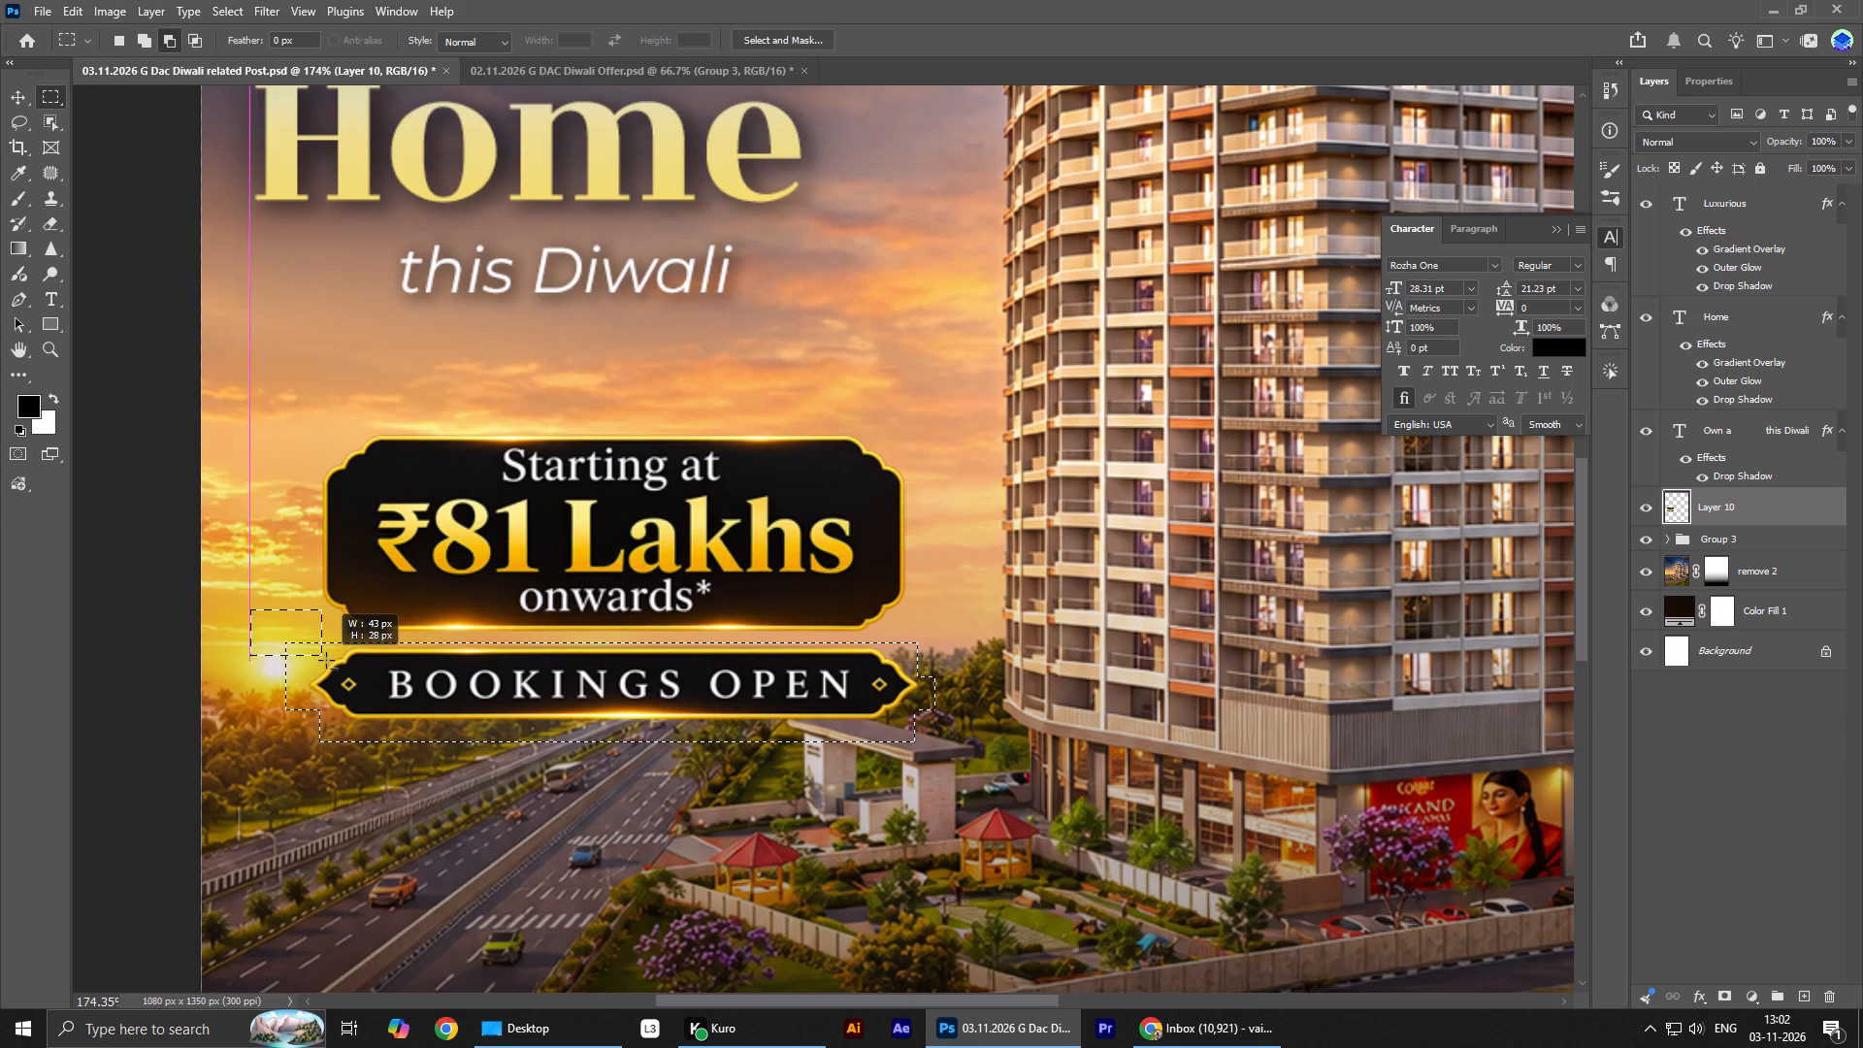
left_click_drag(326, 660, 325, 663, "alt")
left_click_drag(370, 725, 397, 731, "alt")
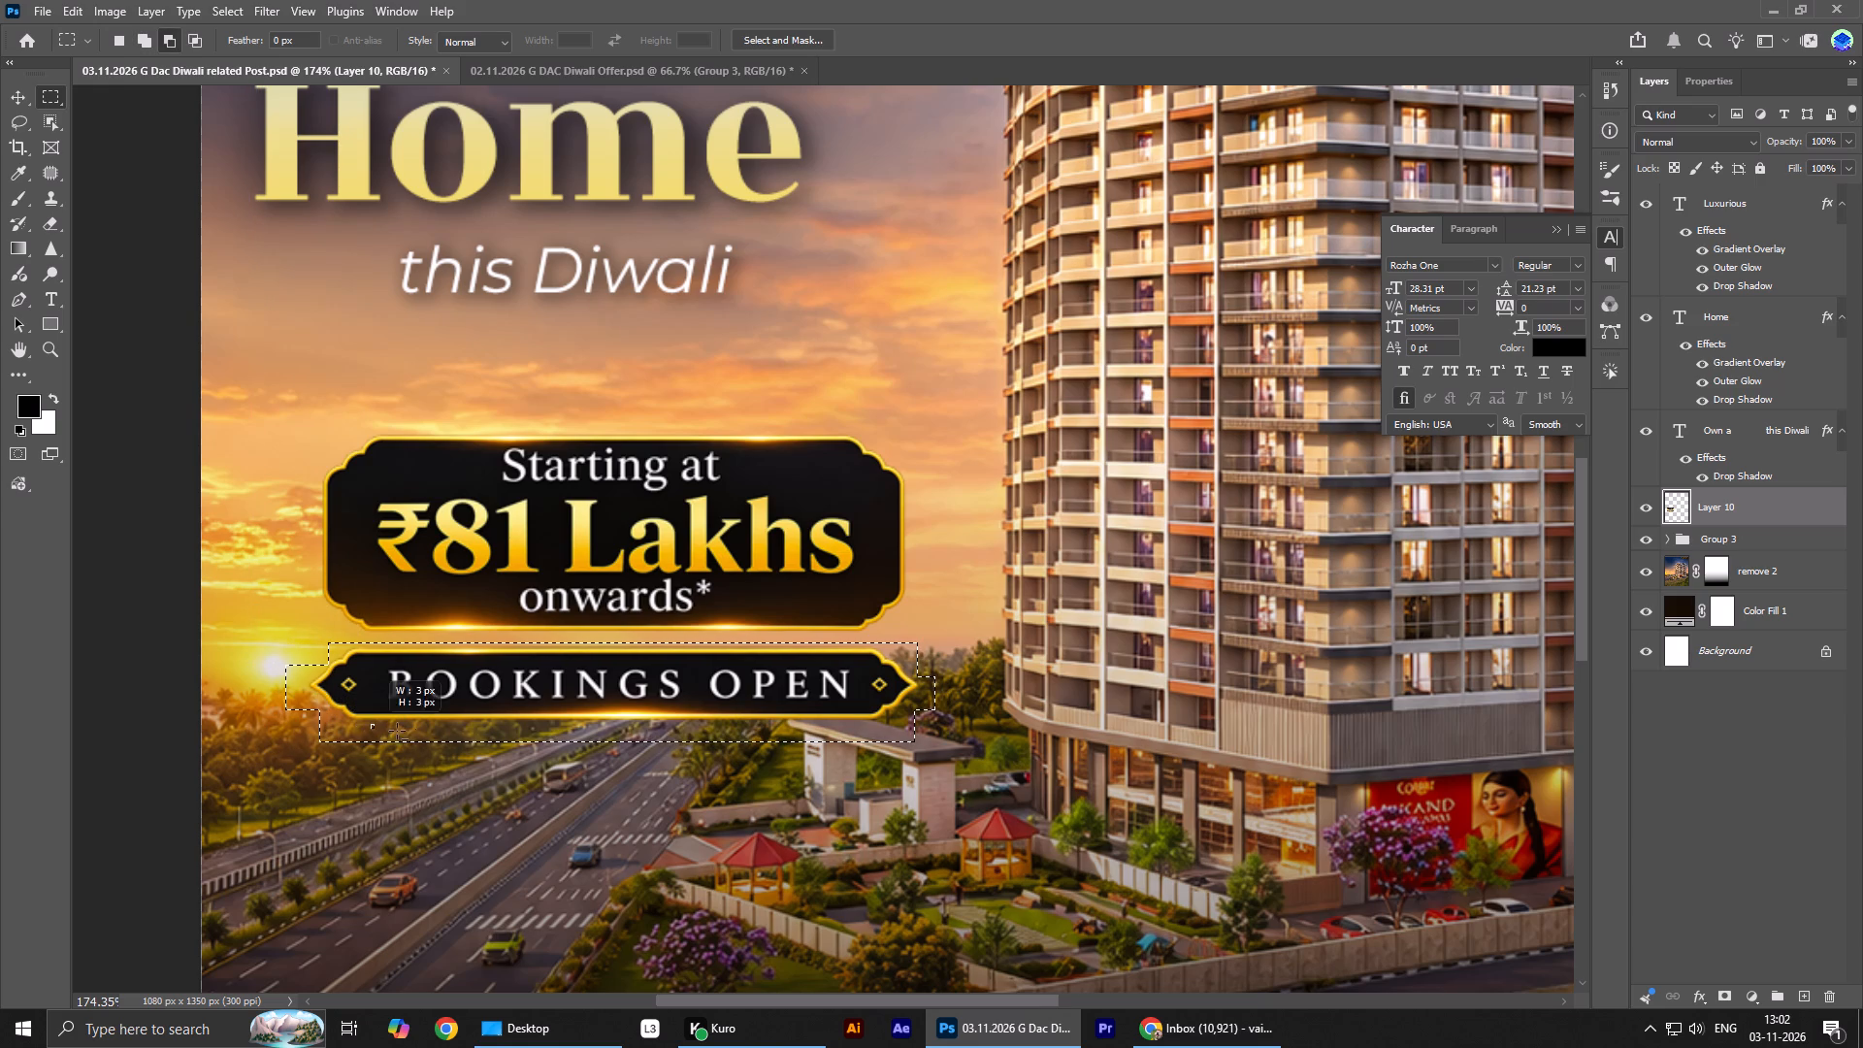
left_click_drag(397, 731, 992, 822, "alt")
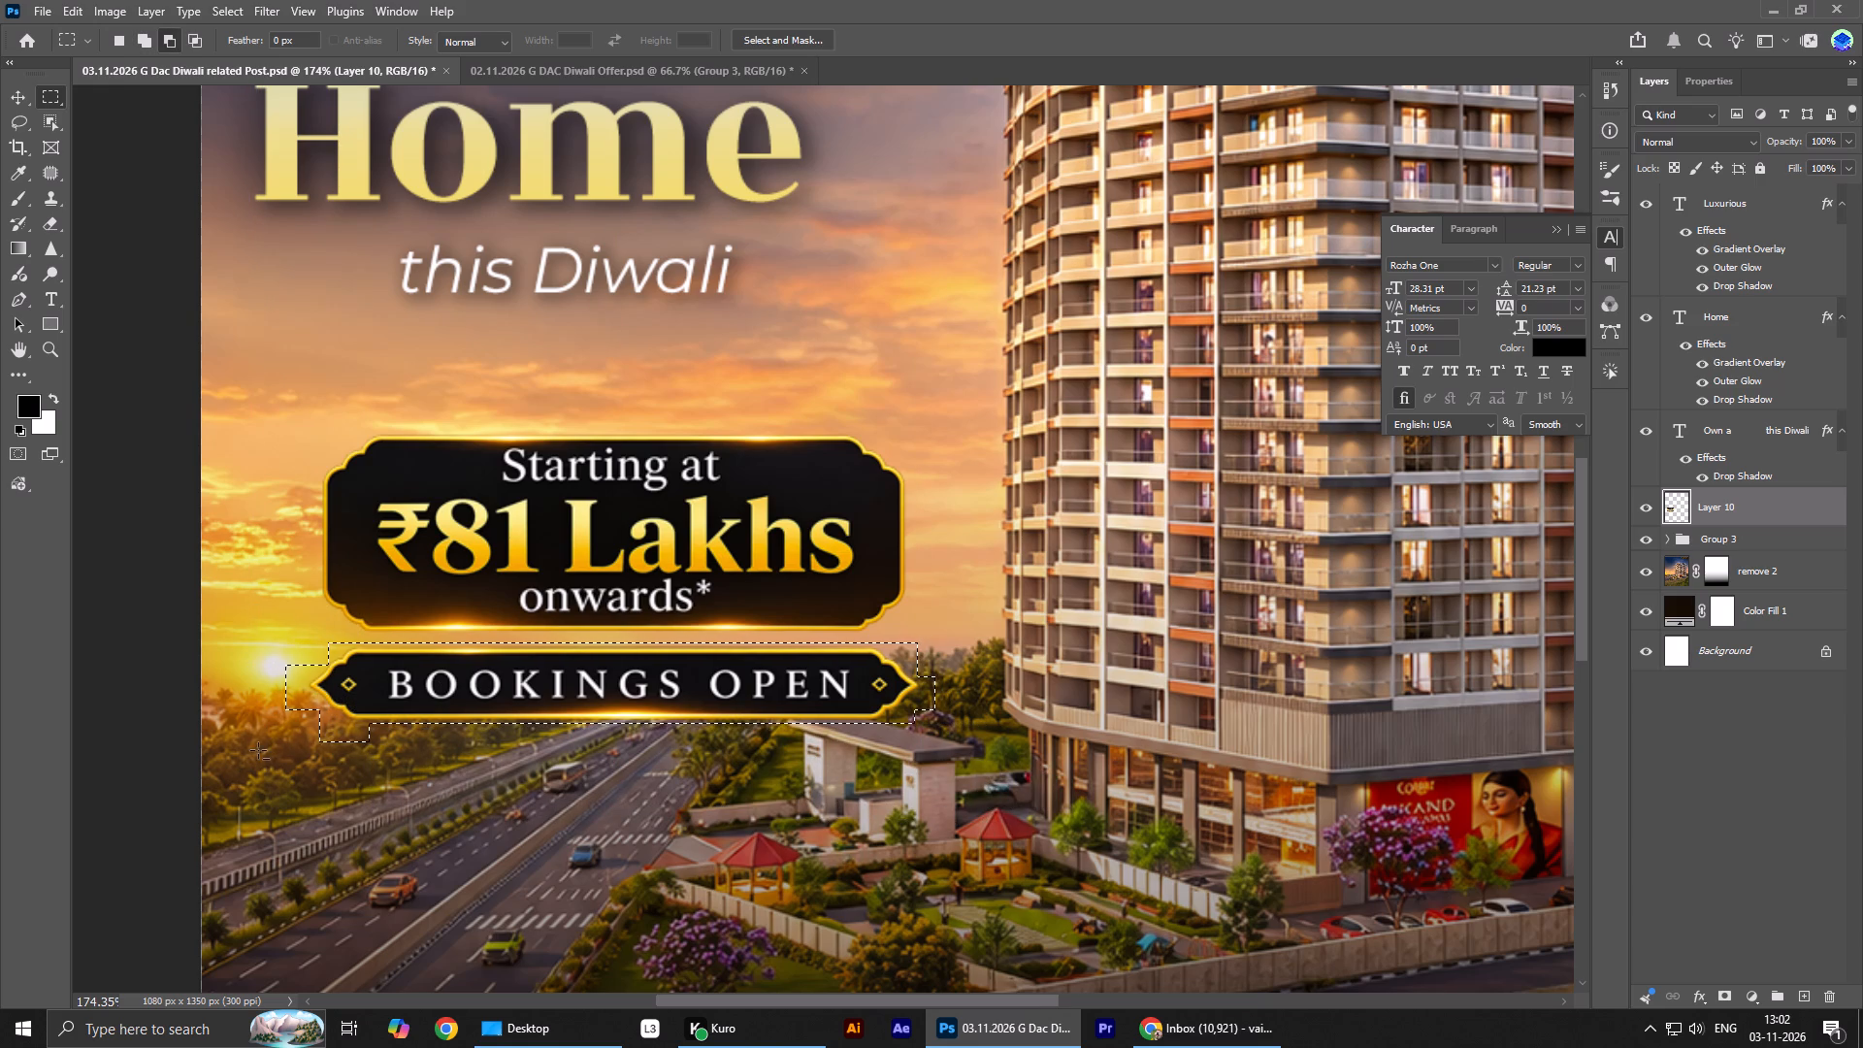
left_click_drag(296, 729, 425, 778, "alt")
left_click_drag(899, 630, 957, 660, "alt")
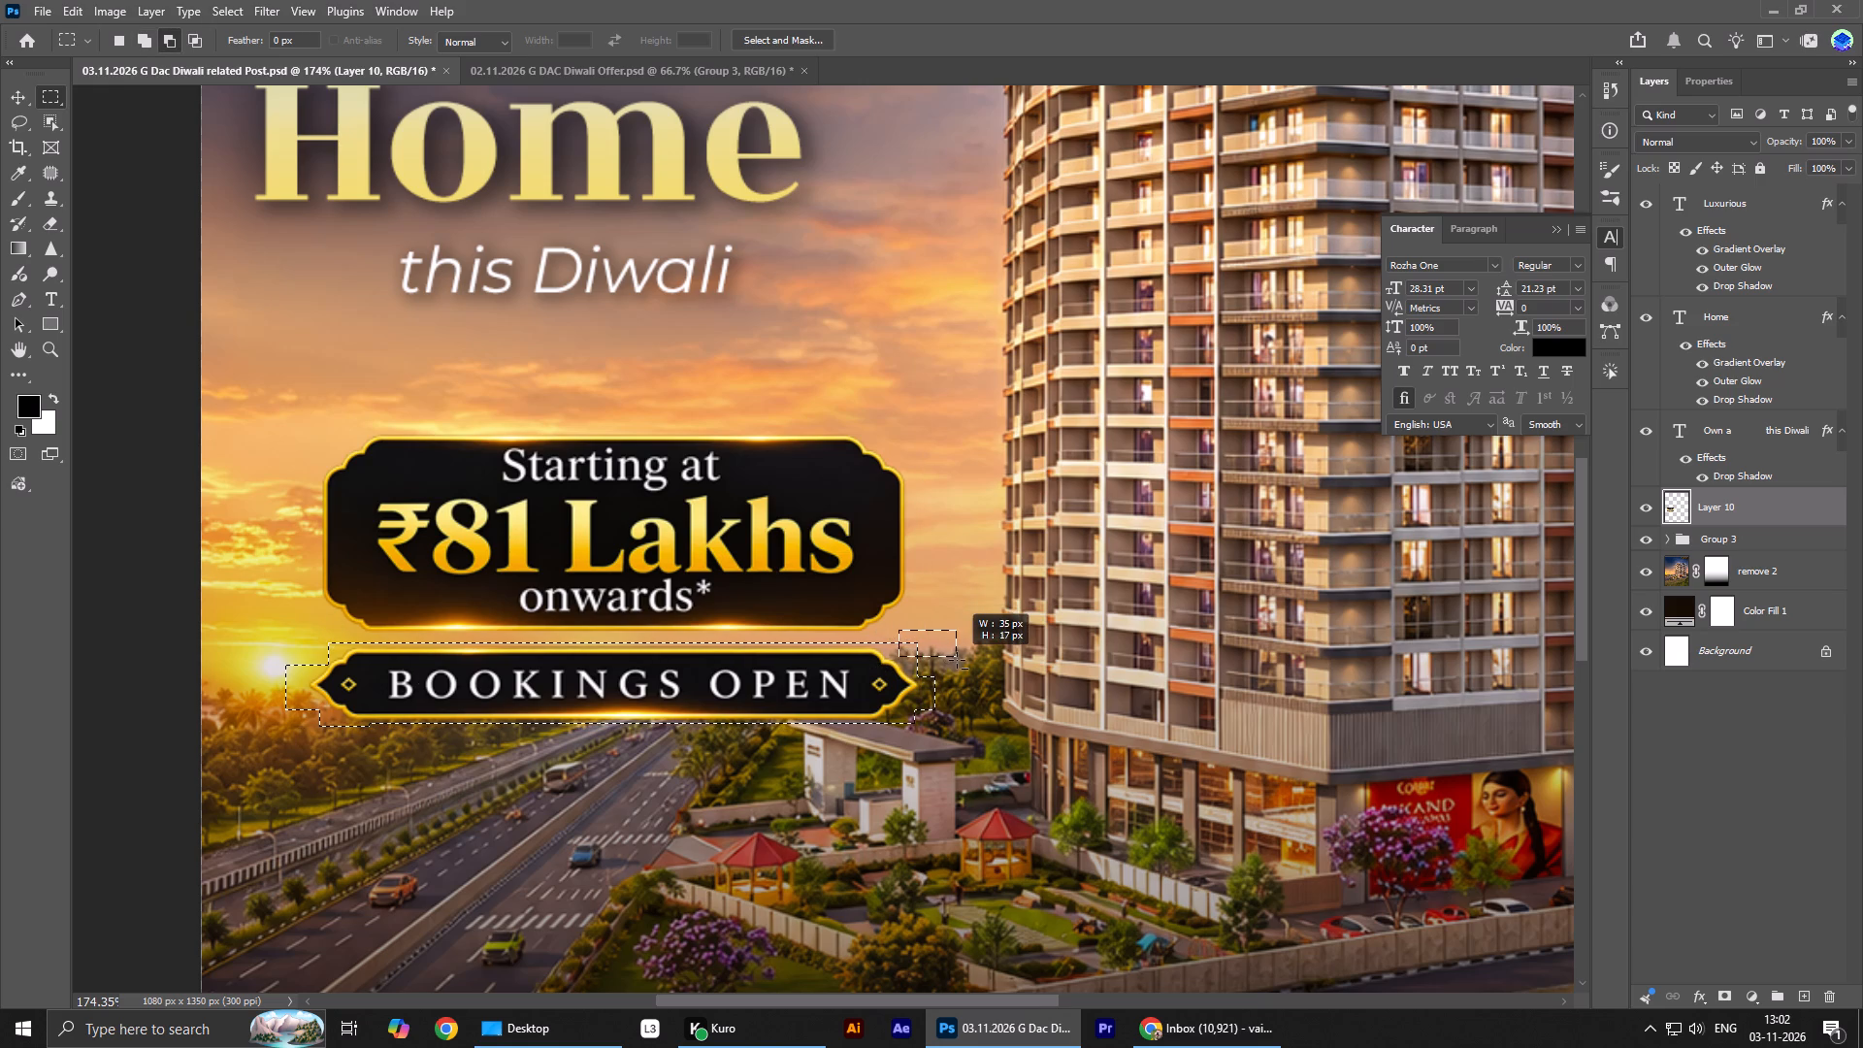
left_click_drag(957, 660, 957, 656, "alt")
left_click_drag(927, 671, 988, 737, "alt")
scroll(768, 714, "down", 3, "alt")
left_click_drag(359, 641, 425, 724, "alt")
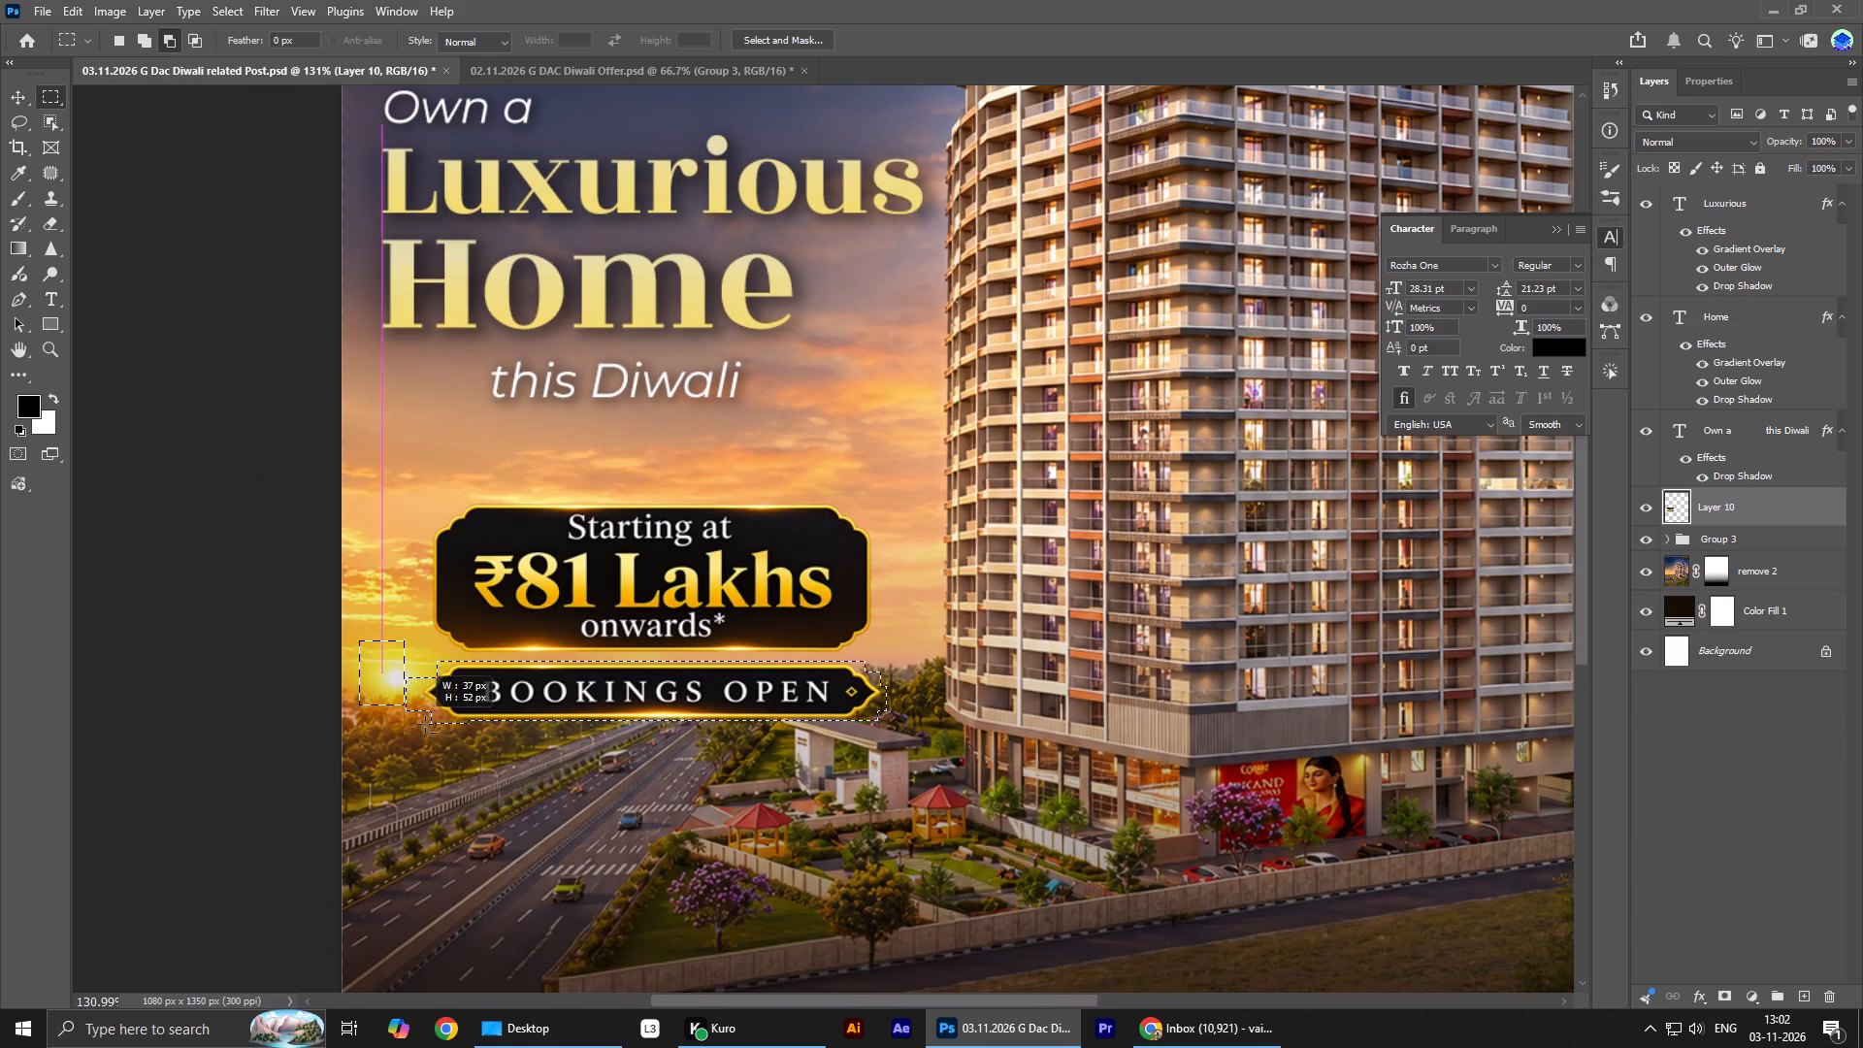
left_click_drag(425, 724, 421, 740, "alt")
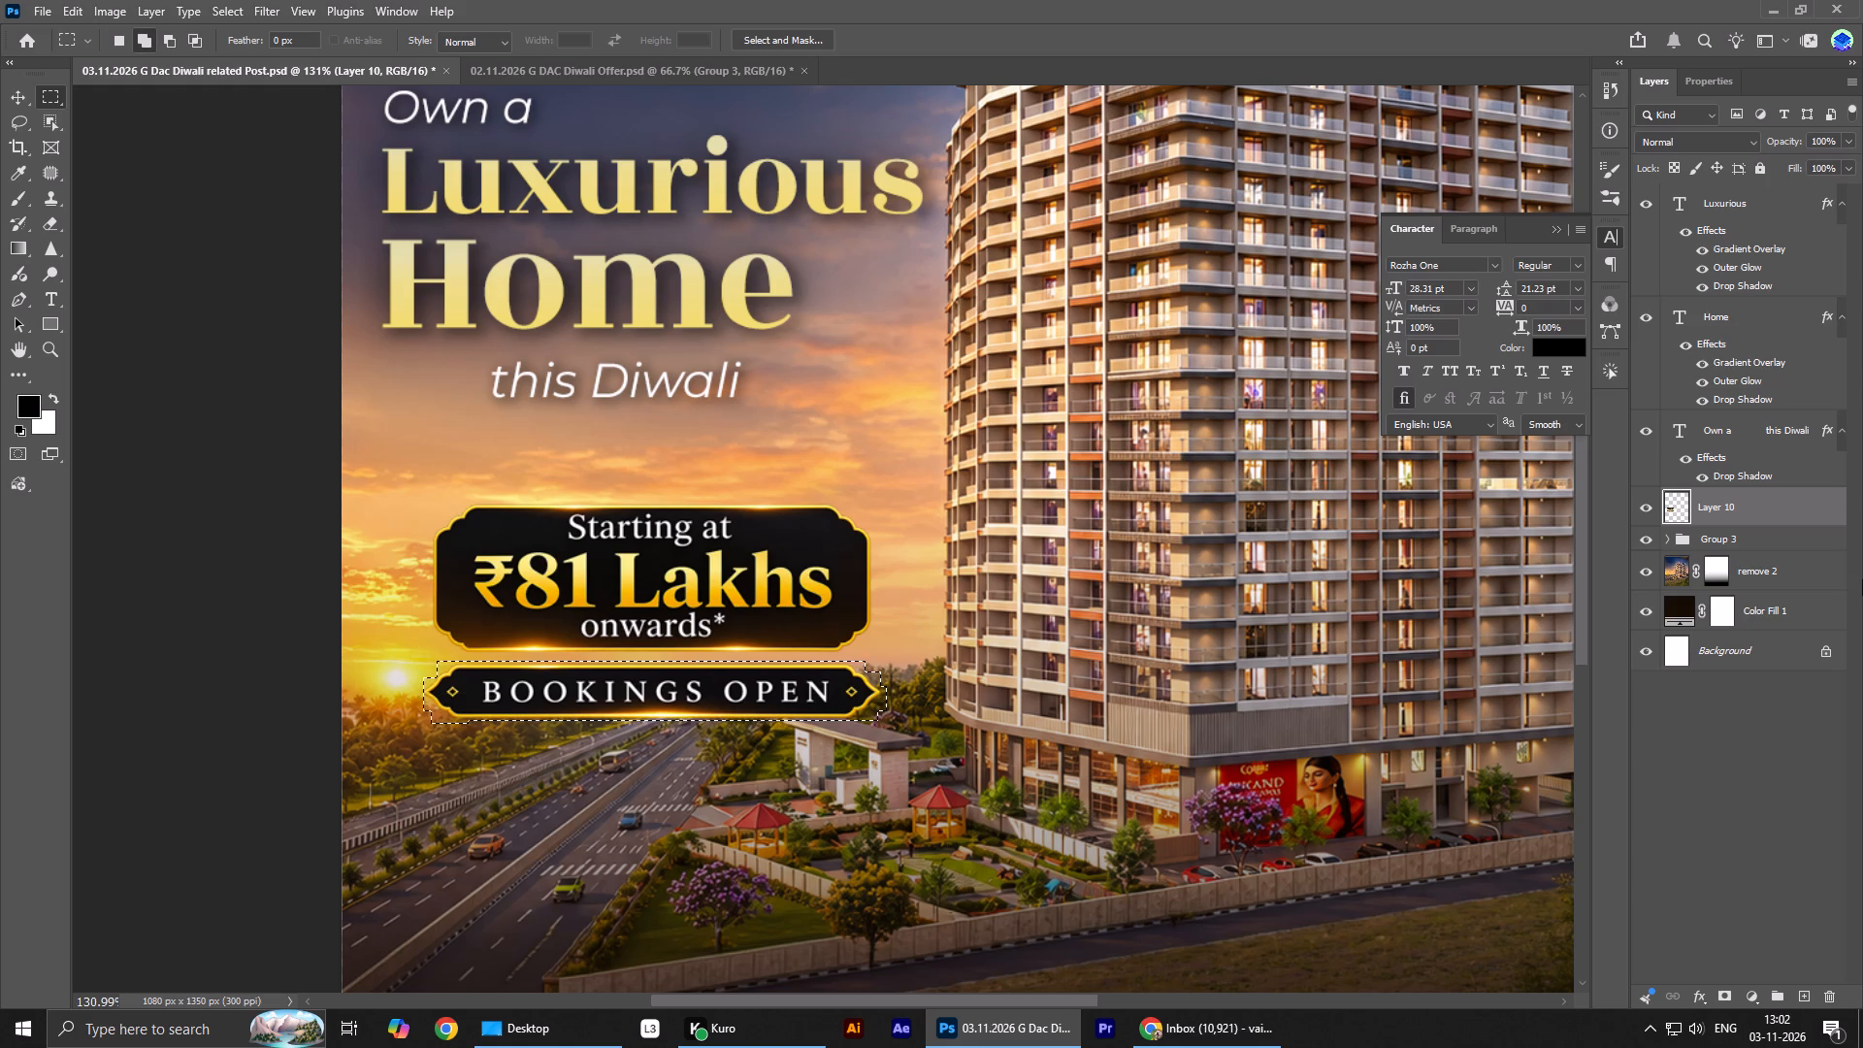
key("ctrl+x")
key("ctrl+shift+v")
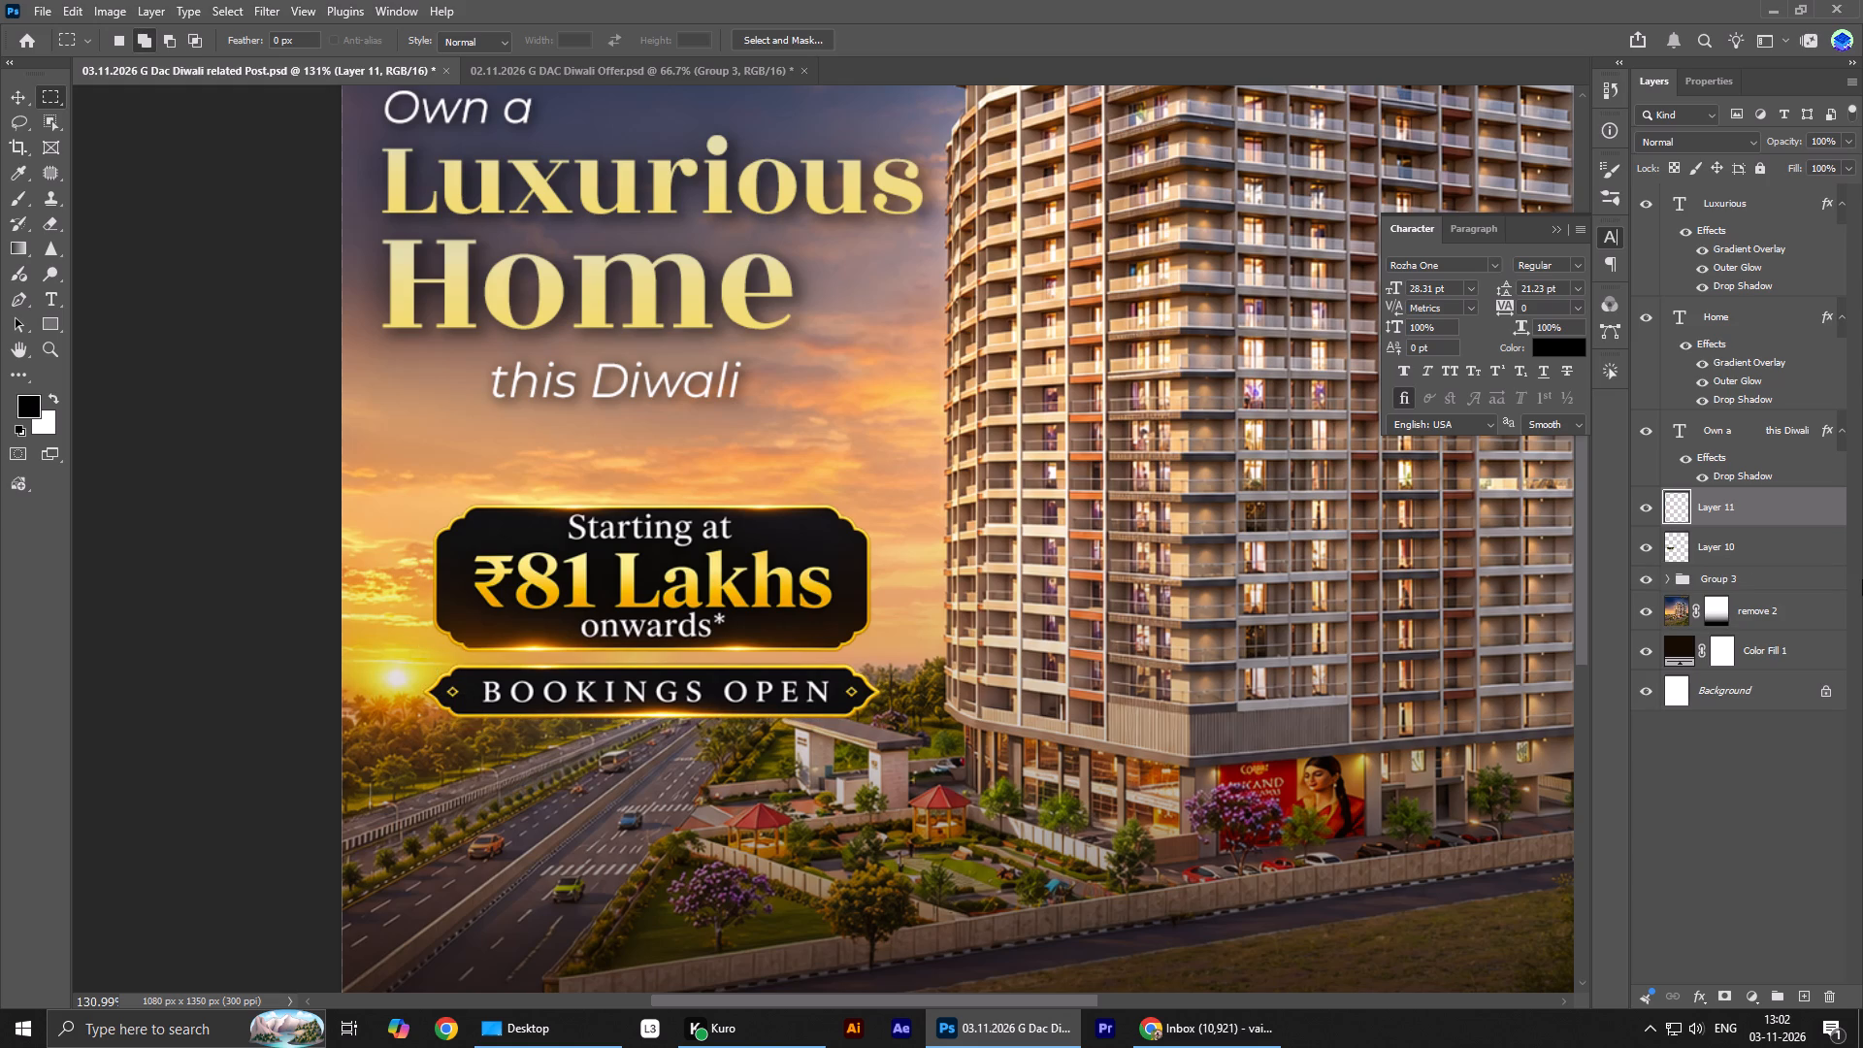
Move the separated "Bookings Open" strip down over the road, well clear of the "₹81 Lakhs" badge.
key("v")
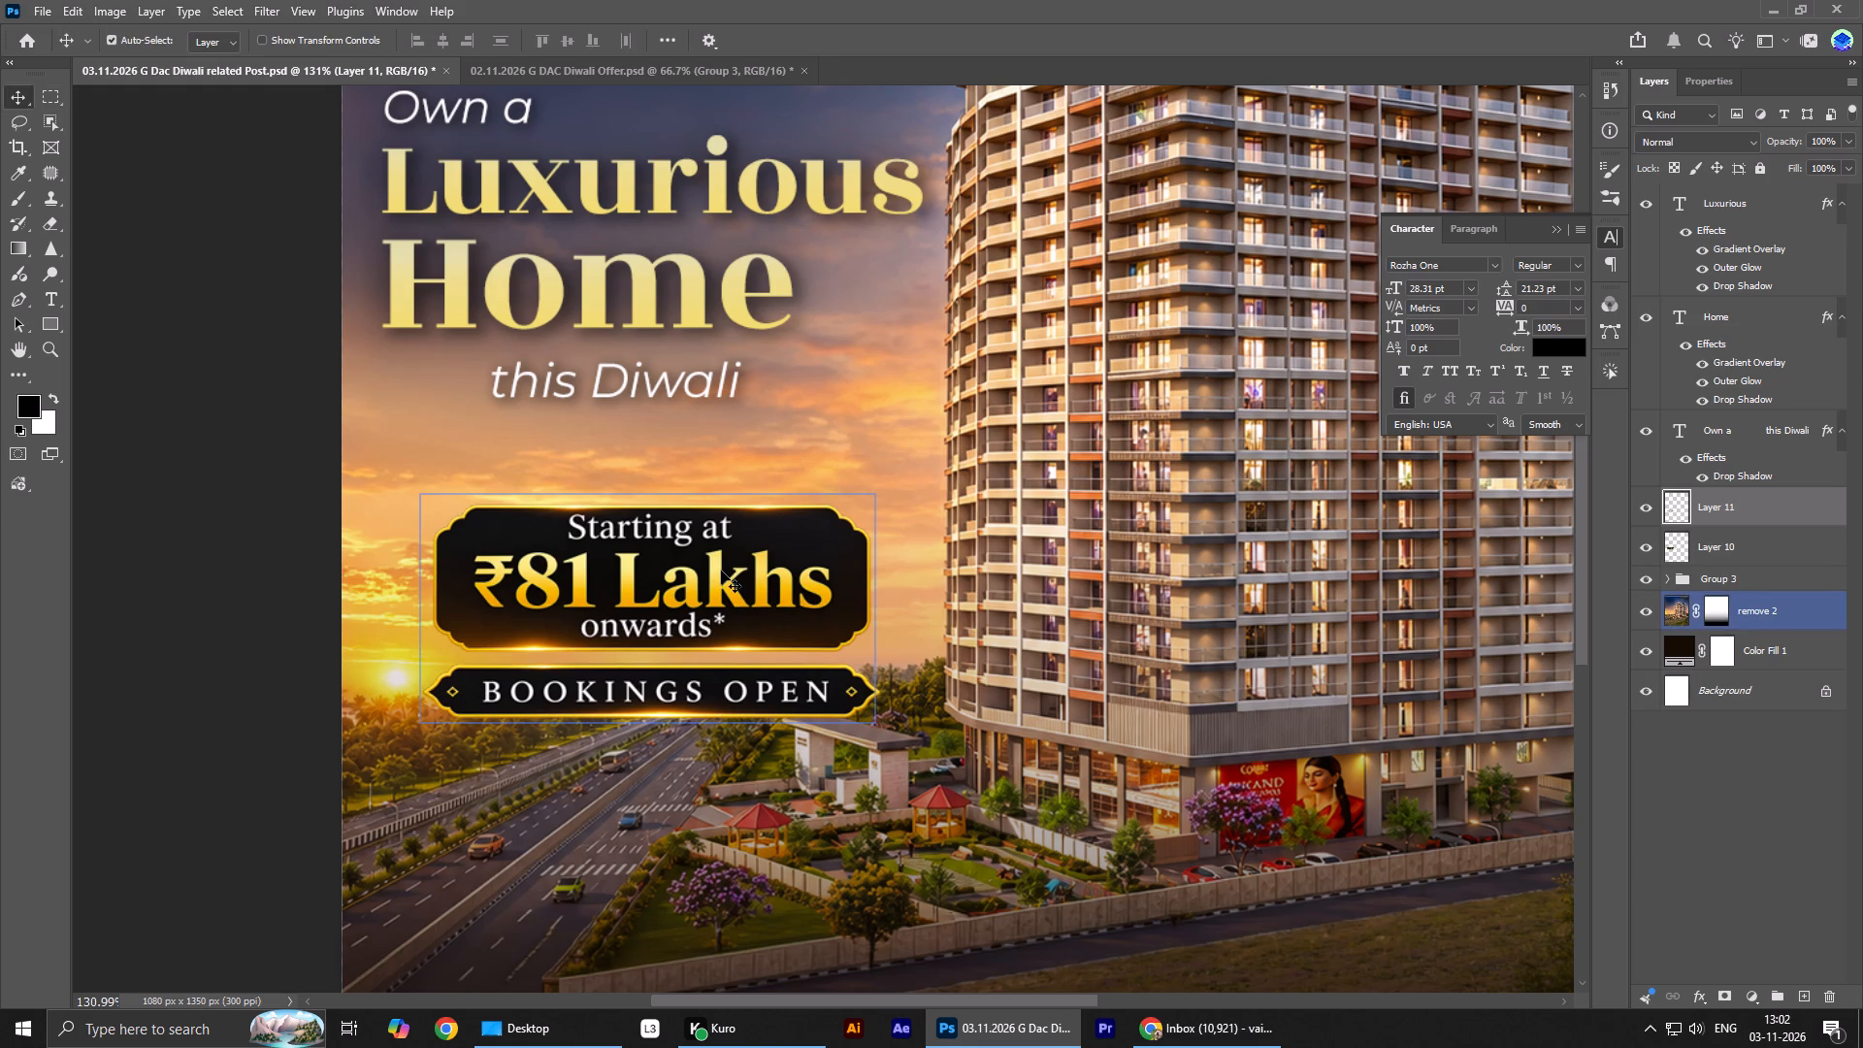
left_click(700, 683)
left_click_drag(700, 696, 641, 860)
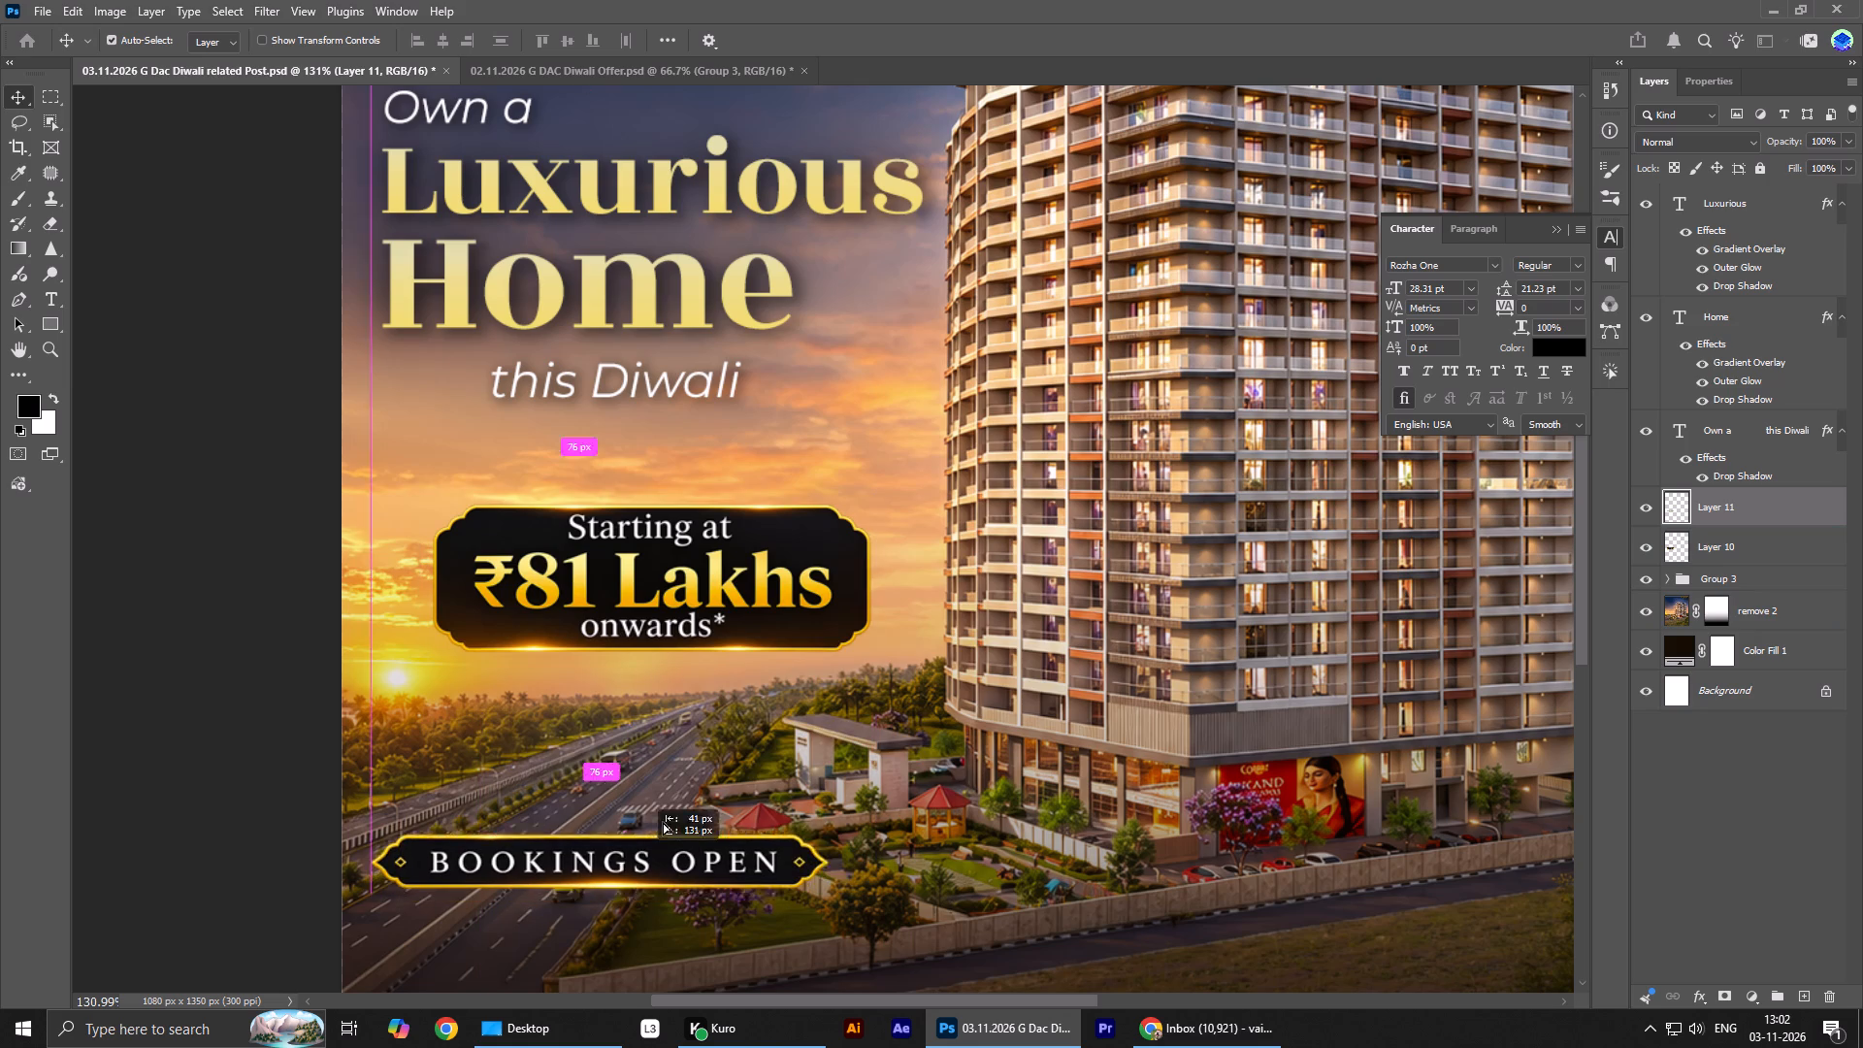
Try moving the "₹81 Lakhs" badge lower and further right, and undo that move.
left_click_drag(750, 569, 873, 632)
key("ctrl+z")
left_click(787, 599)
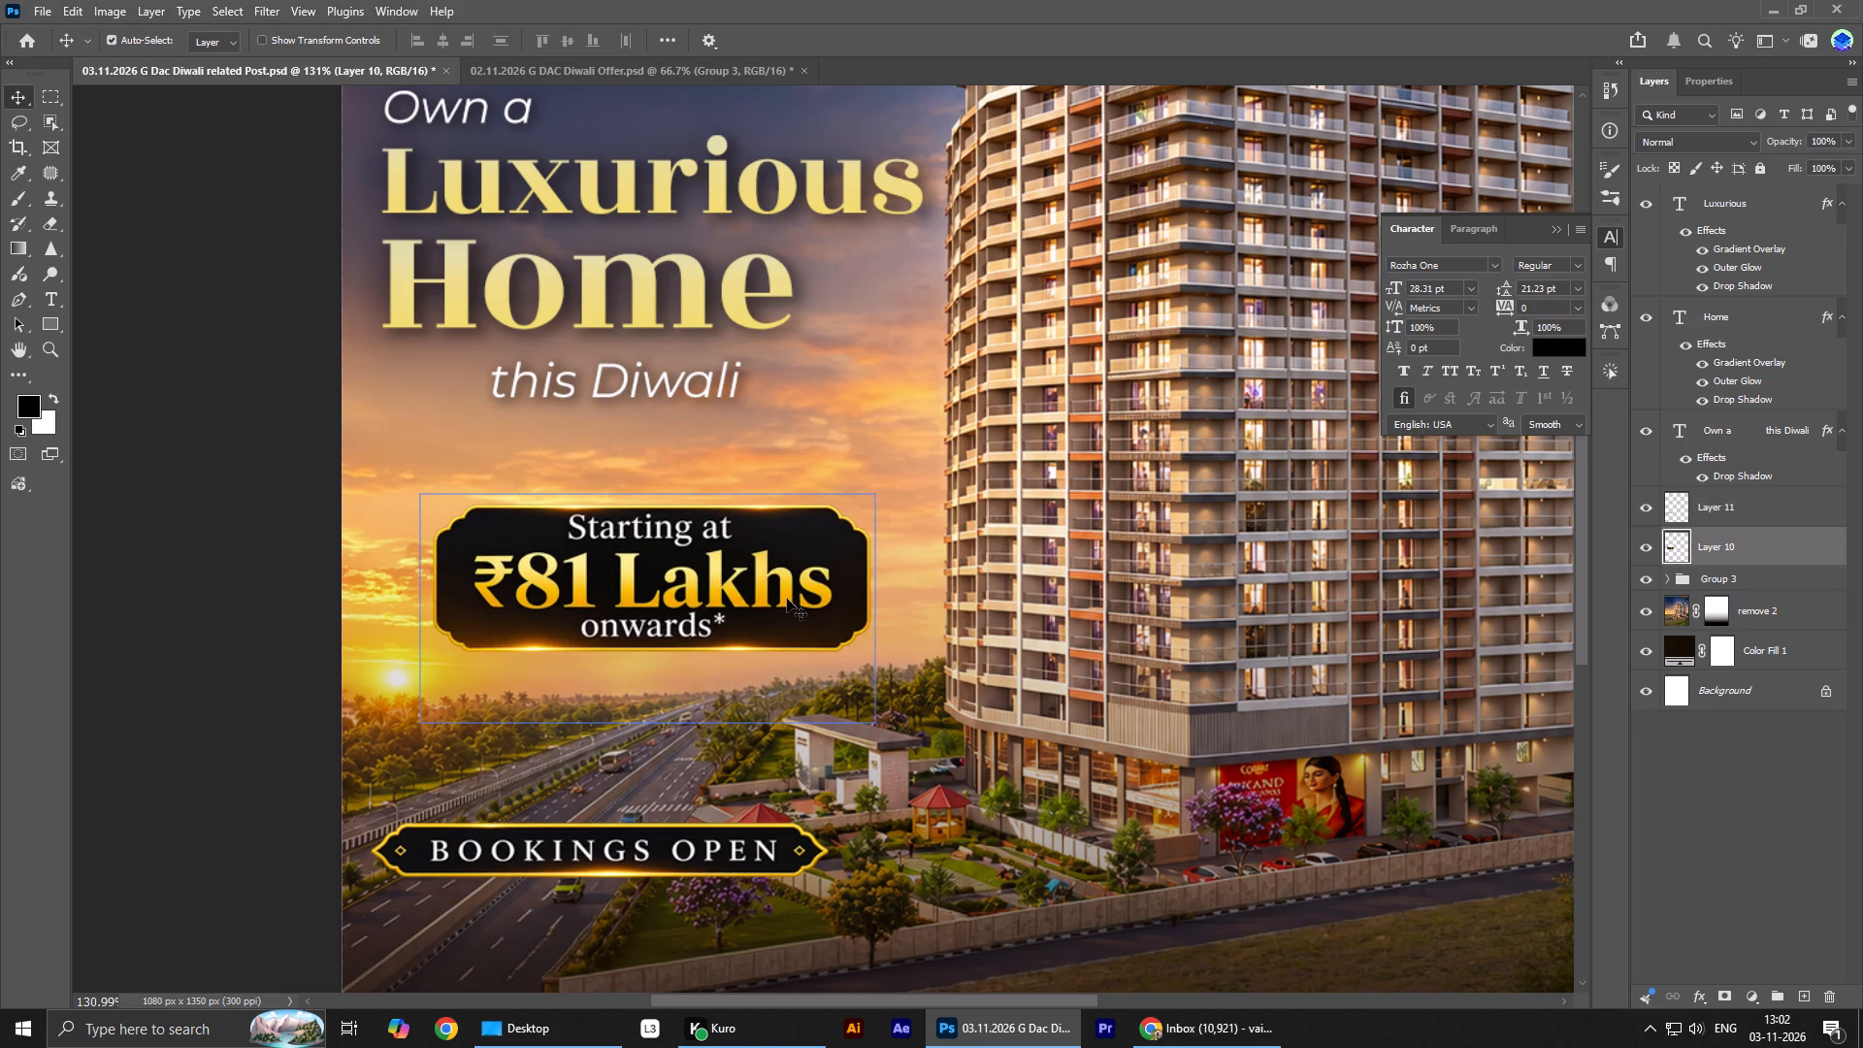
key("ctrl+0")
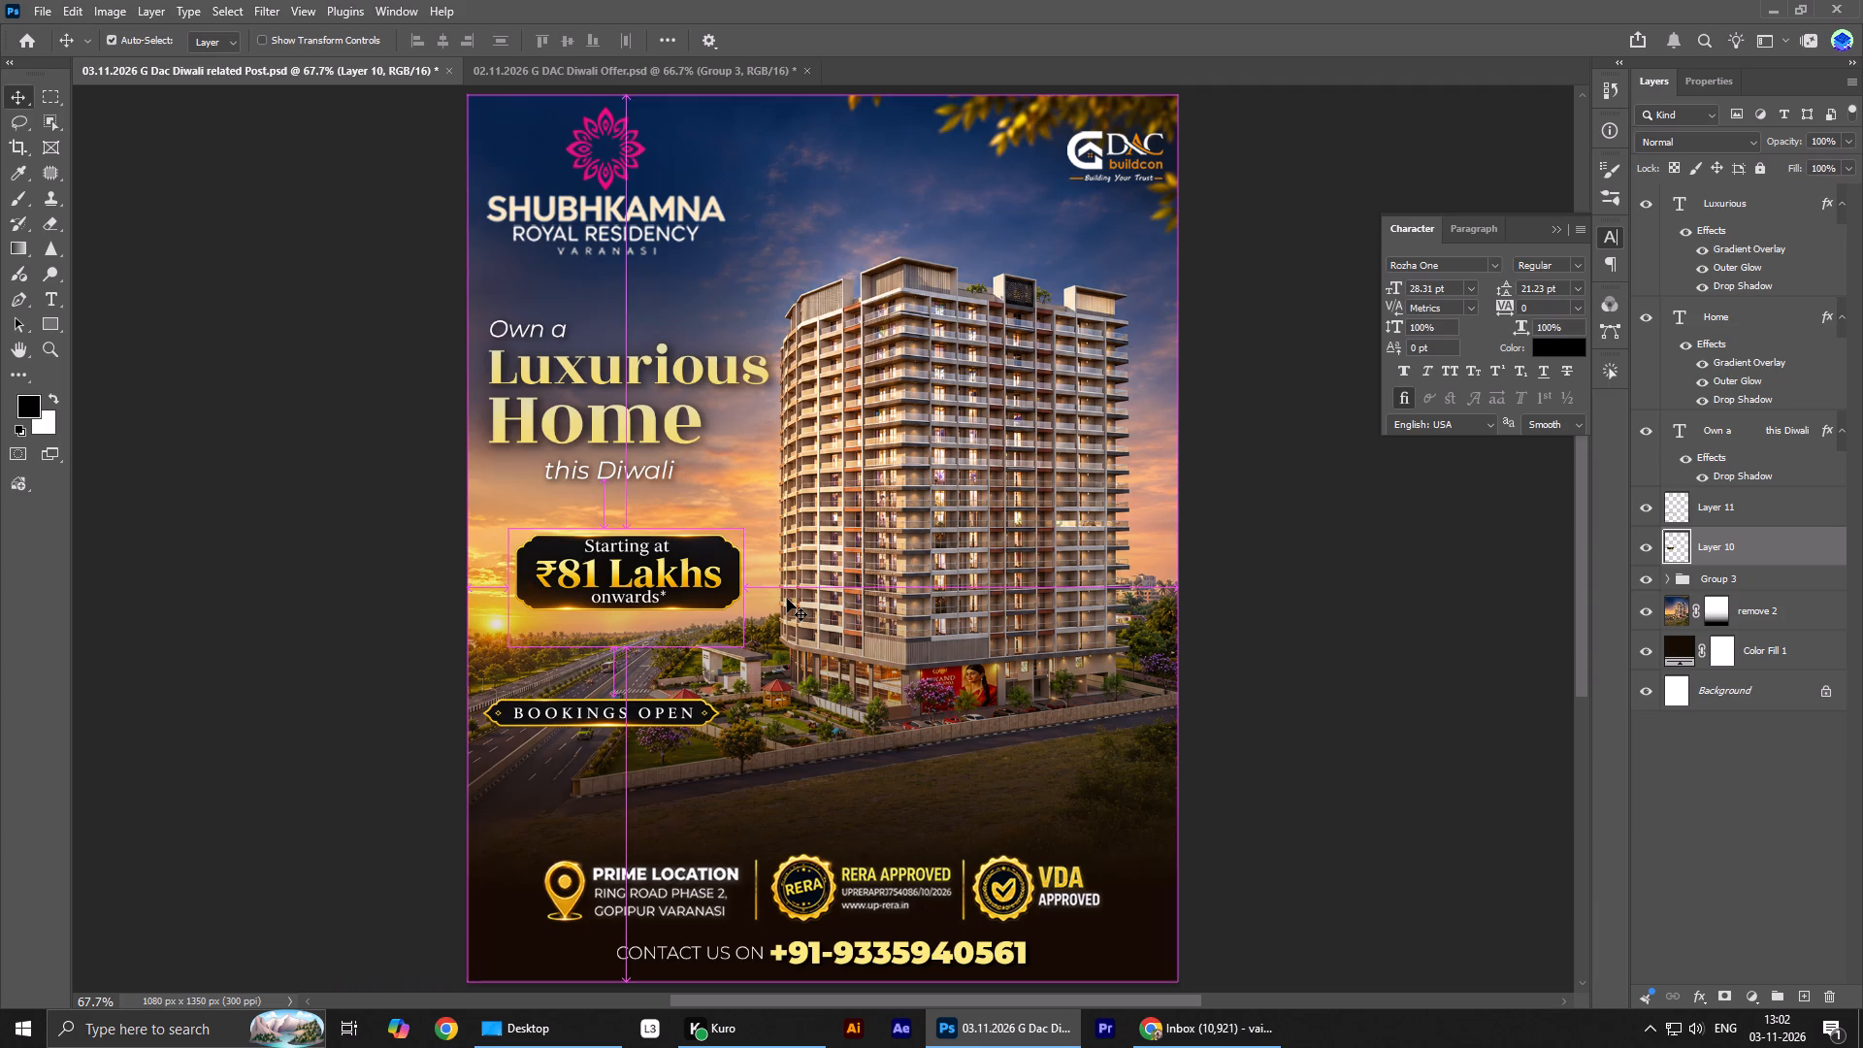
Save the poster document.
key("ctrl+s")
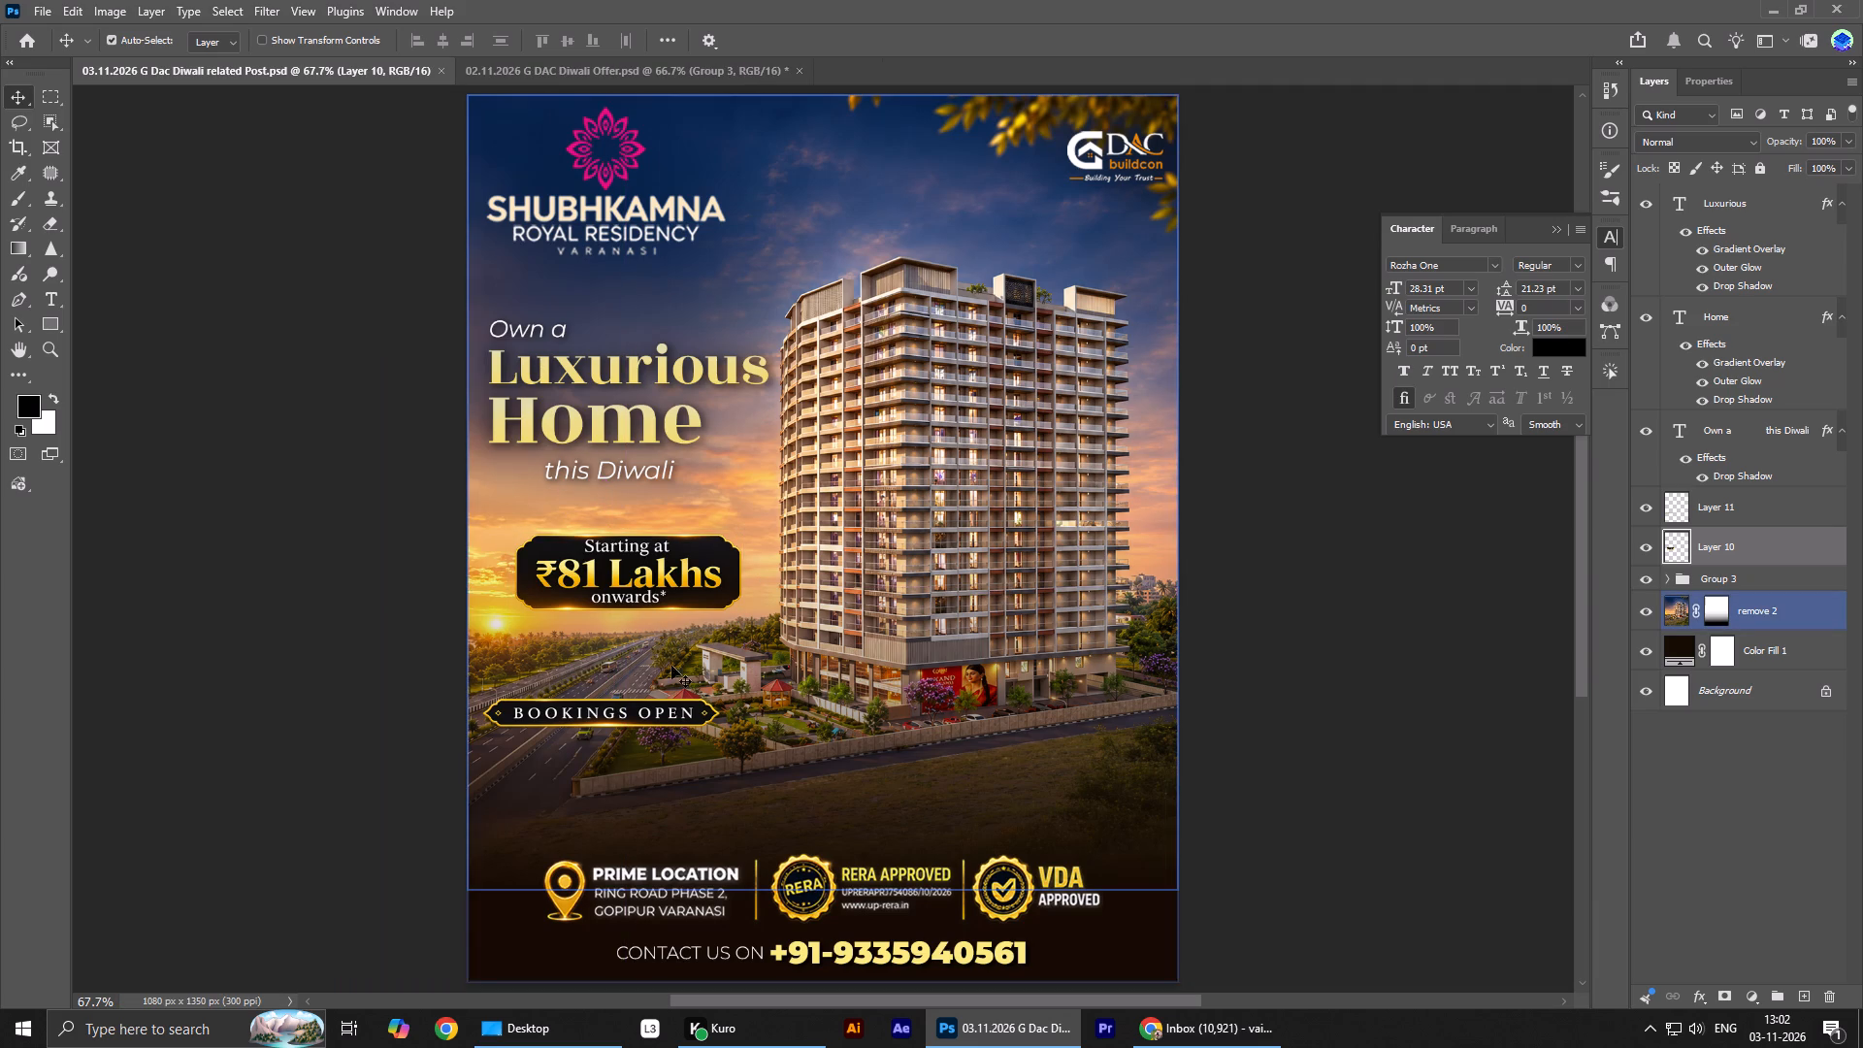
Move the "Bookings Open" strip back up to just beneath the "₹81 Lakhs" badge.
left_click_drag(647, 705, 677, 629)
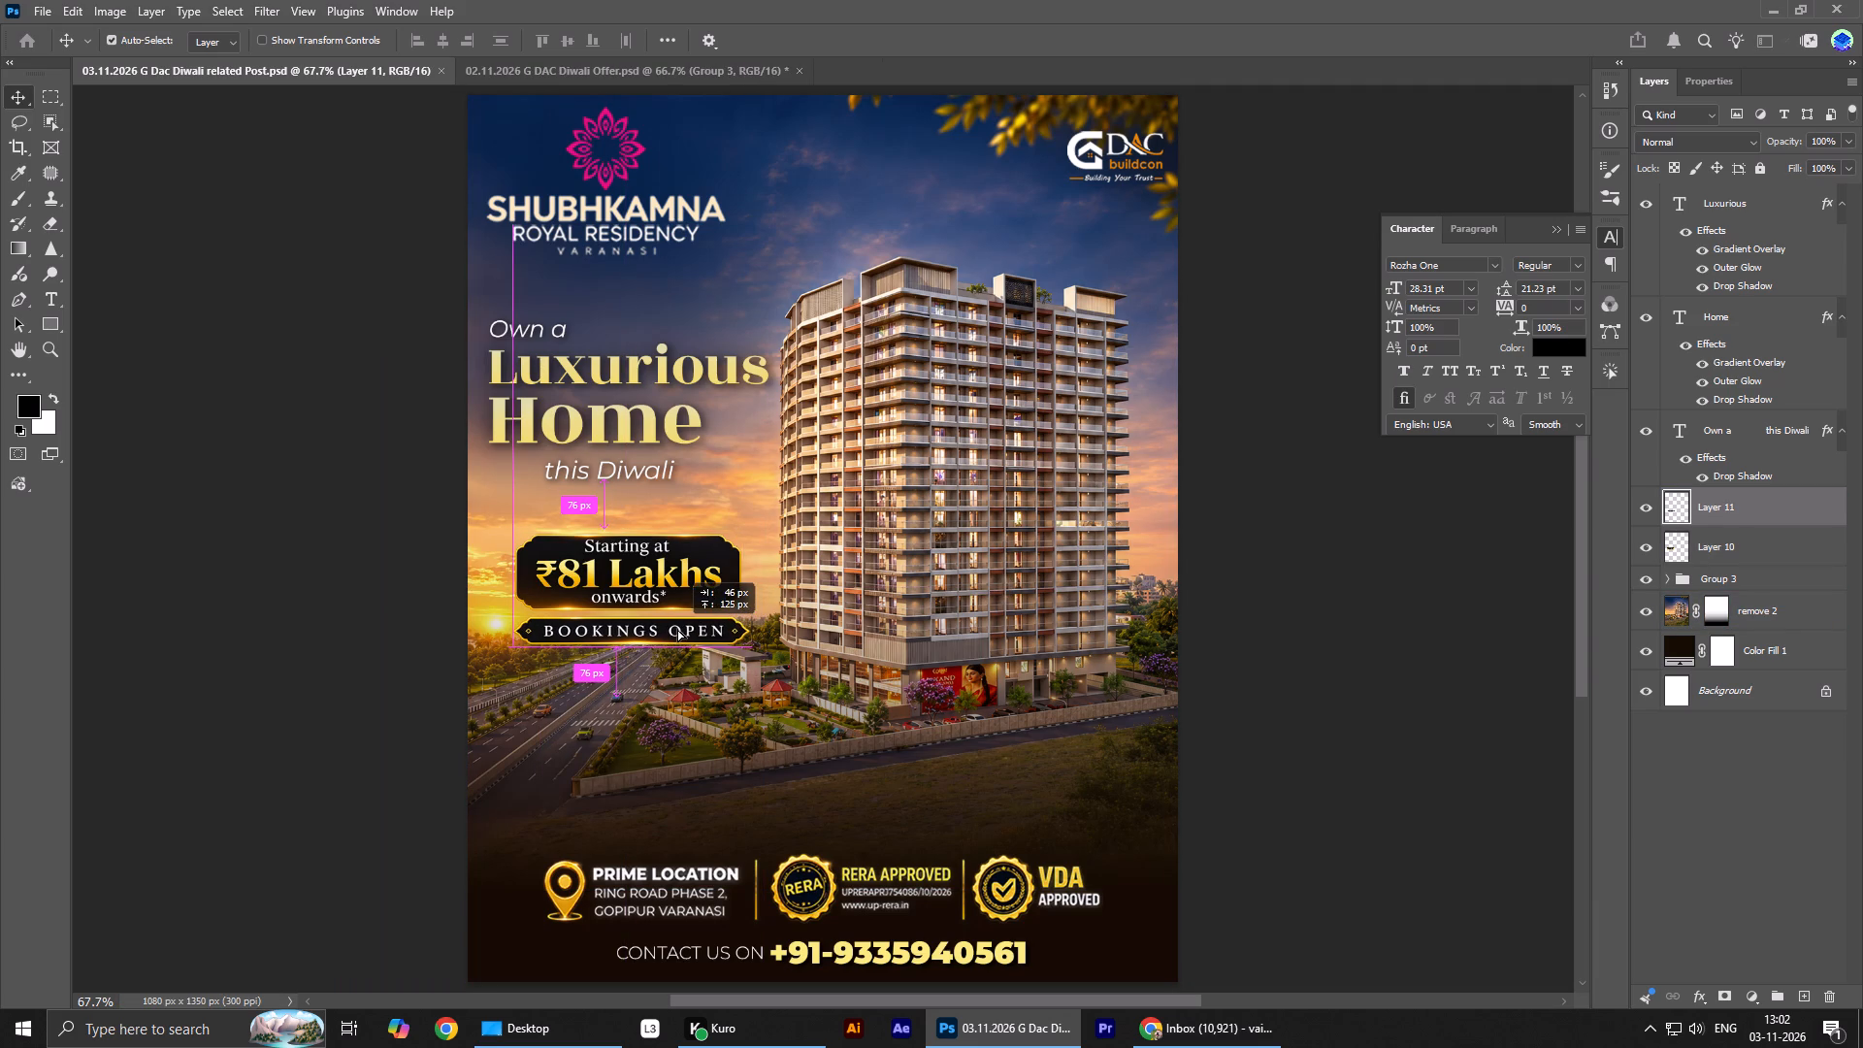
Nudge the "Bookings Open" strip slightly up and left so it sits centred just beneath the "₹81 Lakhs" badge.
left_click_drag(677, 629, 674, 626)
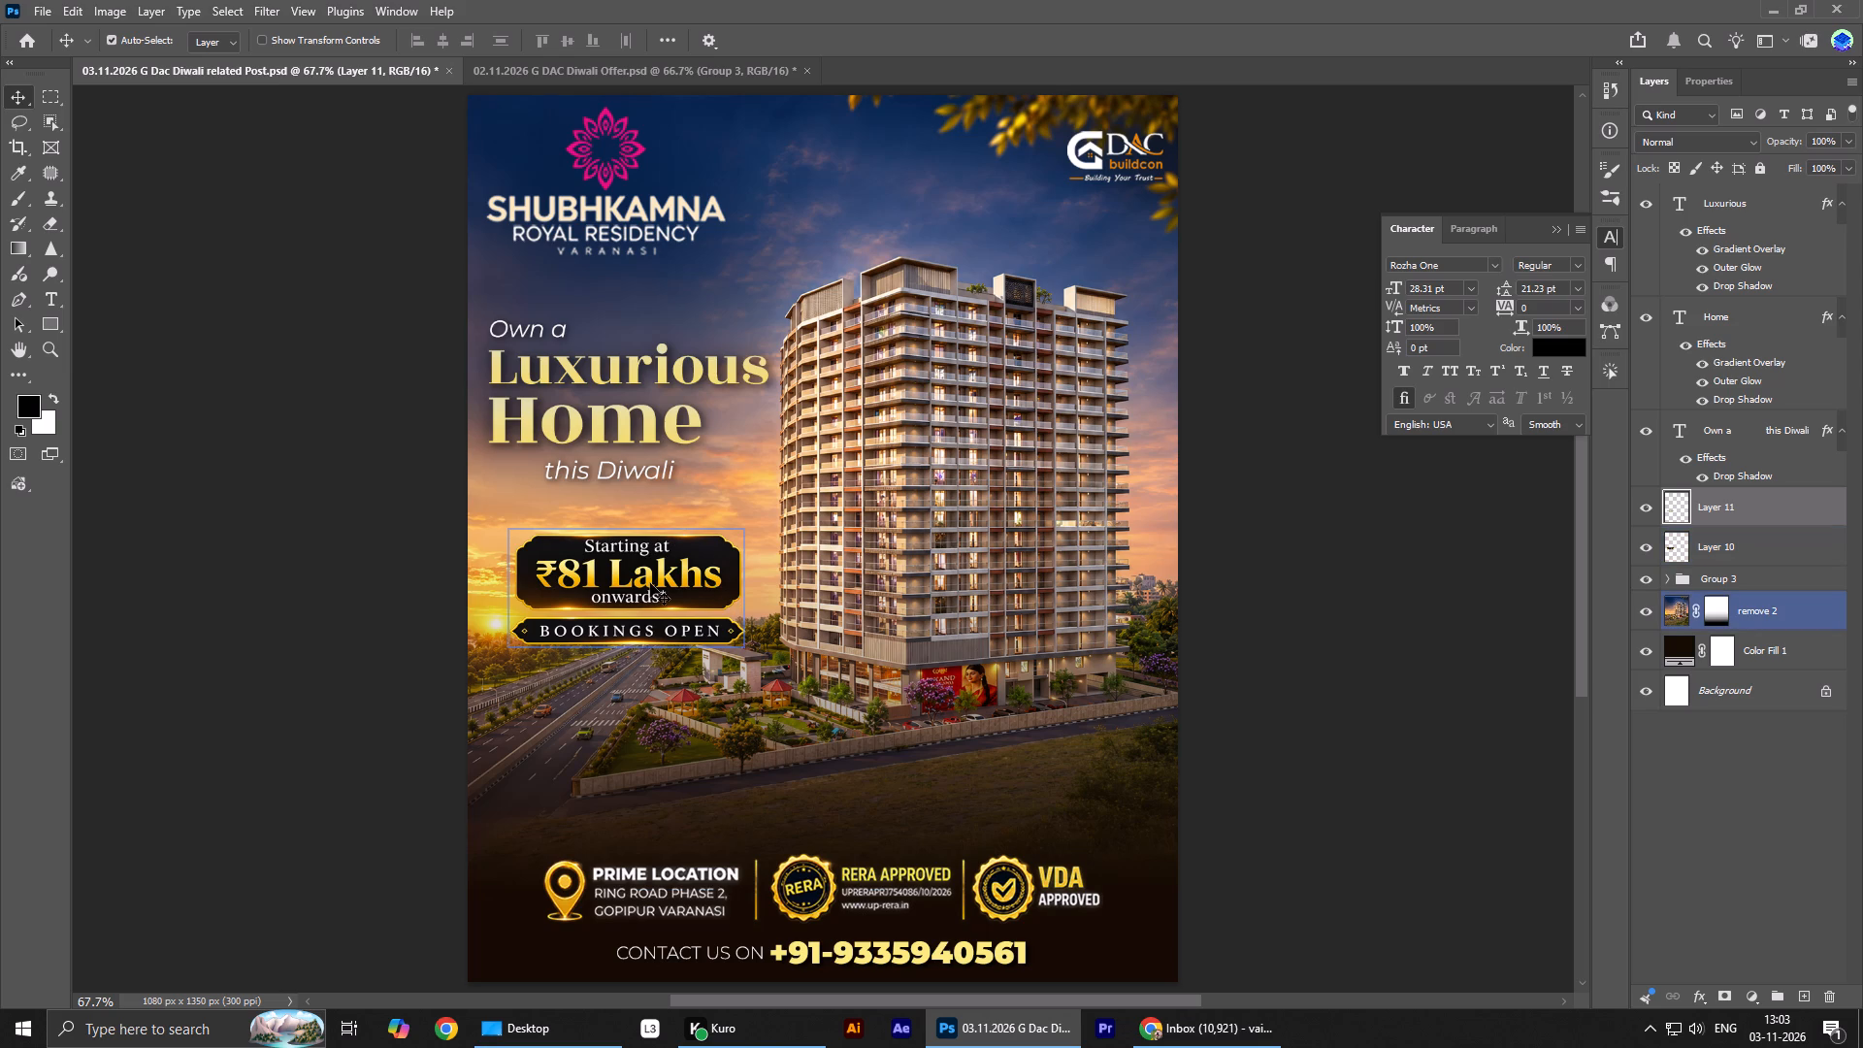
Move the "₹81 Lakhs" badge about 62 px up and 24 px left, close beneath the "this Diwali" text.
left_click_drag(650, 583, 636, 544)
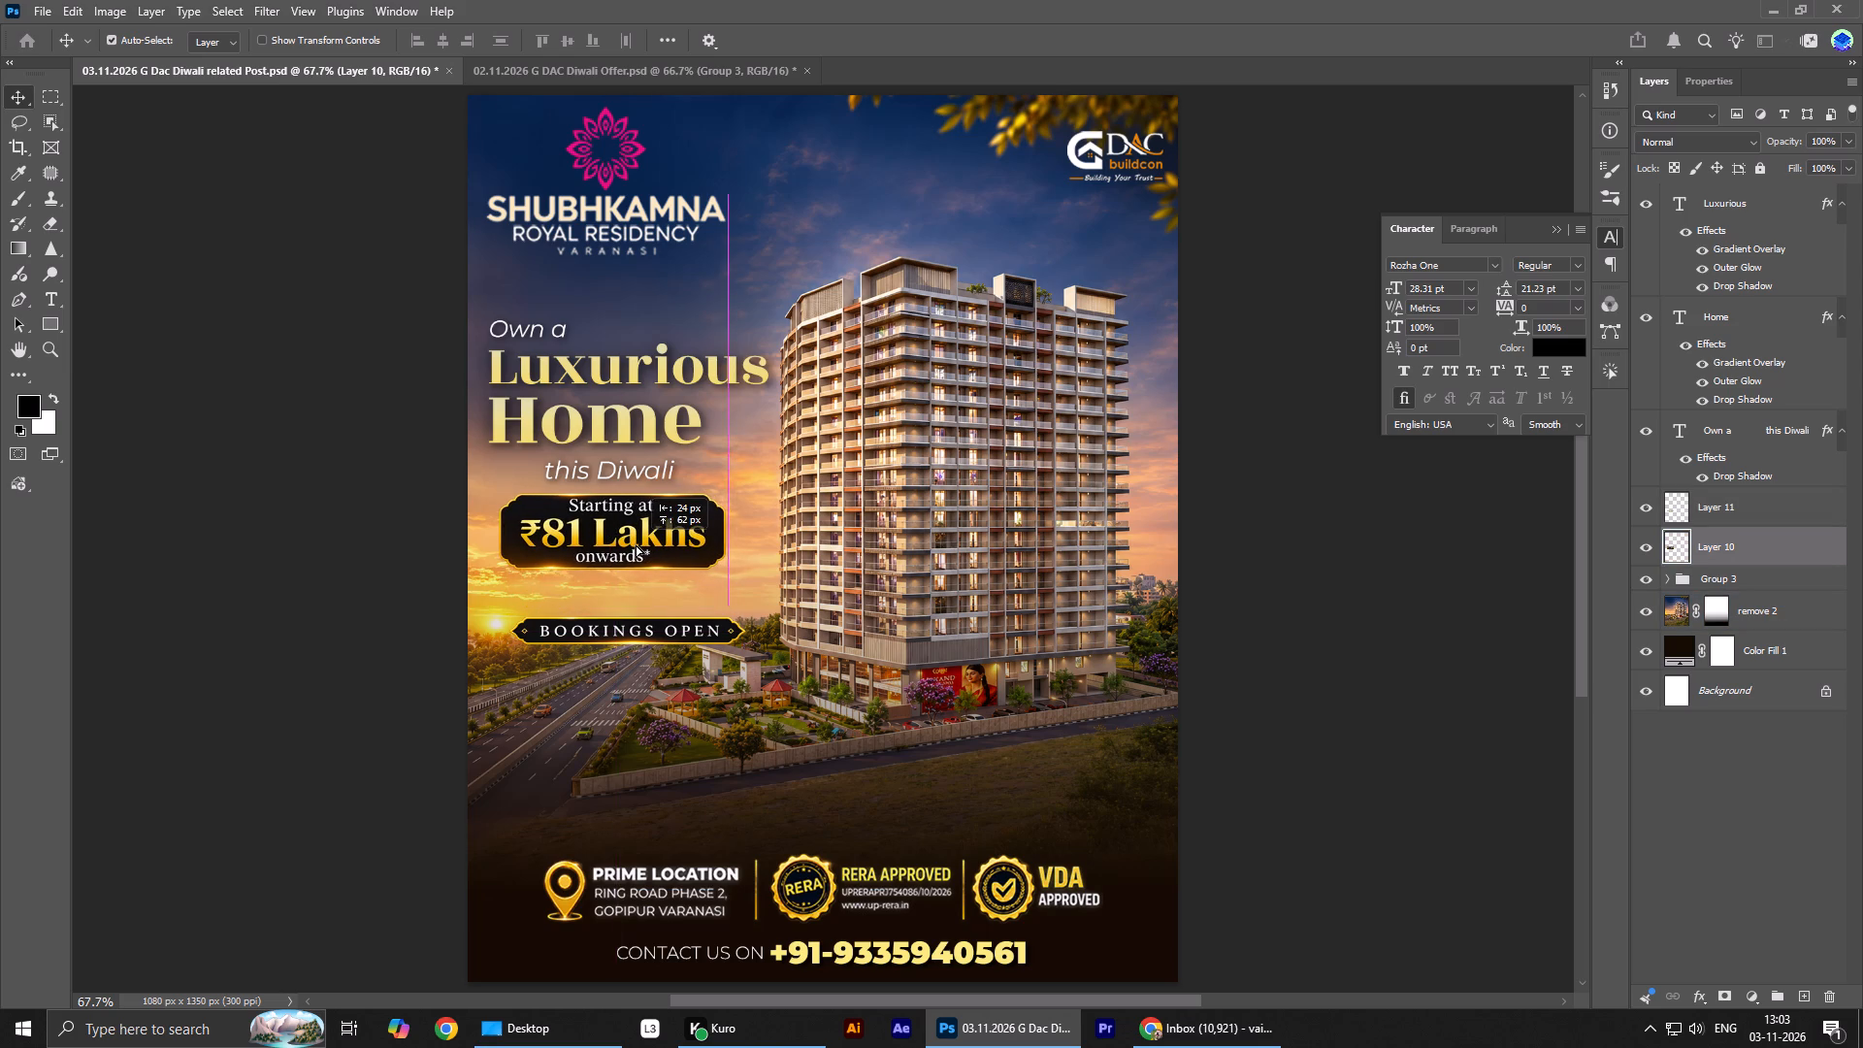
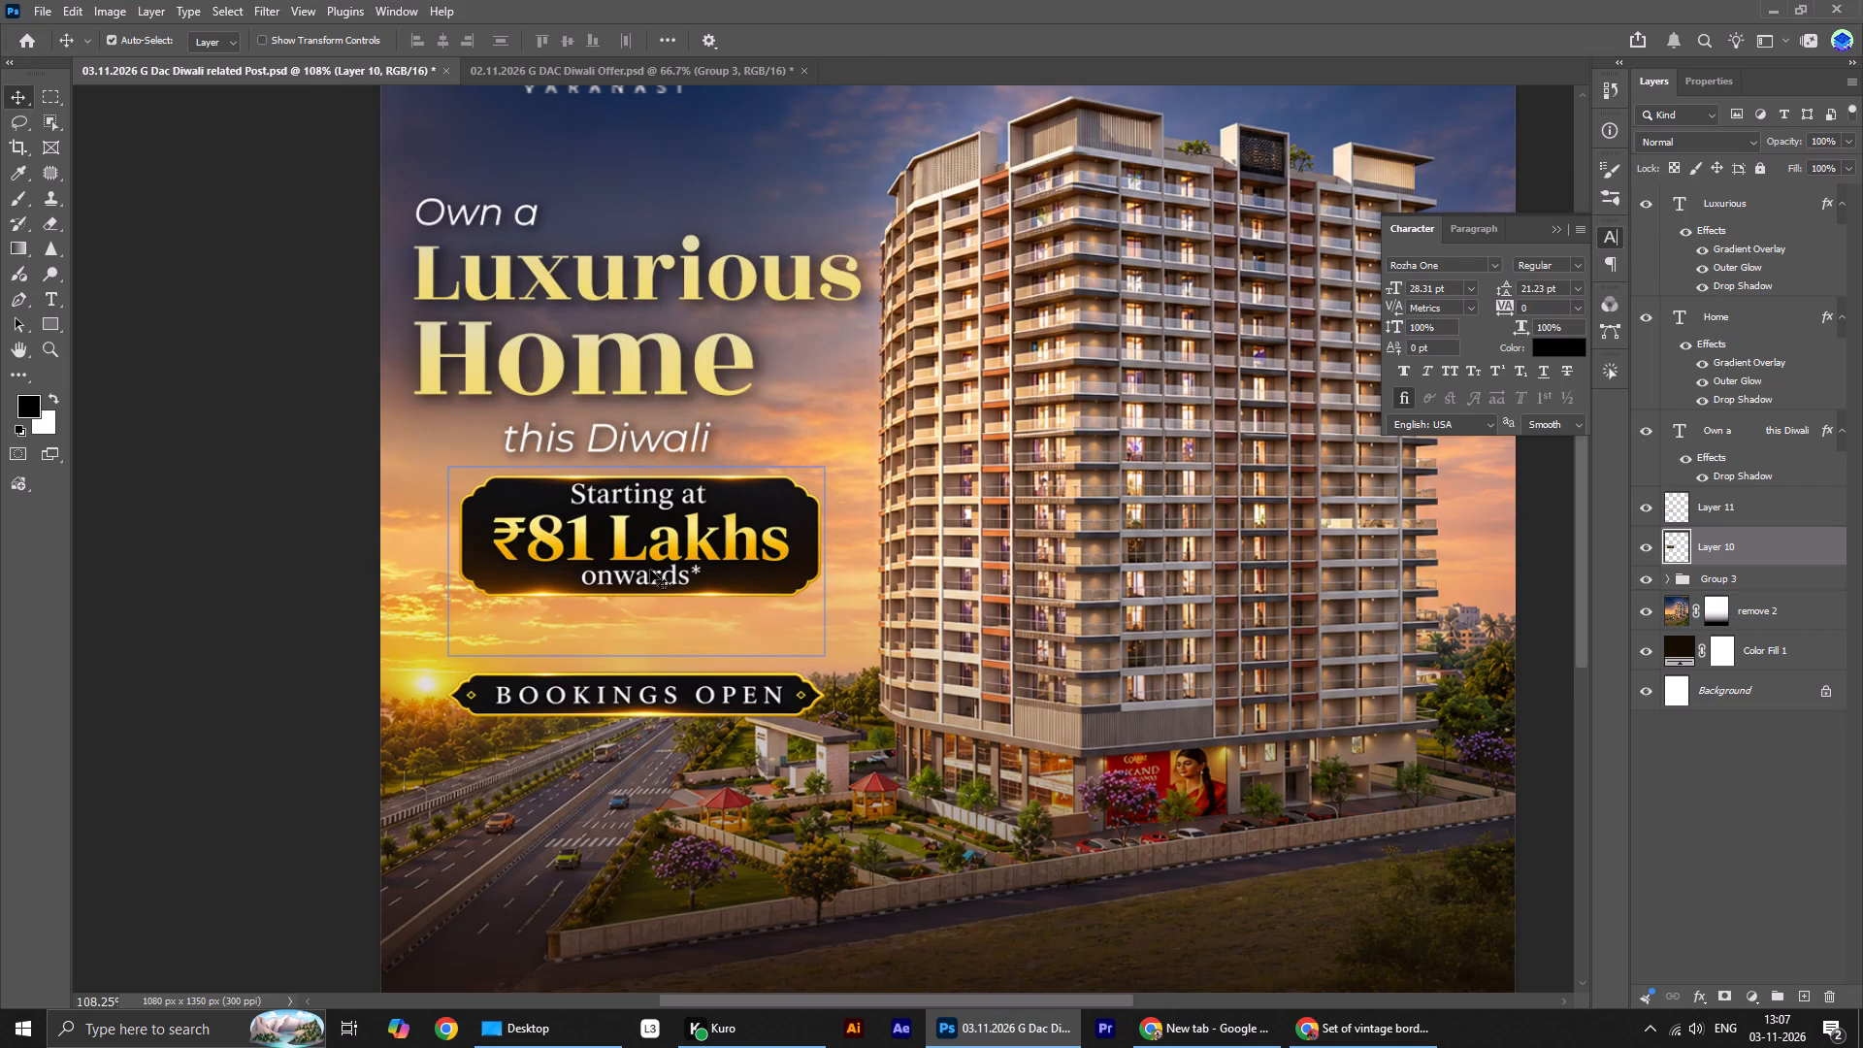
left_click(646, 556)
left_click_drag(638, 554, 638, 590)
key("ctrl+t")
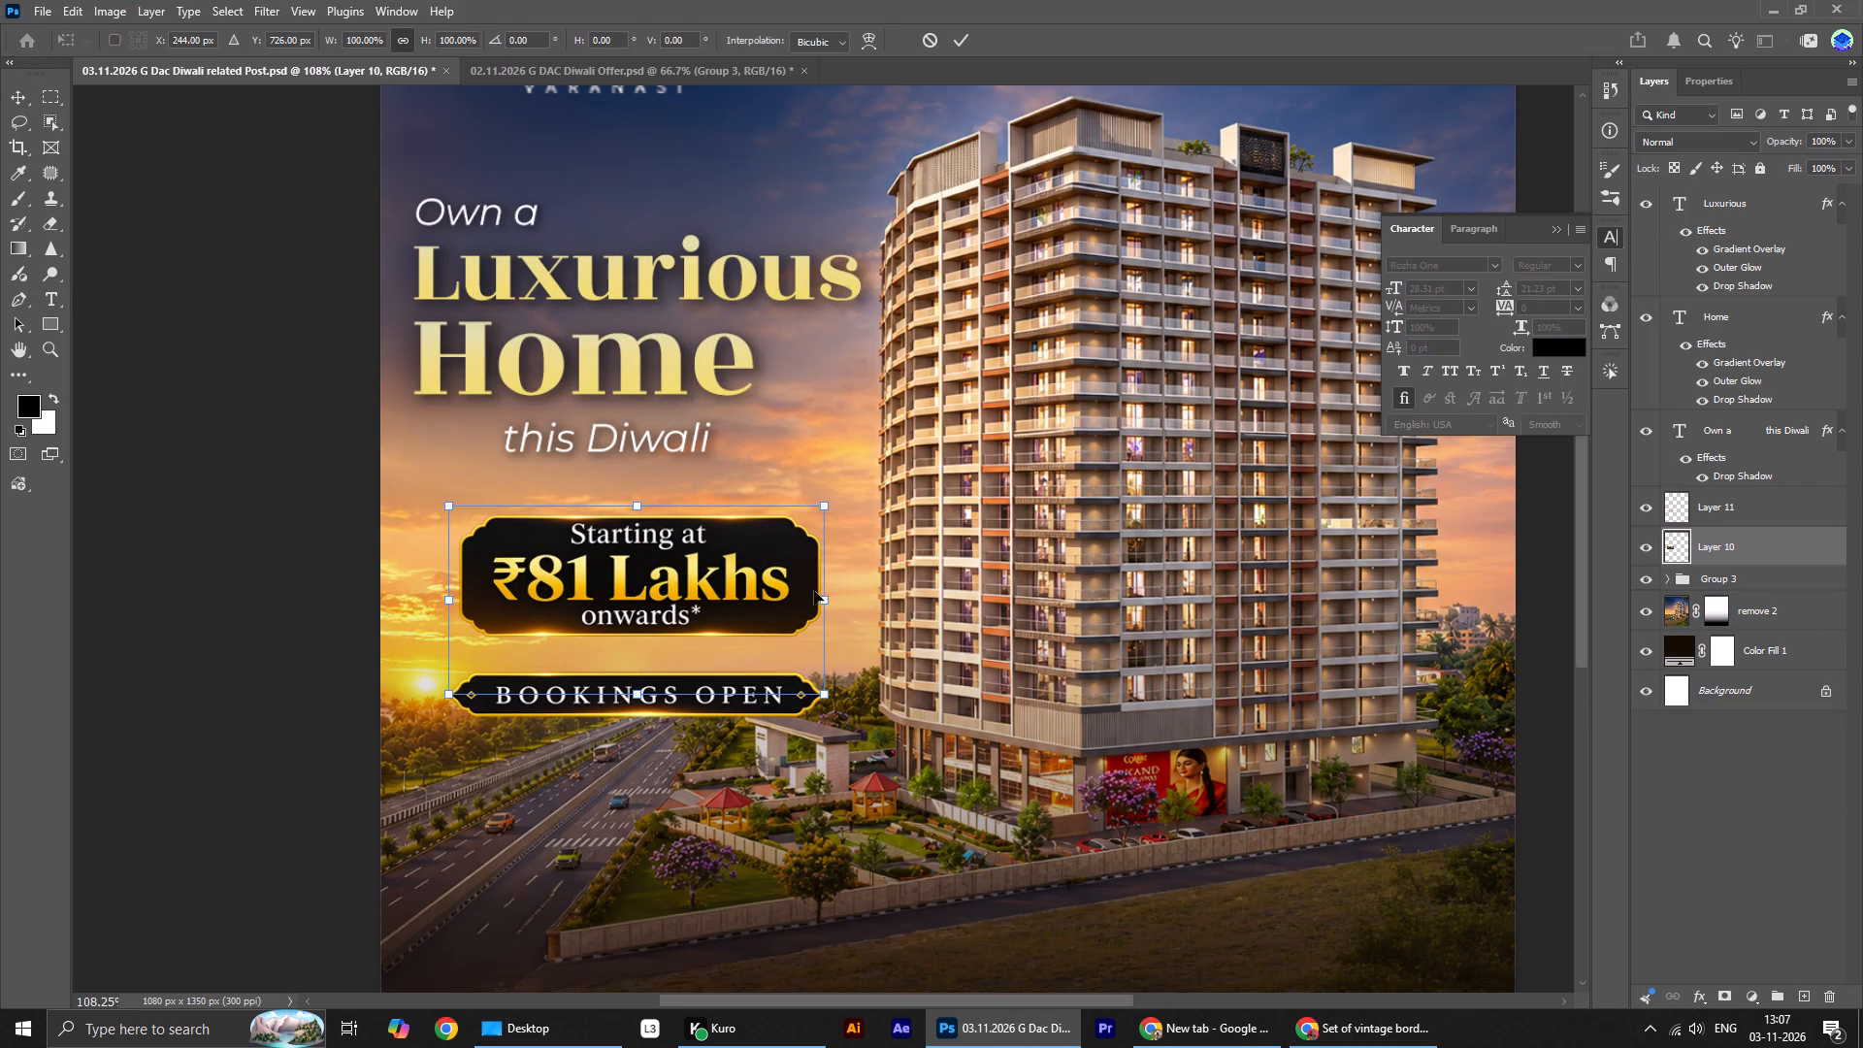
left_click_drag(831, 600, 863, 593)
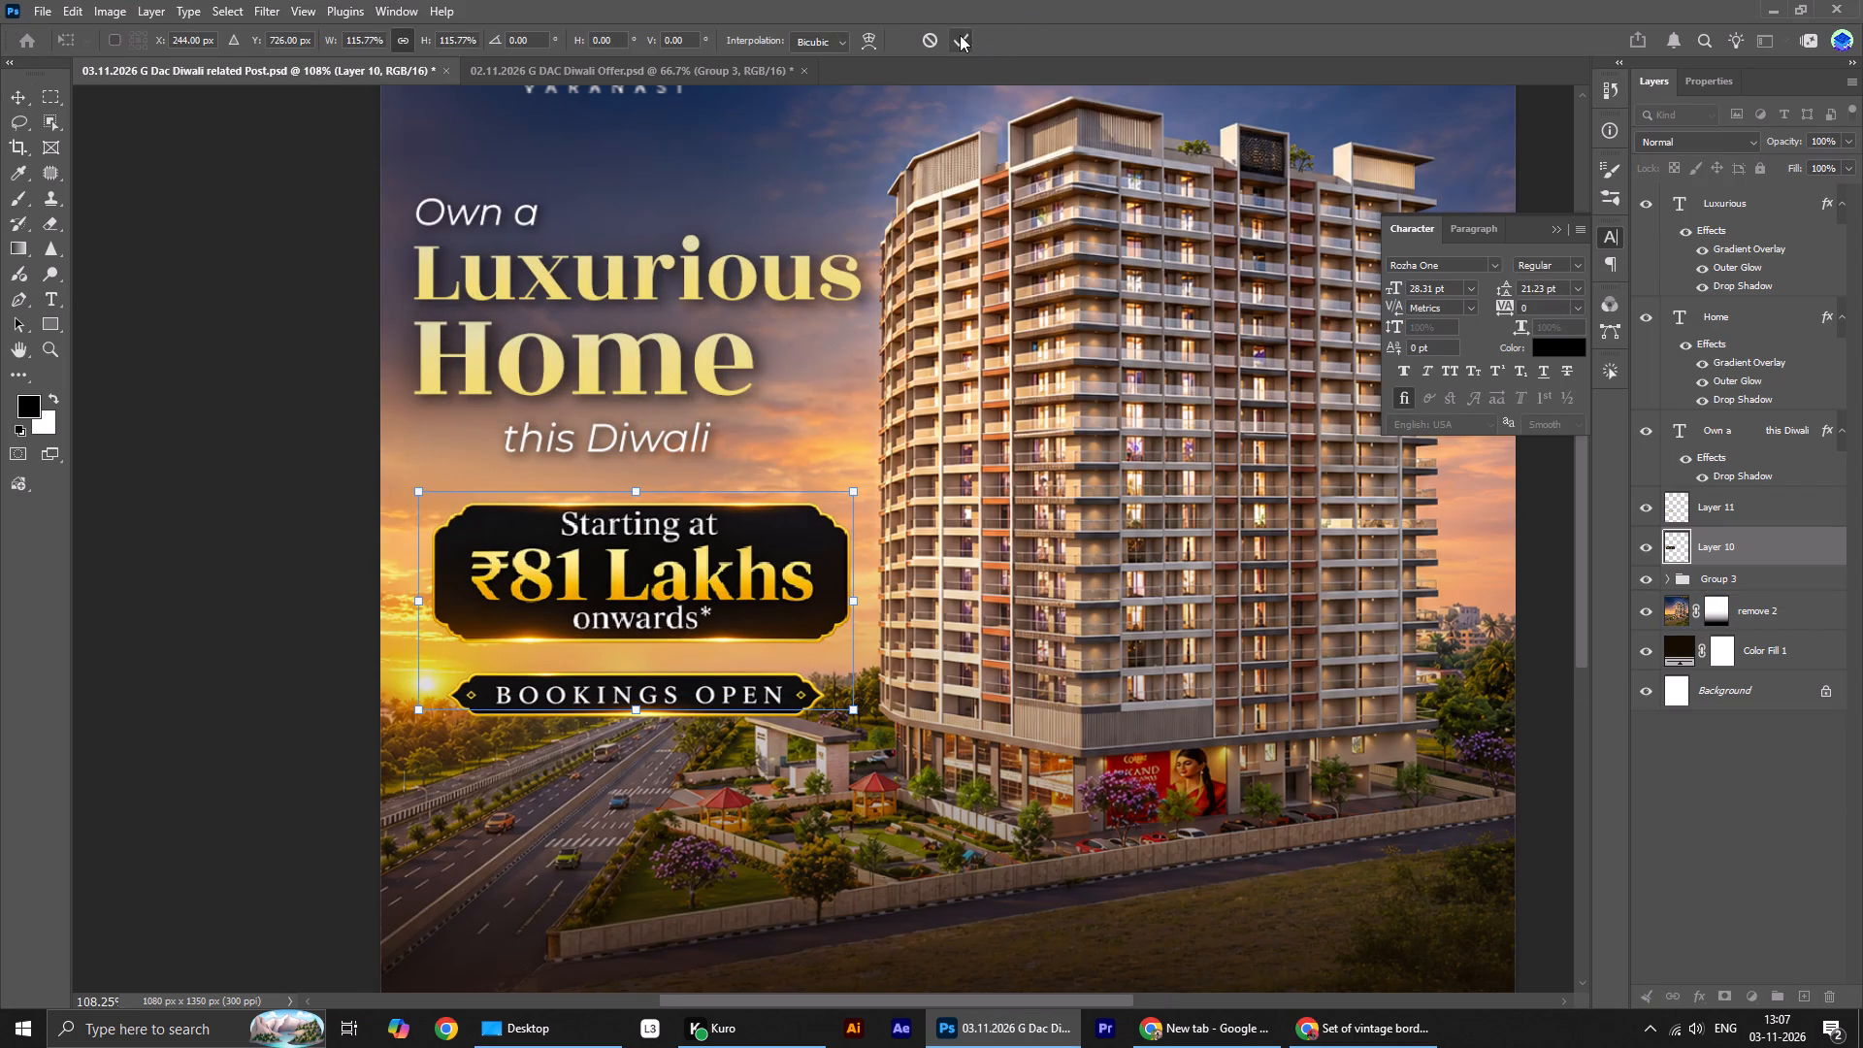
left_click(960, 35)
Scale the "Bookings Open" strip proportionally to about 114% and nudge it slightly up towards the "₹81 Lakhs" badge.
left_click(651, 706)
key("ctrl+t")
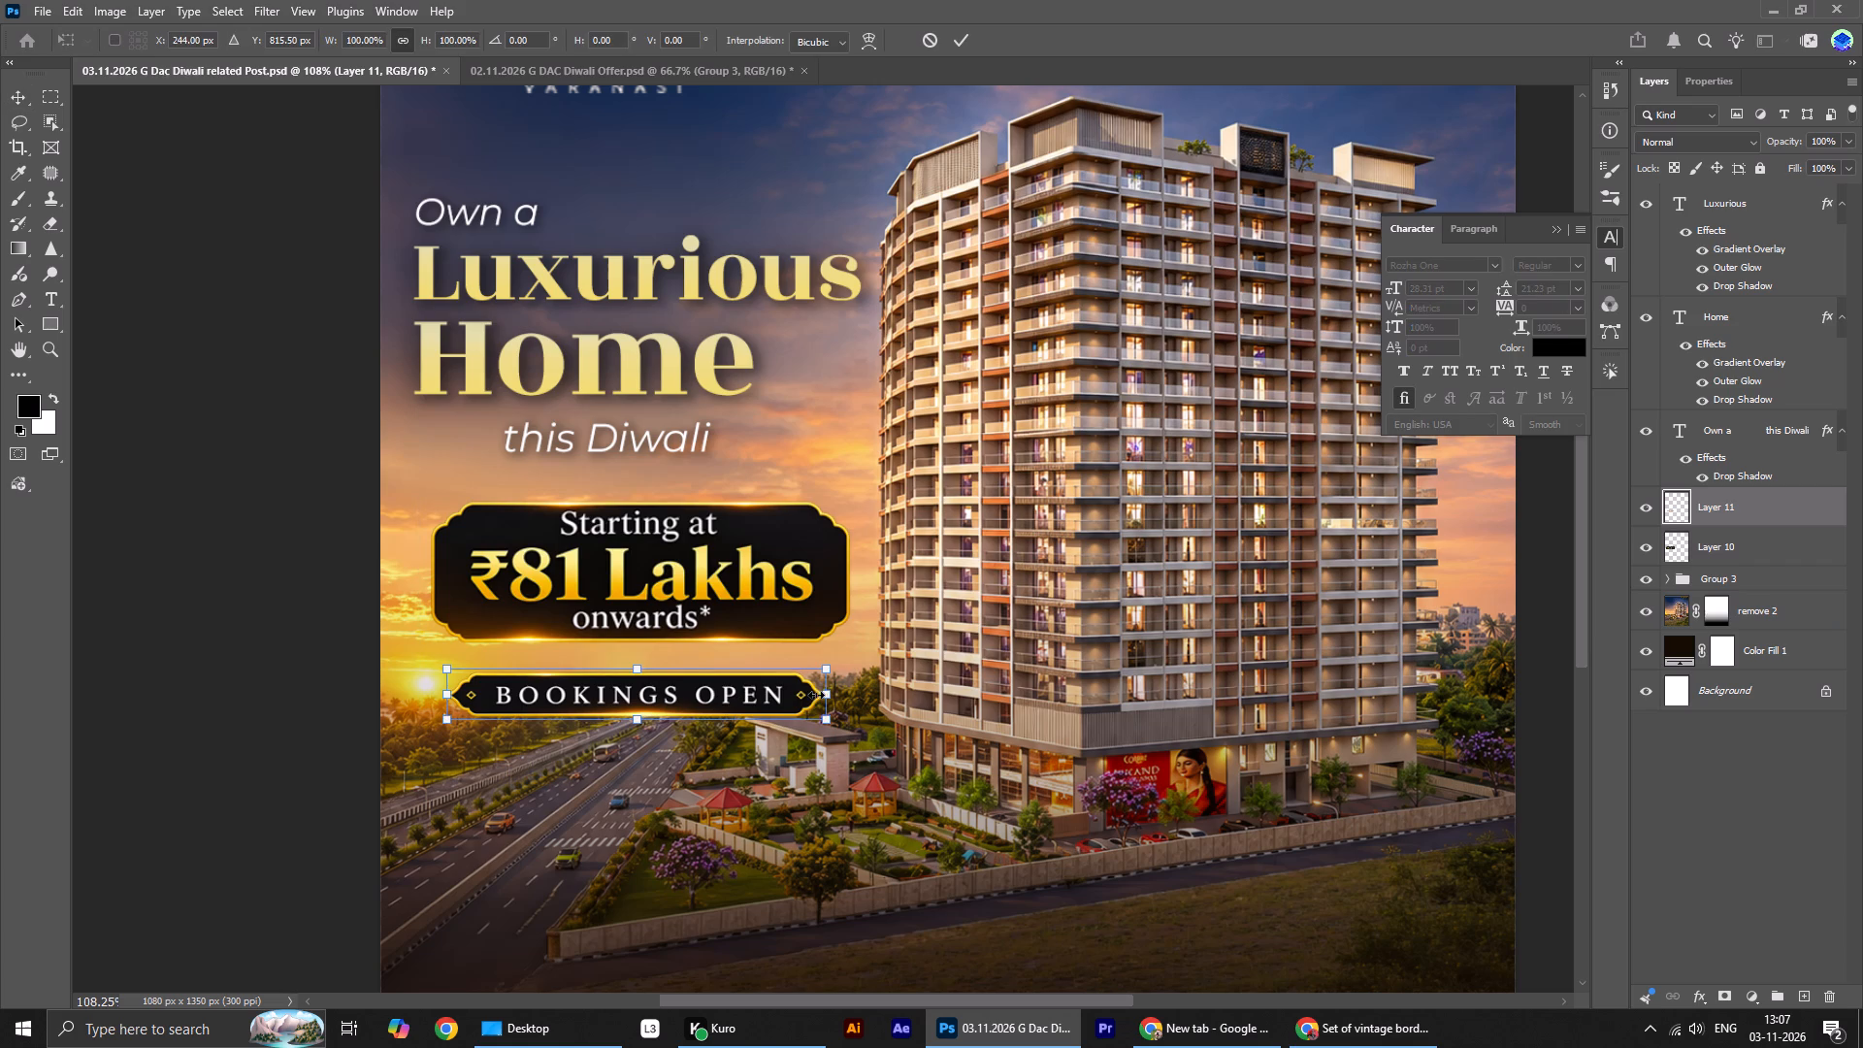
left_click_drag(822, 697, 850, 696)
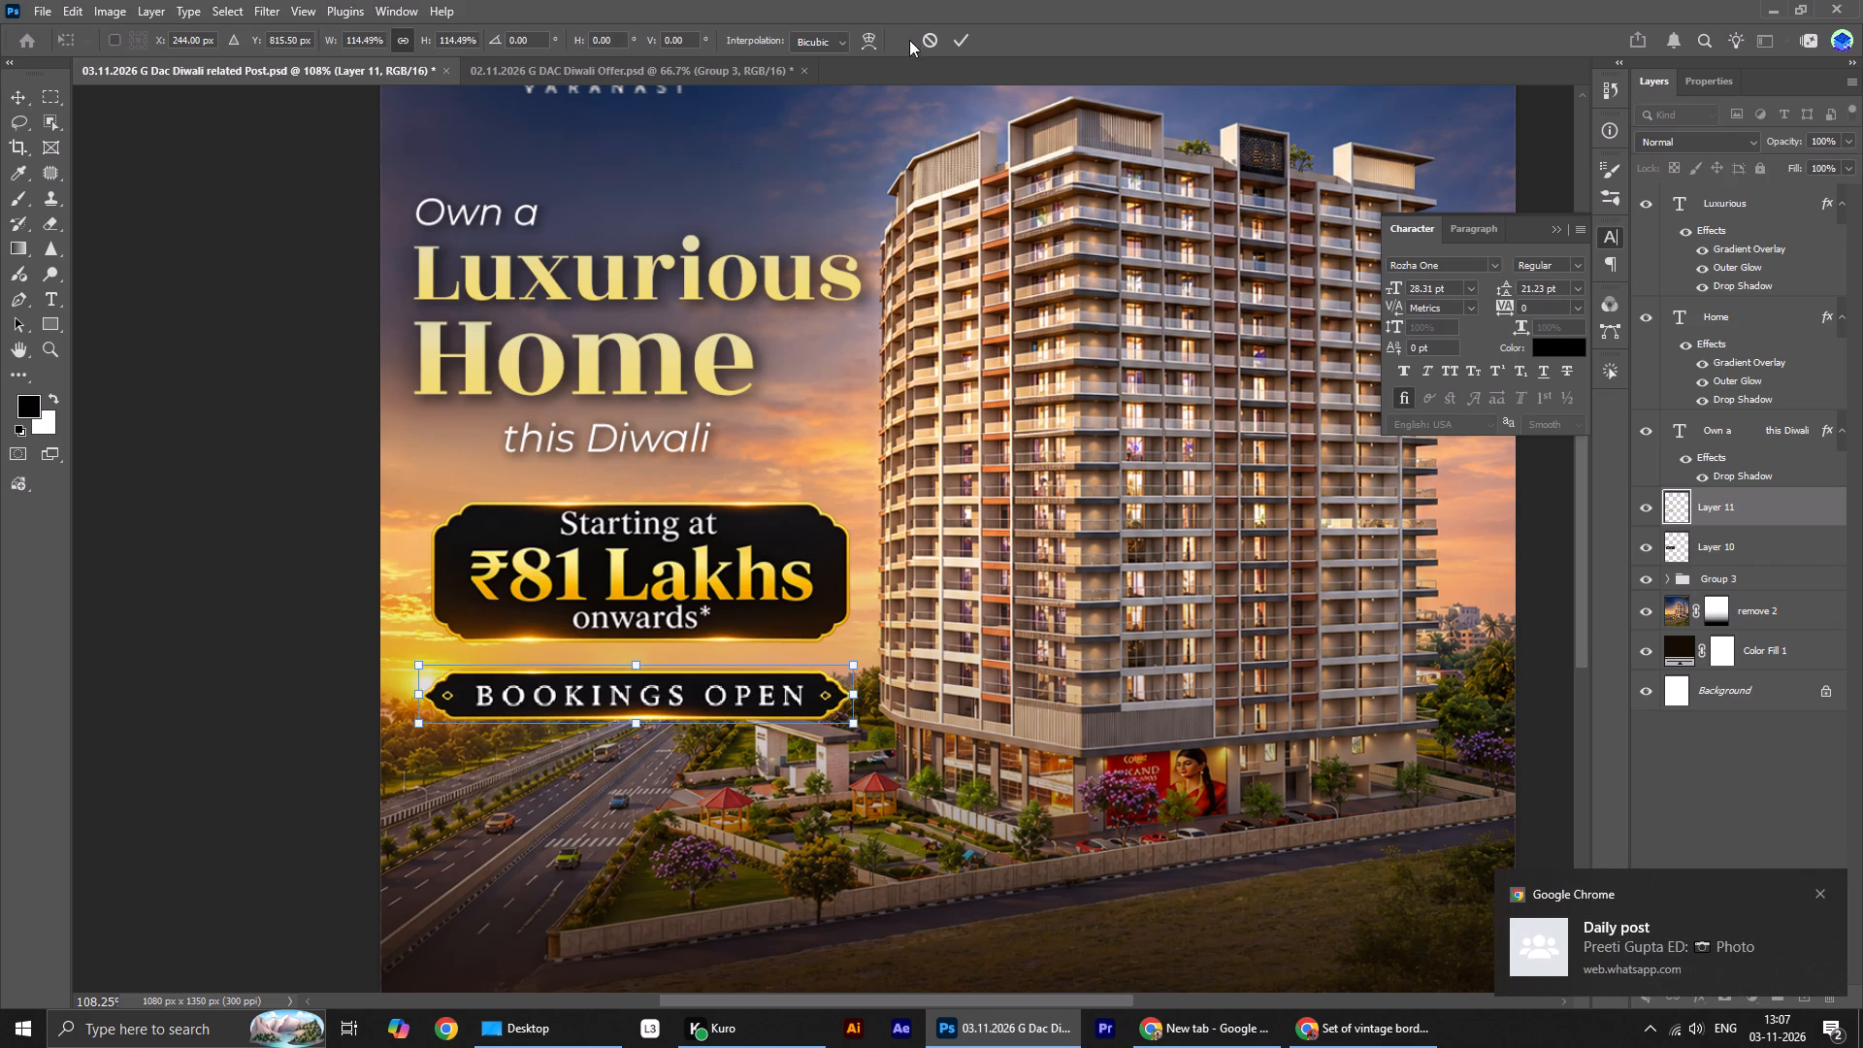
left_click(969, 40)
key("shift+Up")
key("shift+Up")
key("shift+Down")
key("shift+Down")
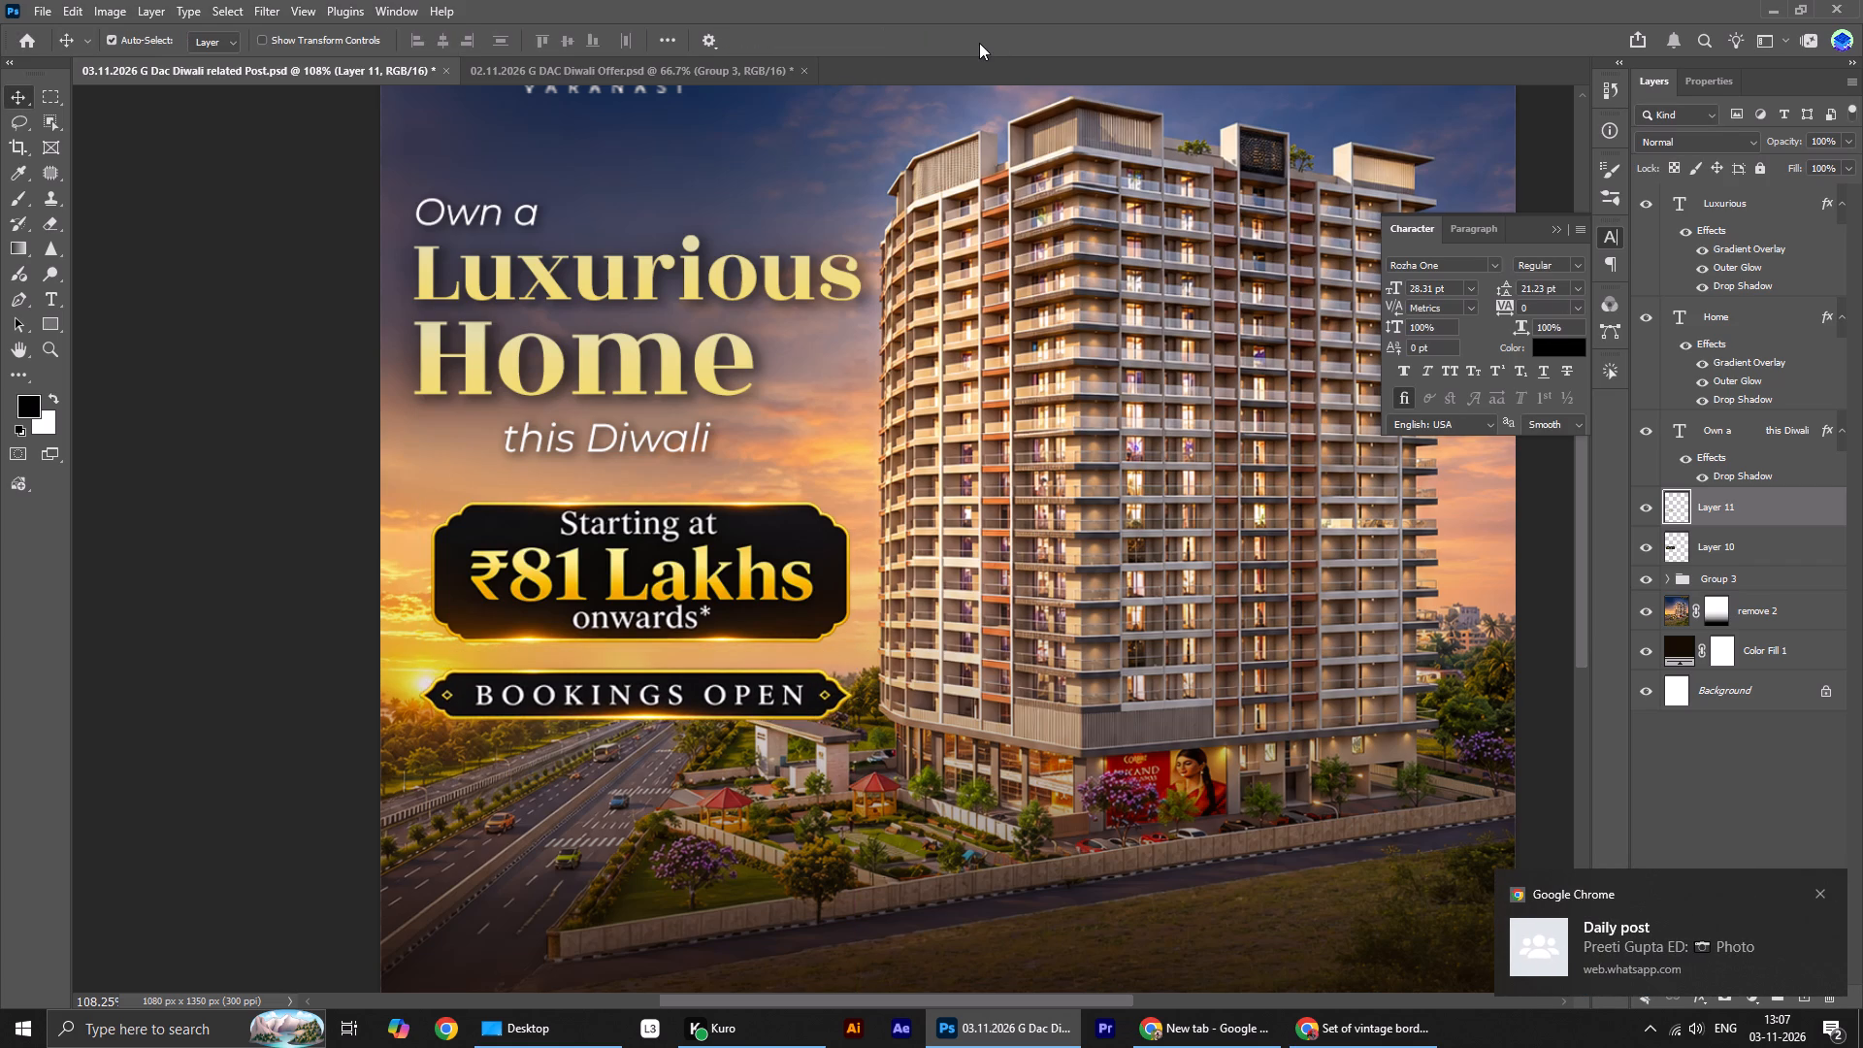
key("shift+Up")
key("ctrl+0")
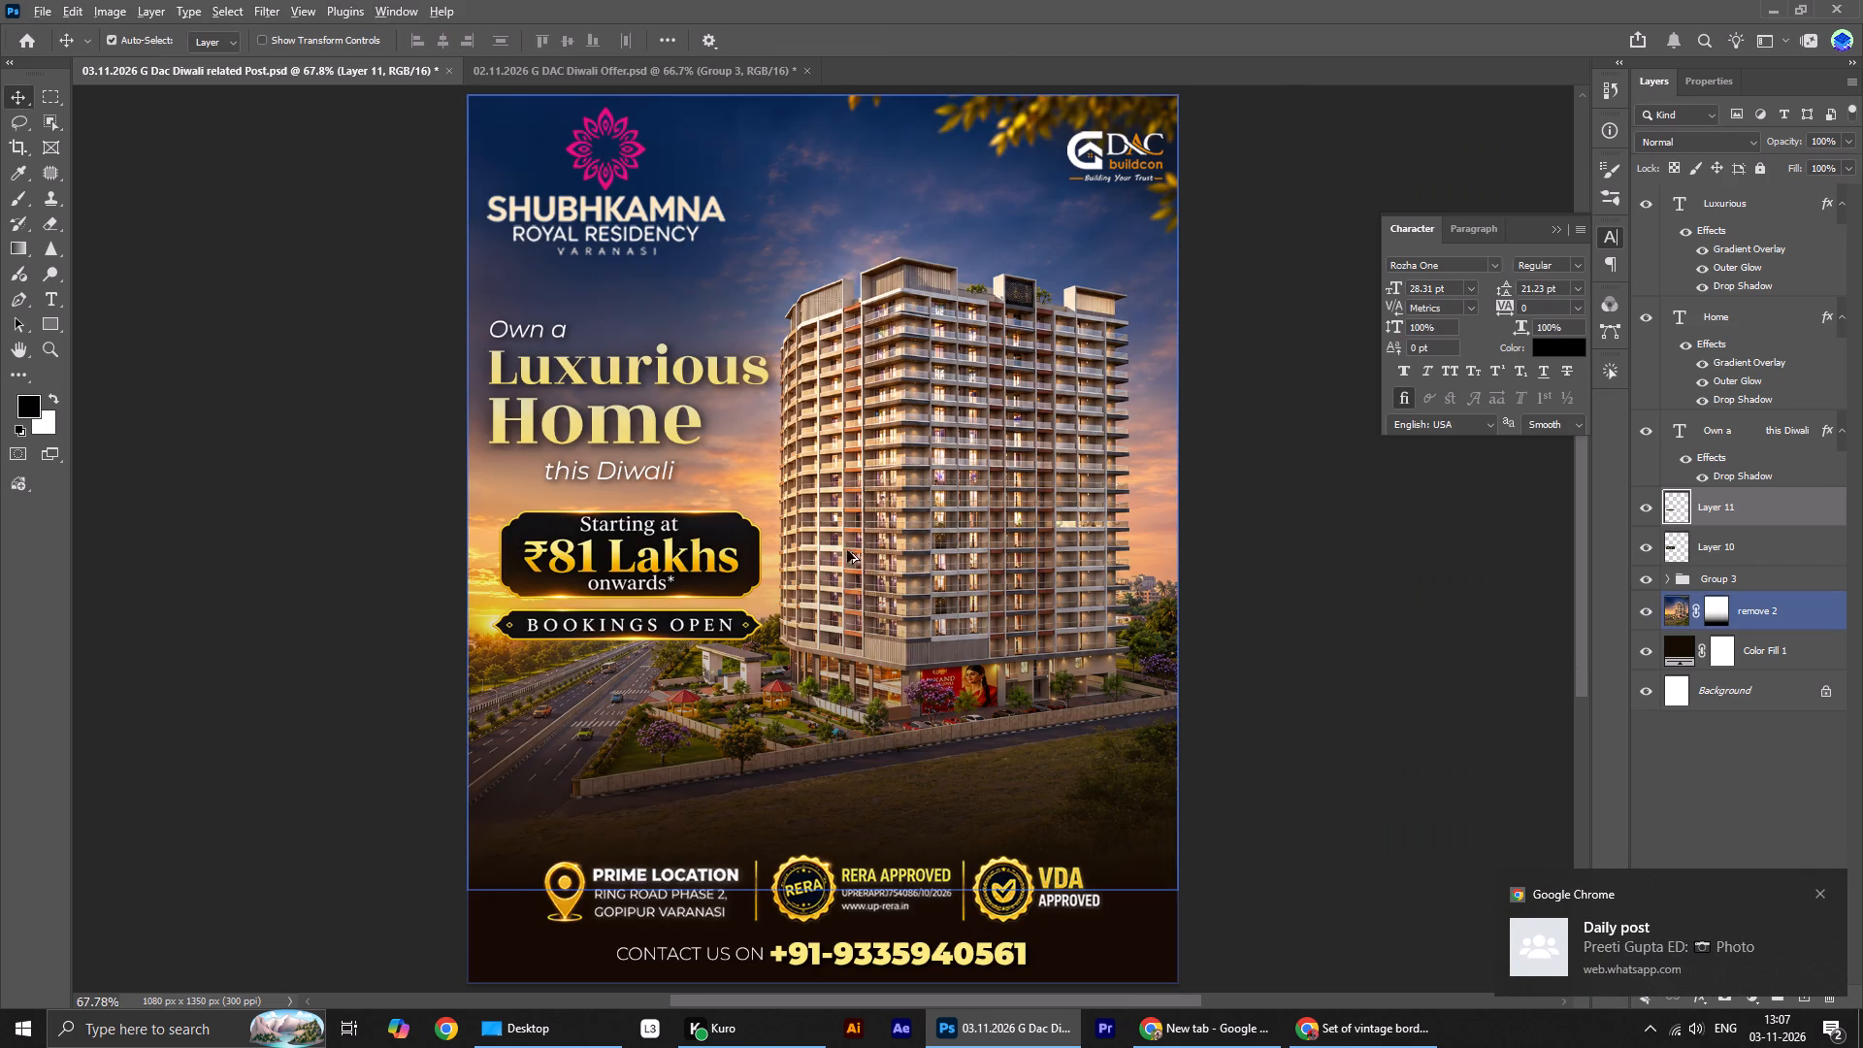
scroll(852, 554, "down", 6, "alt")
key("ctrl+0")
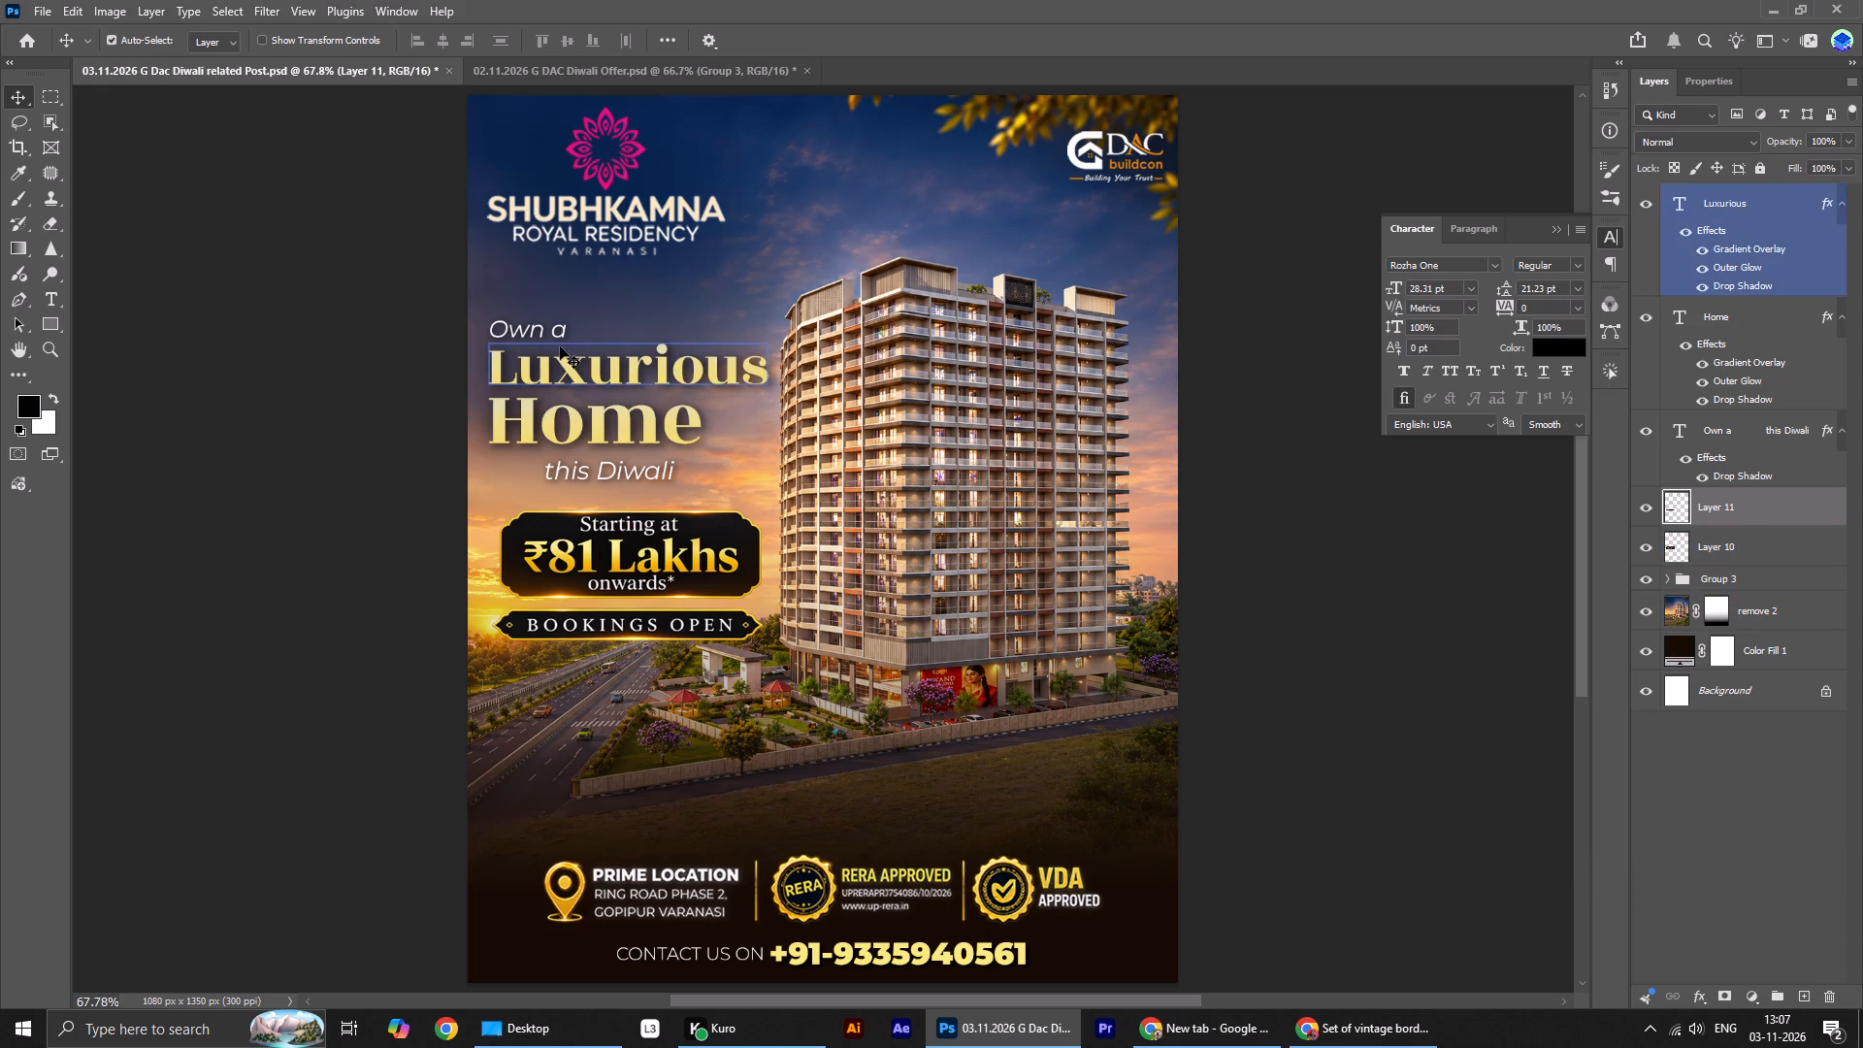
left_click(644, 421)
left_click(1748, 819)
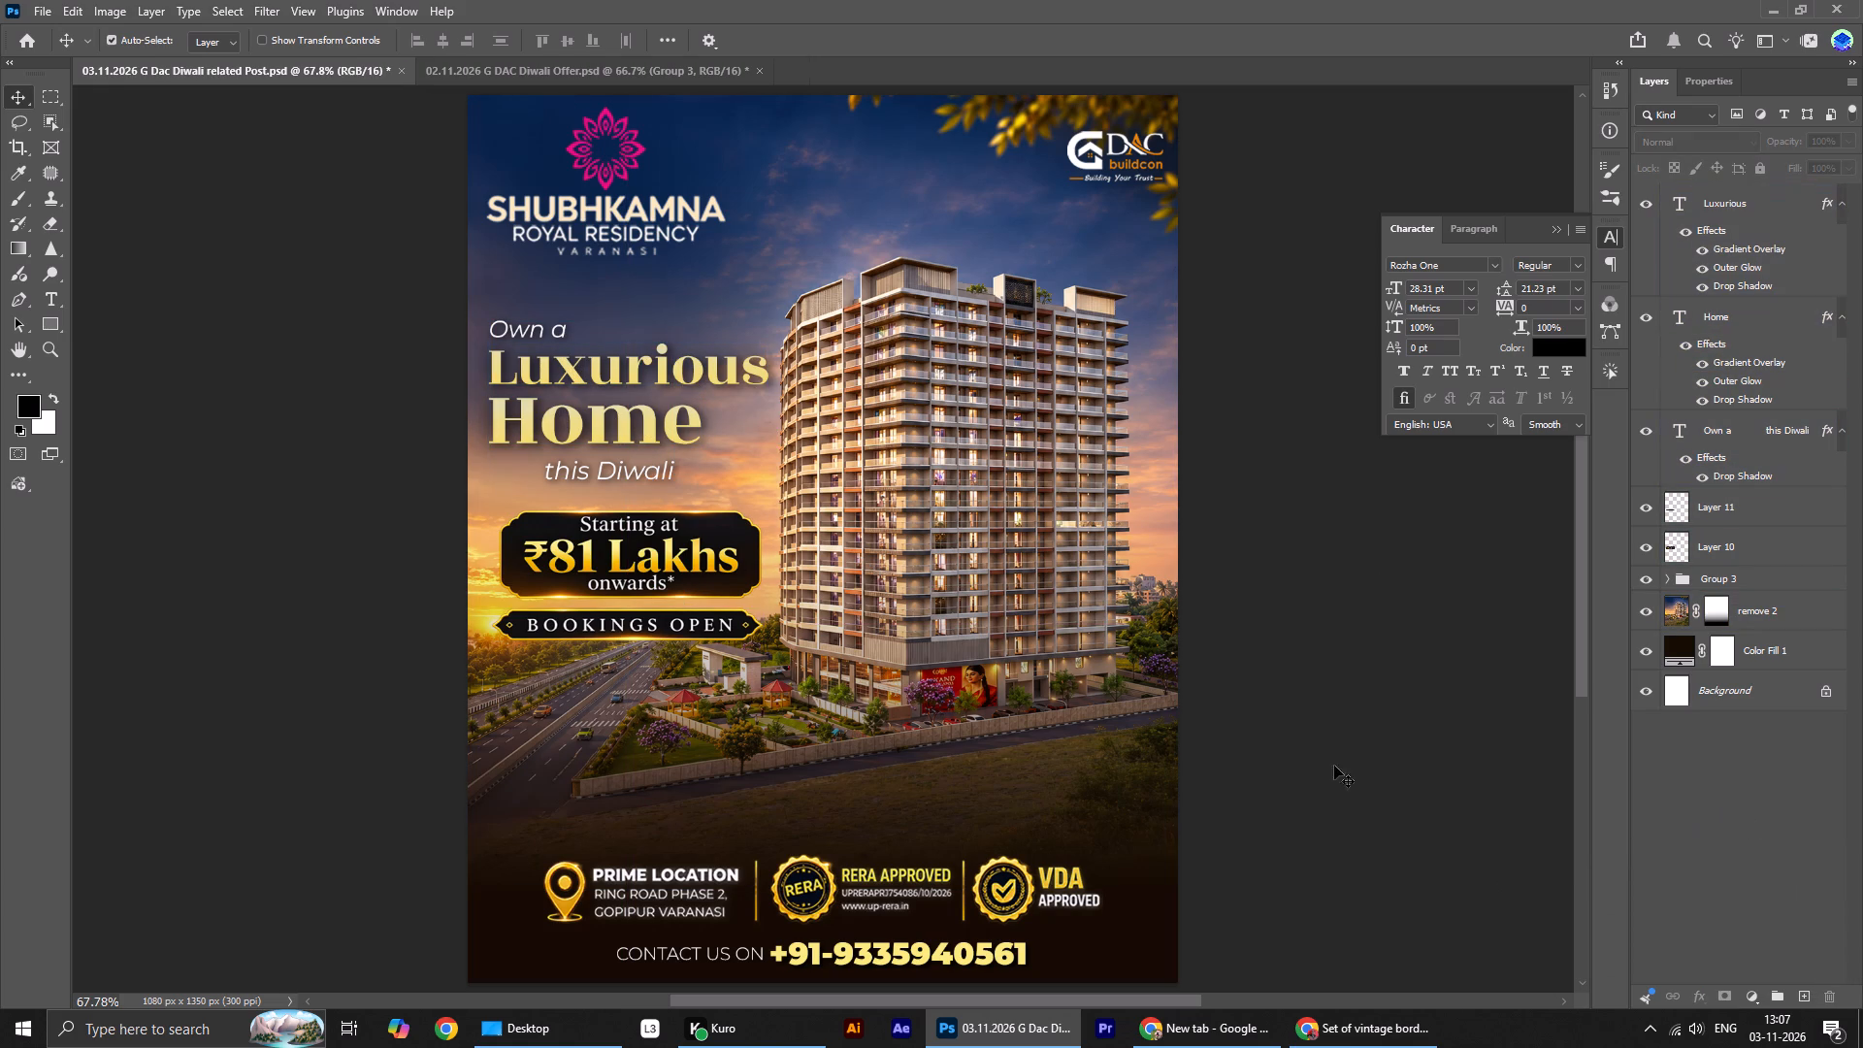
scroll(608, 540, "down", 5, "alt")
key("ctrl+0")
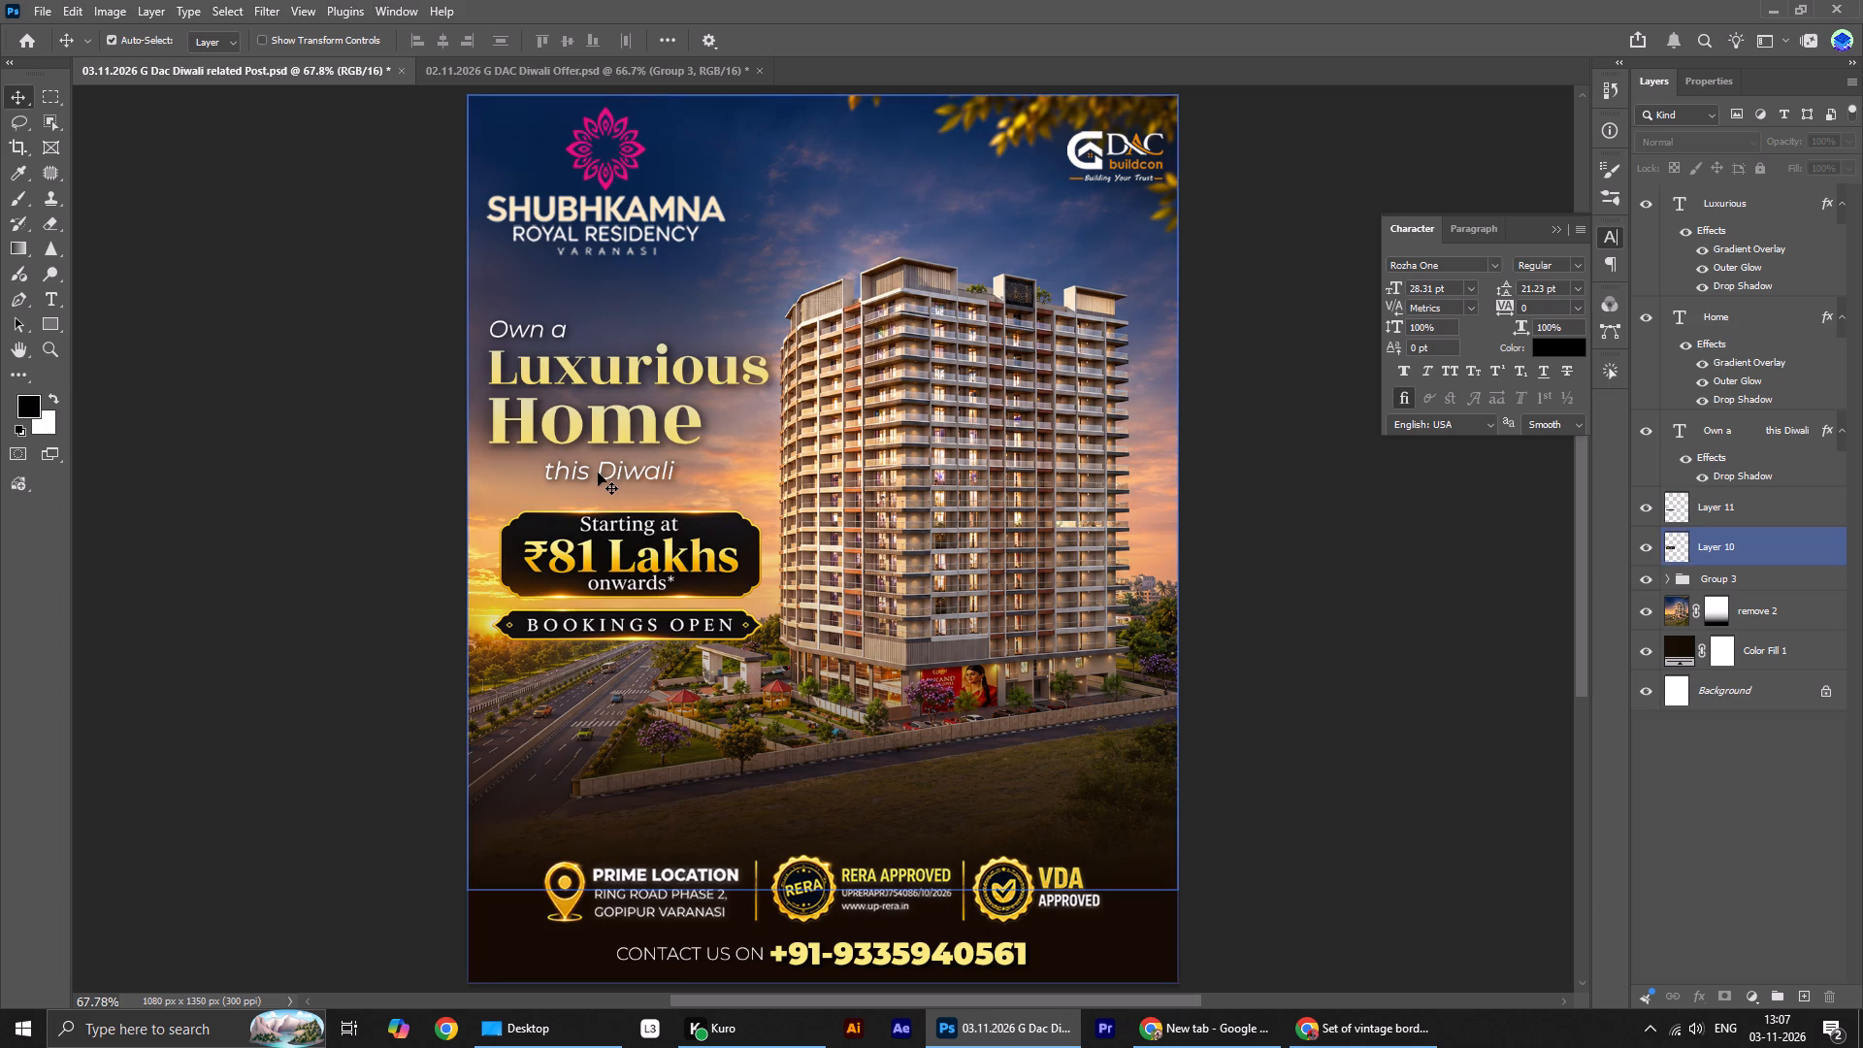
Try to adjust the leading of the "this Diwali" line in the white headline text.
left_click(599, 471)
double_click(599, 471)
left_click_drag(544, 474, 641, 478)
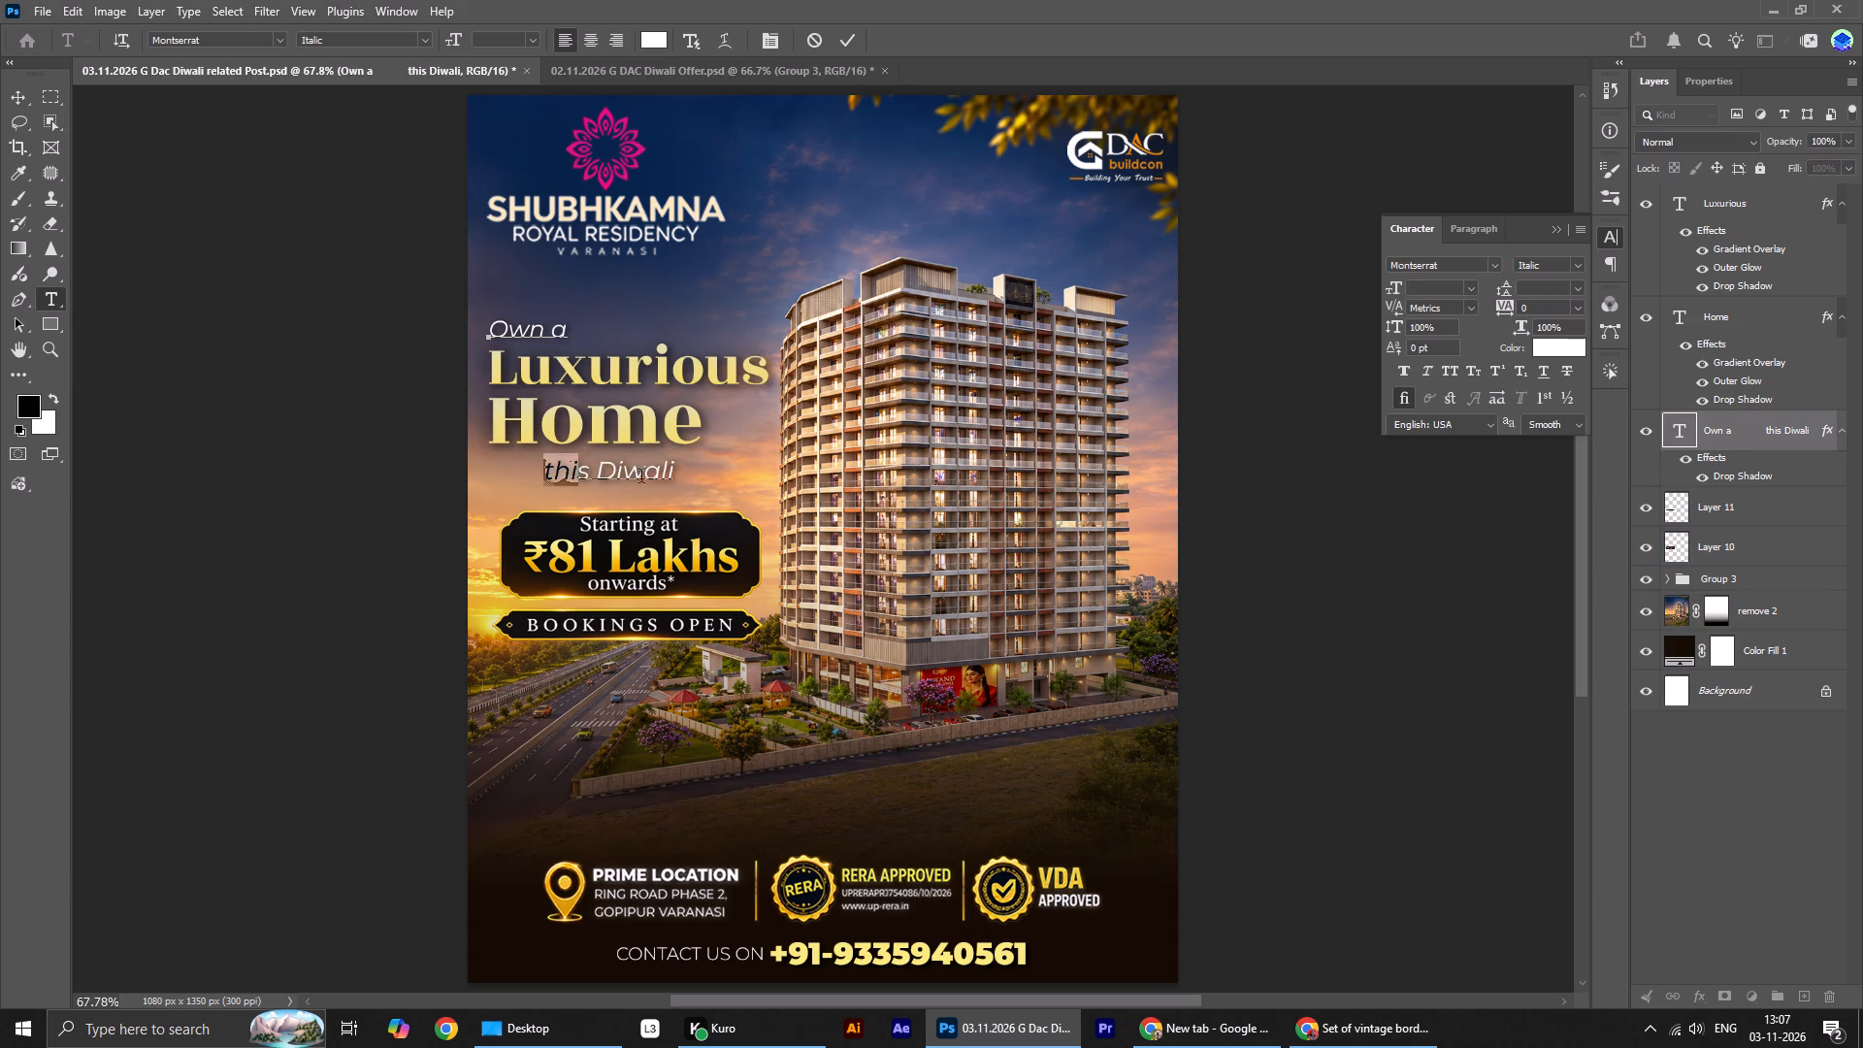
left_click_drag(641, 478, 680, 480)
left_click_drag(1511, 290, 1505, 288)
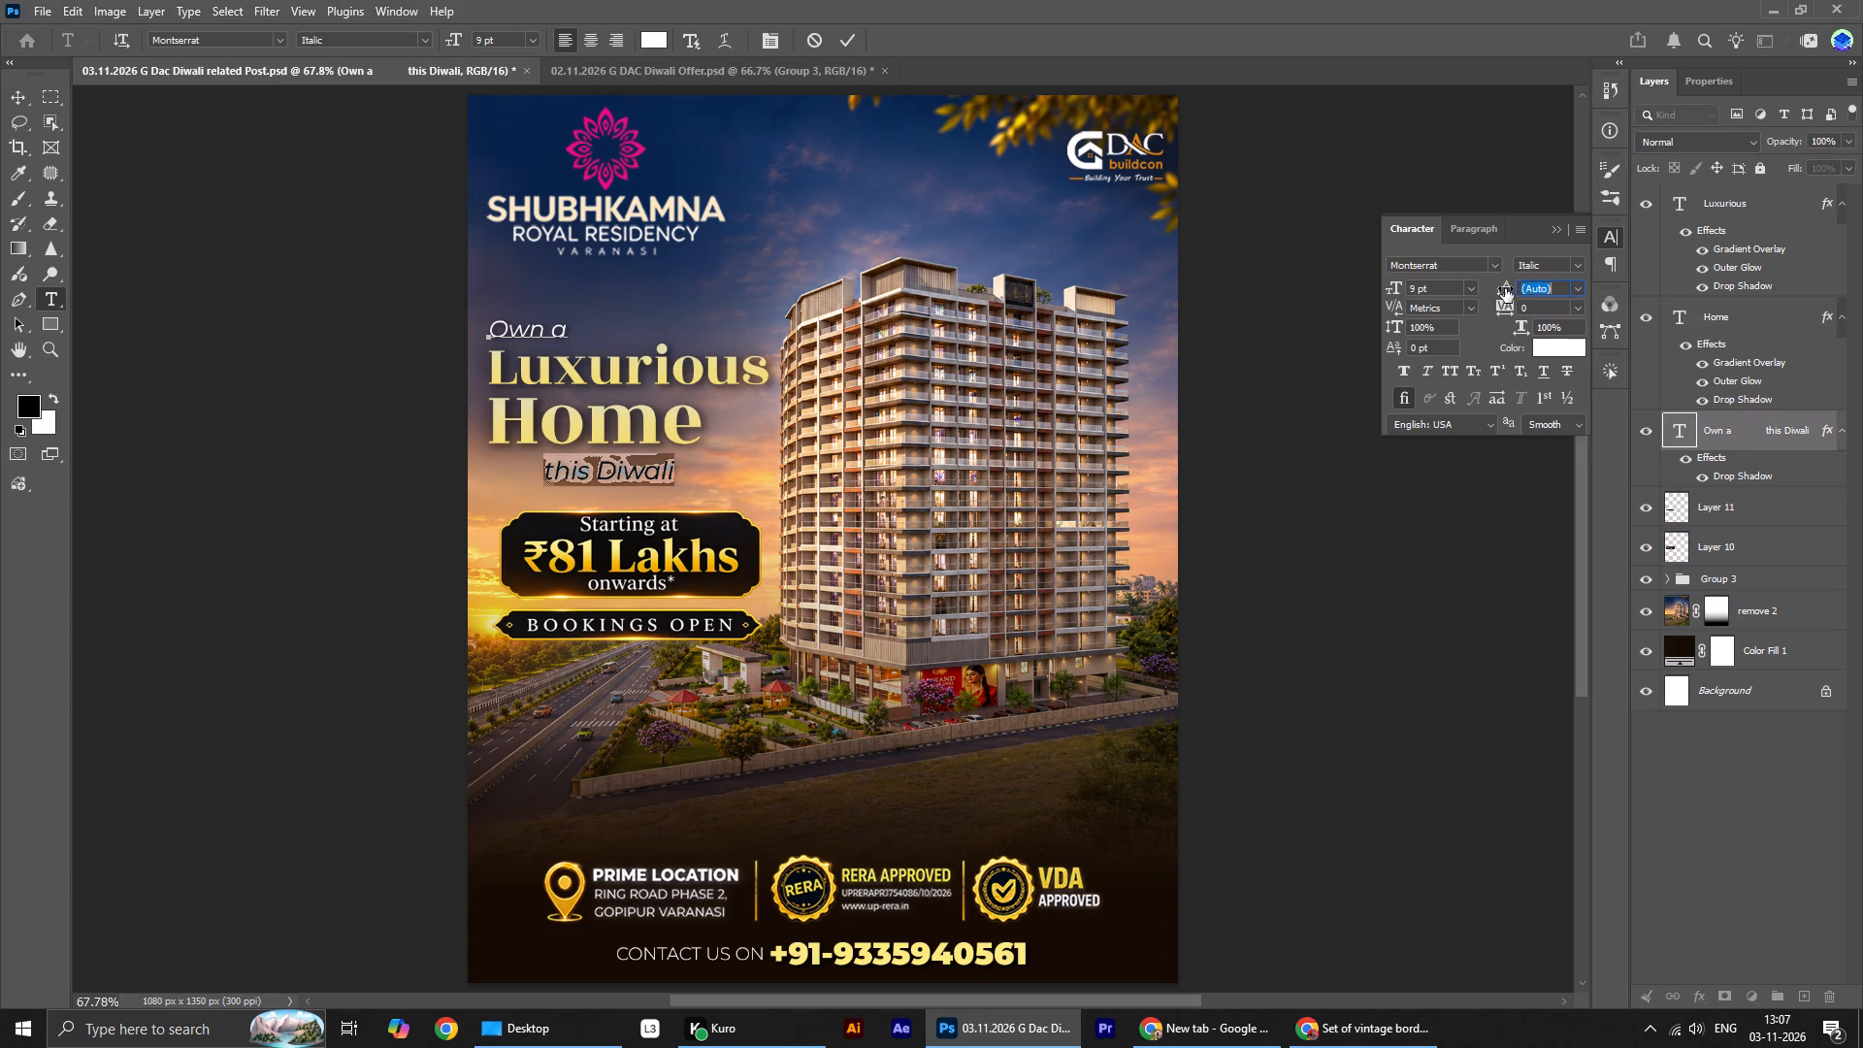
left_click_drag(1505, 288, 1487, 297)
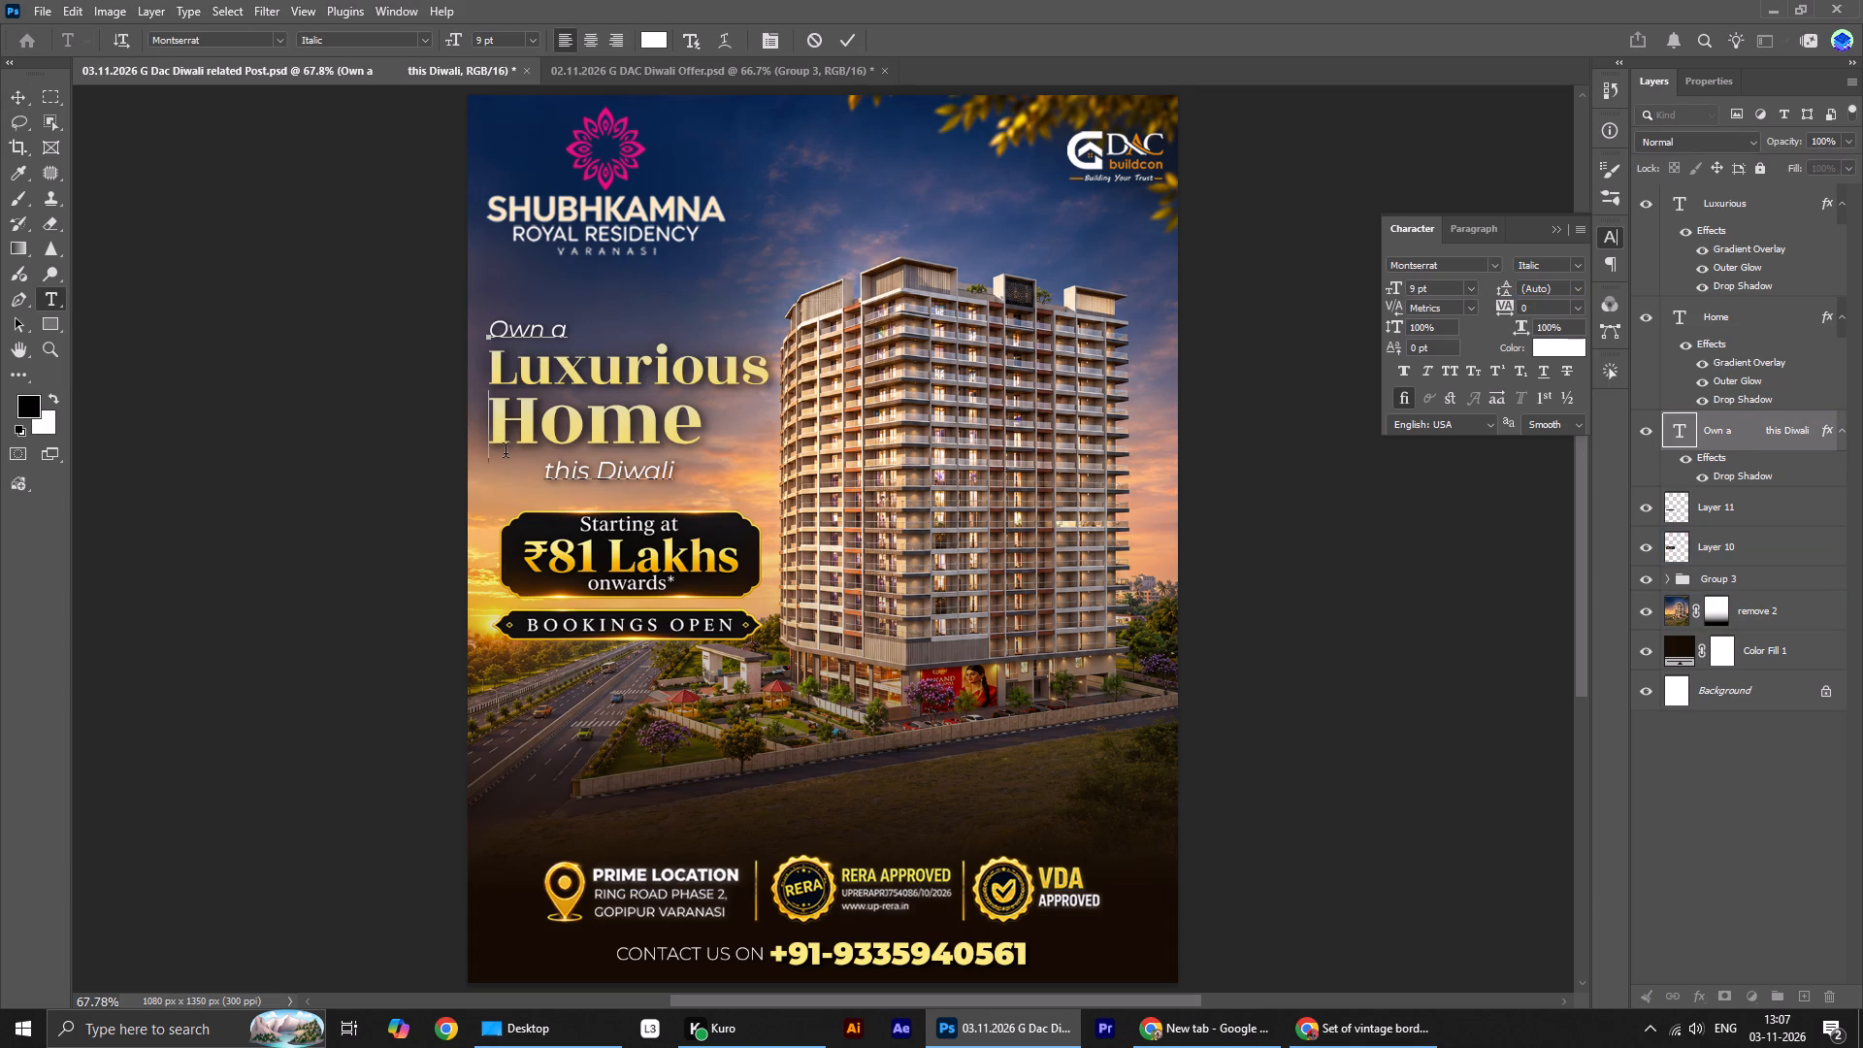
Select the blank line just above "this Diwali" within the white headline text for a line-spacing adjustment.
left_click(507, 453)
left_click(550, 481)
key("Left")
key("Left")
key("Left")
key("Left")
key("Left")
key("Left")
key("Left")
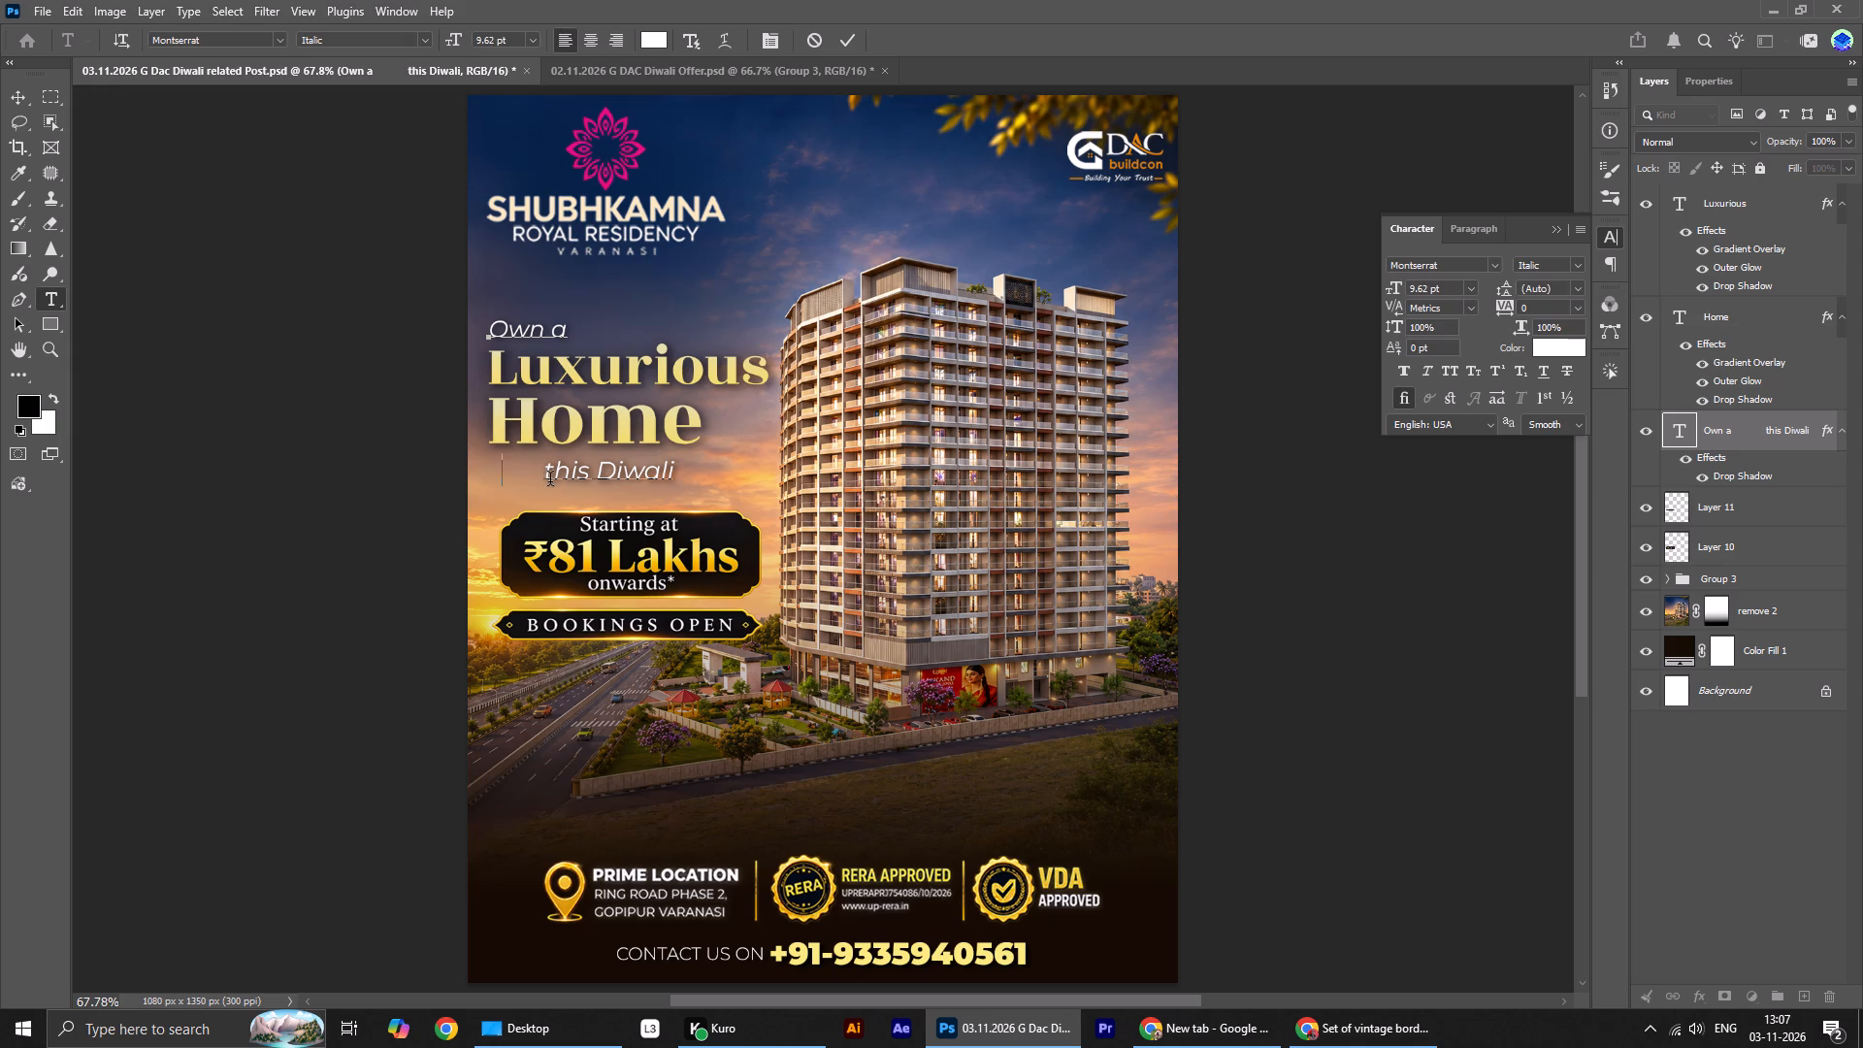
key("Left")
key("Left")
key("Left")
key("shift+Up")
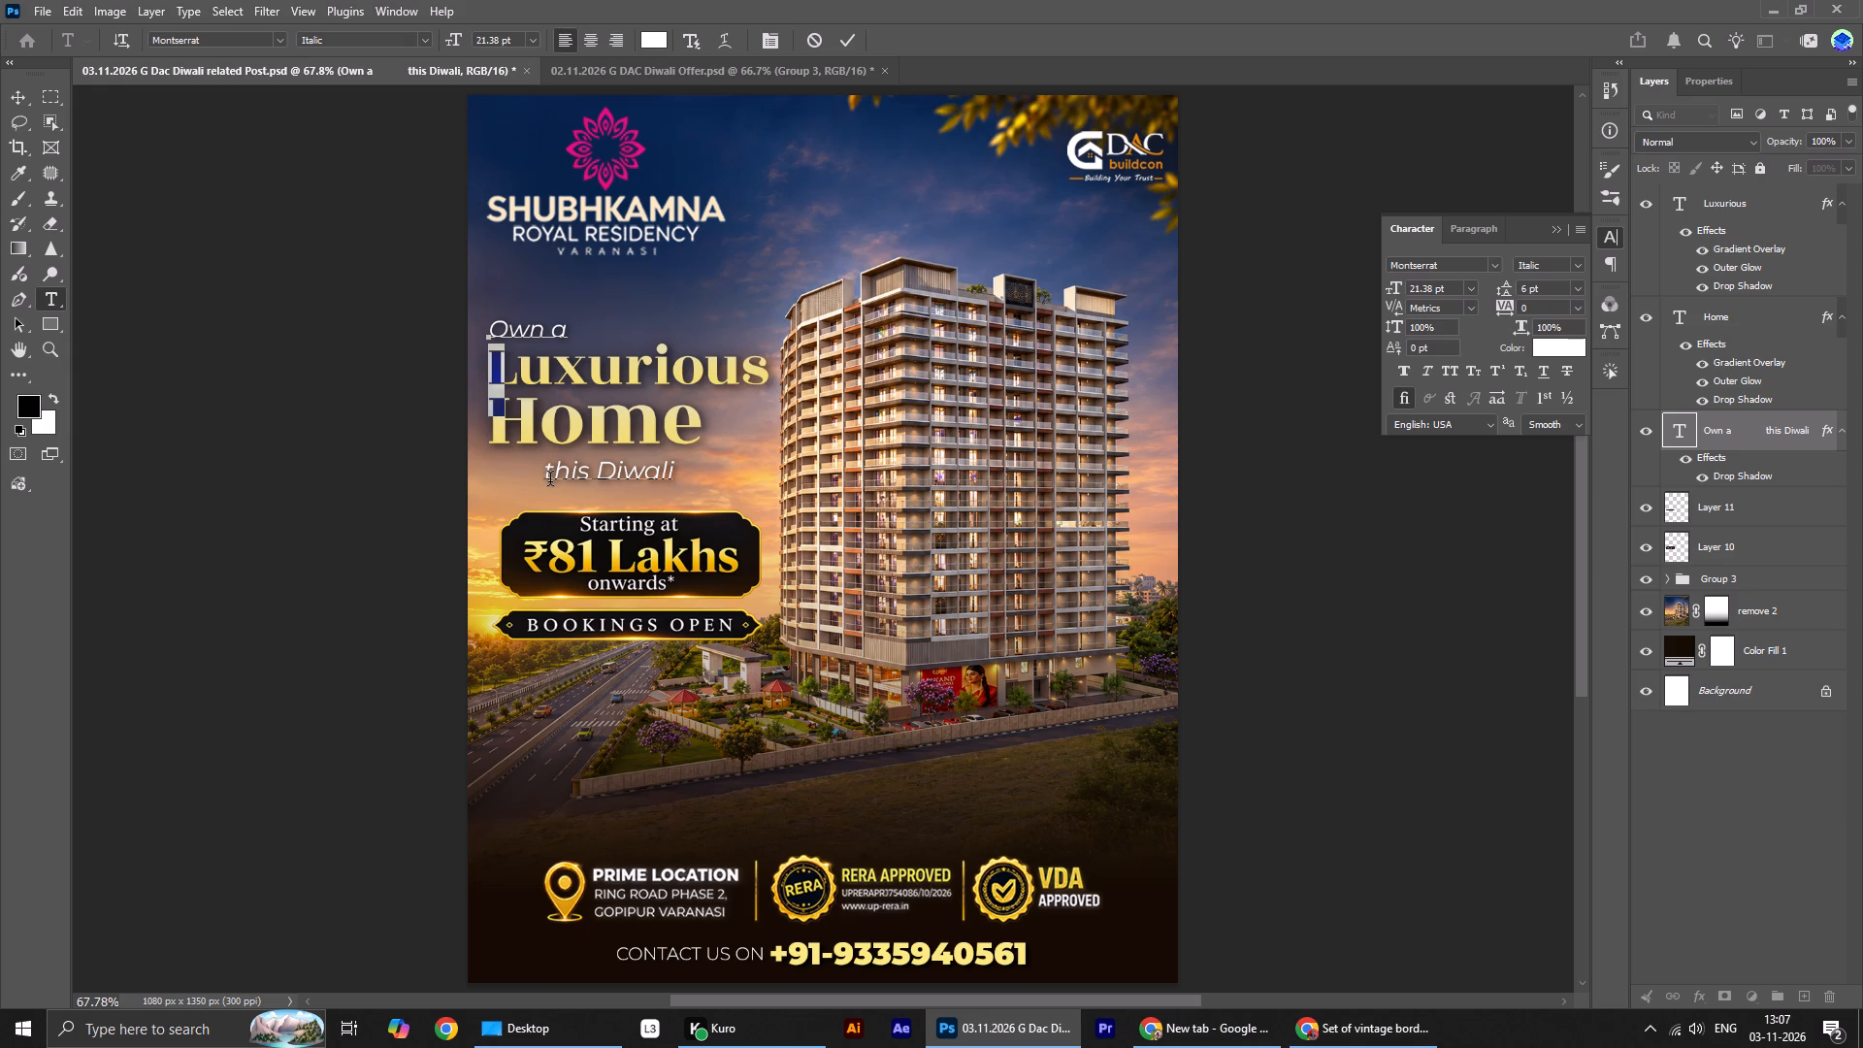
key("Down")
key("Down")
key("shift+Up")
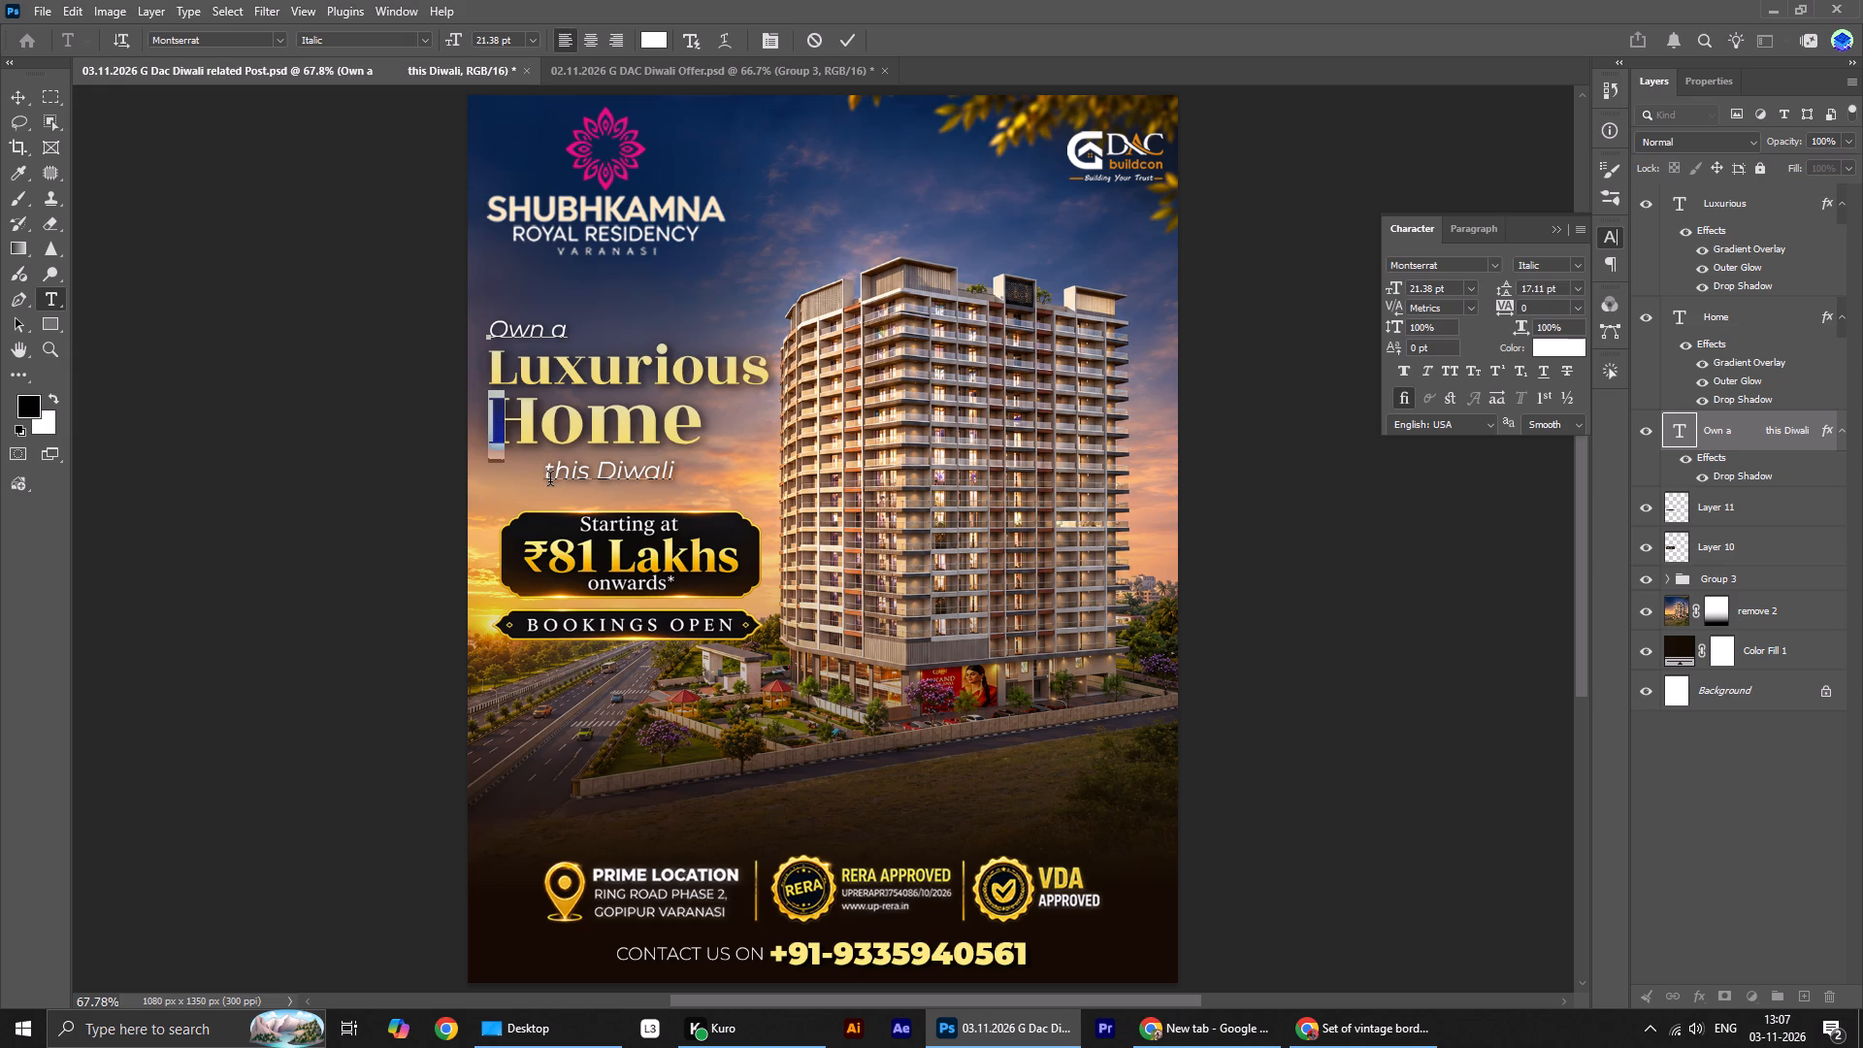
Set the leading of the selected blank line above "this Diwali" to 15 pt and nudge the white headline text slightly down.
left_click(1510, 287)
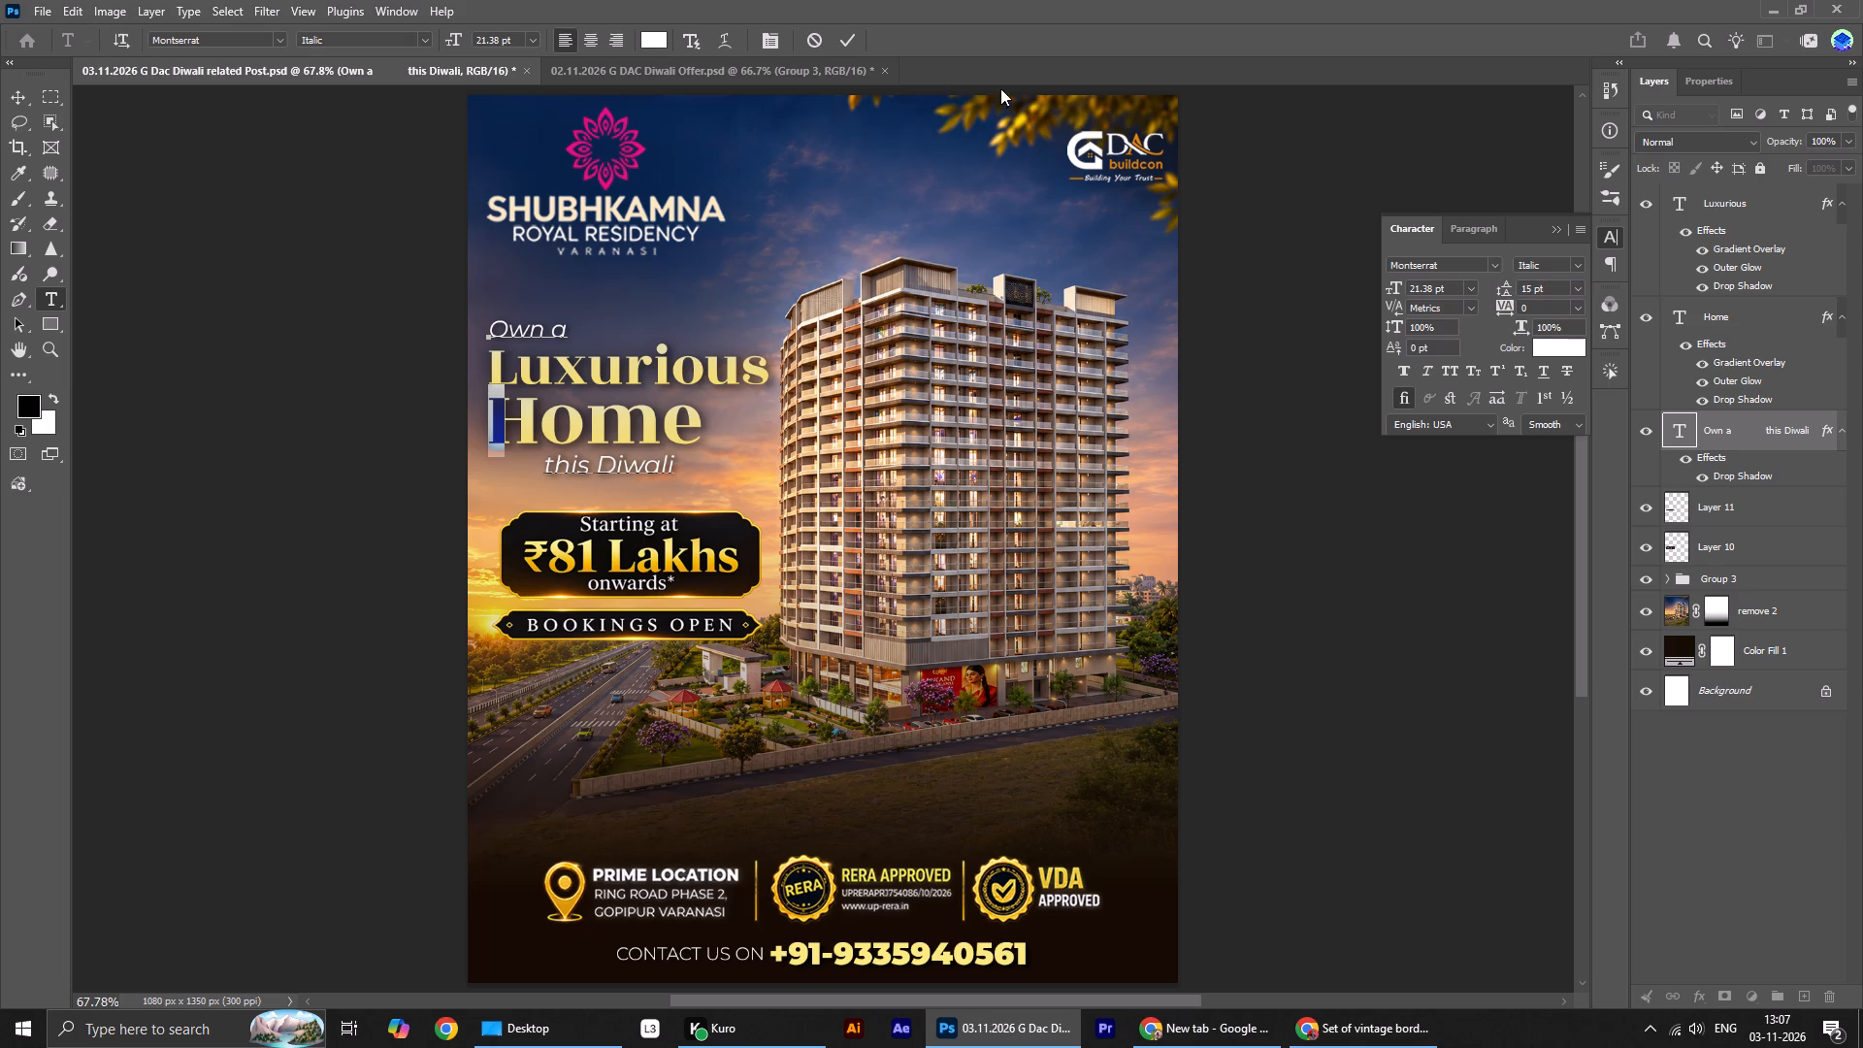
left_click(845, 38)
key("Down")
key("Down")
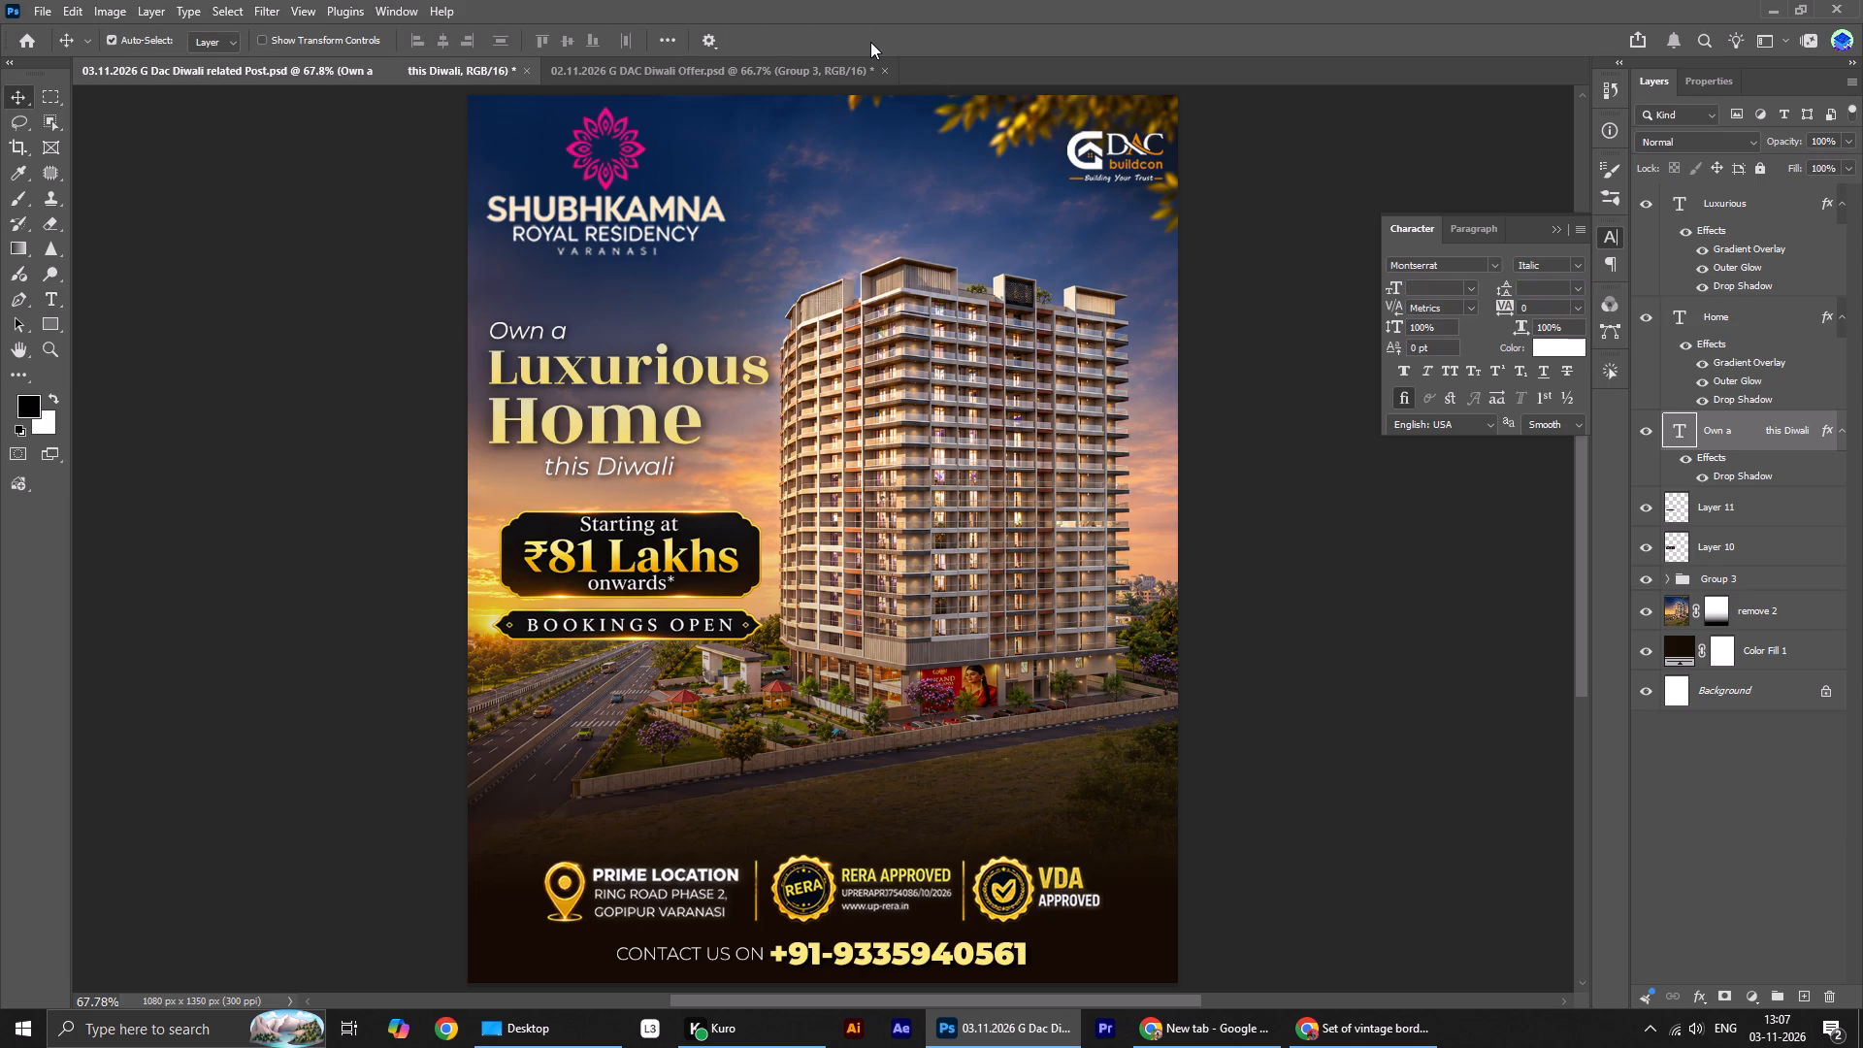
key("Up")
key("Down")
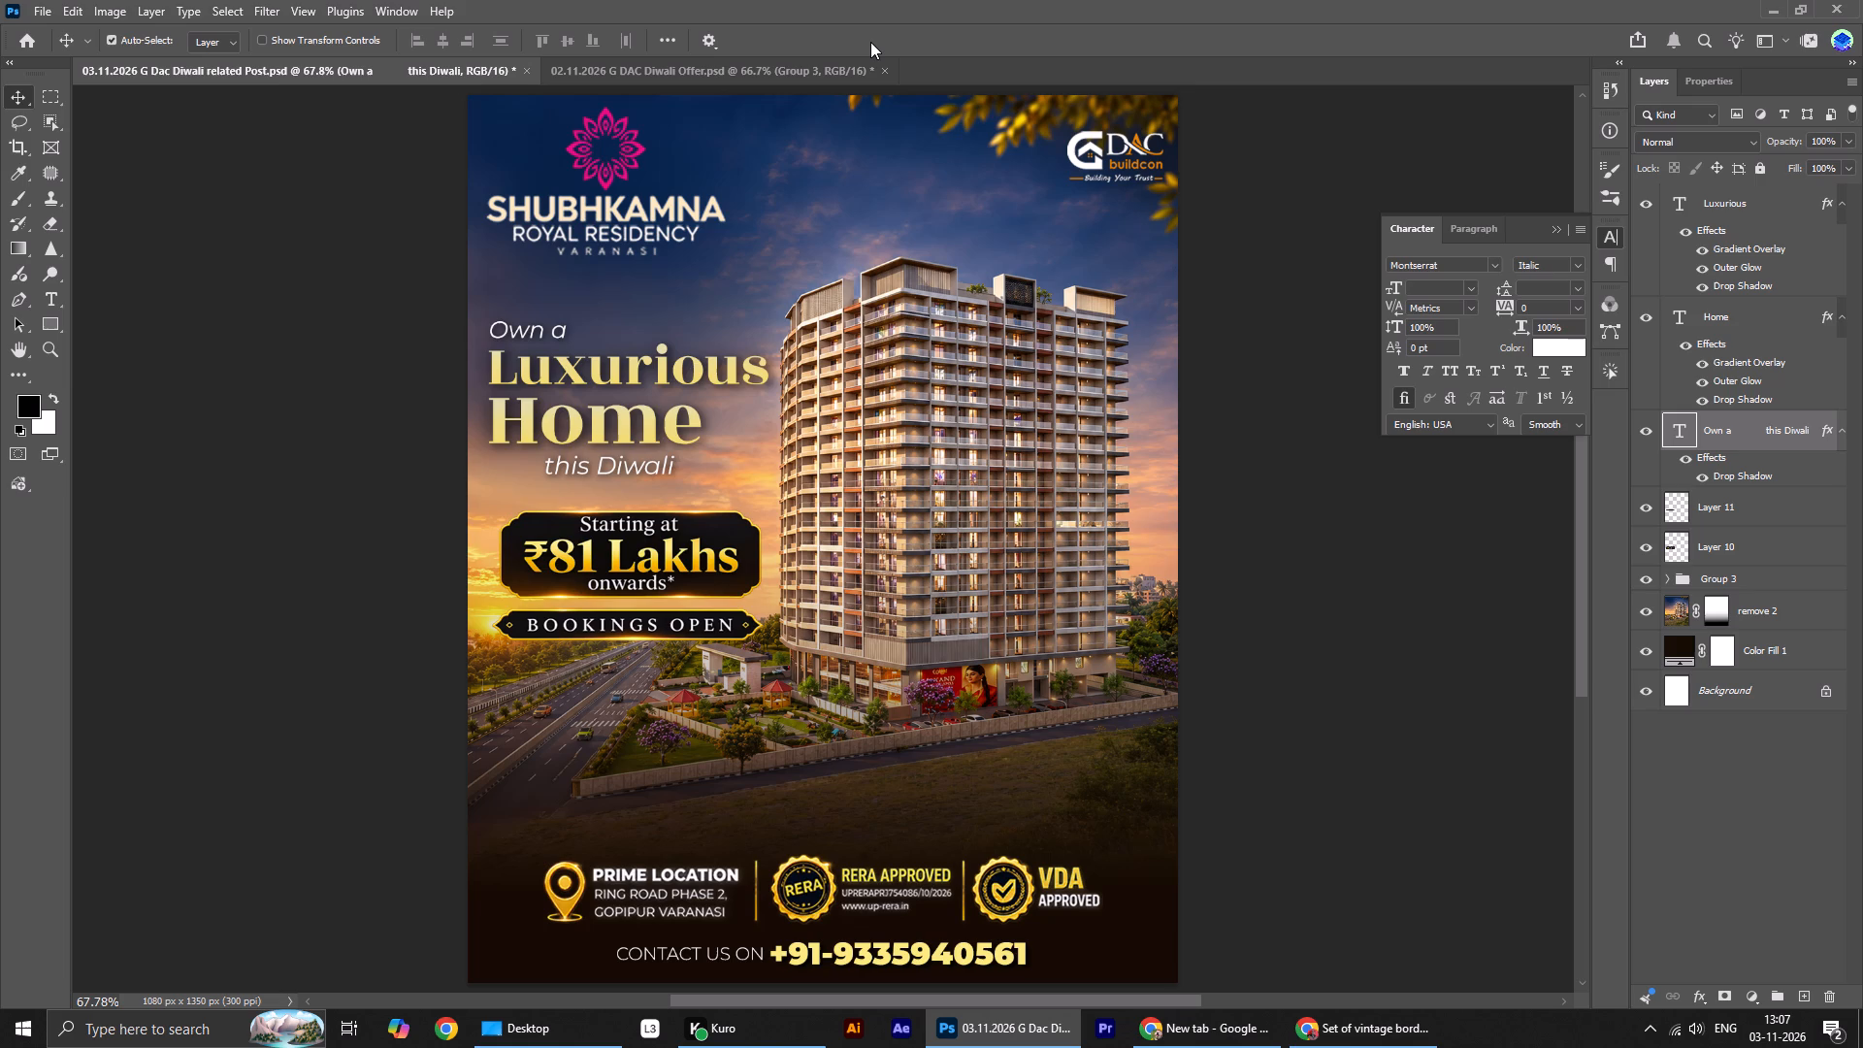
Check the whole poster layout at reduced and fitted size, and save the document.
key("ctrl+0")
scroll(836, 311, "down", 2, "alt")
scroll(832, 317, "up", 1, "alt")
scroll(832, 317, "down", 1, "alt")
scroll(832, 317, "up", 1, "alt")
scroll(832, 317, "down", 1, "alt")
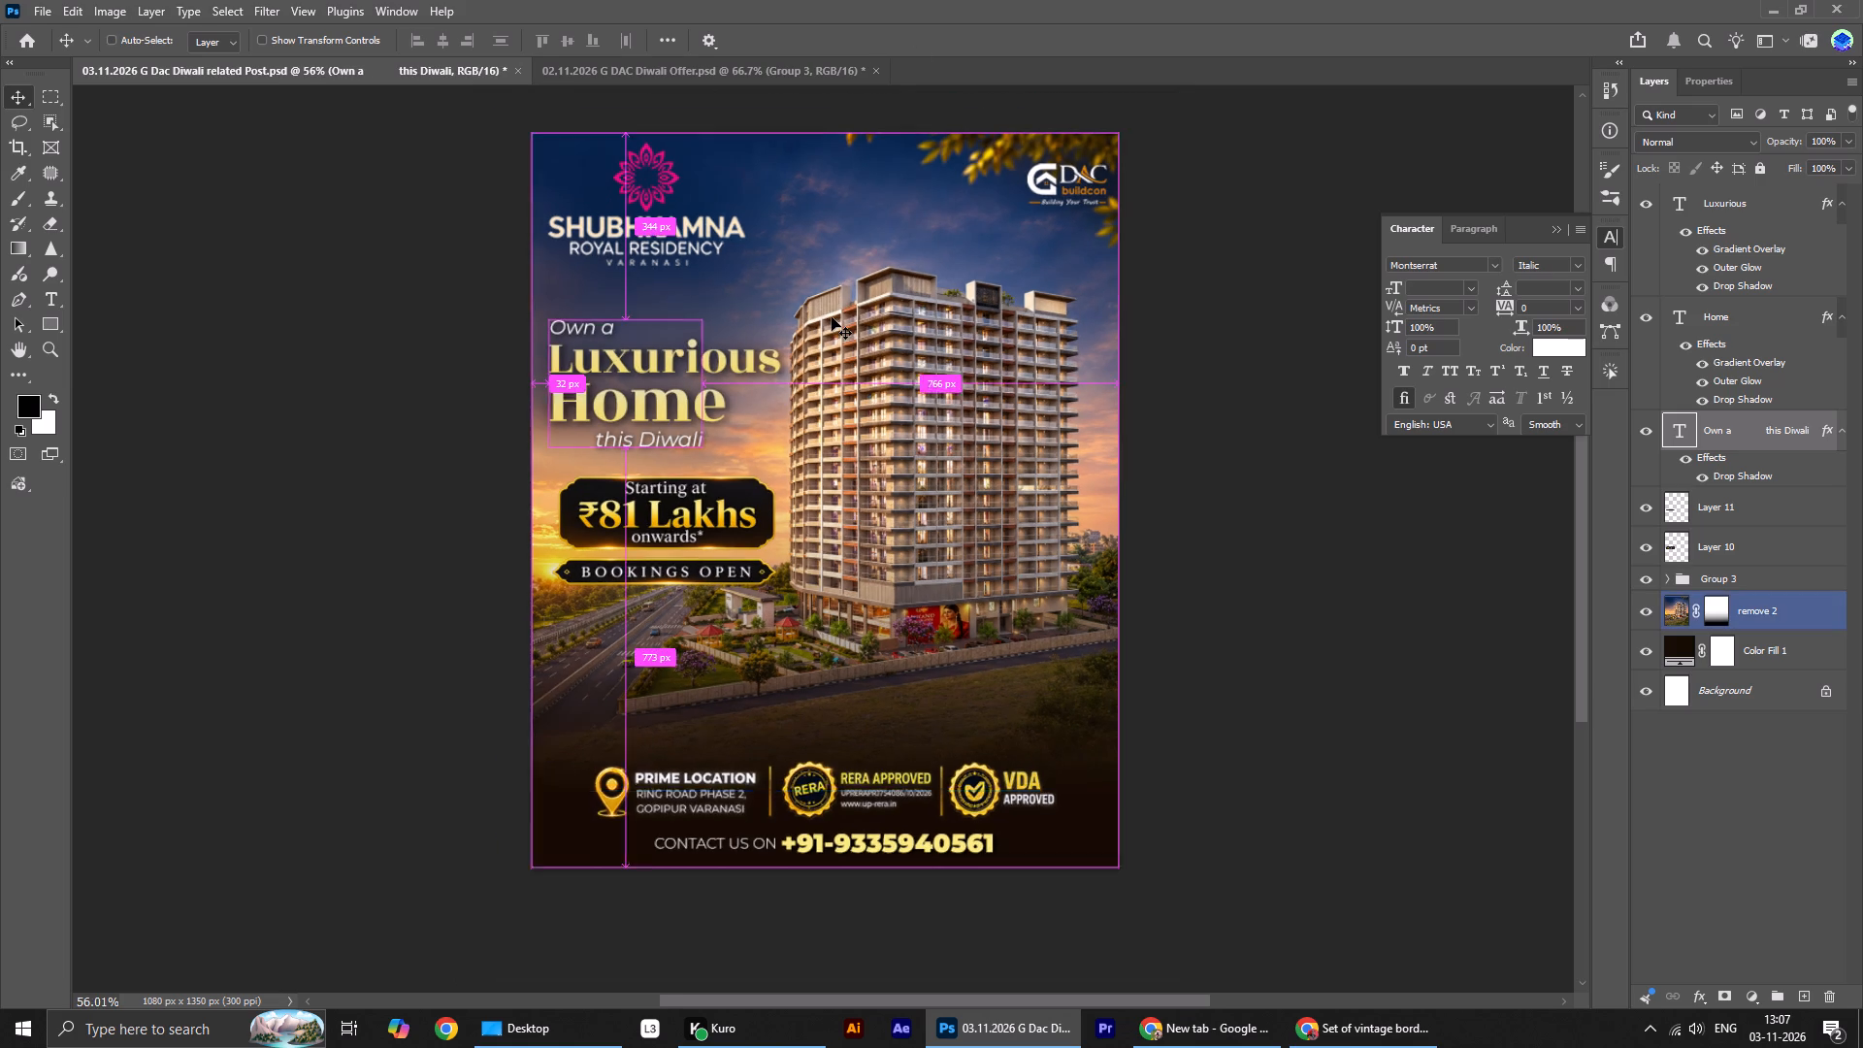
key("ctrl+0")
key("ctrl+s")
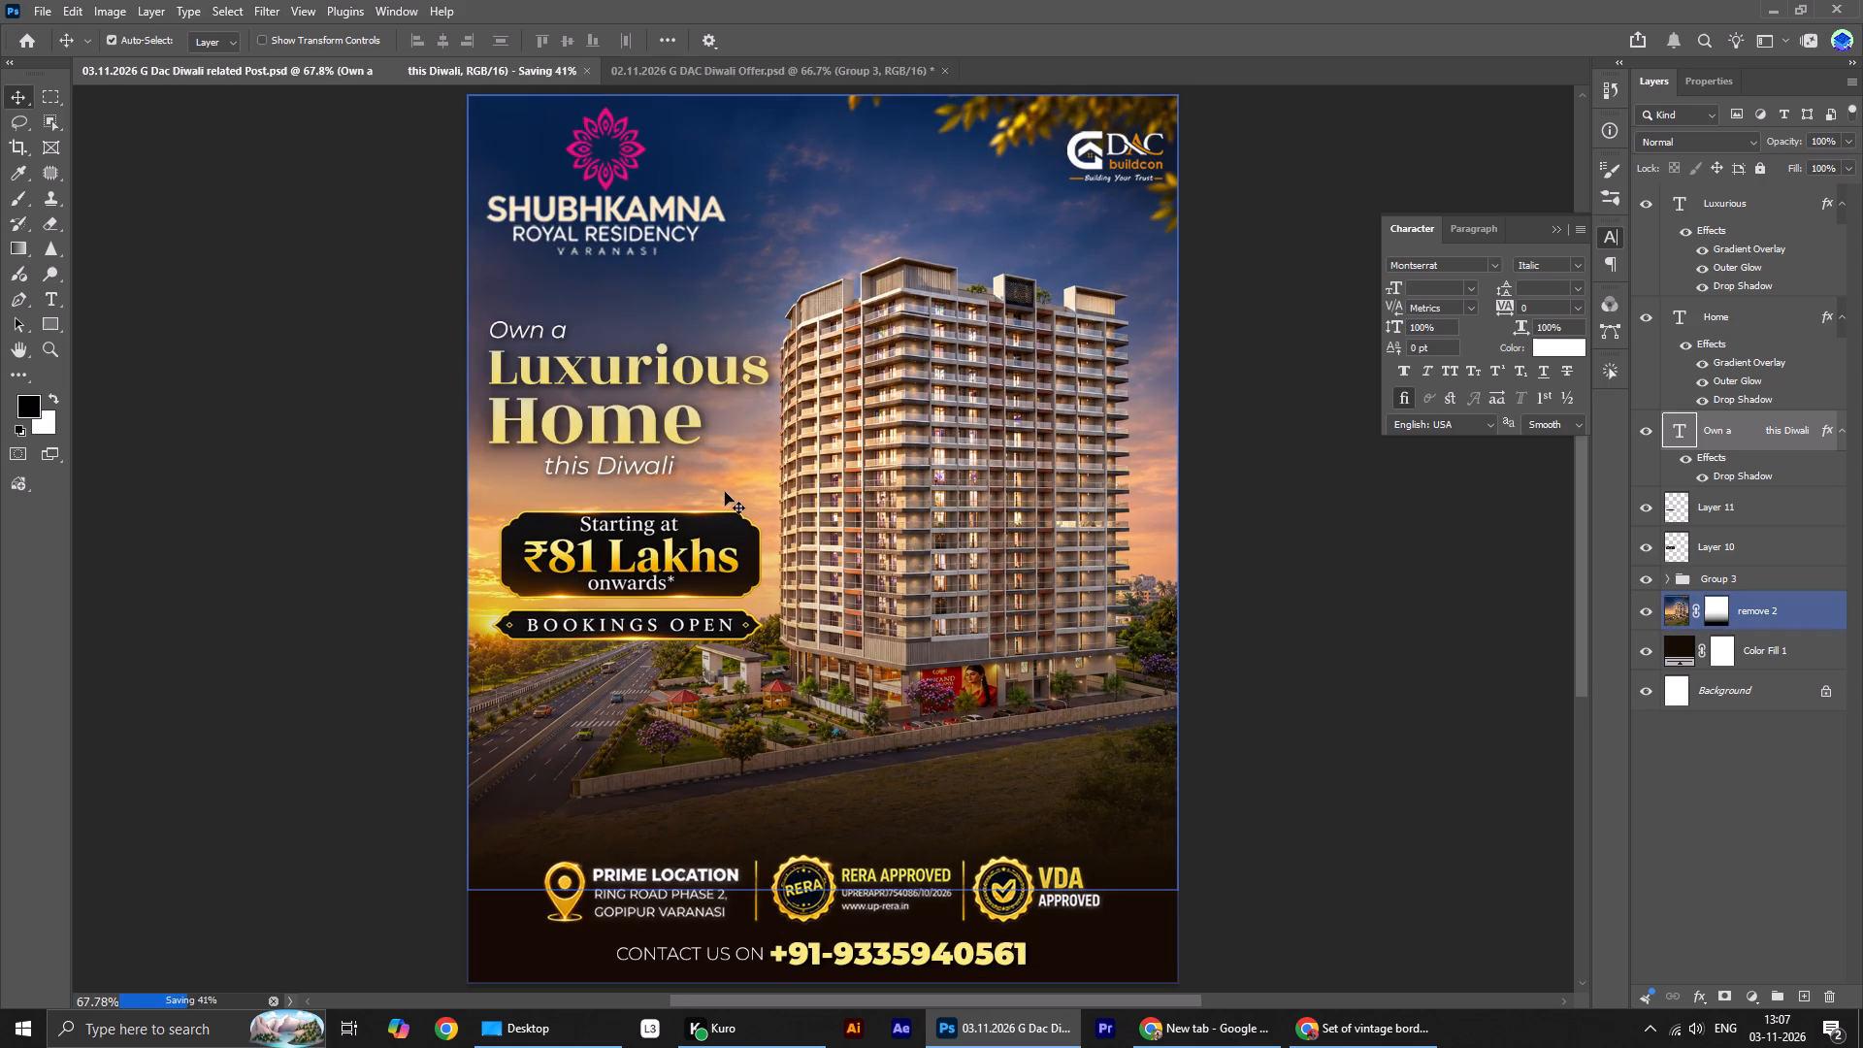
Move the "₹81 Lakhs" badge up about 20 px towards the "this Diwali" line.
left_click(624, 541)
key("shift+Up")
key("shift+Up")
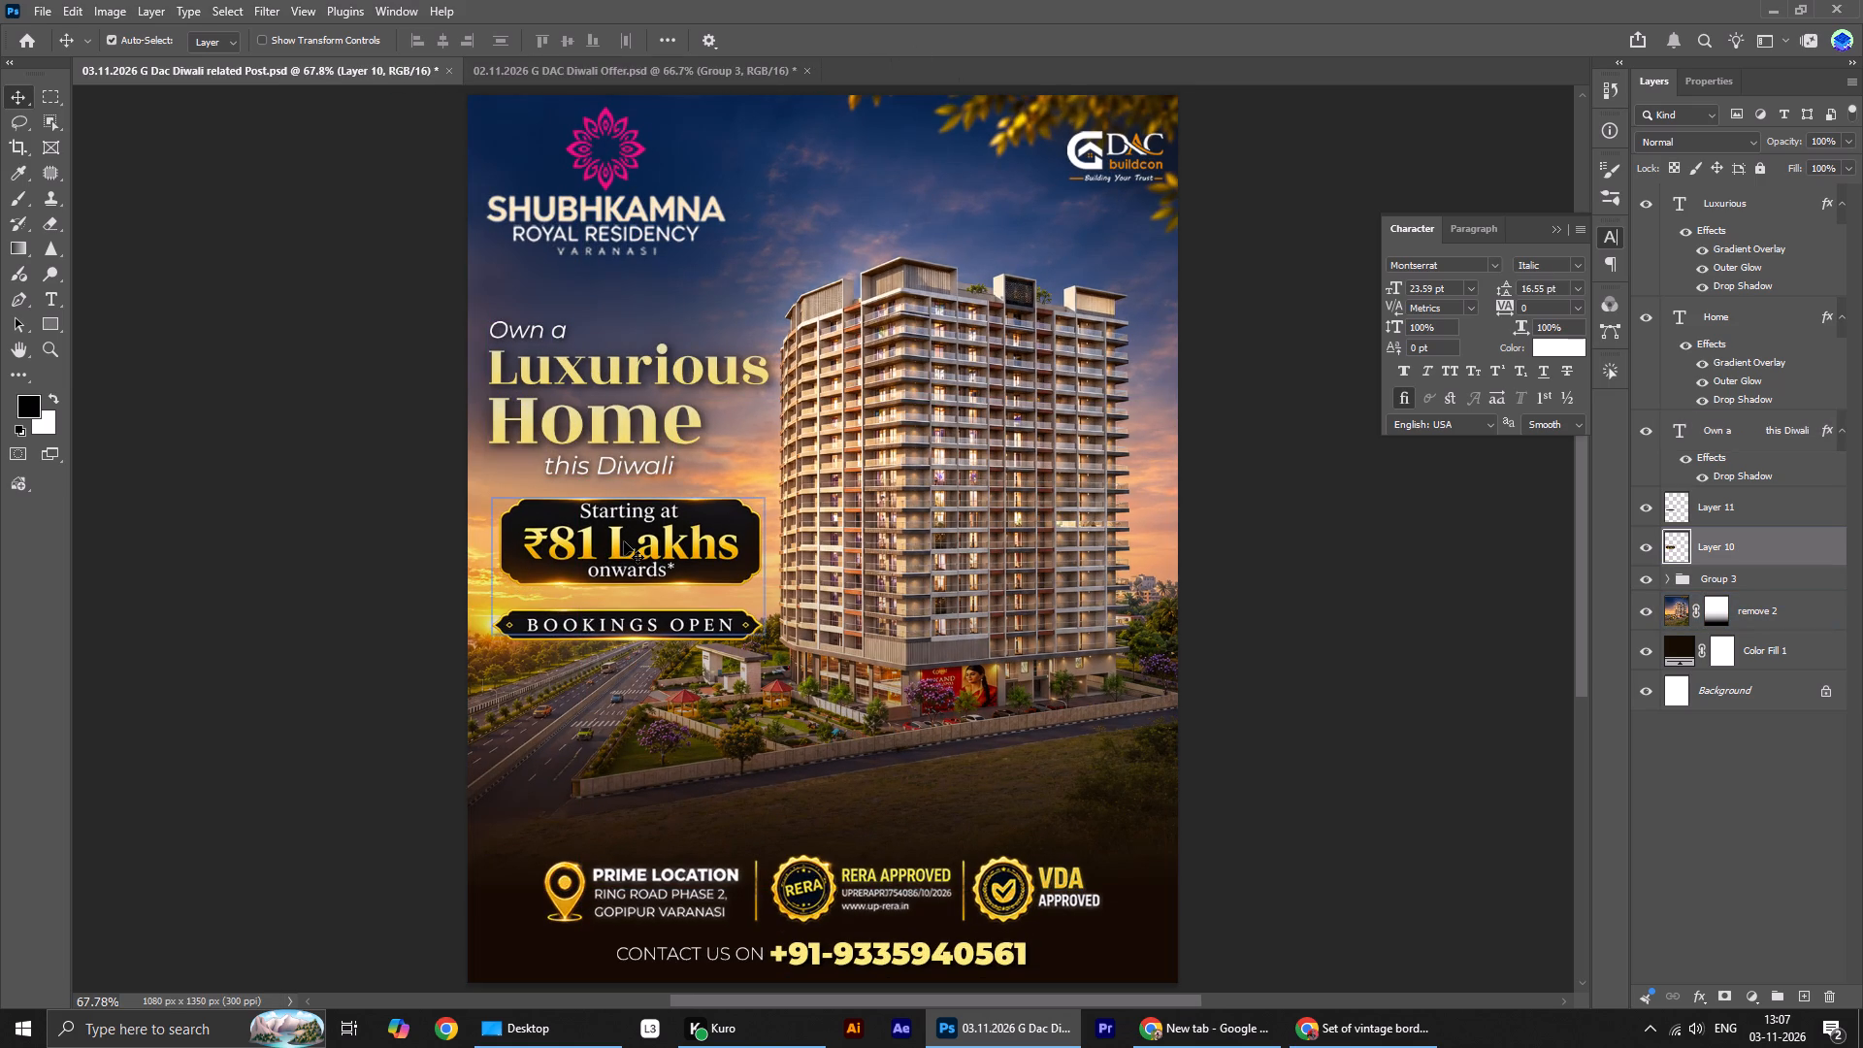
Move the "Bookings Open" strip up about 20 px, keeping it close beneath the "₹81 Lakhs" badge.
left_click(651, 630)
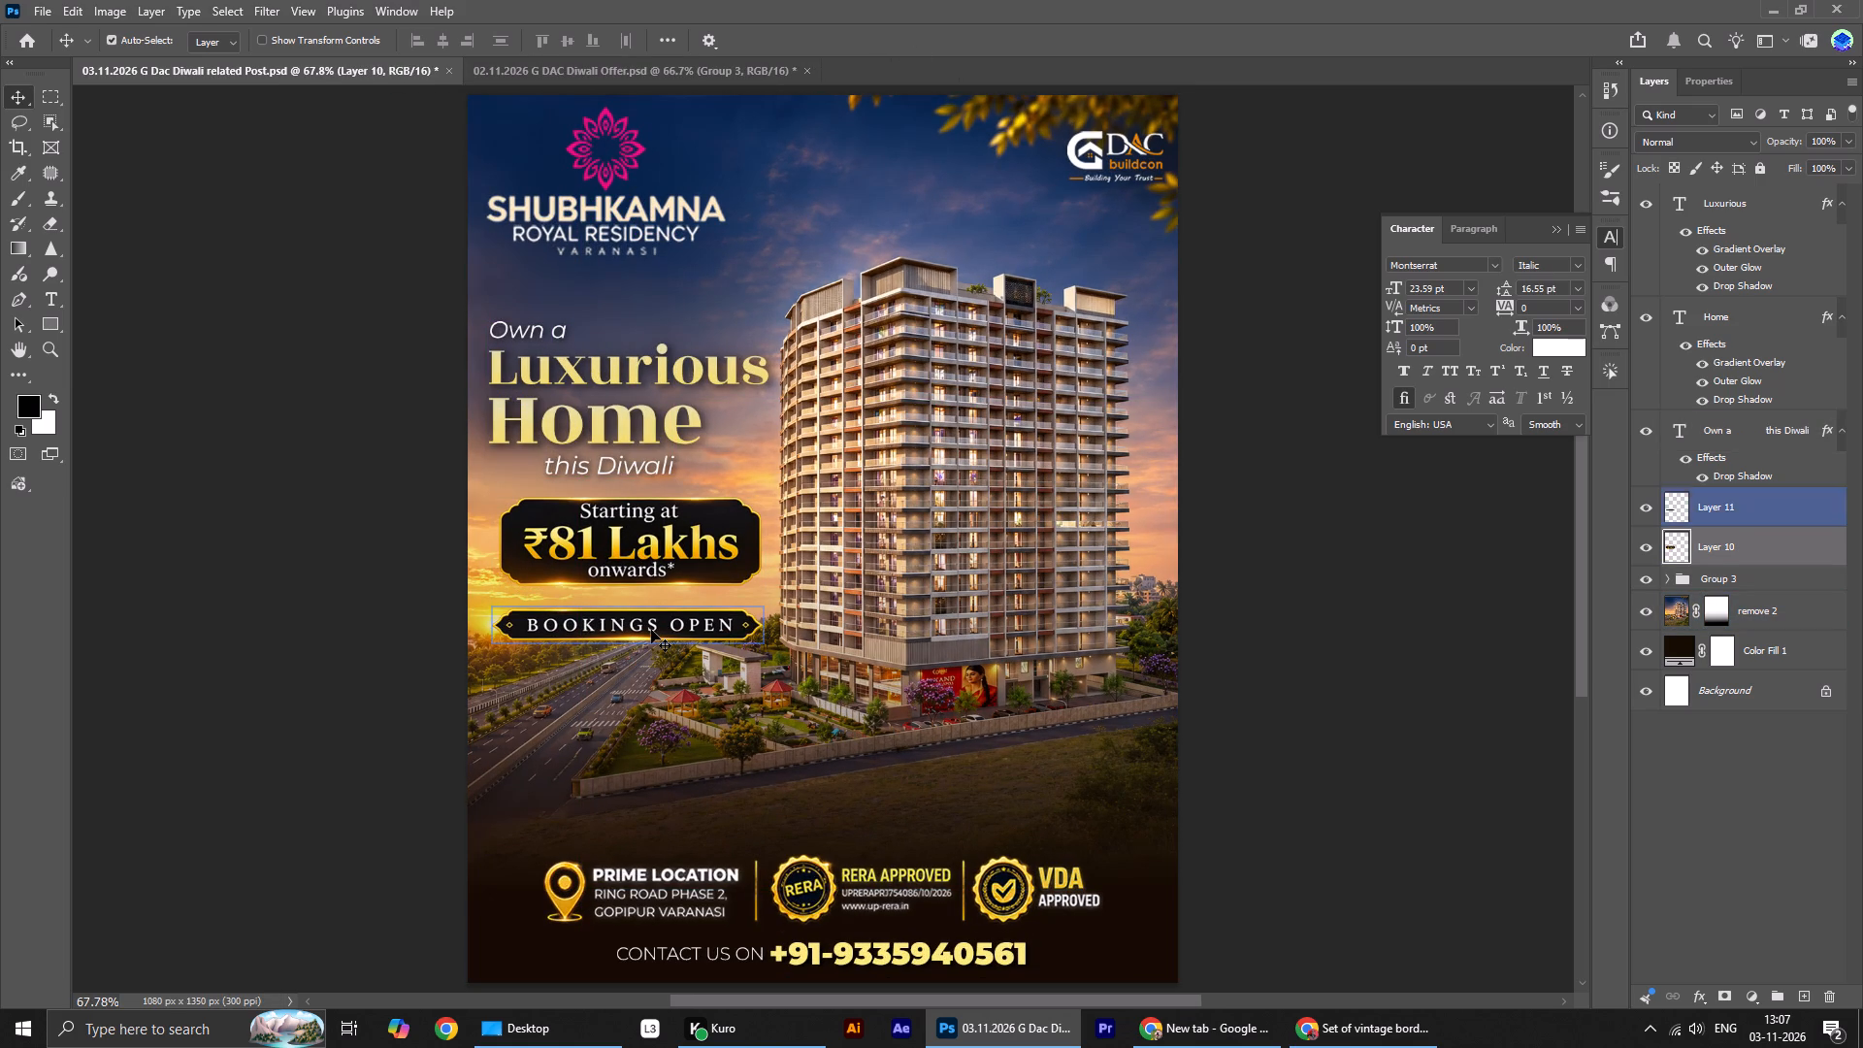
key("shift+Up")
key("shift+Up")
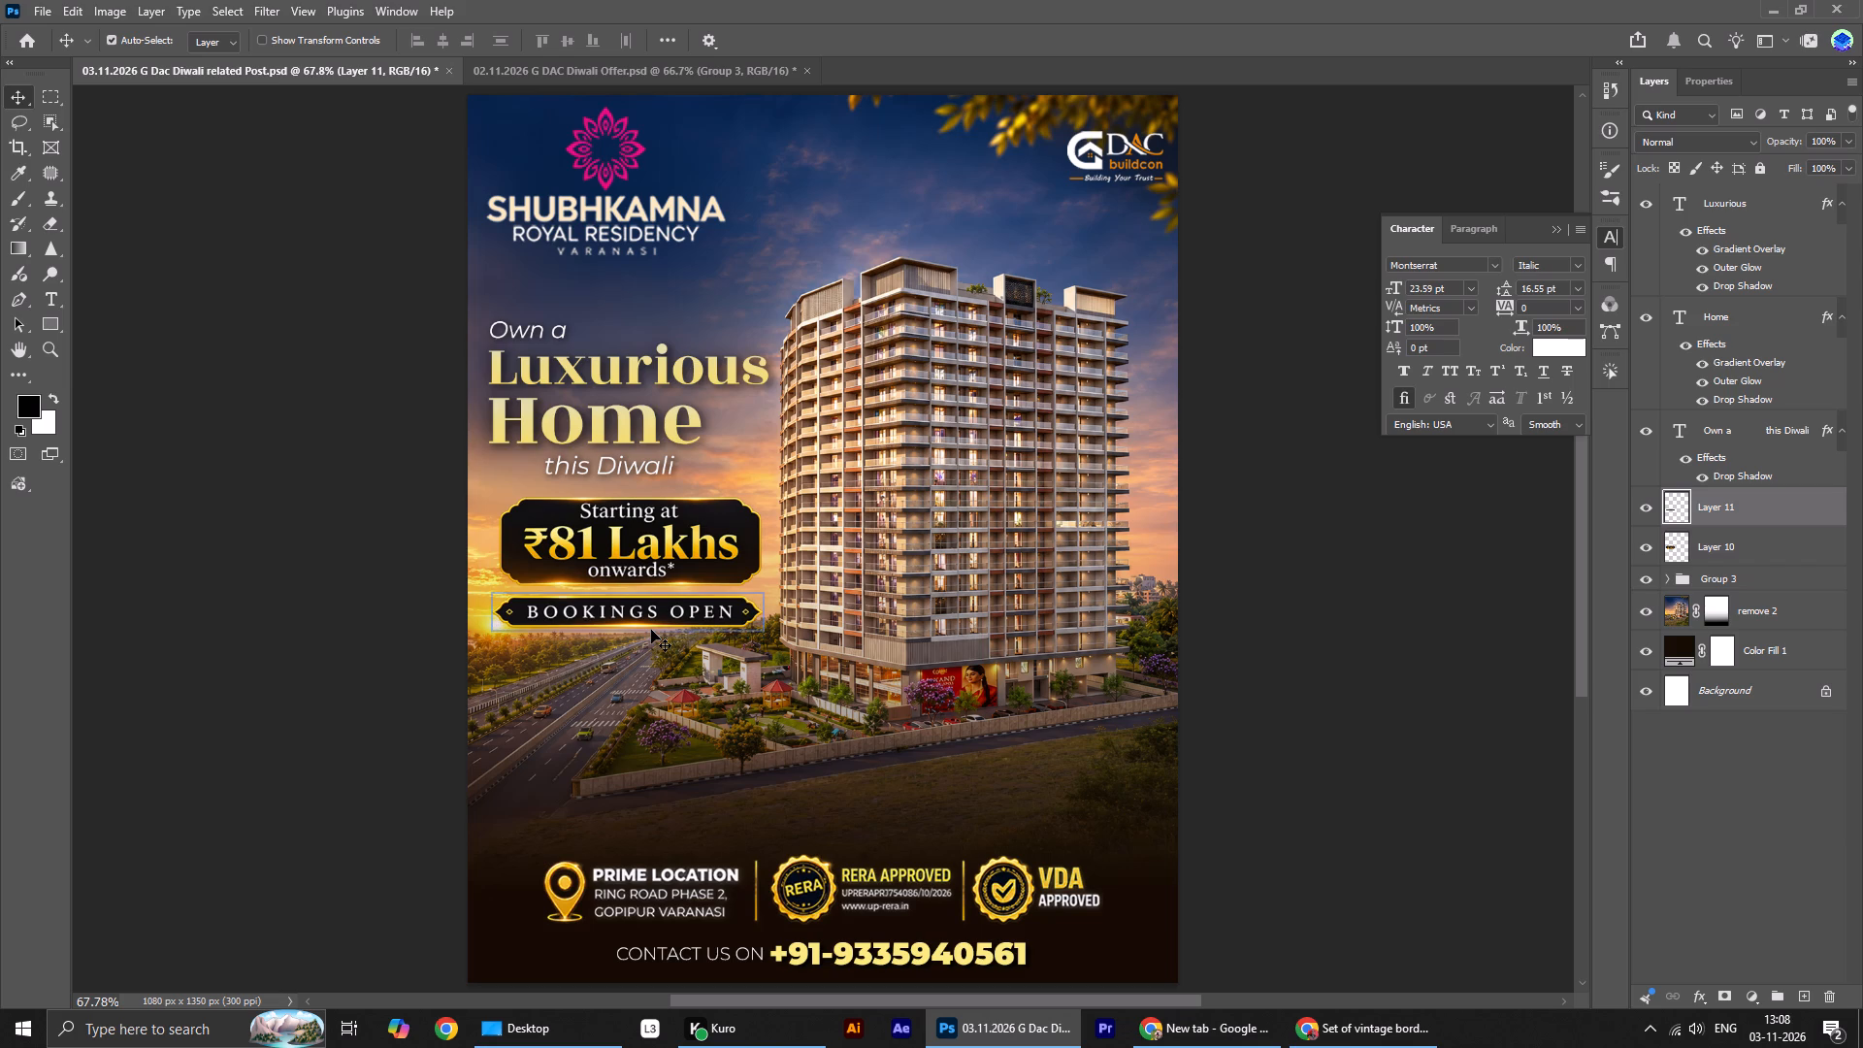
key("Up")
key("Down")
key("ctrl+0")
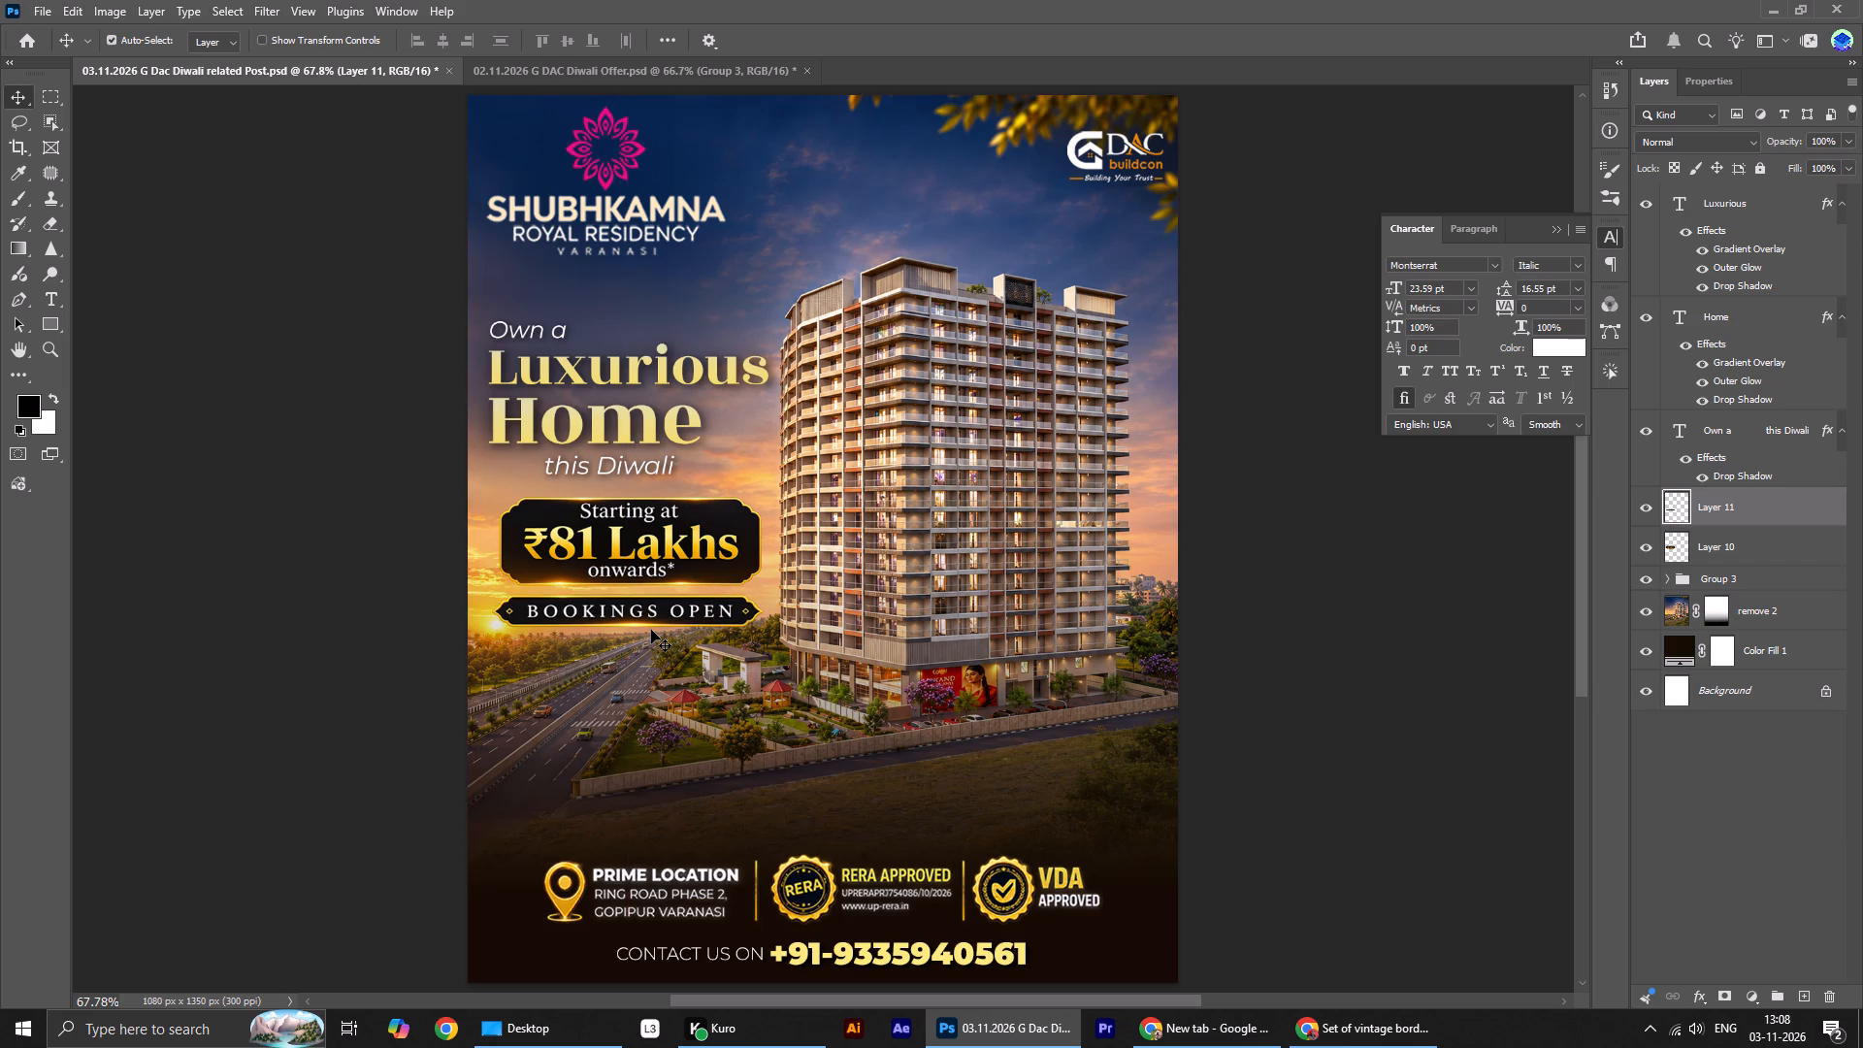
Save the poster document and try to close it.
key("ctrl+s")
key("ctrl+w")
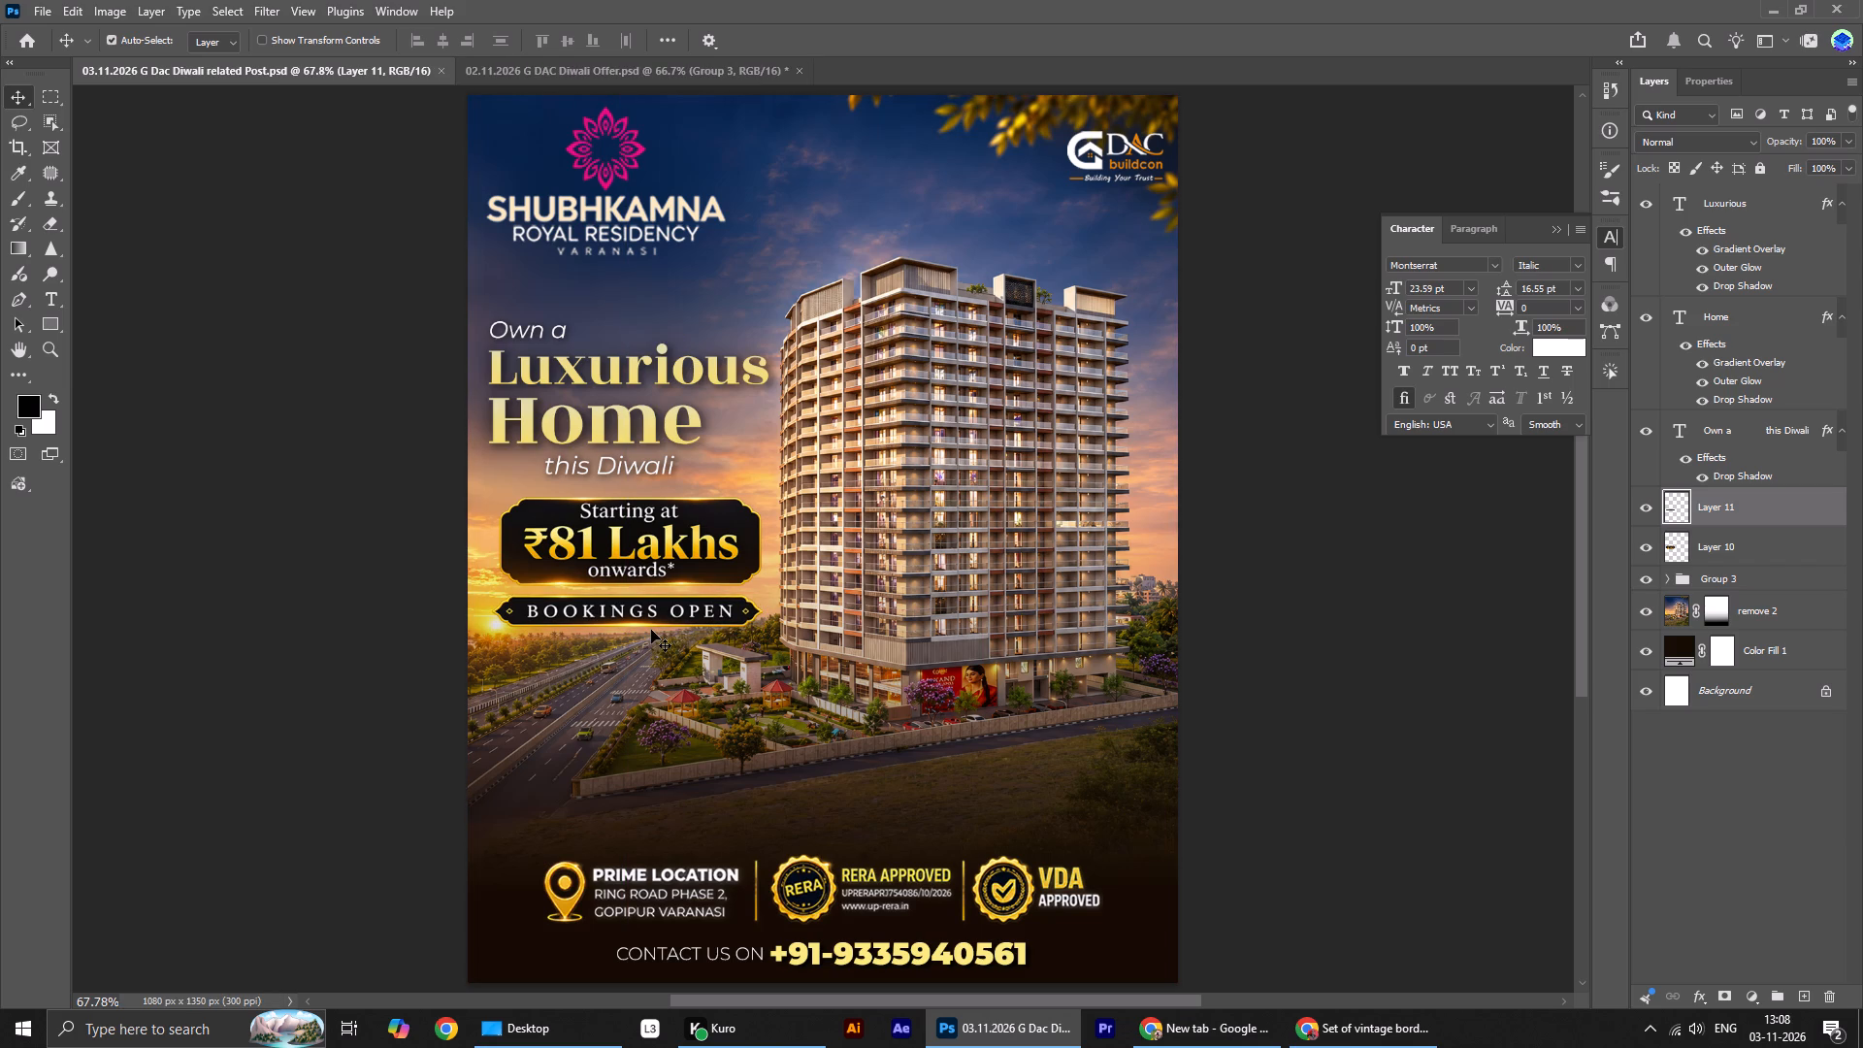
key("Return")
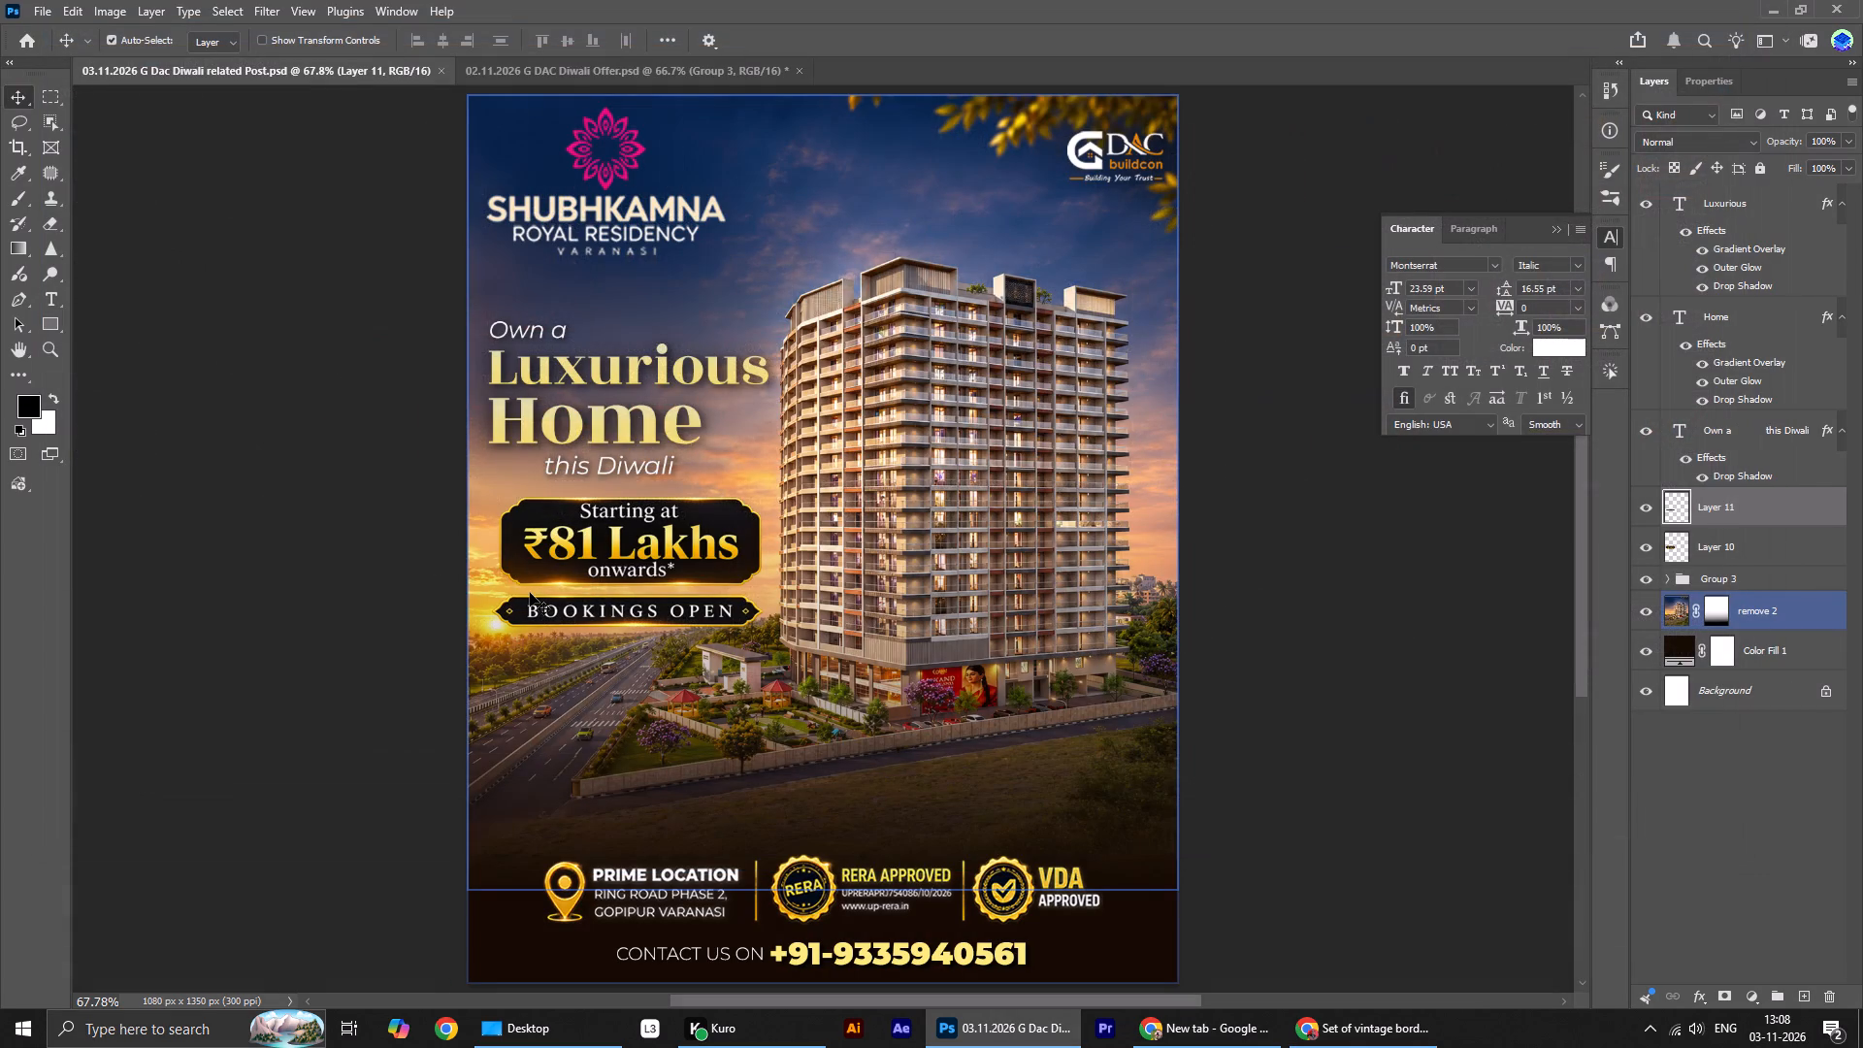
Switch to the Chrome window showing a new tab.
left_click(1275, 1037)
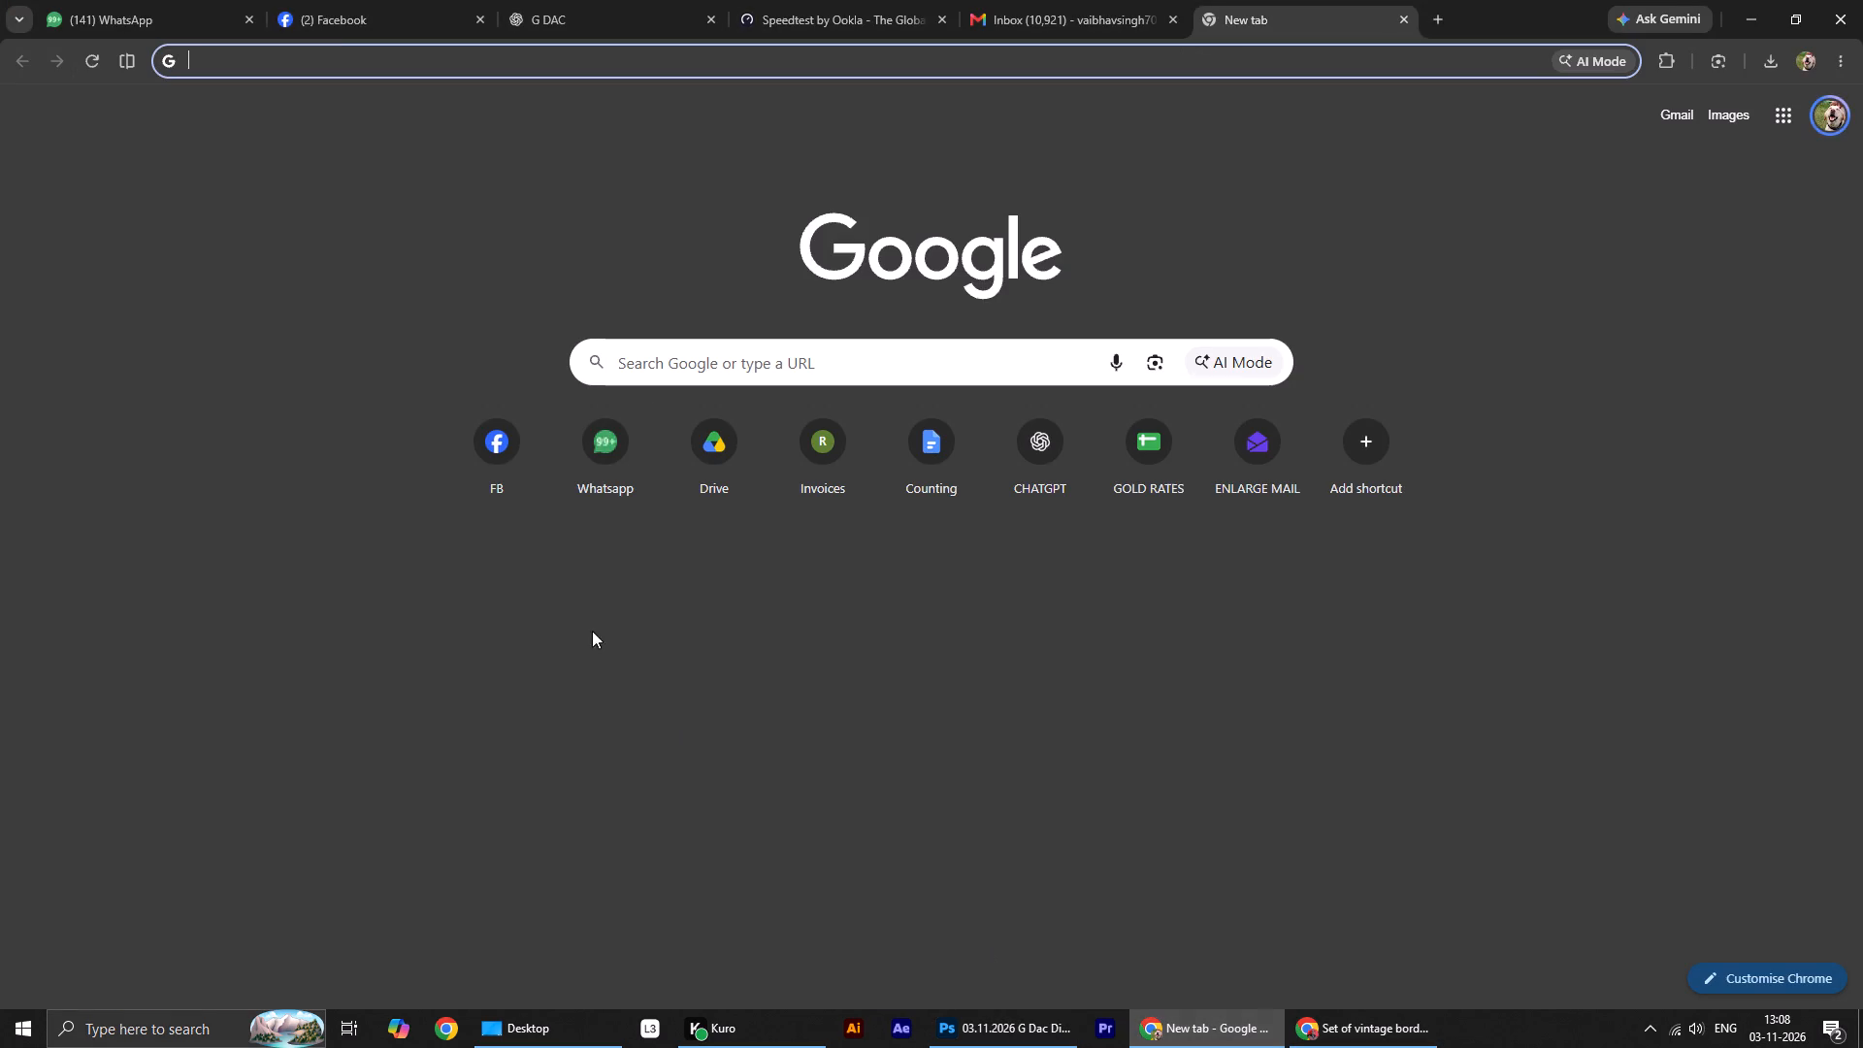